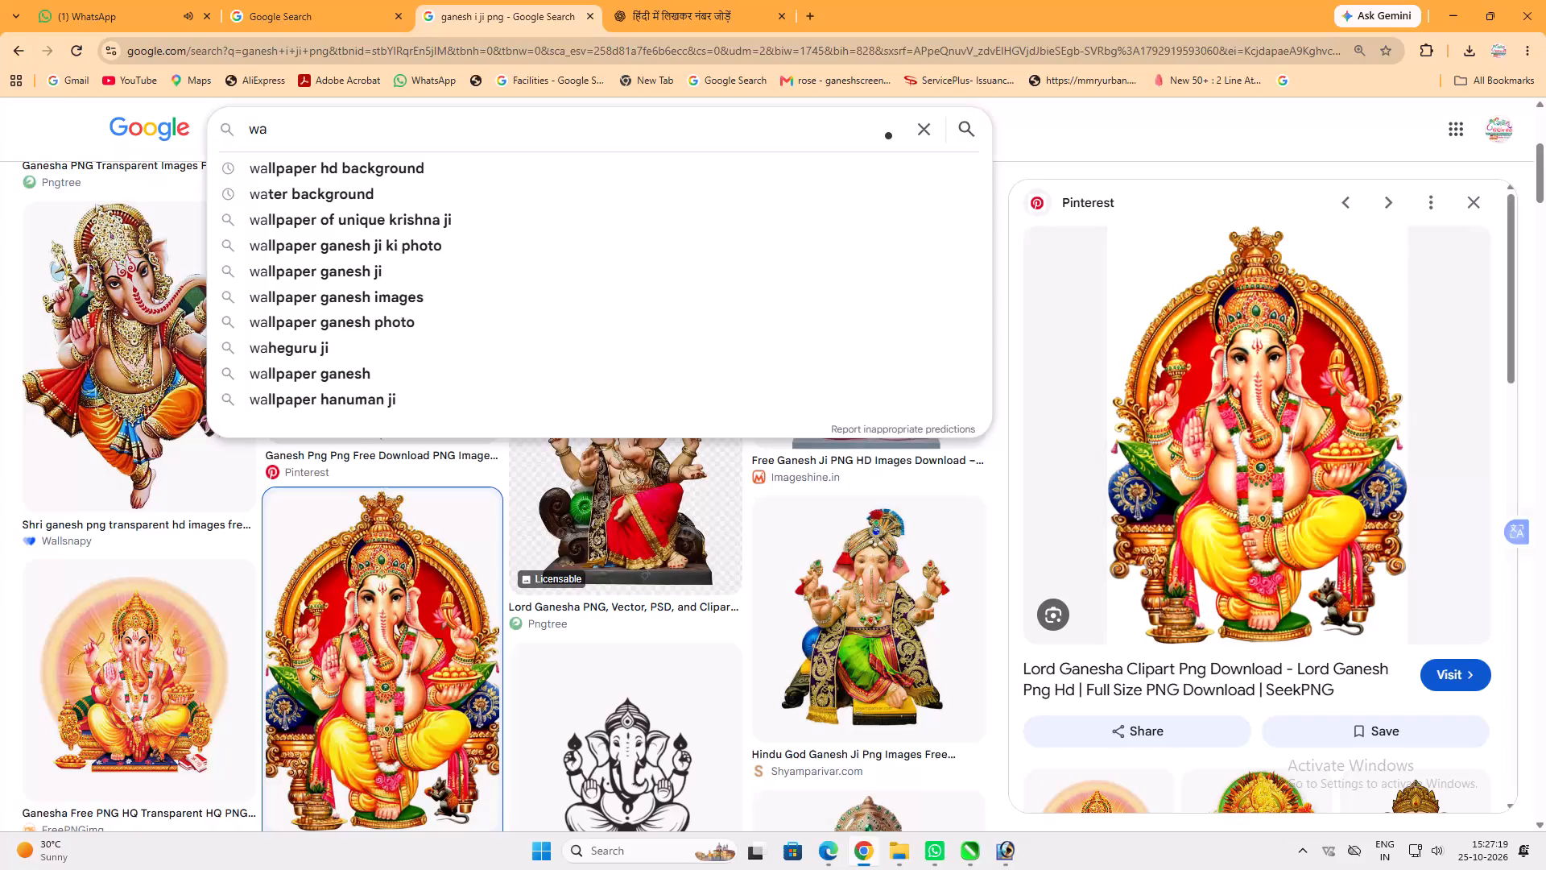
Search Google Images for "wallpaper hd background".
{"action": "type", "text": "ll"}
{"action": "left_click", "coordinate": [470, 172]}
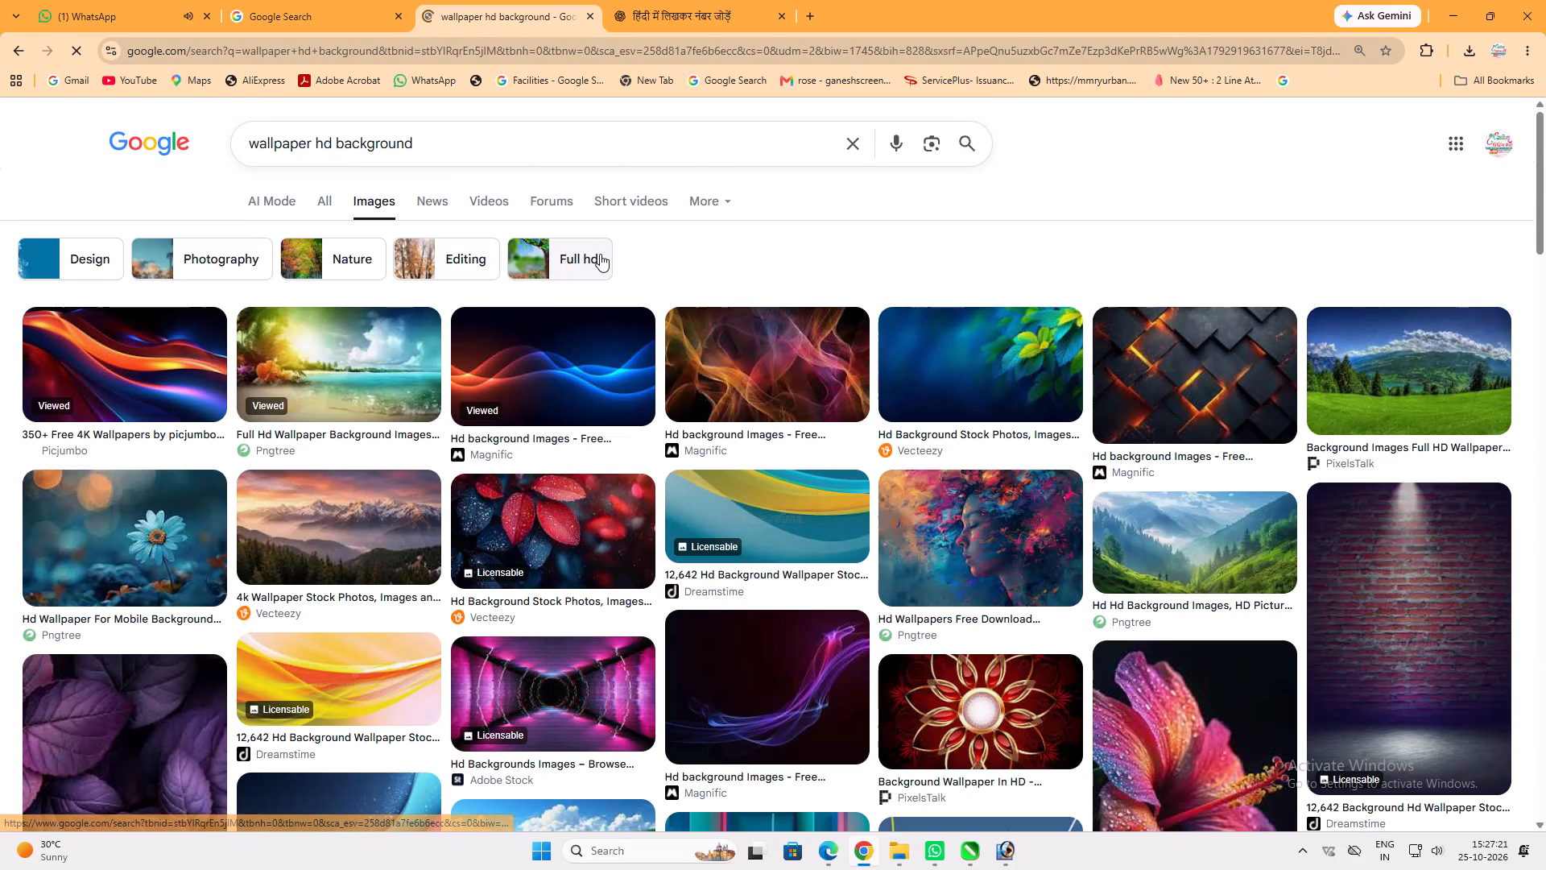
Open the Dark Purple Pink Yellow Wavy Lines wallpaper from the results and expand its related images.
{"action": "scroll", "coordinate": [757, 381], "scroll_direction": "down", "scroll_amount": 4}
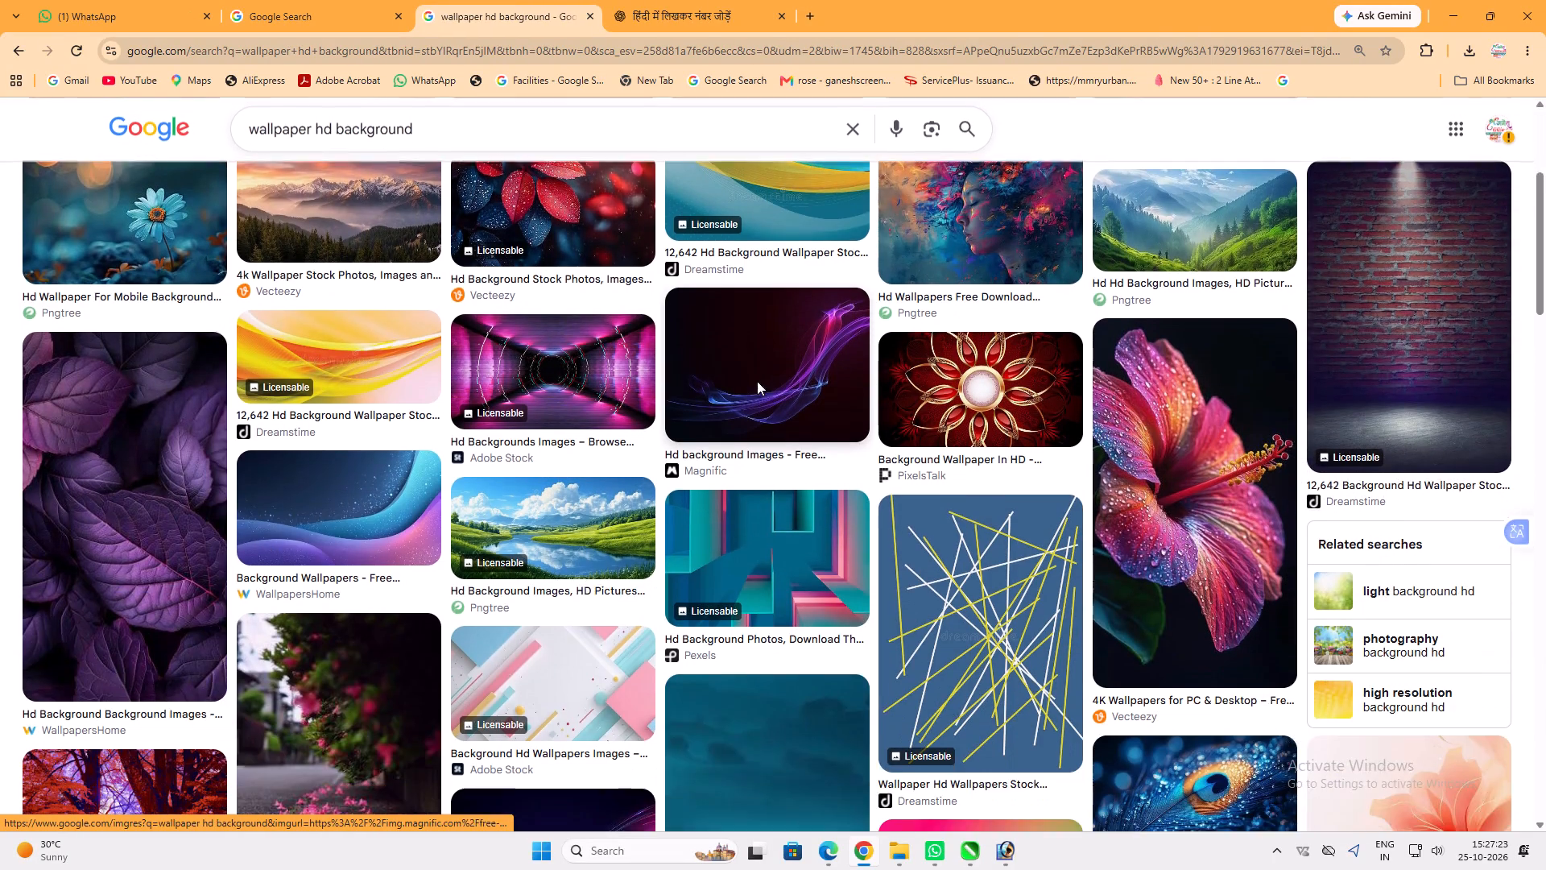
{"action": "scroll", "coordinate": [757, 381], "scroll_direction": "down", "scroll_amount": 9}
{"action": "left_click", "coordinate": [581, 322]}
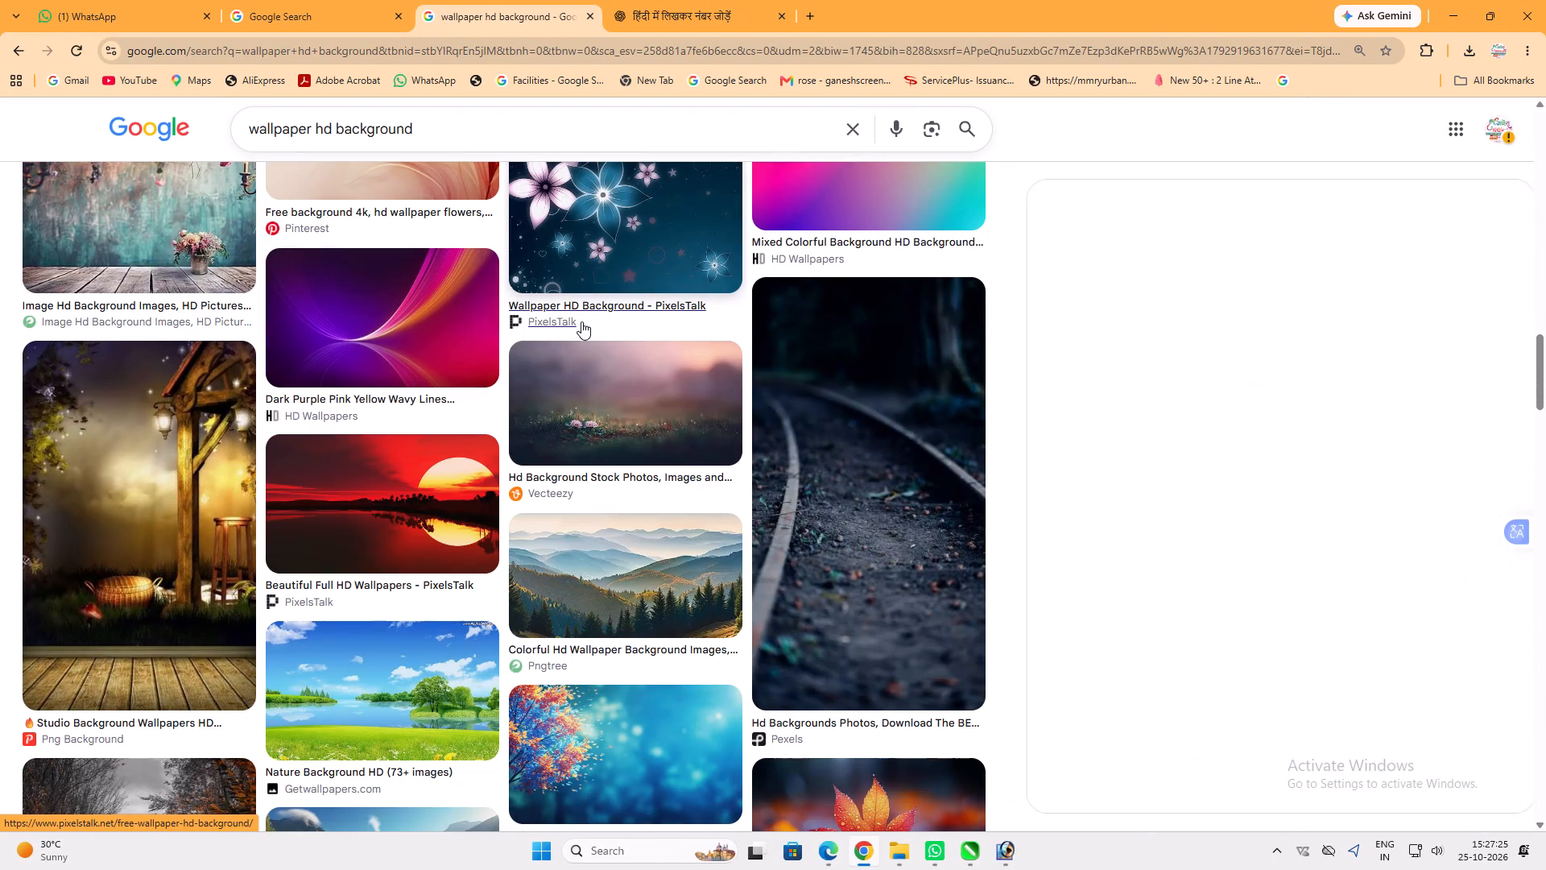
{"action": "scroll", "coordinate": [1147, 351], "scroll_direction": "down", "scroll_amount": 6}
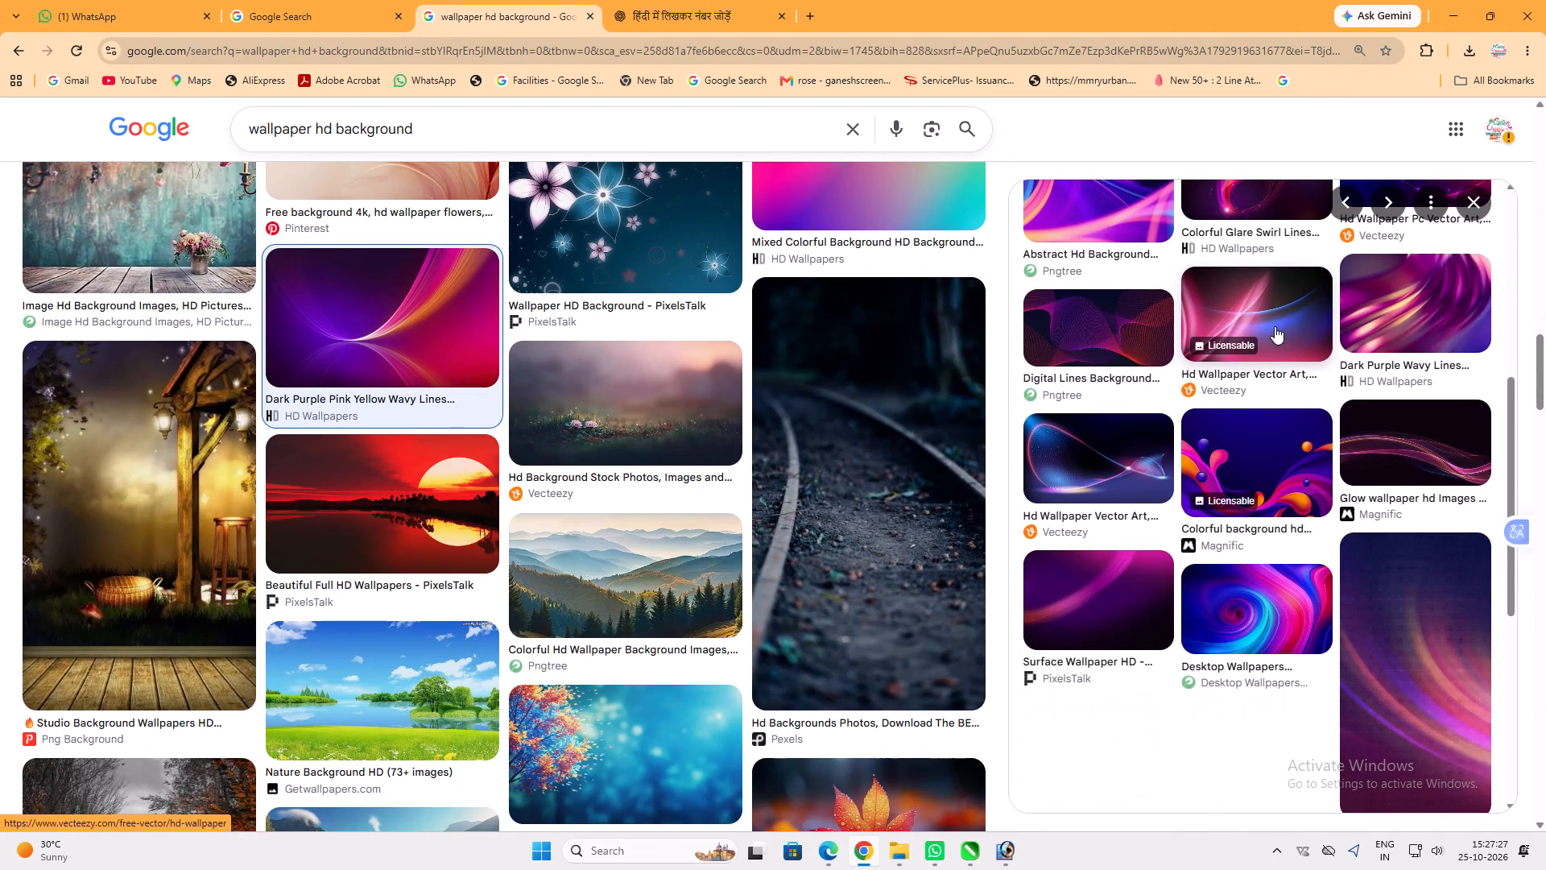
{"action": "scroll", "coordinate": [1265, 460], "scroll_direction": "down", "scroll_amount": 5}
{"action": "left_click", "coordinate": [1207, 485]}
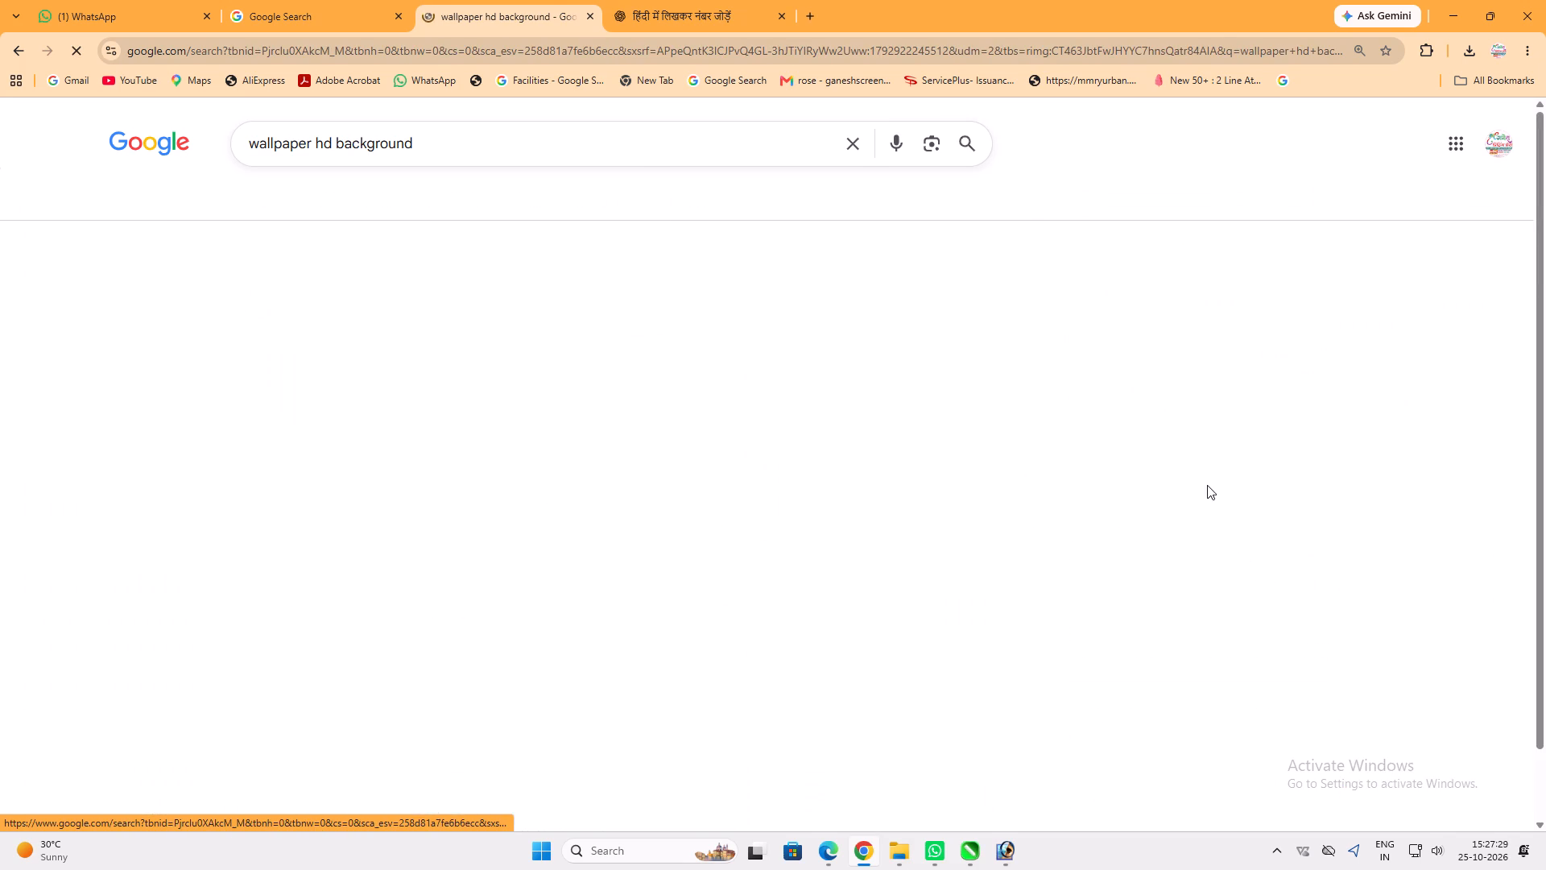
Open the preview of the Getwallpapers.com "HD Abstract Wallpapers 1080p" image with a glowing blue-purple swirl.
{"action": "scroll", "coordinate": [894, 425], "scroll_direction": "down", "scroll_amount": 3}
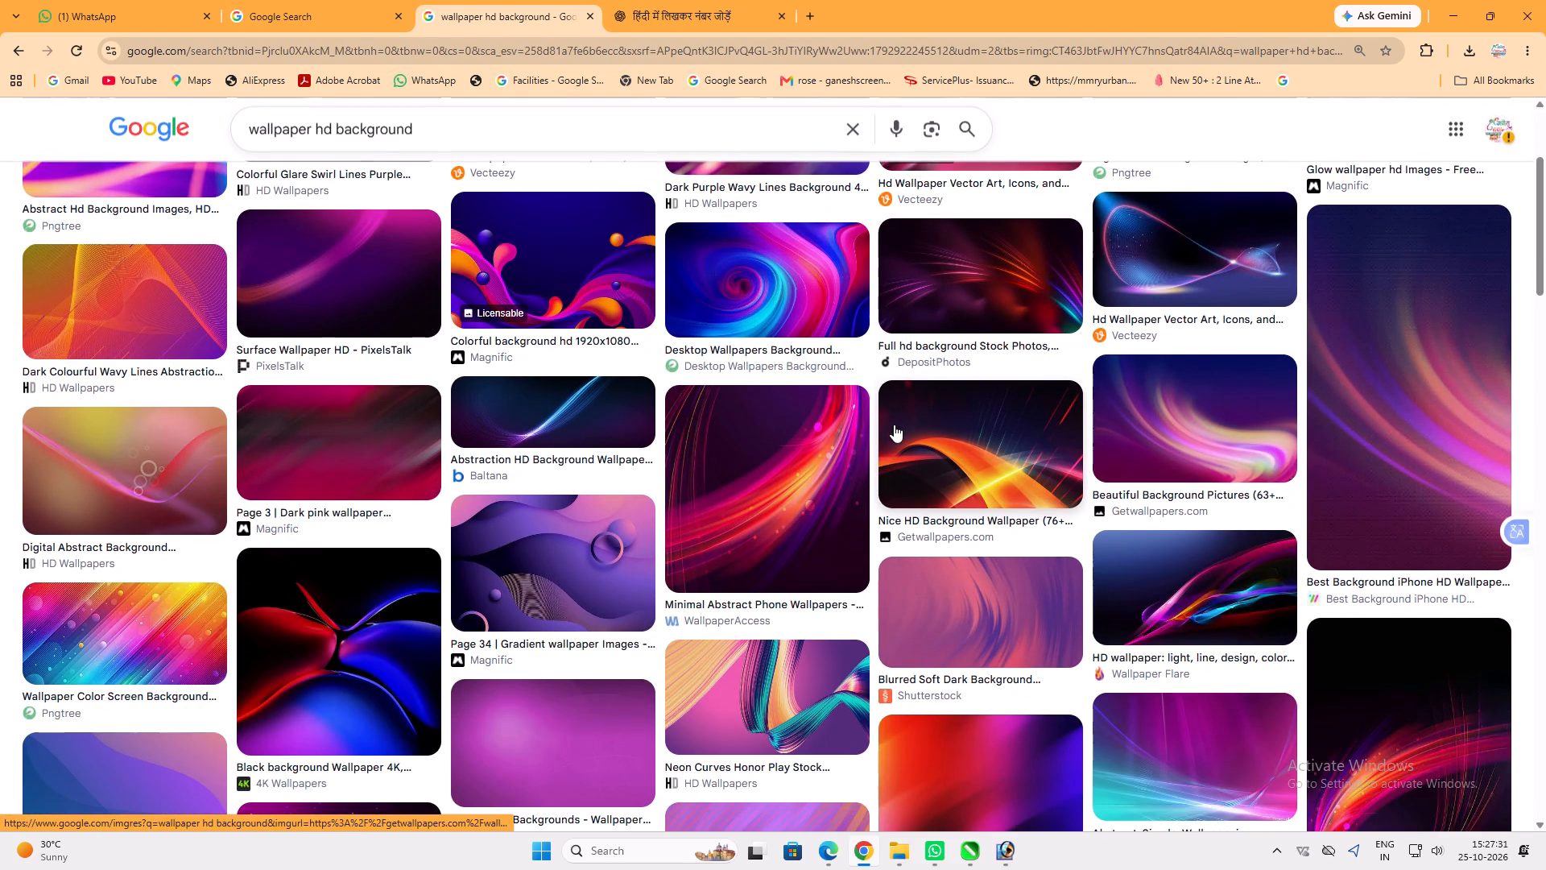
{"action": "scroll", "coordinate": [940, 447], "scroll_direction": "down", "scroll_amount": 5}
{"action": "scroll", "coordinate": [955, 470], "scroll_direction": "up", "scroll_amount": 1}
{"action": "scroll", "coordinate": [979, 512], "scroll_direction": "down", "scroll_amount": 3}
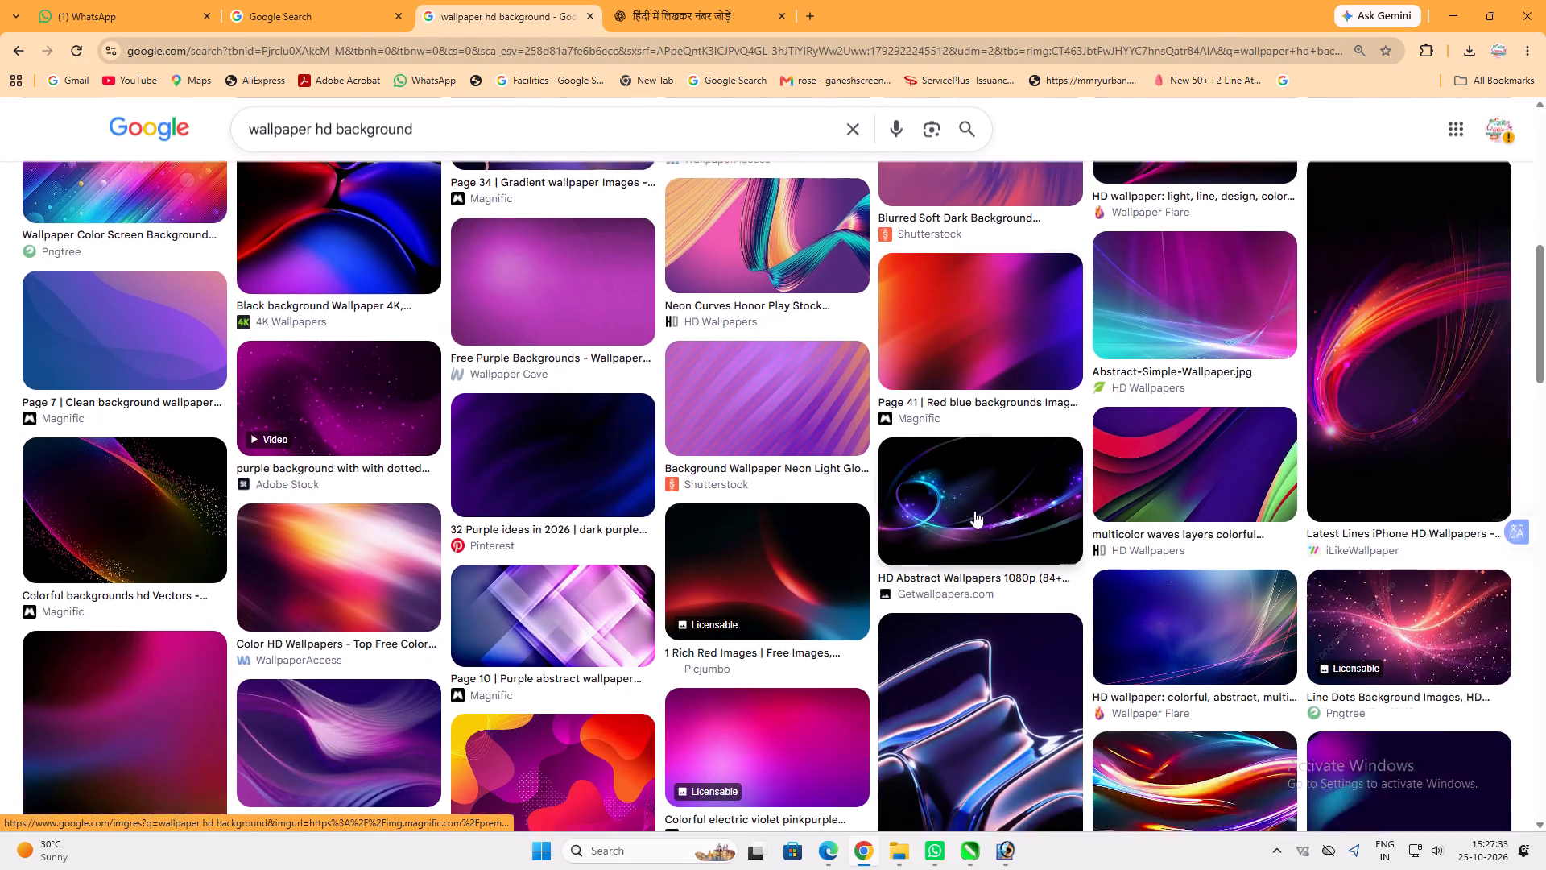
{"action": "left_click", "coordinate": [955, 401]}
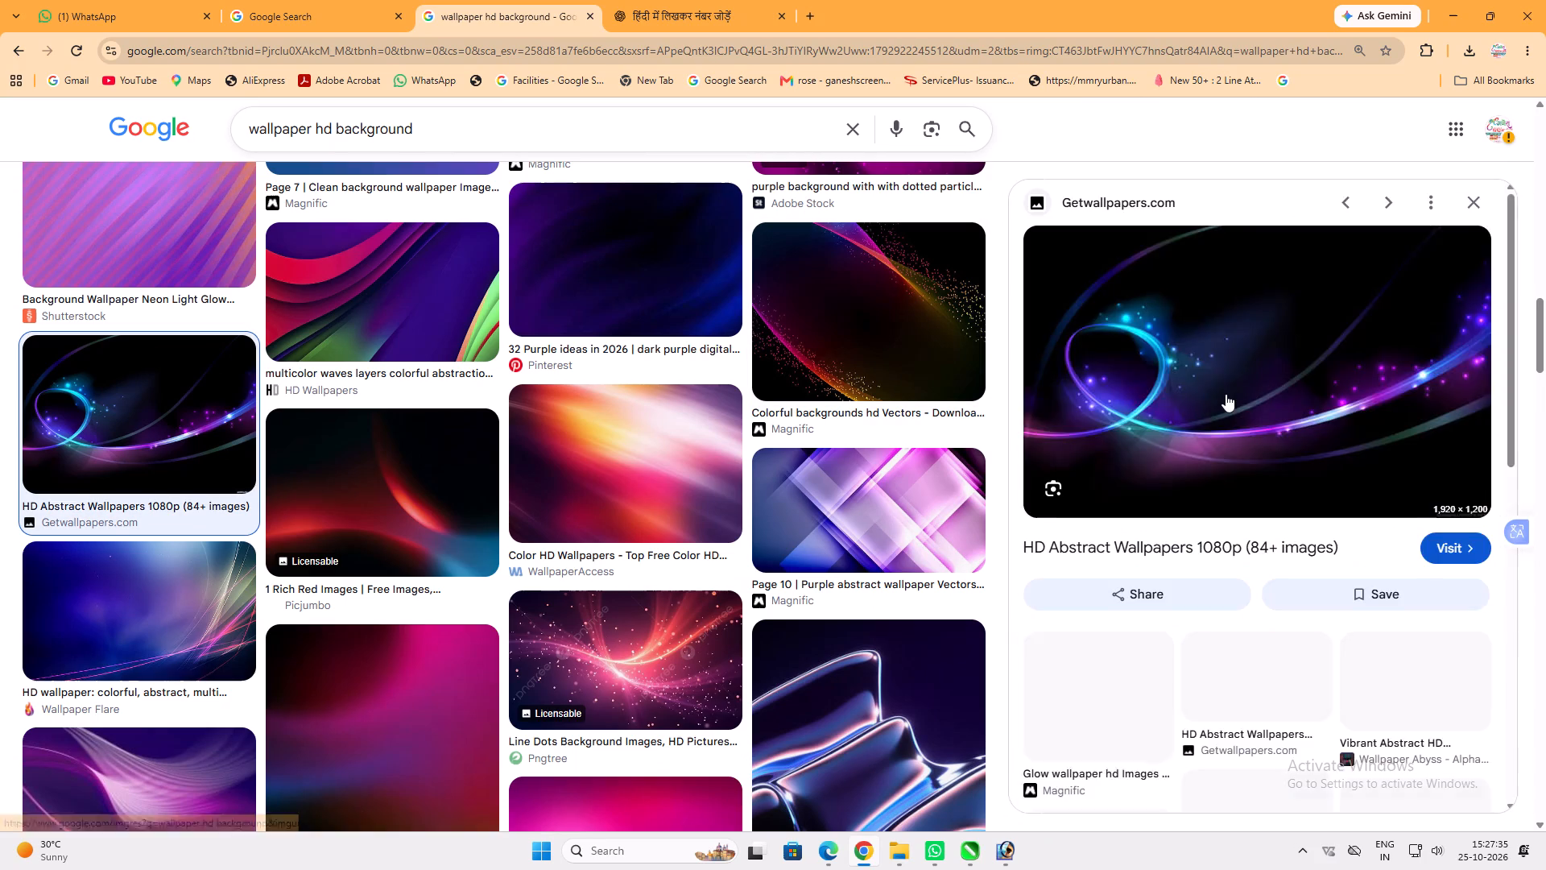
Open the related Pngtree "Purple Abstract Lines Background" image and copy it to the clipboard.
{"action": "scroll", "coordinate": [1218, 371], "scroll_direction": "down", "scroll_amount": 5}
{"action": "scroll", "coordinate": [622, 378], "scroll_direction": "down", "scroll_amount": 2}
{"action": "left_click", "coordinate": [1093, 454]}
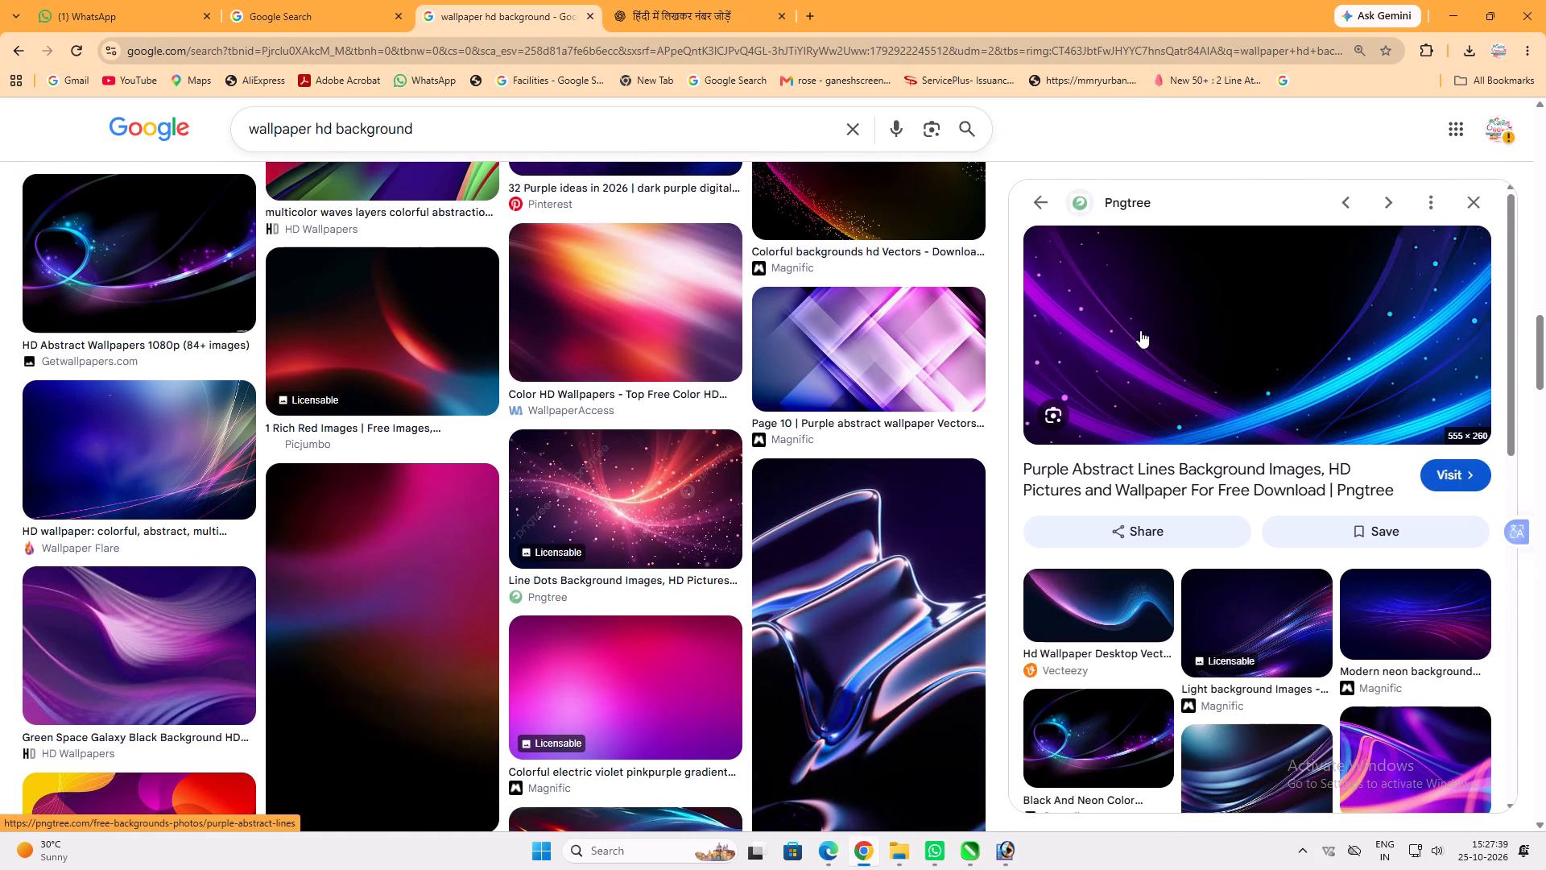
{"action": "right_click", "coordinate": [1140, 330]}
{"action": "left_click", "coordinate": [1230, 585]}
Expand the images related to the purple abstract lines background and look through them for further backgrounds.
{"action": "scroll", "coordinate": [1222, 401], "scroll_direction": "down", "scroll_amount": 4}
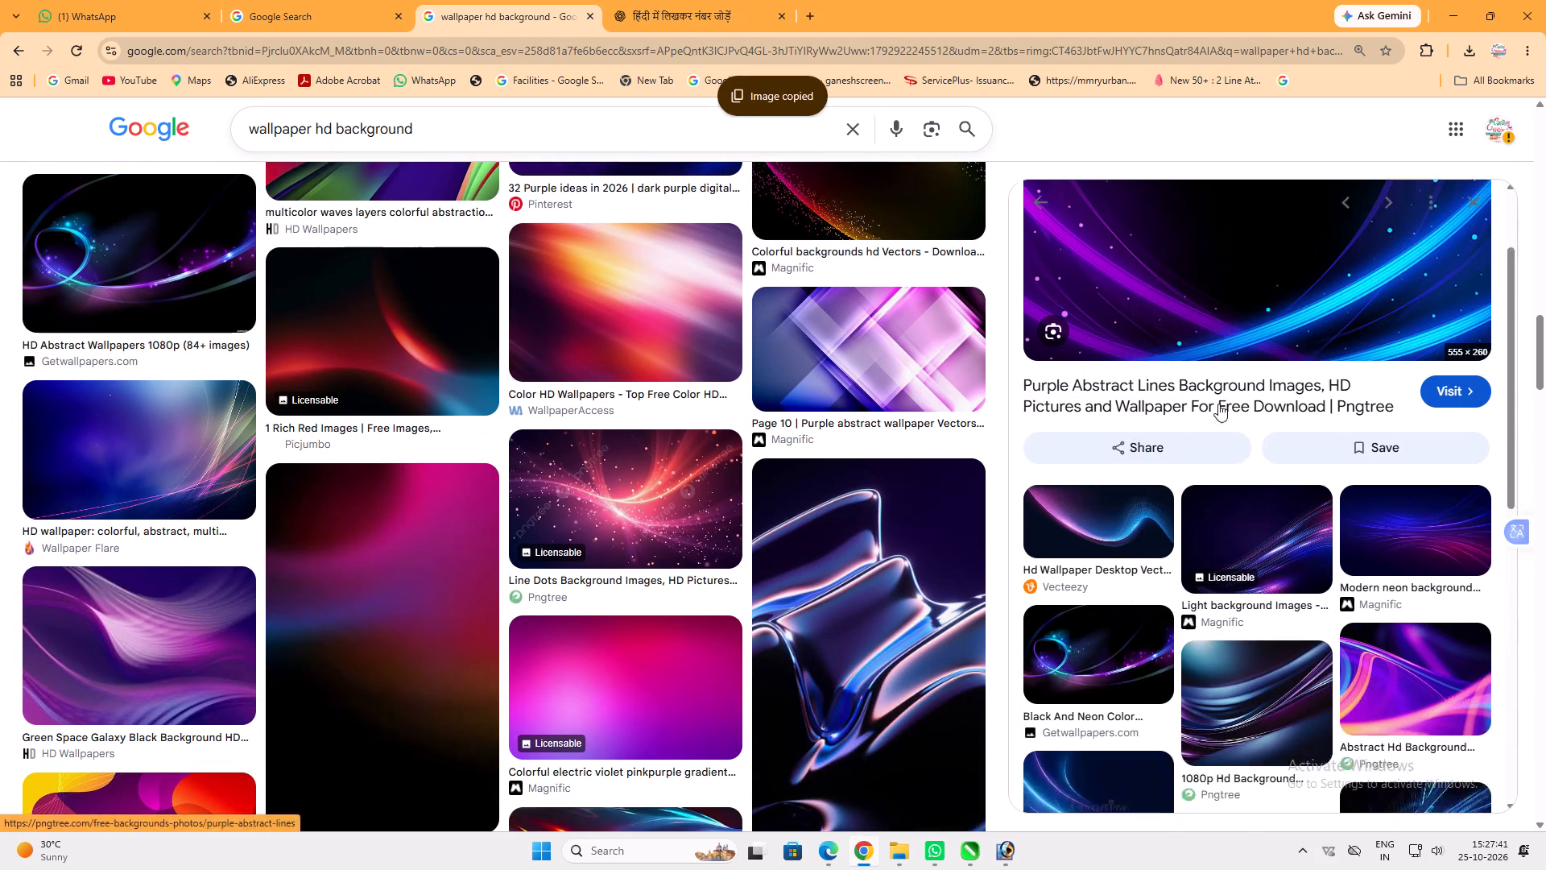
{"action": "scroll", "coordinate": [1216, 408], "scroll_direction": "down", "scroll_amount": 3}
{"action": "left_click", "coordinate": [1263, 666]}
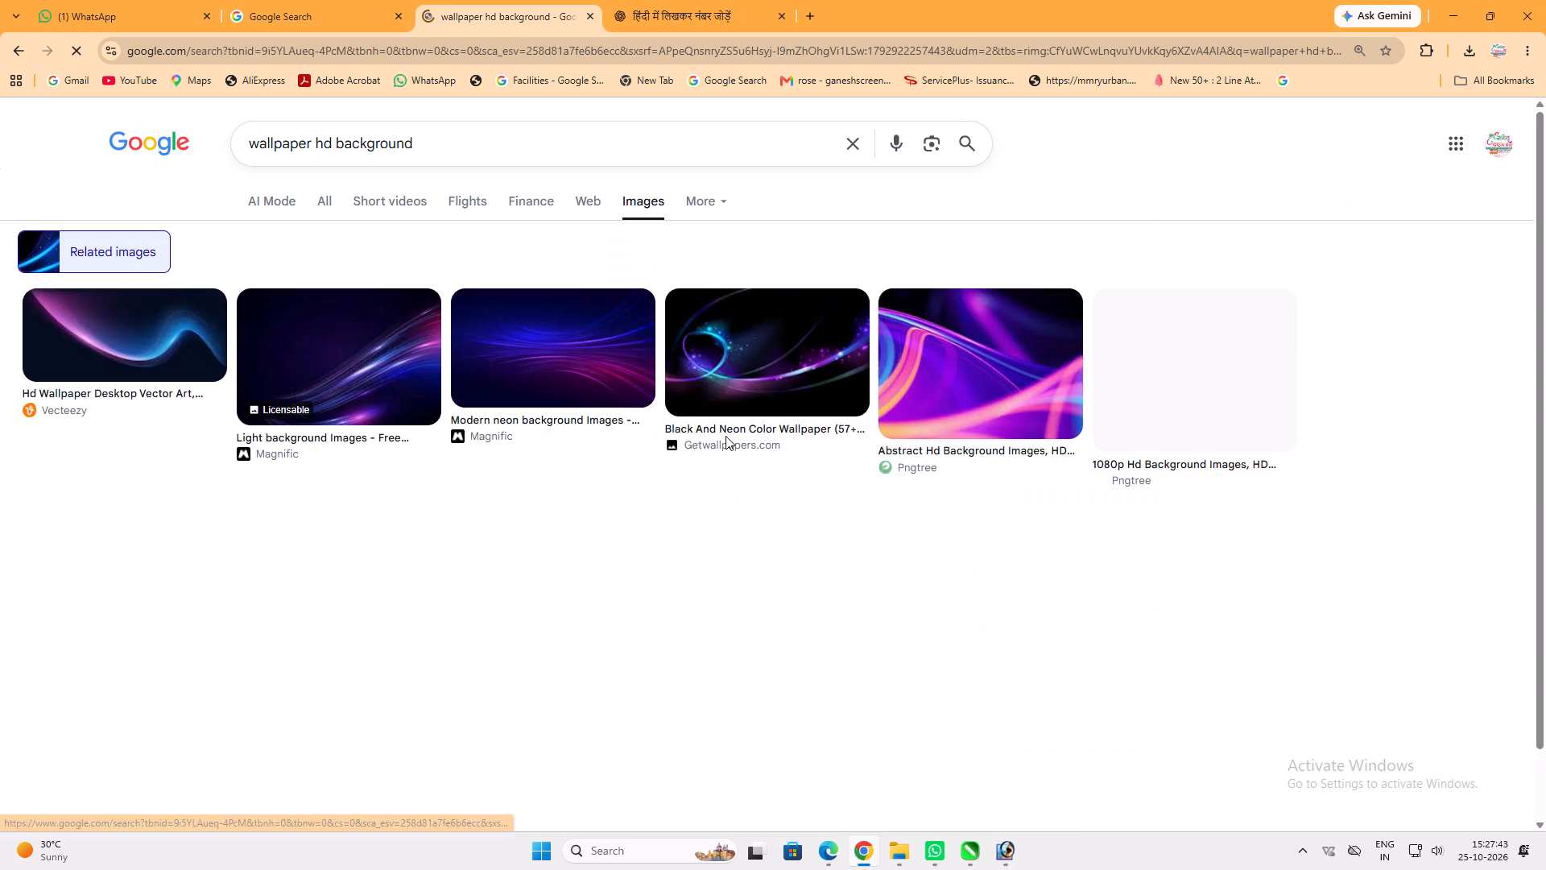
{"action": "scroll", "coordinate": [658, 400], "scroll_direction": "down", "scroll_amount": 5}
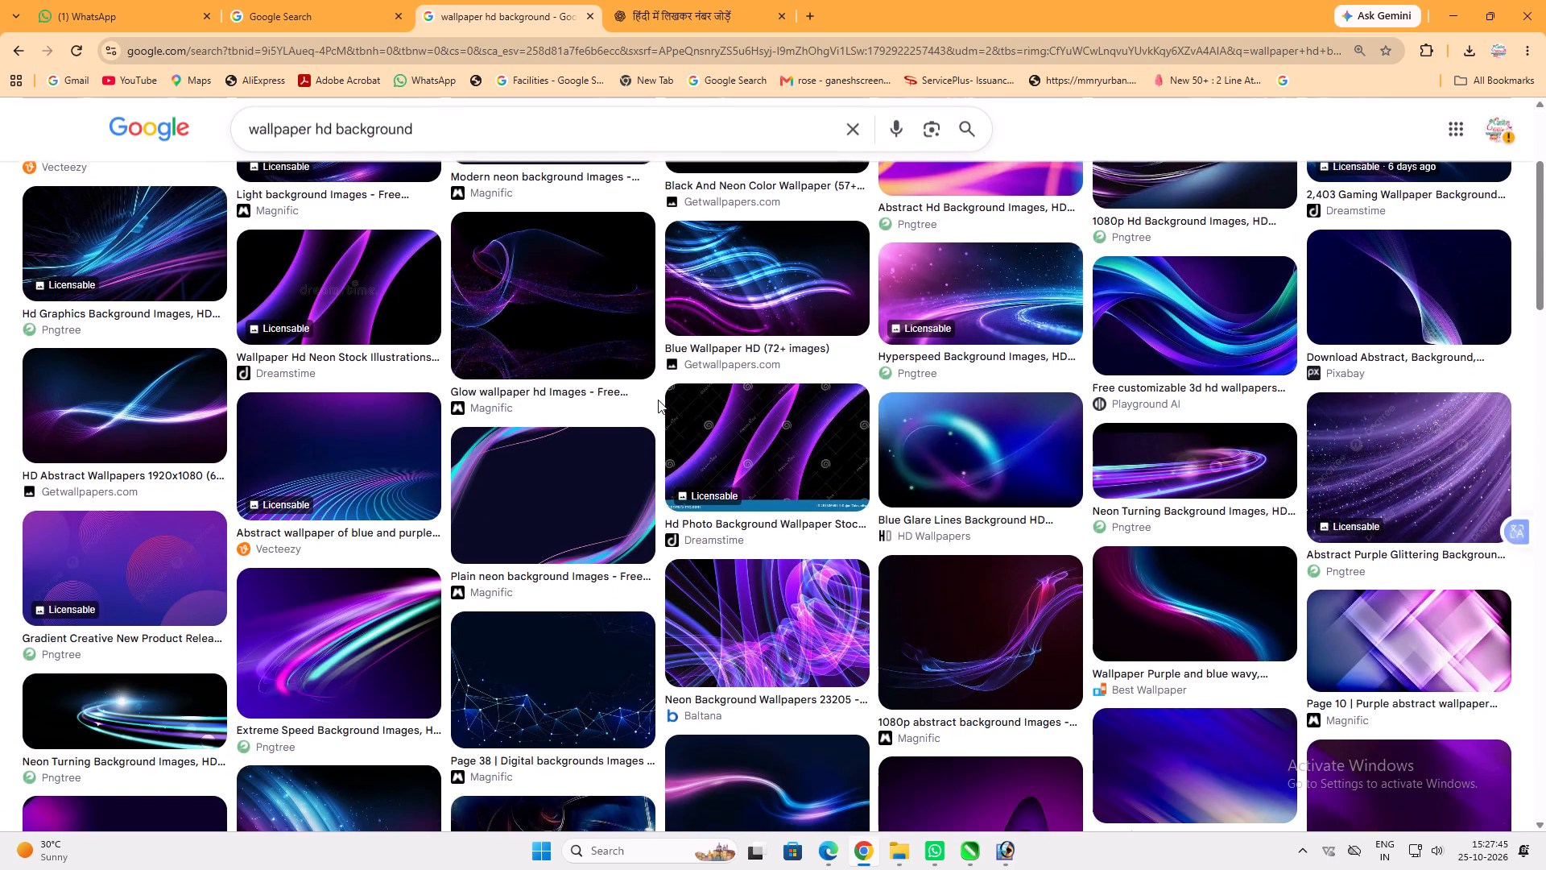
{"action": "scroll", "coordinate": [658, 400], "scroll_direction": "down", "scroll_amount": 10}
Switch to Photoshop, paste the copied background, scale it to about 917% to span the canvas, and place it over the lower half.
{"action": "left_click", "coordinate": [1001, 853]}
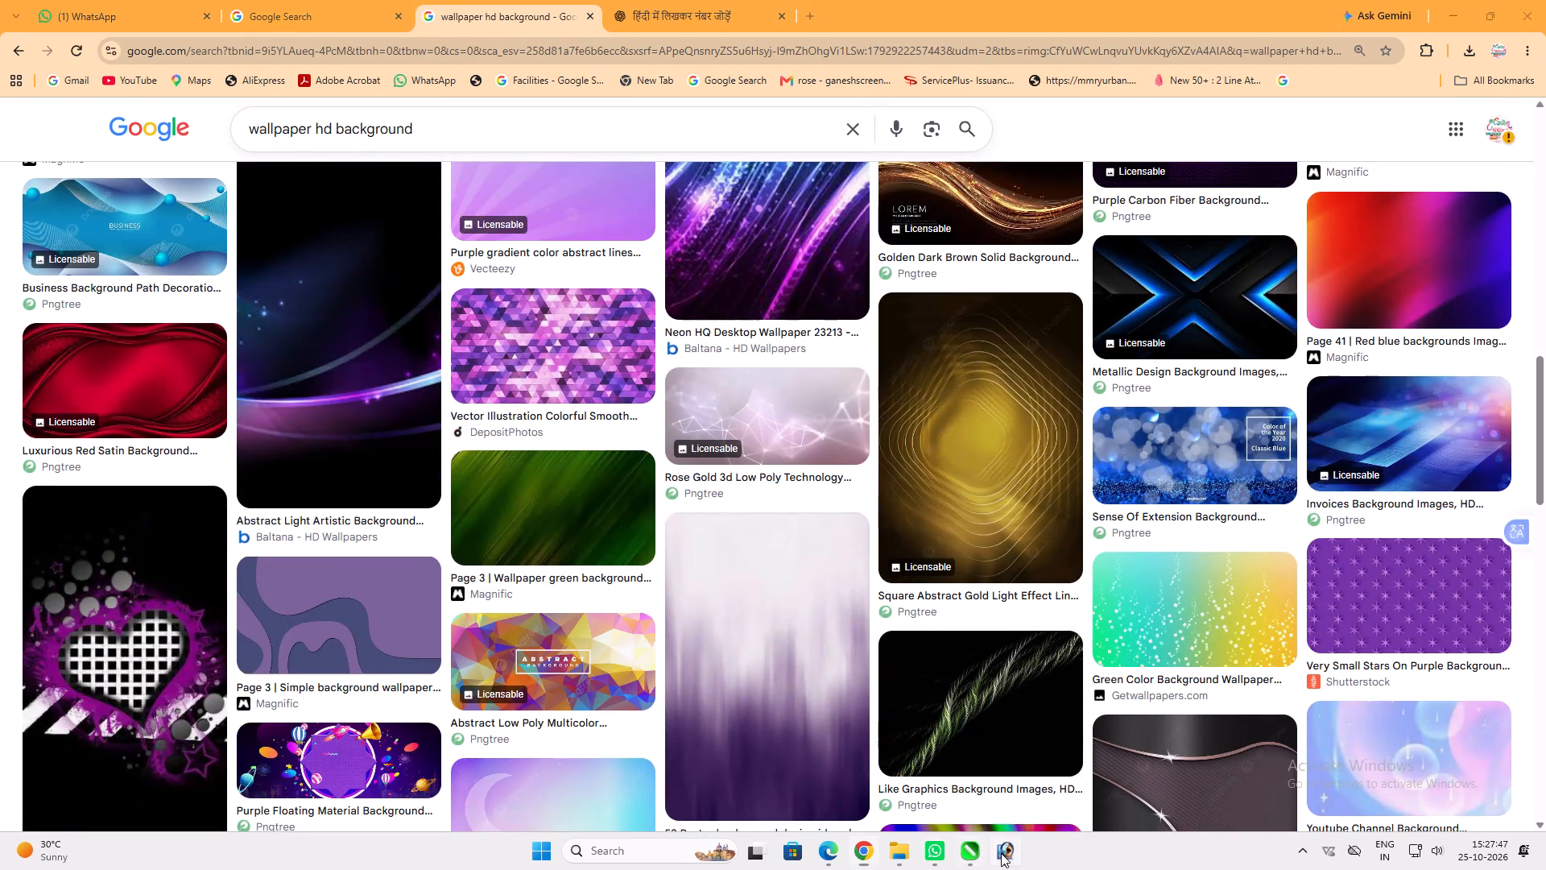
{"action": "key", "text": "ctrl+v"}
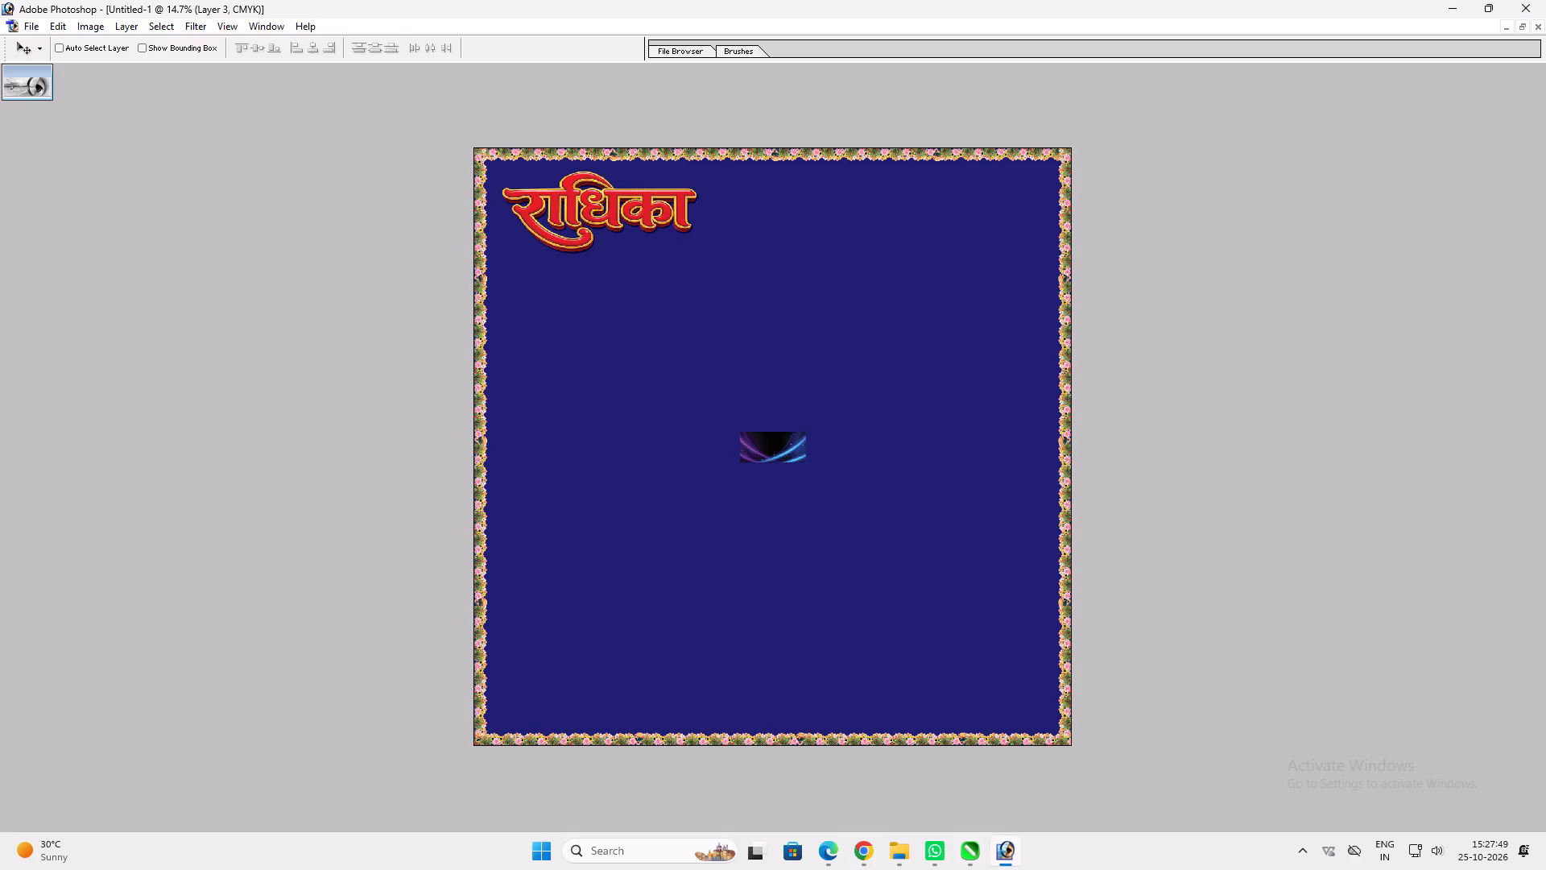
{"action": "key", "text": "ctrl+t"}
{"action": "left_click_drag", "start_coordinate": [805, 464], "coordinate": [1085, 565], "text": "alt+shift"}
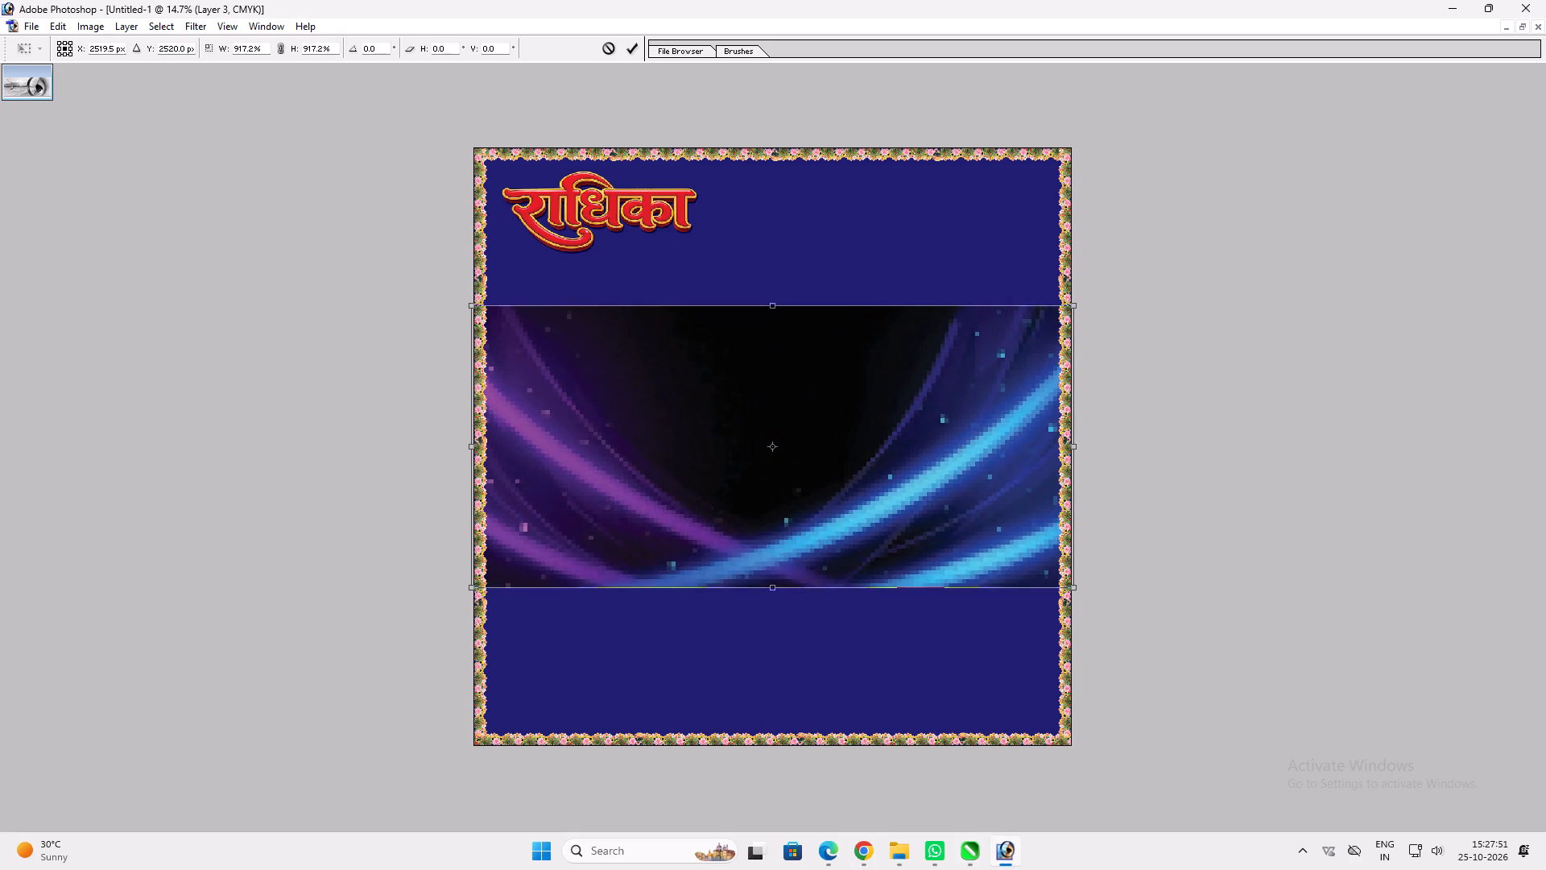
{"action": "key", "text": "Return"}
{"action": "key", "text": "v"}
{"action": "left_click_drag", "start_coordinate": [970, 534], "coordinate": [975, 683], "text": "shift"}
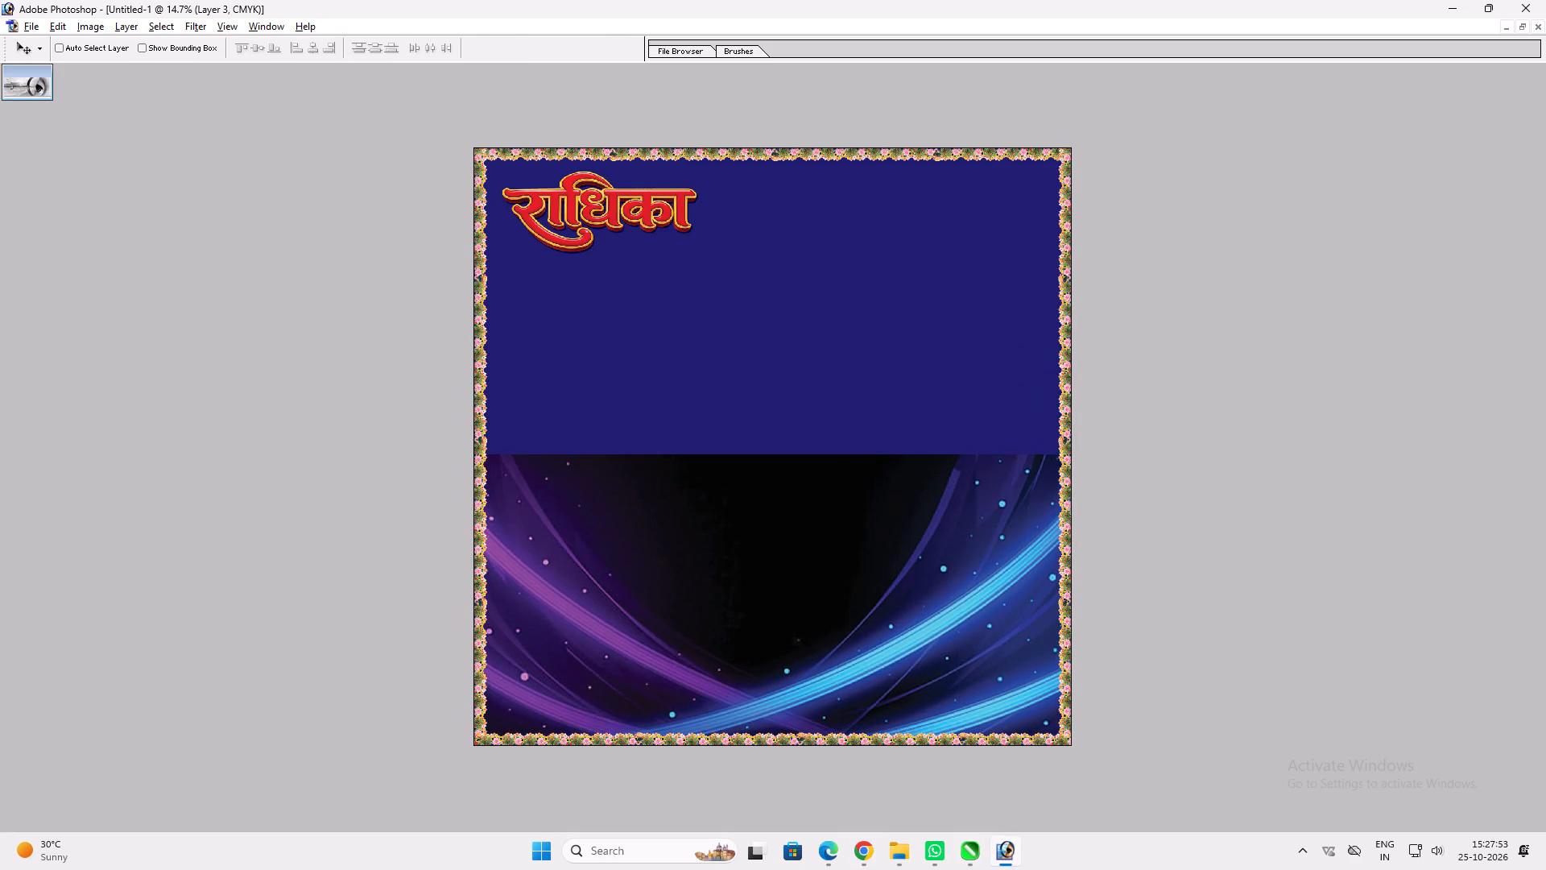
Duplicate the pasted background, flip the copy vertically, and align it above the original to form a mirrored pattern.
{"action": "left_click_drag", "start_coordinate": [905, 619], "coordinate": [869, 471], "text": "alt"}
{"action": "key", "text": "ctrl+t"}
{"action": "right_click", "coordinate": [841, 462], "text": "ctrl"}
{"action": "left_click", "coordinate": [904, 676]}
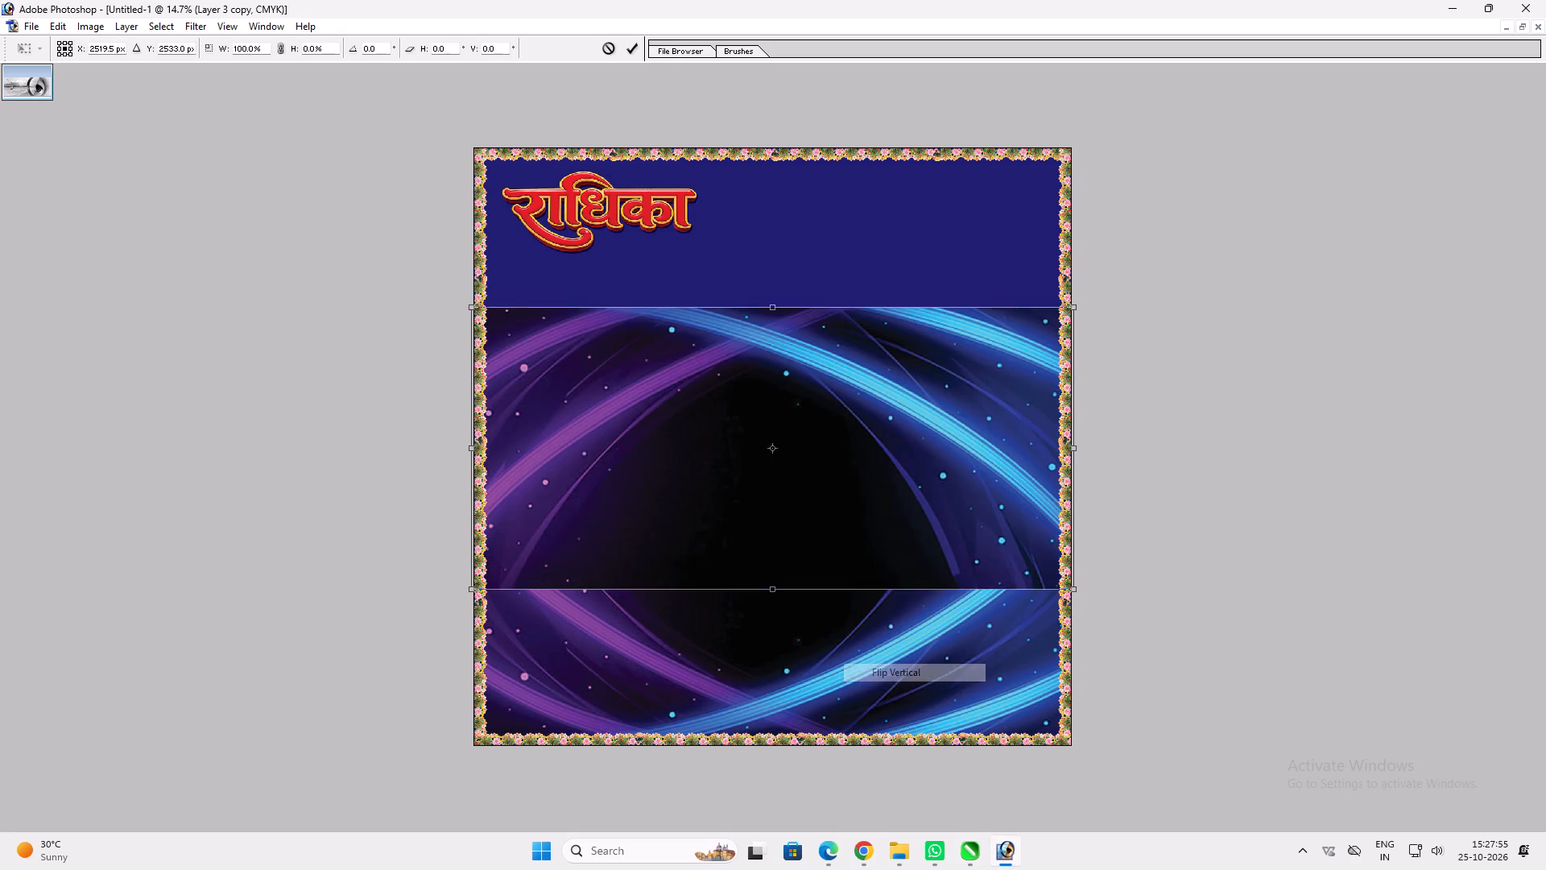
{"action": "key", "text": "Return"}
{"action": "key", "text": "v"}
{"action": "left_click_drag", "start_coordinate": [845, 512], "coordinate": [875, 374], "text": "shift"}
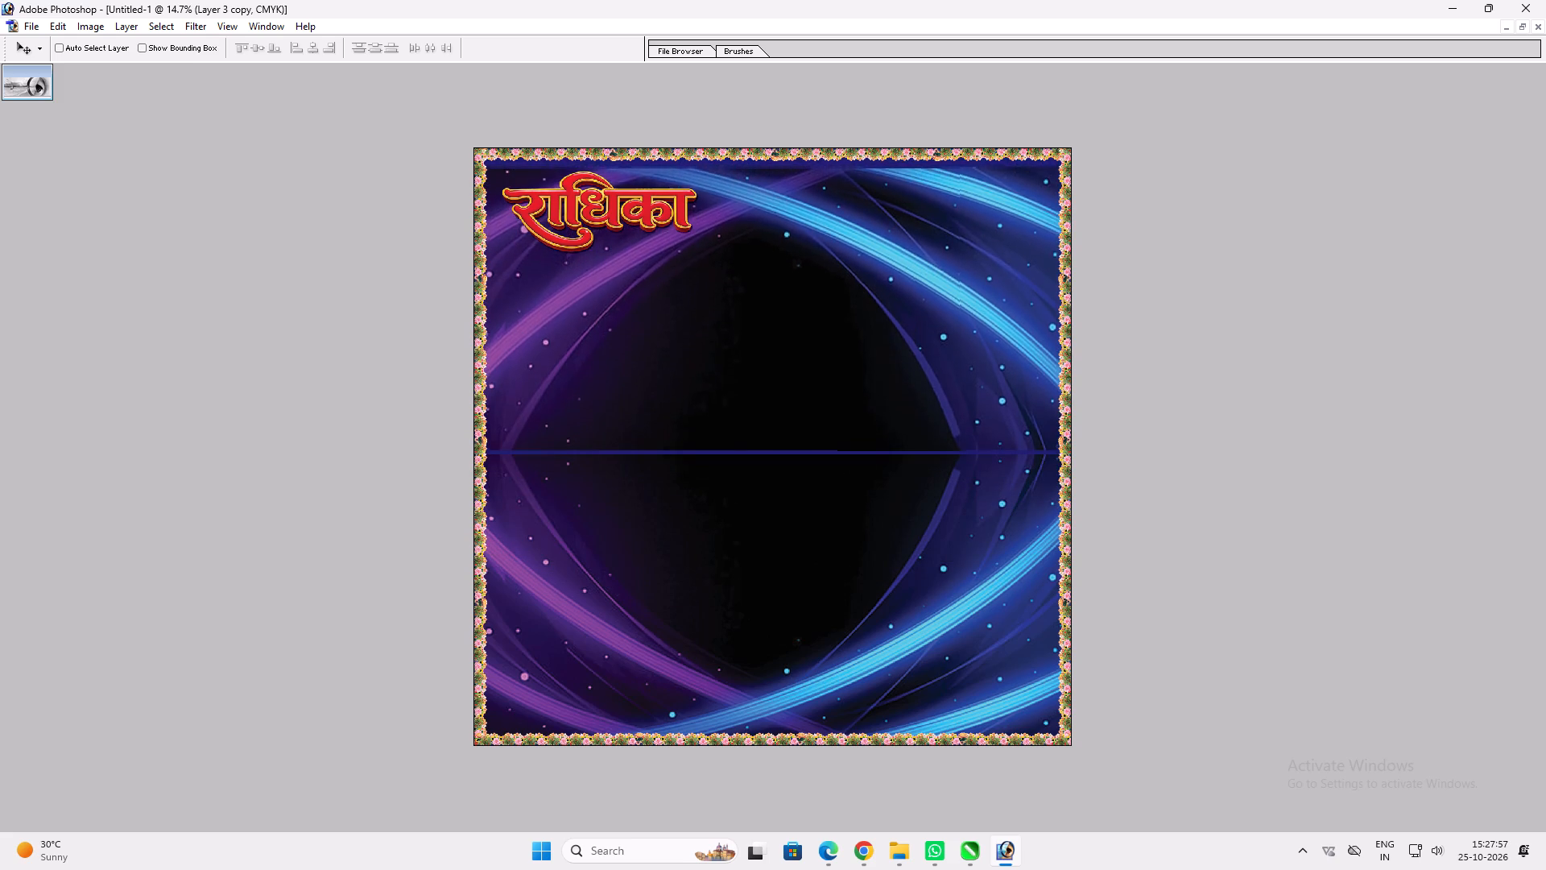
{"action": "left_click_drag", "start_coordinate": [875, 374], "coordinate": [875, 379], "text": "shift"}
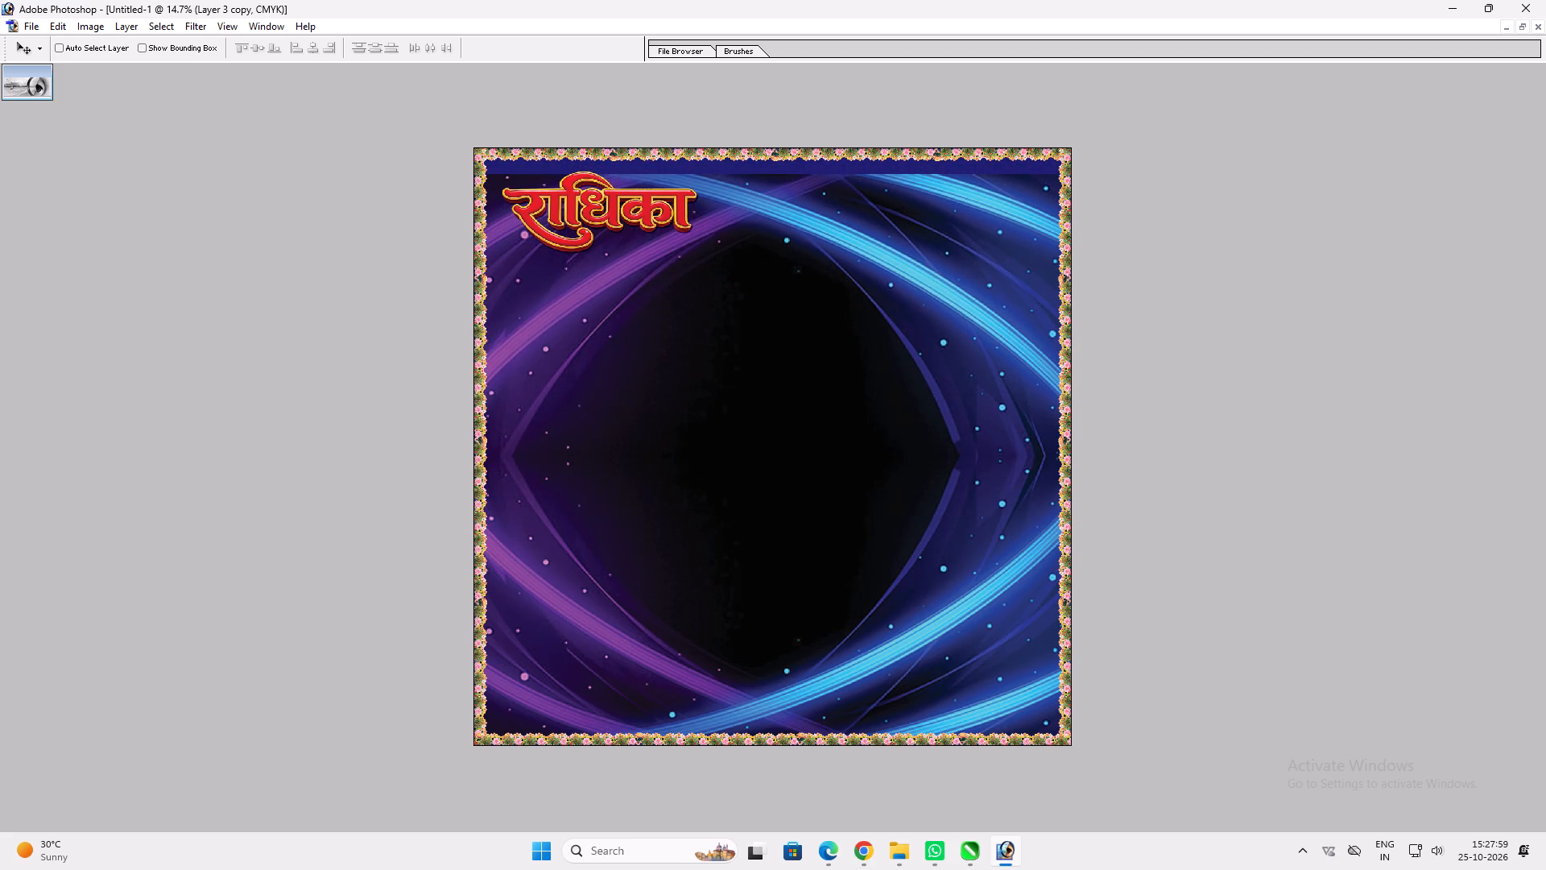
Reposition the mirrored background and stretch it upward to fill the canvas to its top edge.
{"action": "left_click", "coordinate": [824, 484], "text": "ctrl+shift"}
{"action": "key", "text": "ctrl+t"}
{"action": "left_click_drag", "start_coordinate": [871, 188], "coordinate": [881, 168], "text": "shift"}
{"action": "key", "text": "Return"}
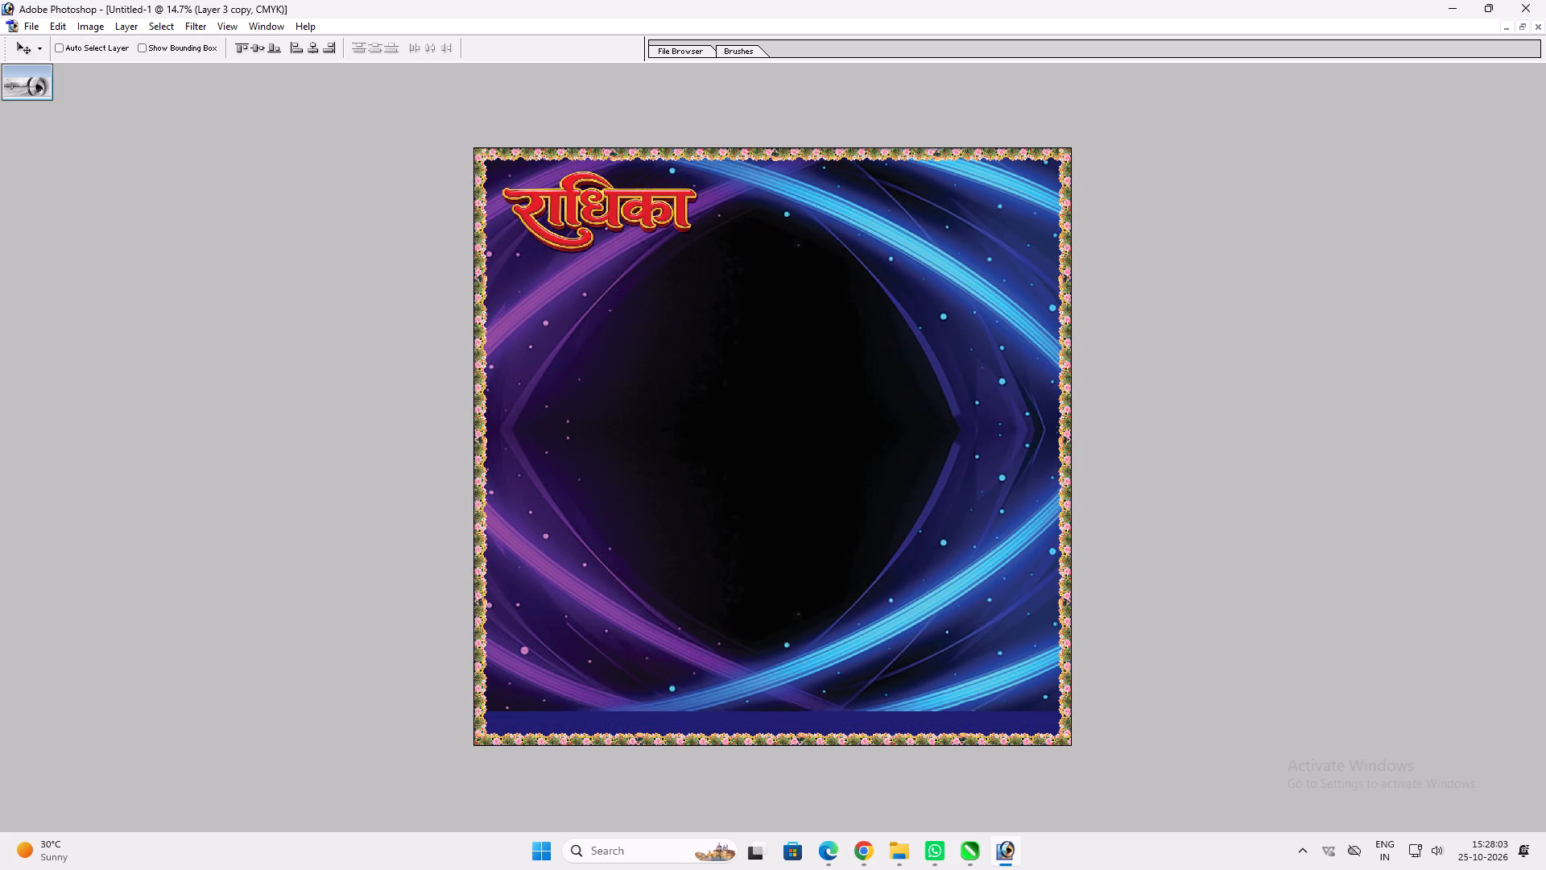
{"action": "left_click_drag", "start_coordinate": [803, 238], "coordinate": [799, 261]}
{"action": "key", "text": "ctrl+t"}
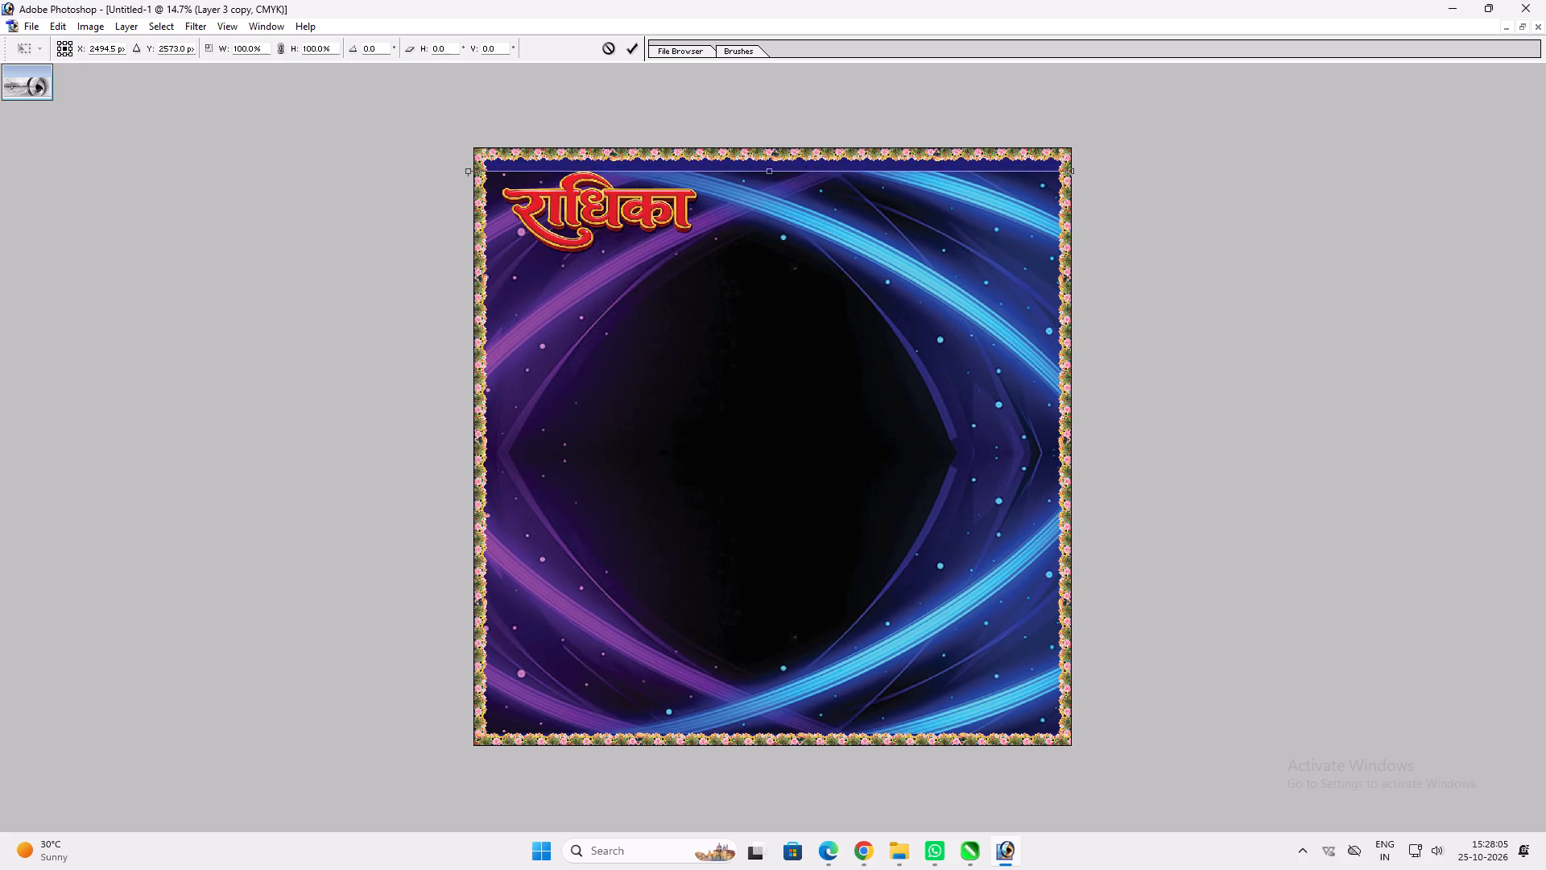
{"action": "left_click_drag", "start_coordinate": [832, 177], "coordinate": [837, 150], "text": "shift"}
{"action": "key", "text": "shift+Return"}
{"action": "key", "text": "v"}
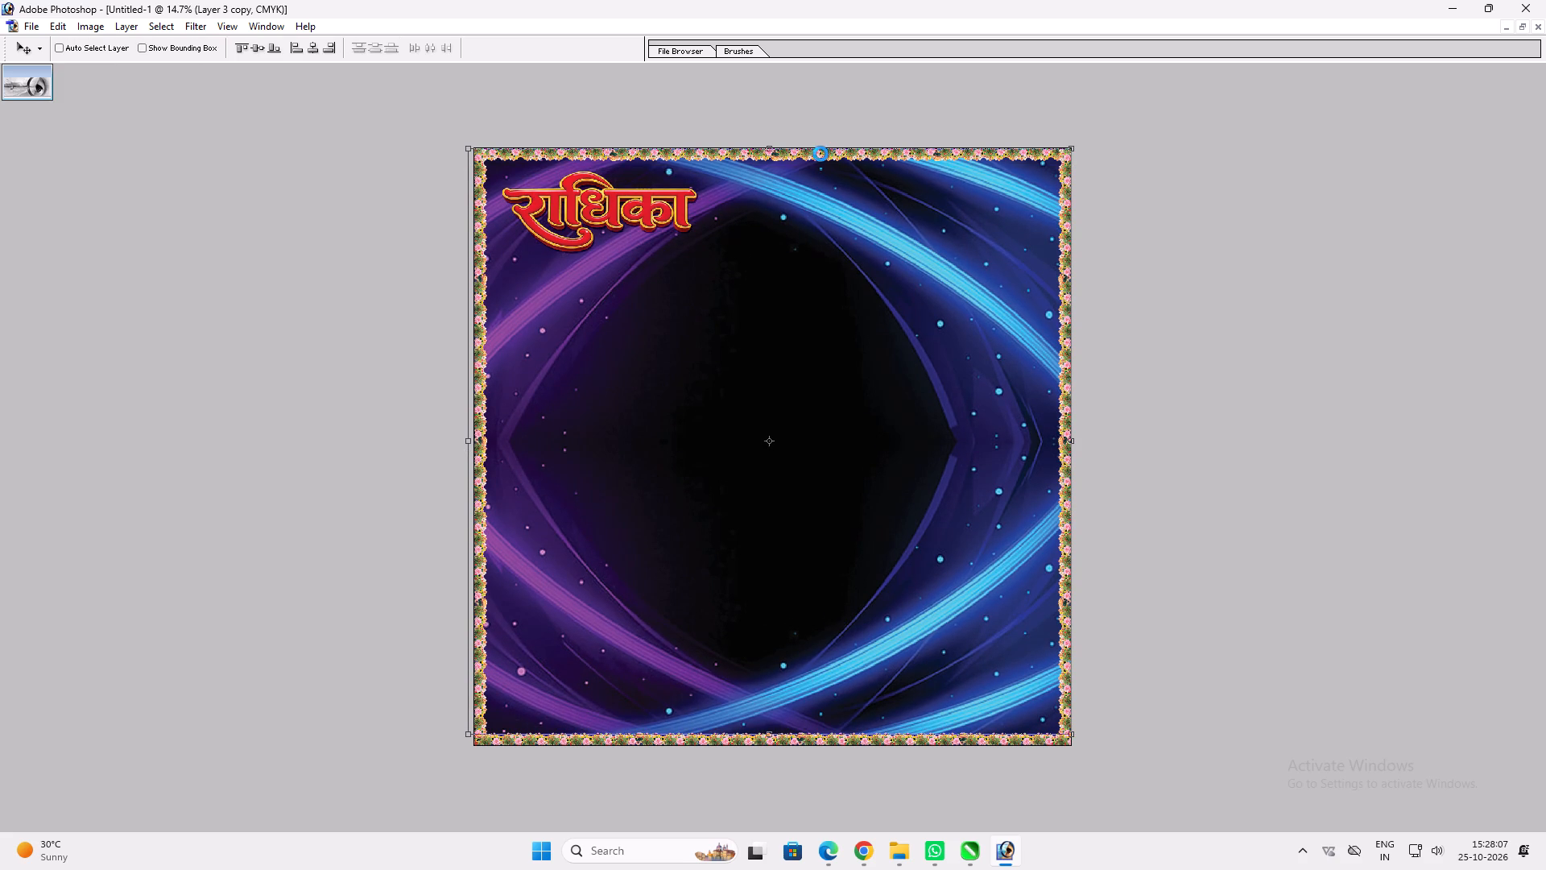
Switch to Chrome and open the Magnific "Abstract space background" image from the related results.
{"action": "left_click", "coordinate": [863, 850]}
{"action": "scroll", "coordinate": [1102, 421], "scroll_direction": "down", "scroll_amount": 4}
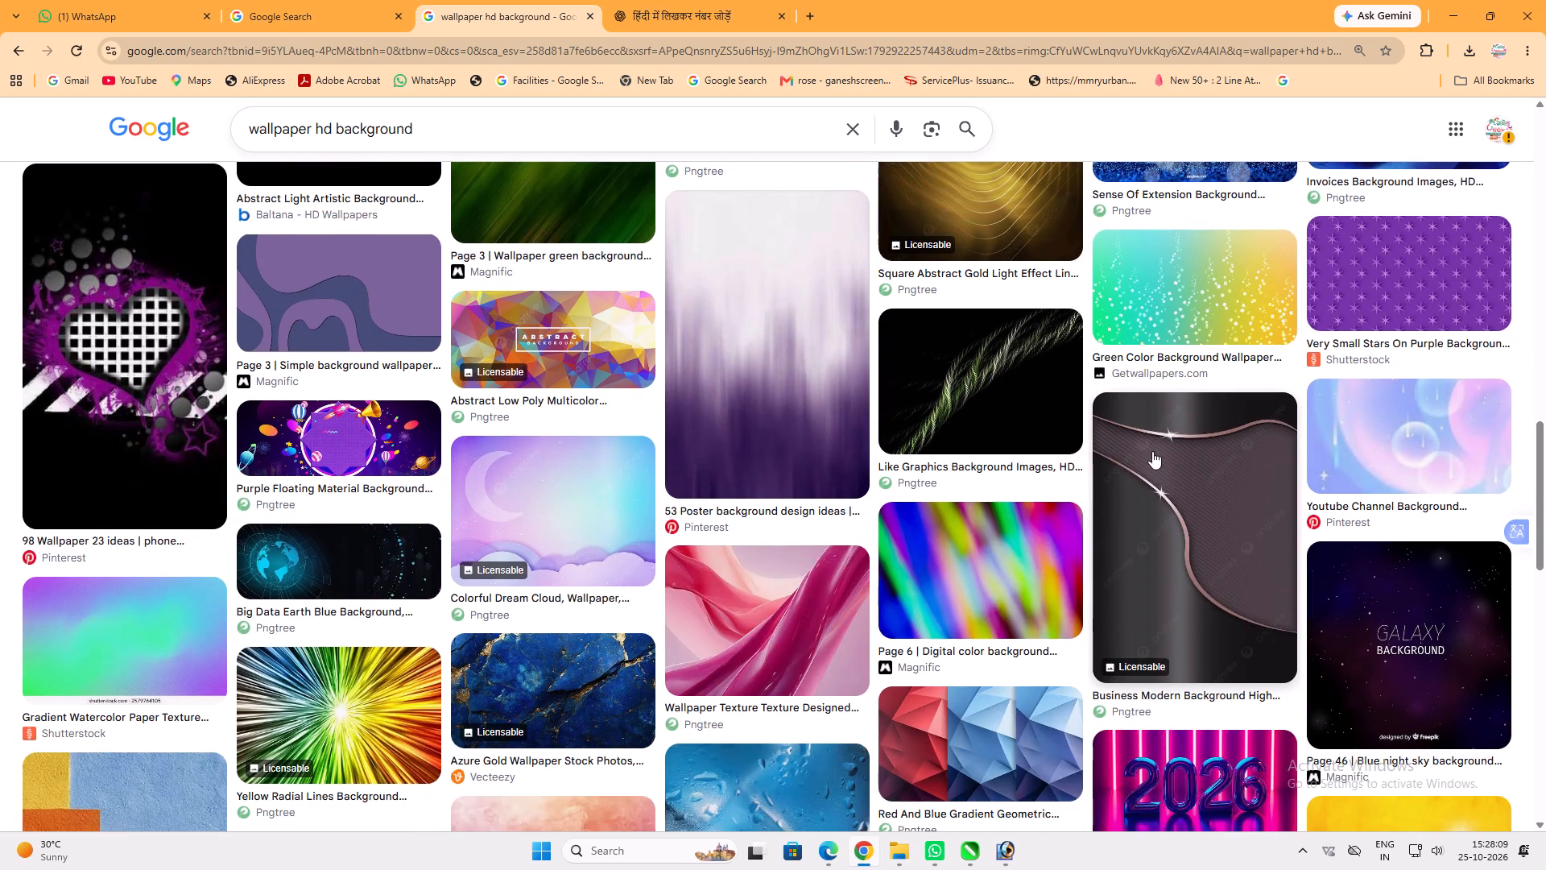
{"action": "scroll", "coordinate": [1143, 459], "scroll_direction": "up", "scroll_amount": 10}
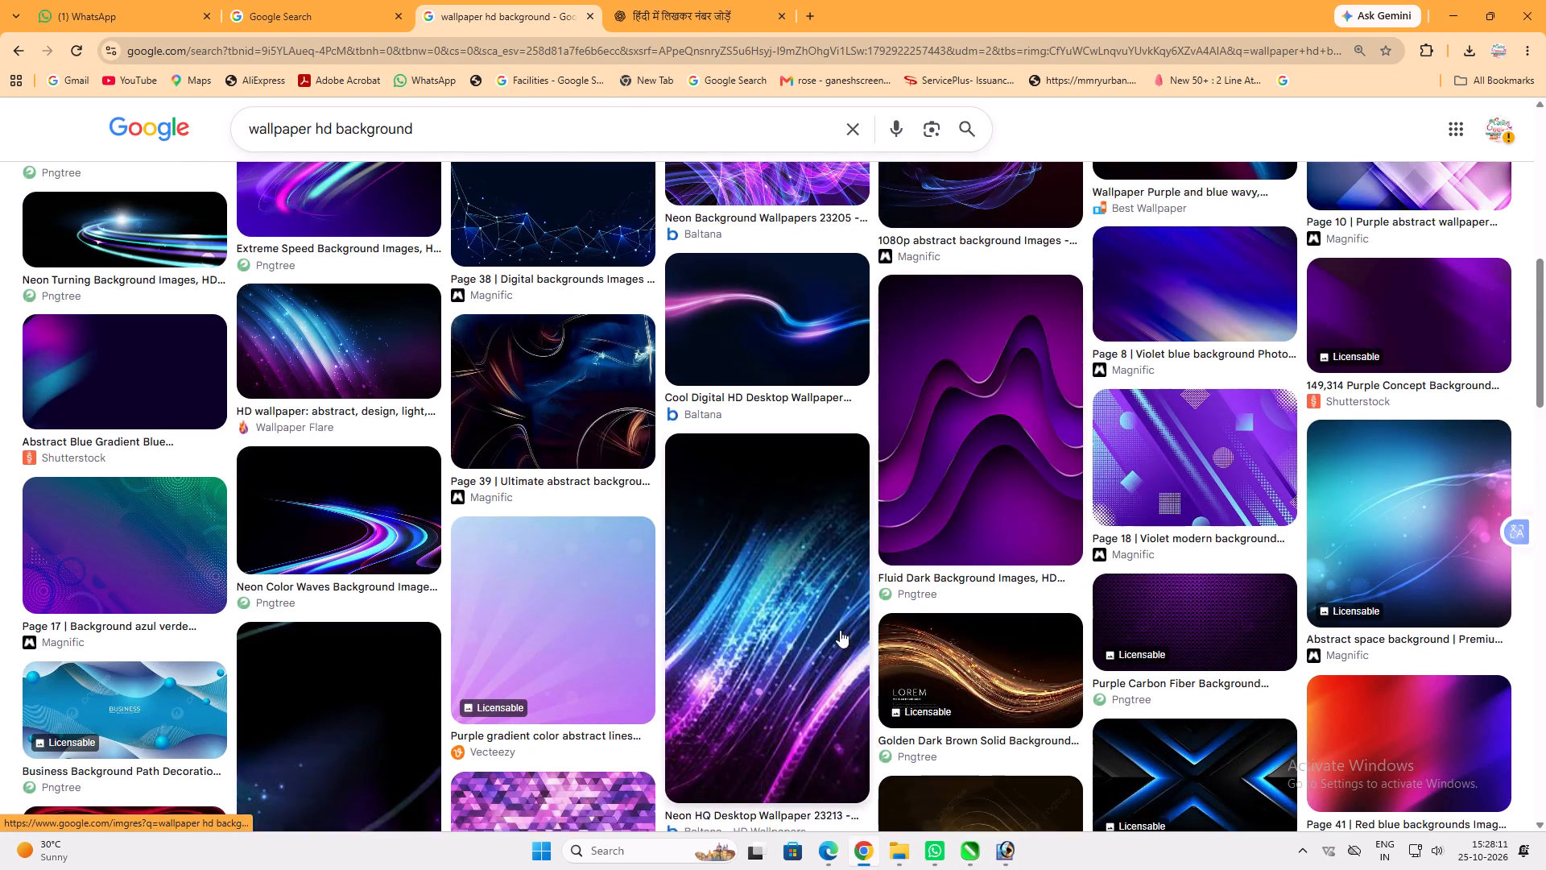
{"action": "left_click", "coordinate": [1410, 479]}
Open the related Pngtree "Dot Lines Background" image and expand its full set of related images.
{"action": "scroll", "coordinate": [1242, 350], "scroll_direction": "down", "scroll_amount": 5}
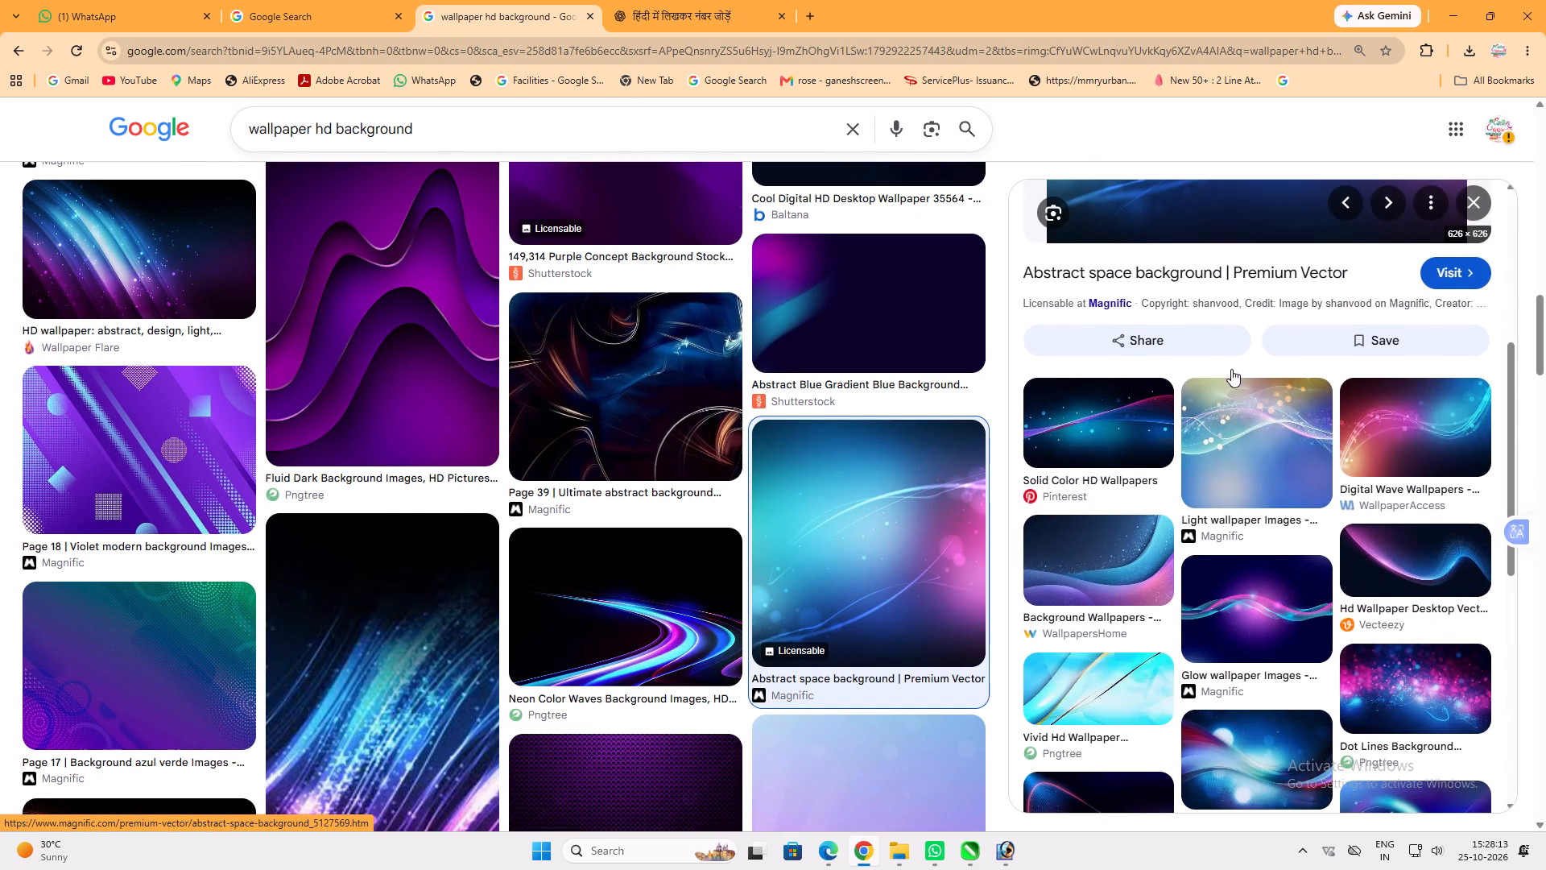
{"action": "scroll", "coordinate": [1231, 369], "scroll_direction": "down", "scroll_amount": 4}
{"action": "scroll", "coordinate": [502, 411], "scroll_direction": "down", "scroll_amount": 5}
{"action": "left_click", "coordinate": [1444, 375]}
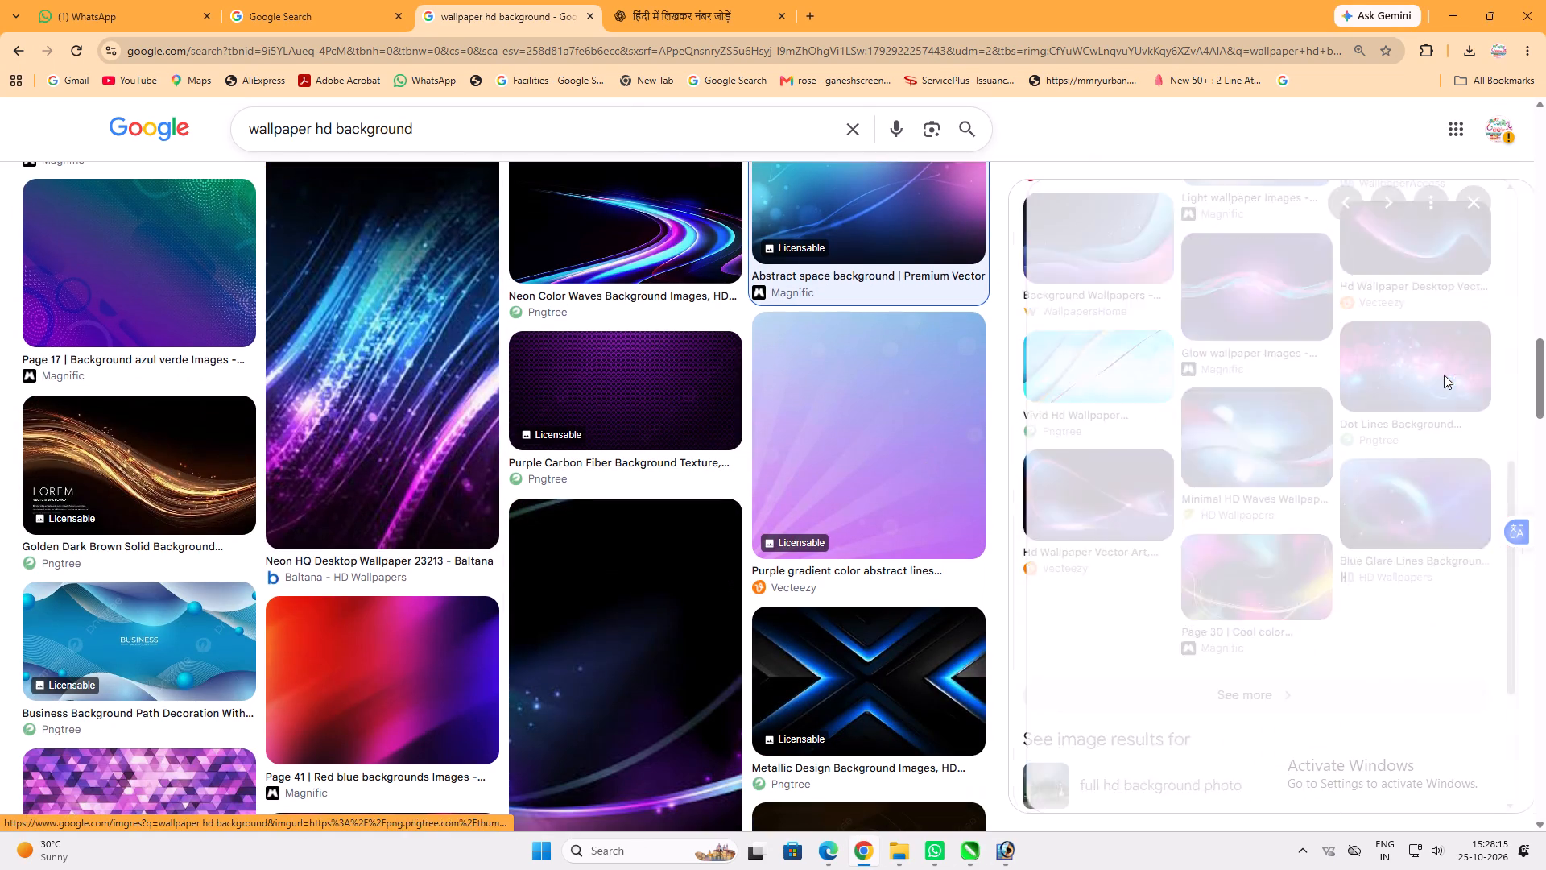
{"action": "scroll", "coordinate": [1122, 383], "scroll_direction": "down", "scroll_amount": 6}
{"action": "scroll", "coordinate": [1224, 477], "scroll_direction": "down", "scroll_amount": 3}
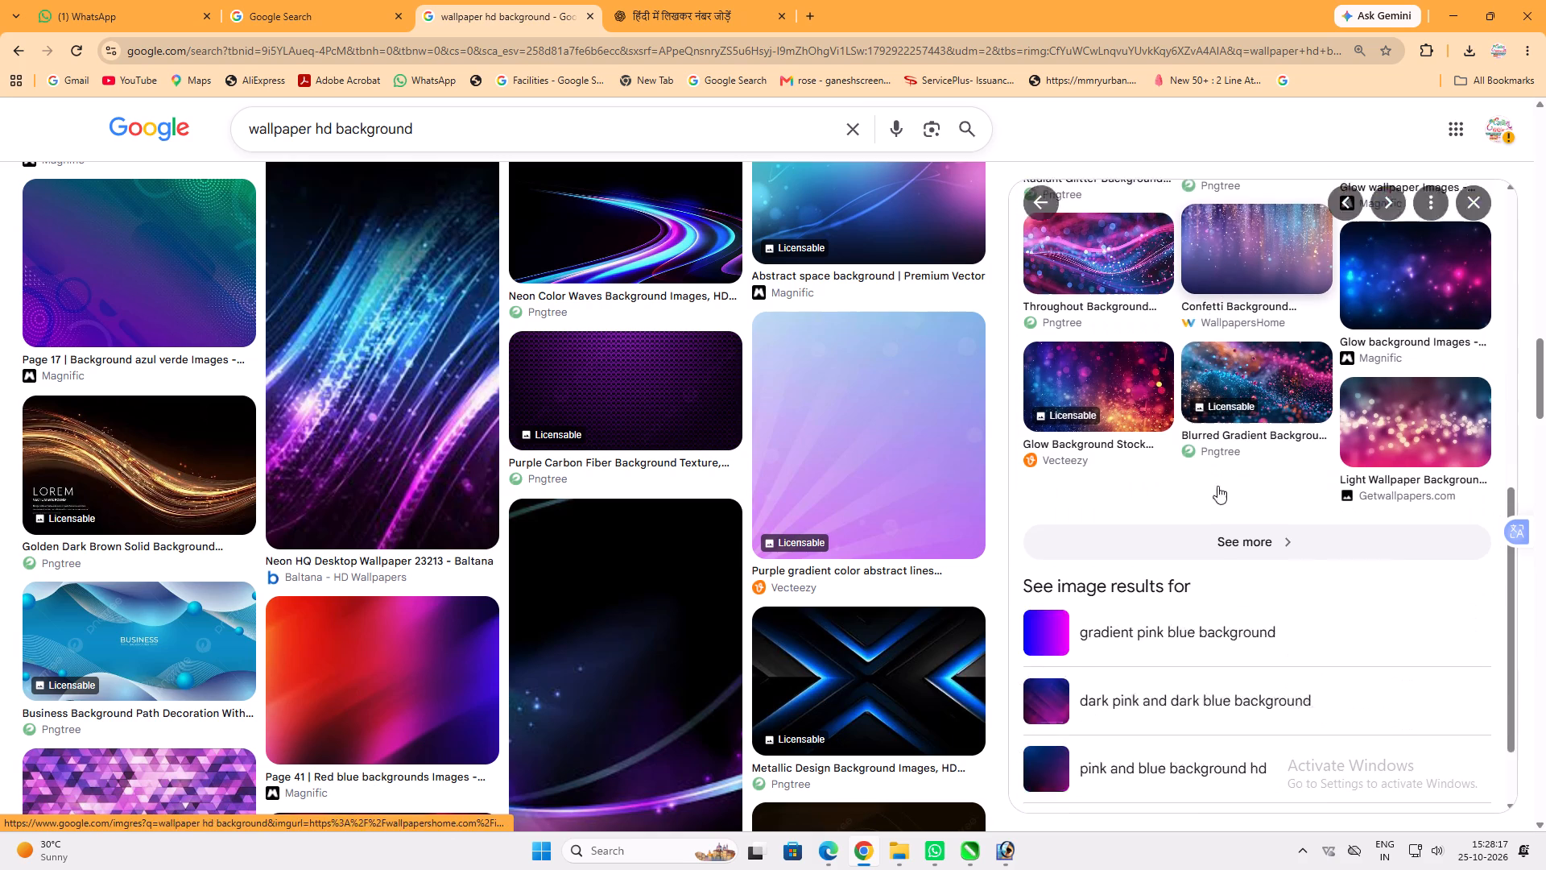
{"action": "left_click", "coordinate": [1213, 503]}
Open the Adobe Stock "Neon Music Background" image with blue and pink bokeh and copy it to the clipboard.
{"action": "scroll", "coordinate": [860, 455], "scroll_direction": "down", "scroll_amount": 5}
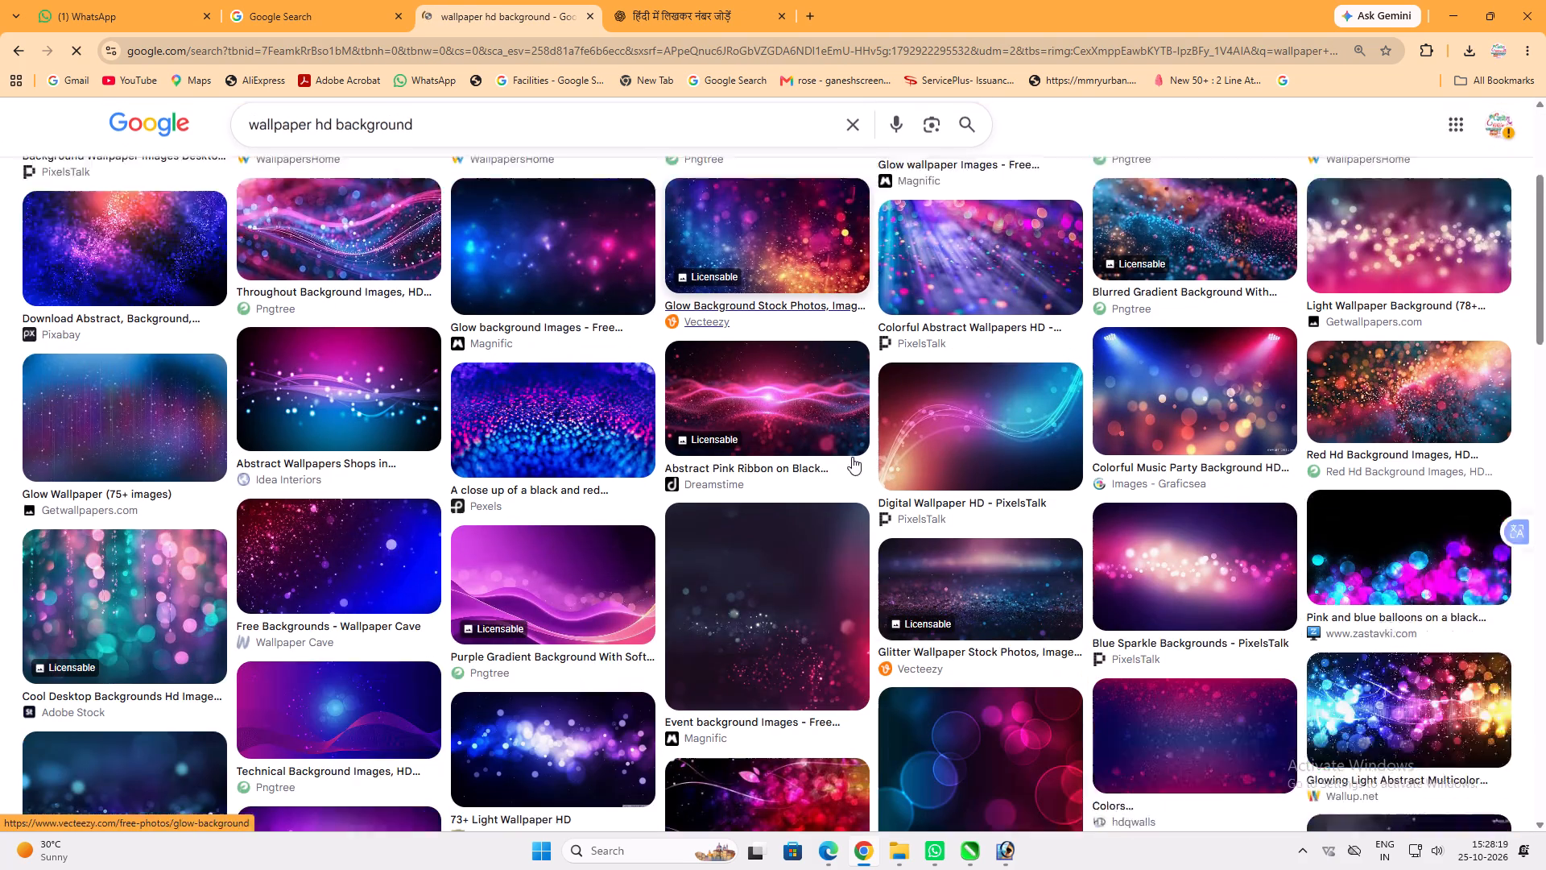
{"action": "scroll", "coordinate": [565, 563], "scroll_direction": "down", "scroll_amount": 4}
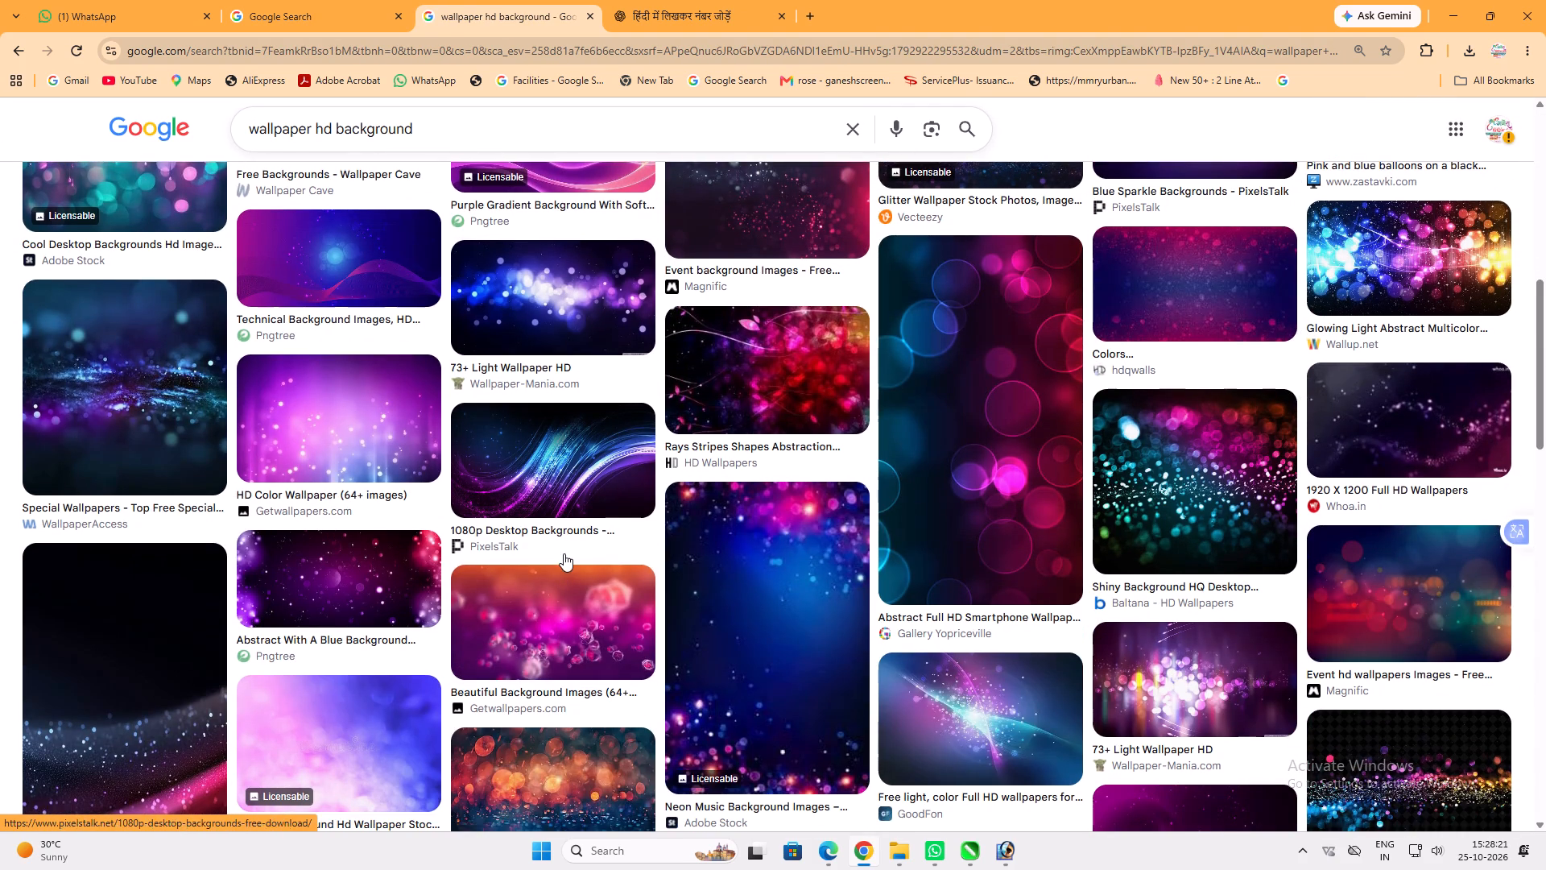
{"action": "left_click", "coordinate": [751, 502]}
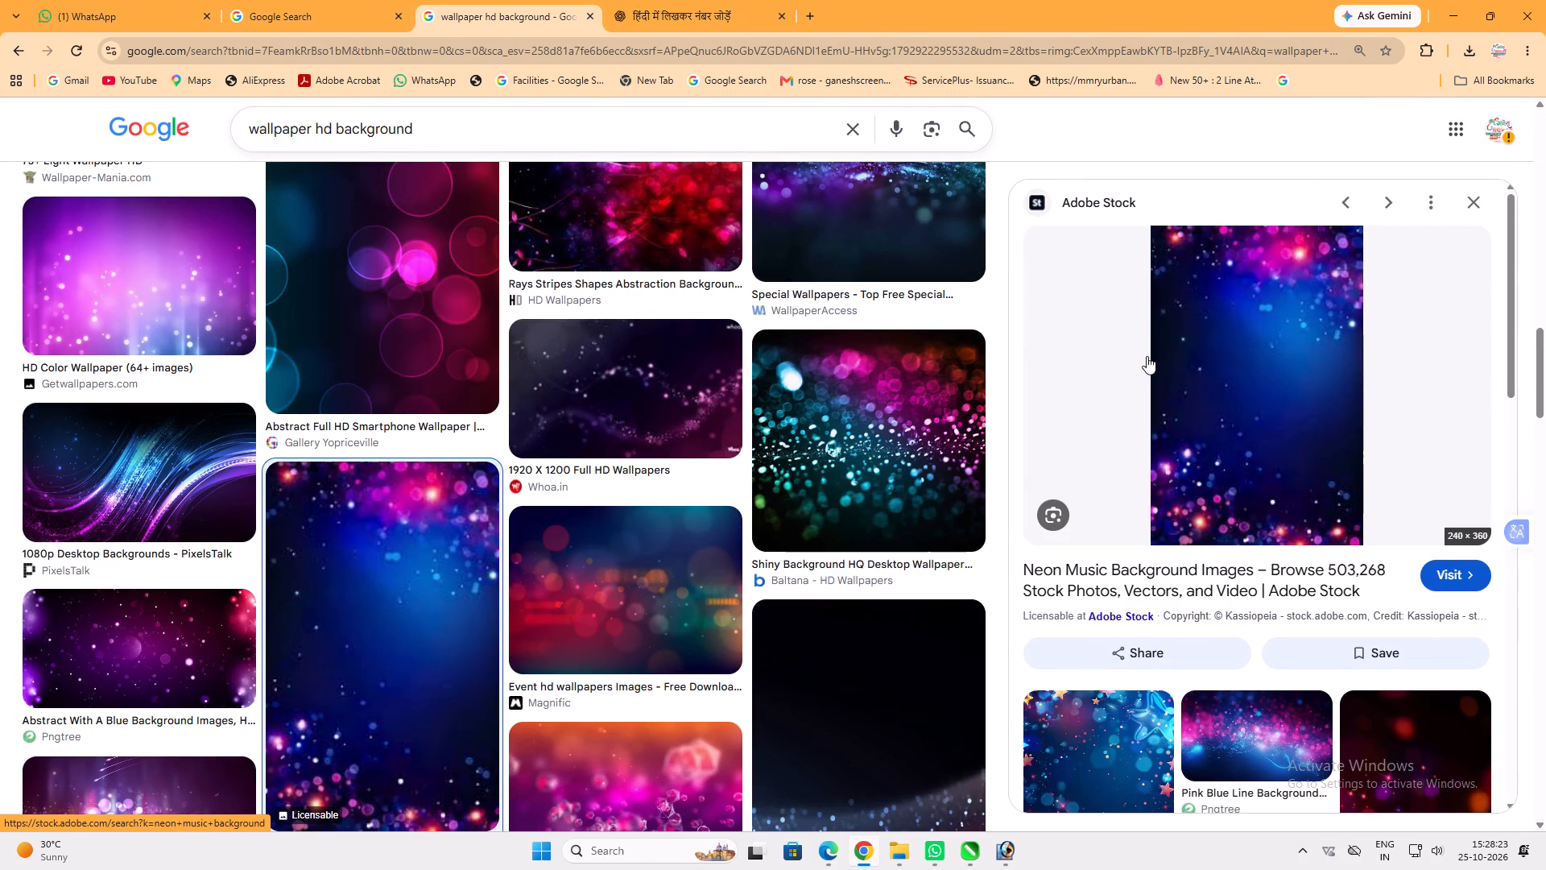
{"action": "right_click", "coordinate": [1209, 325]}
{"action": "left_click", "coordinate": [1291, 575]}
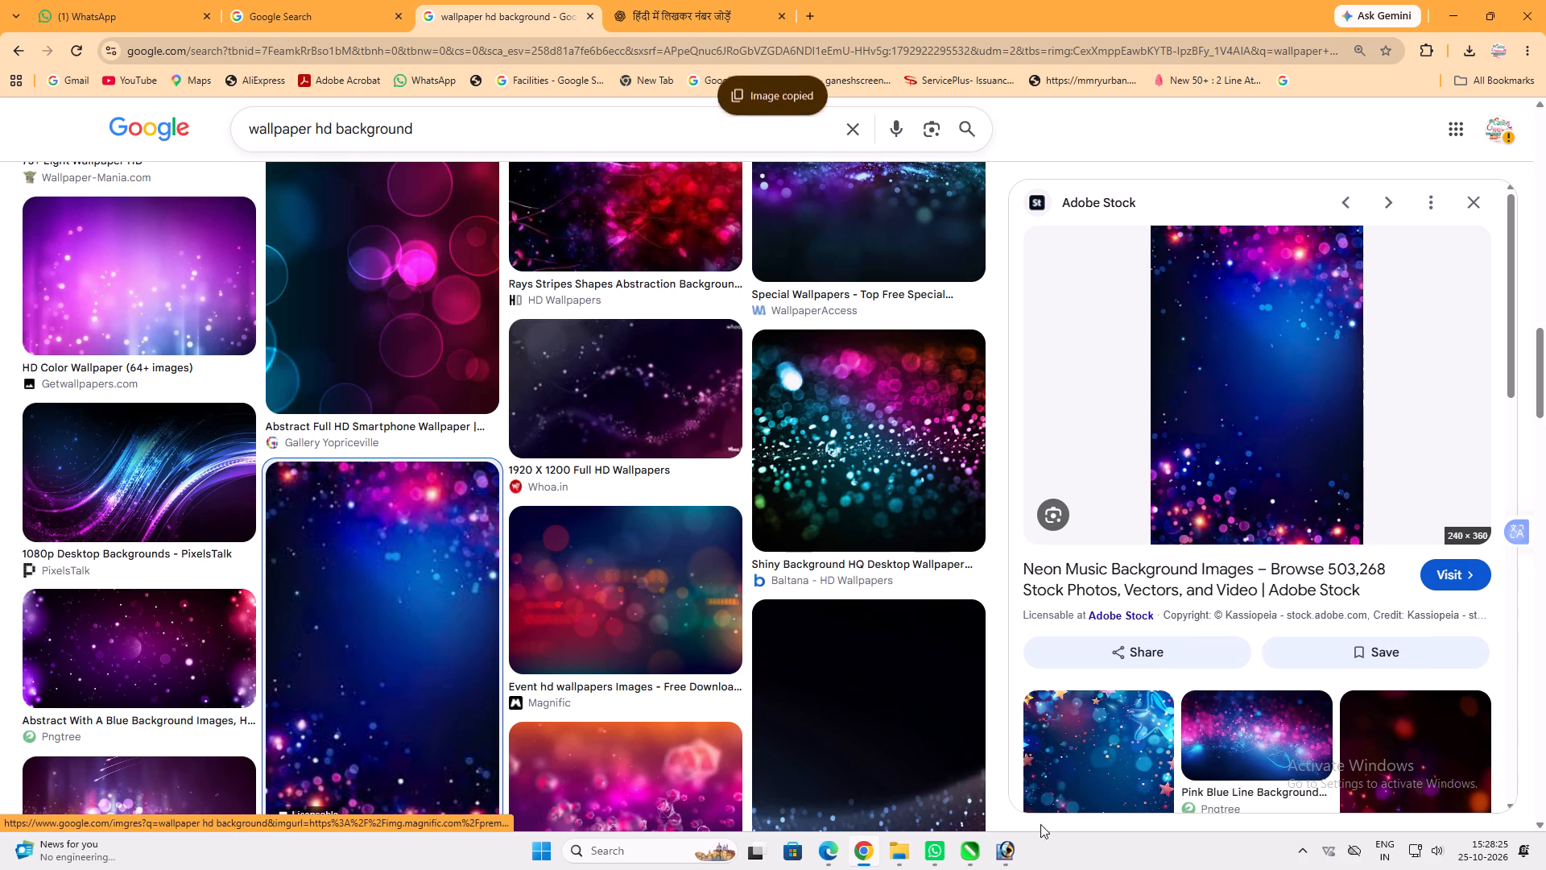
Switch to Photoshop, paste the copied bokeh image, and rotate it 90° counterclockwise.
{"action": "left_click", "coordinate": [995, 843]}
{"action": "key", "text": "ctrl+v"}
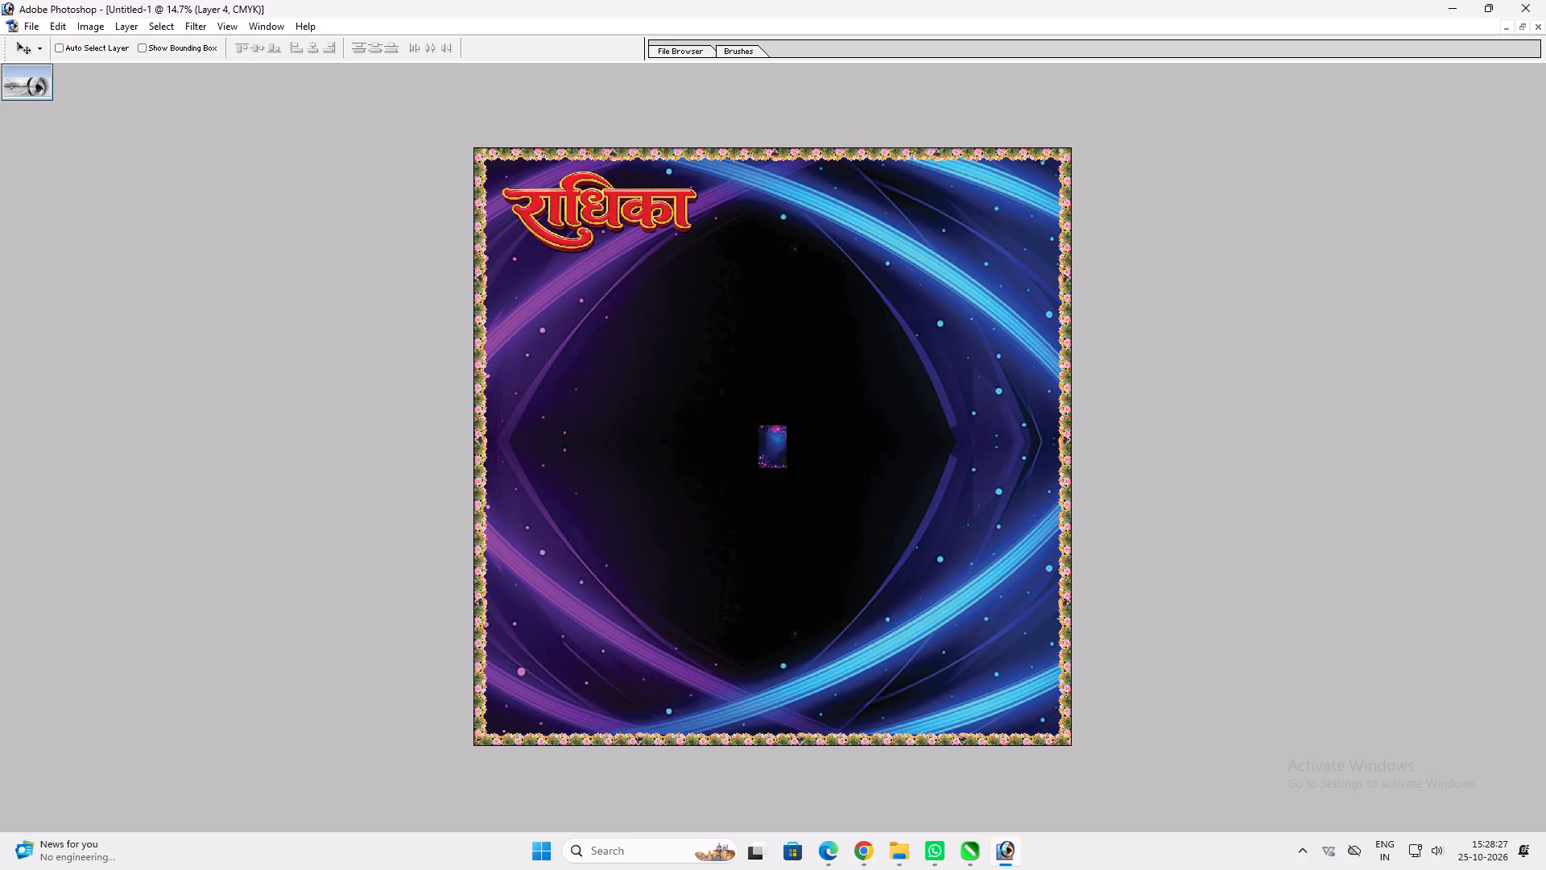
{"action": "key", "text": "ctrl+t"}
{"action": "right_click", "coordinate": [785, 450]}
{"action": "left_click", "coordinate": [861, 618]}
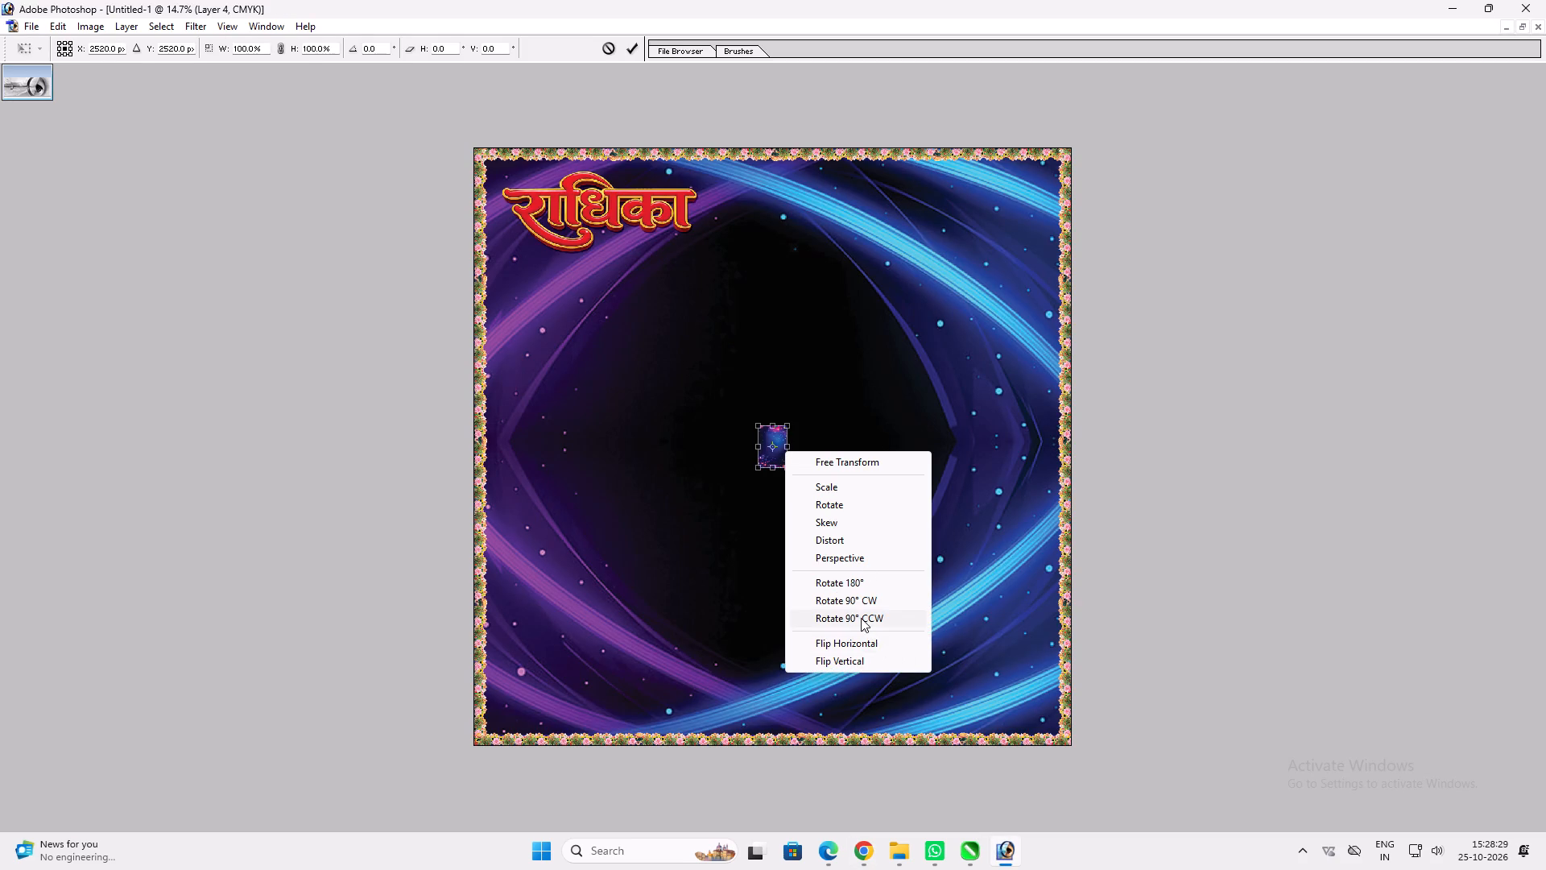
{"action": "key", "text": "Return"}
{"action": "key", "text": "v"}
Enlarge the rotated bokeh image to nearly the canvas width and move it down to the bottom edge.
{"action": "key", "text": "ctrl+t"}
{"action": "left_click_drag", "start_coordinate": [796, 466], "coordinate": [1112, 507], "text": "alt+shift"}
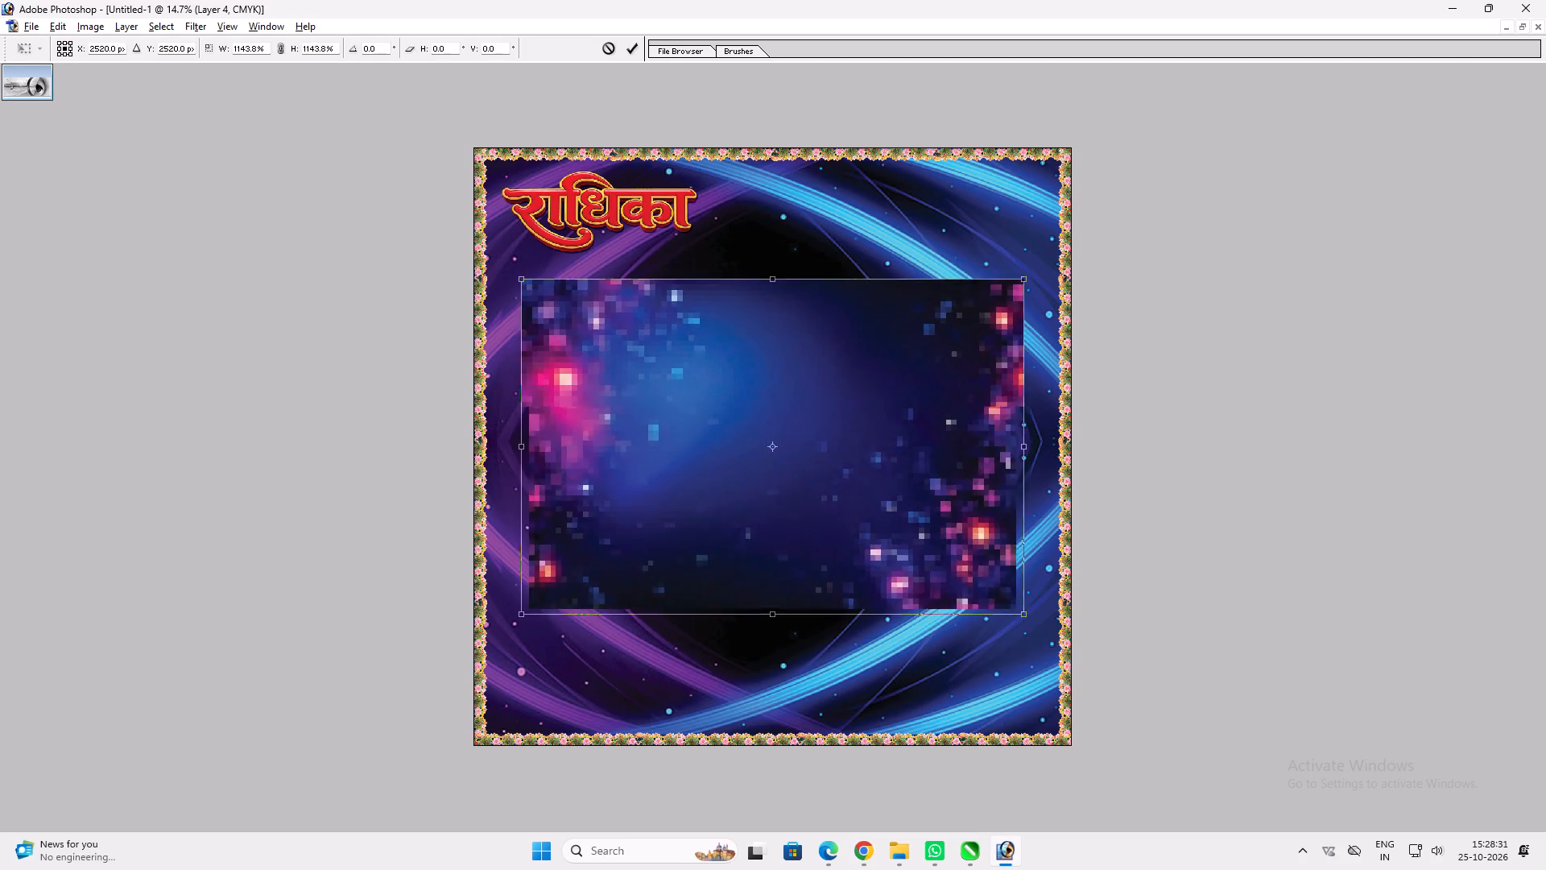
{"action": "left_click_drag", "start_coordinate": [1112, 507], "coordinate": [1145, 507], "text": "alt+shift"}
{"action": "key", "text": "shift+Return"}
{"action": "key", "text": "v"}
{"action": "left_click_drag", "start_coordinate": [968, 519], "coordinate": [968, 623], "text": "shift"}
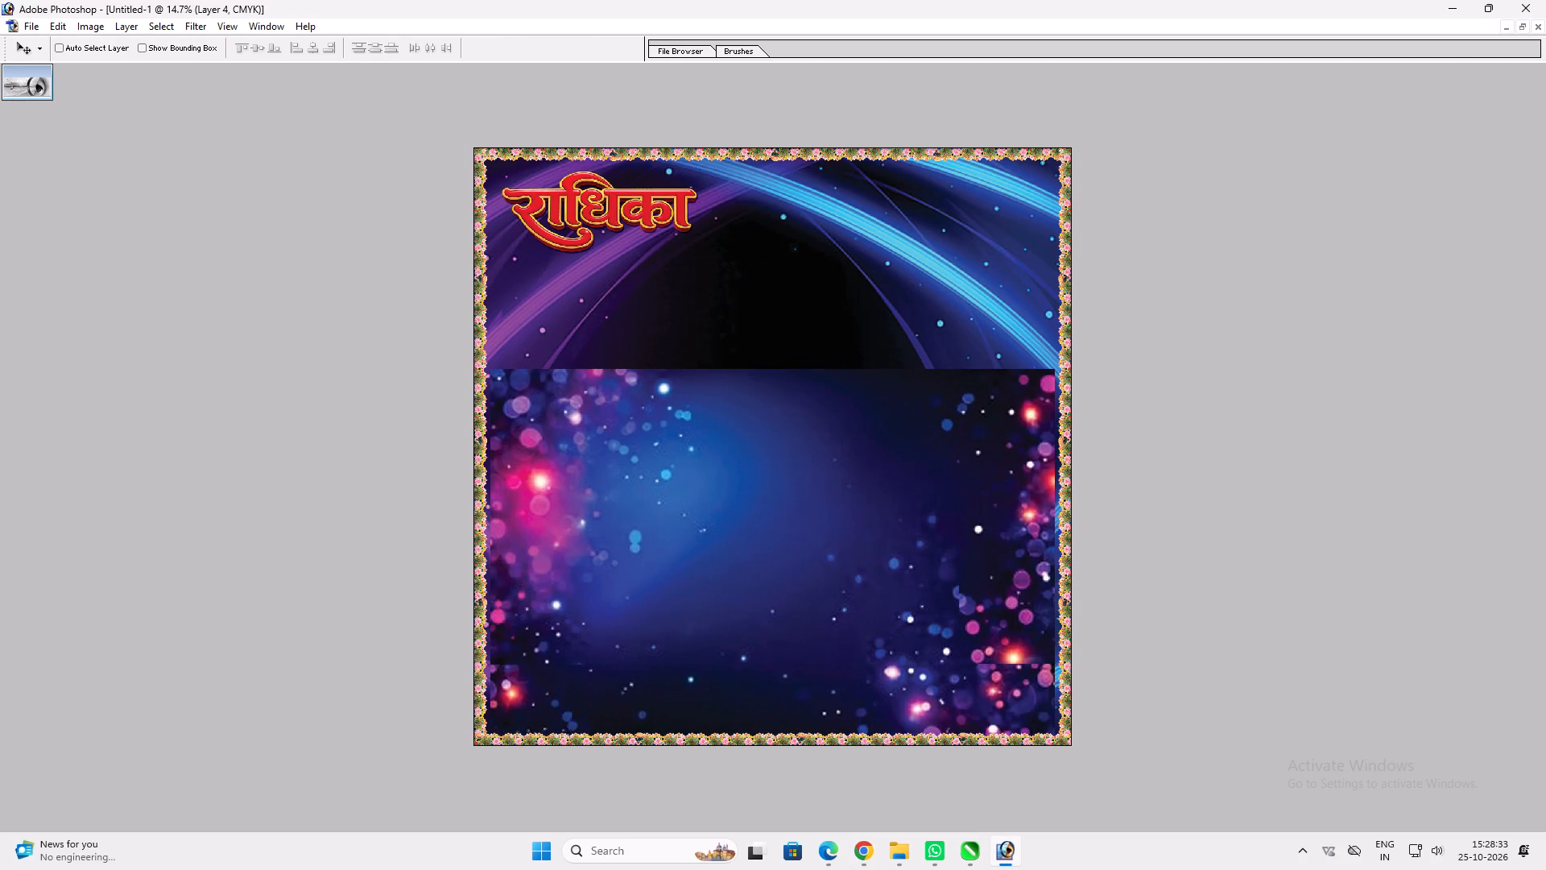
Squash the bokeh image into the lower half of the canvas and stretch it to the full canvas width.
{"action": "left_click_drag", "start_coordinate": [968, 623], "coordinate": [968, 626], "text": "shift"}
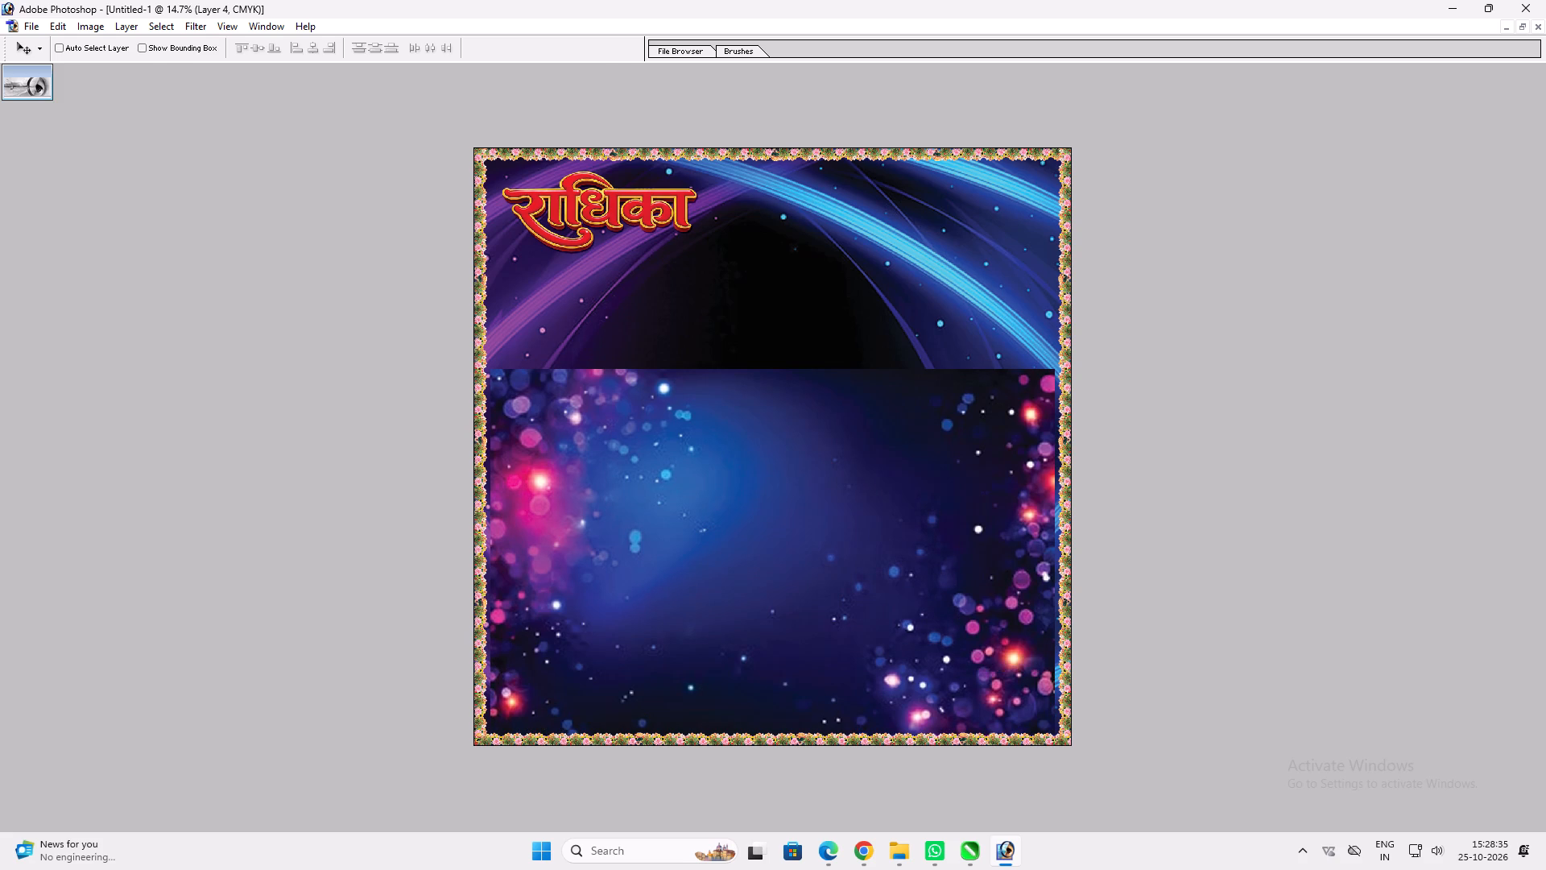
{"action": "key", "text": "ctrl+t"}
{"action": "left_click_drag", "start_coordinate": [899, 375], "coordinate": [874, 446], "text": "shift"}
{"action": "key", "text": "Return"}
{"action": "key", "text": "v"}
{"action": "left_click_drag", "start_coordinate": [858, 483], "coordinate": [853, 484], "text": "shift"}
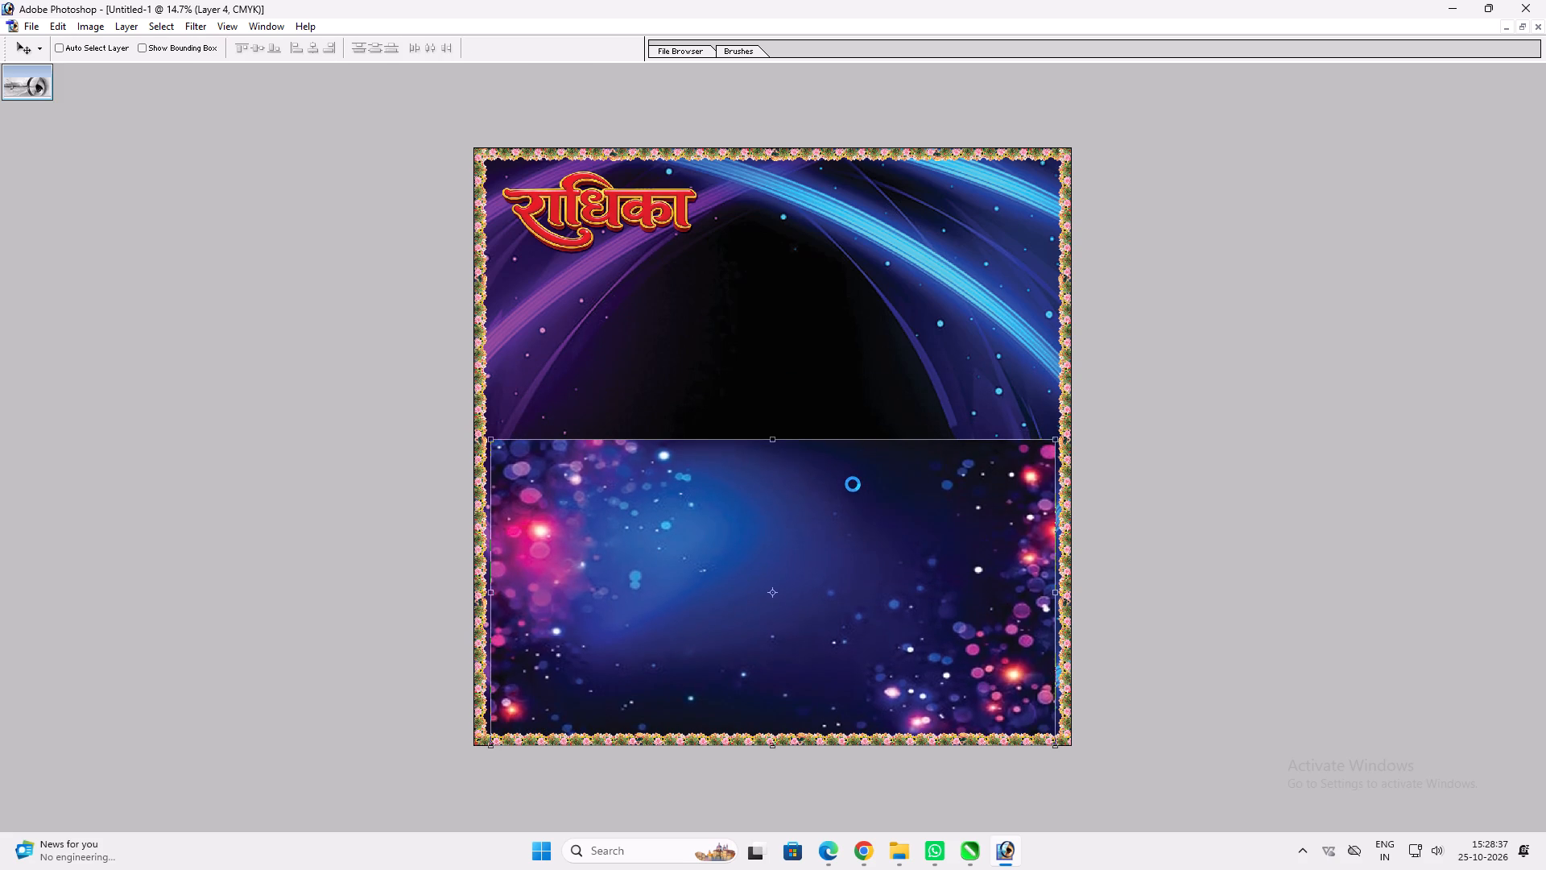
{"action": "left_click_drag", "start_coordinate": [853, 484], "coordinate": [833, 490], "text": "shift"}
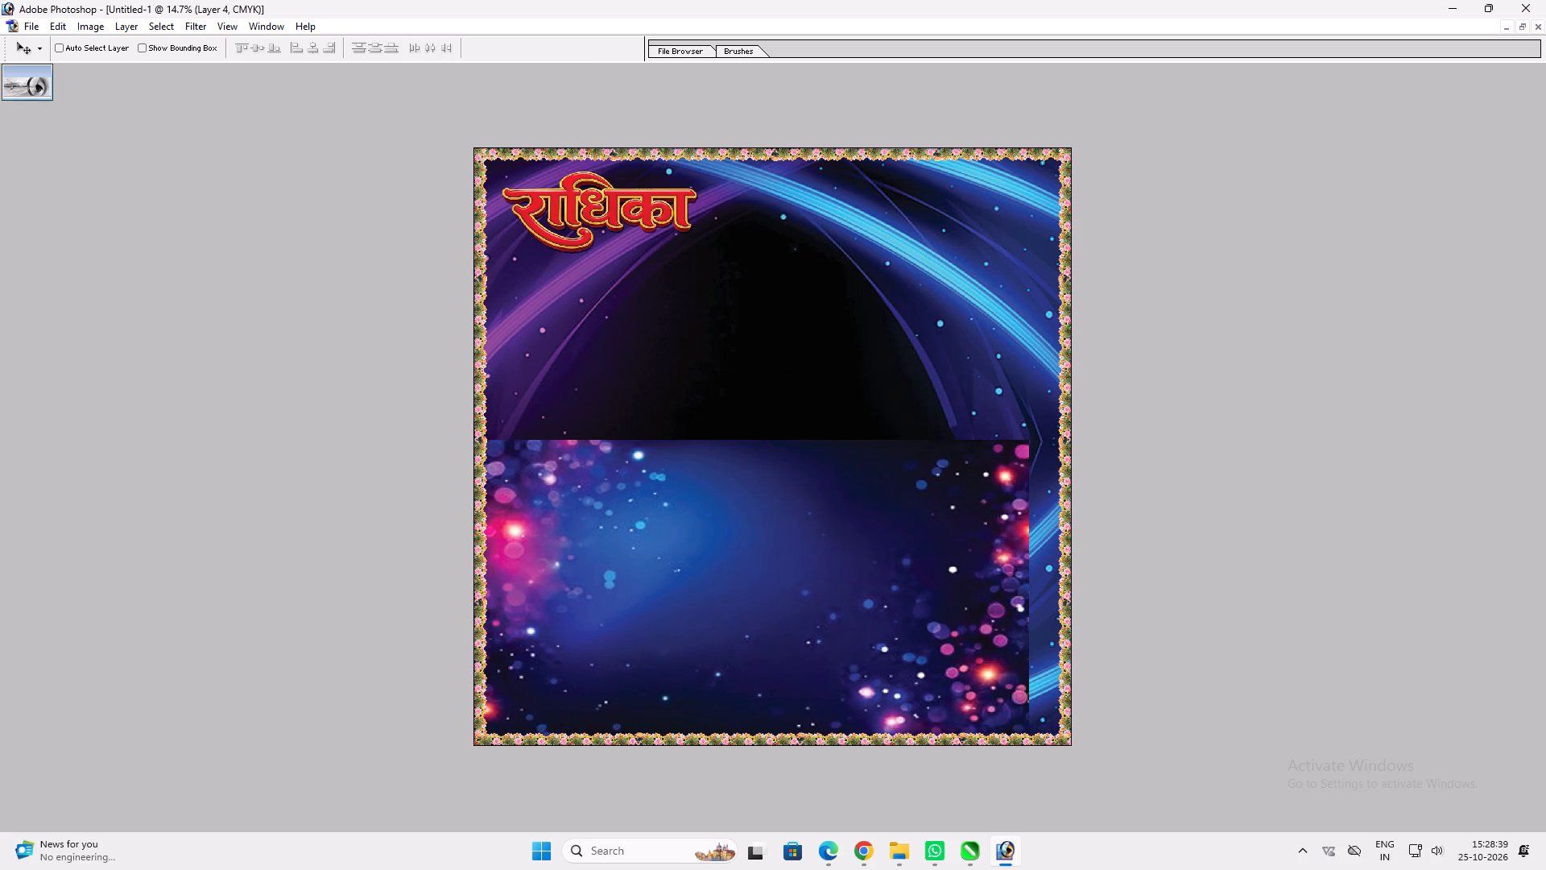
{"action": "key", "text": "ctrl+t"}
{"action": "left_click_drag", "start_coordinate": [1028, 512], "coordinate": [1076, 511], "text": "shift"}
{"action": "key", "text": "shift+Return"}
{"action": "type", "text": "vv"}
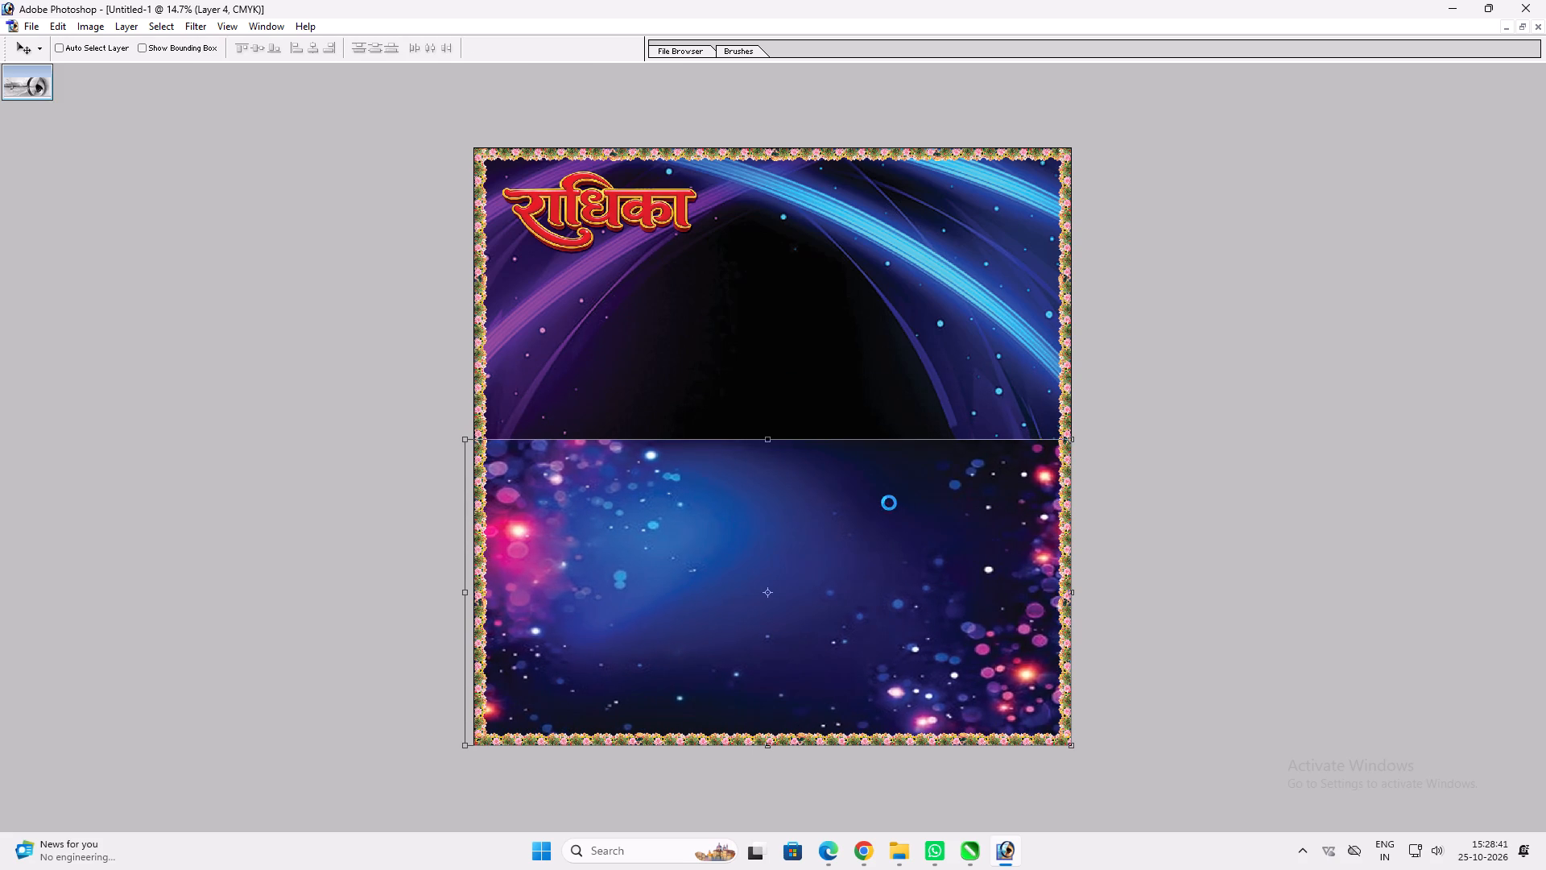
Duplicate the bokeh image into the upper half of the canvas.
{"action": "left_click_drag", "start_coordinate": [875, 504], "coordinate": [942, 190], "text": "alt"}
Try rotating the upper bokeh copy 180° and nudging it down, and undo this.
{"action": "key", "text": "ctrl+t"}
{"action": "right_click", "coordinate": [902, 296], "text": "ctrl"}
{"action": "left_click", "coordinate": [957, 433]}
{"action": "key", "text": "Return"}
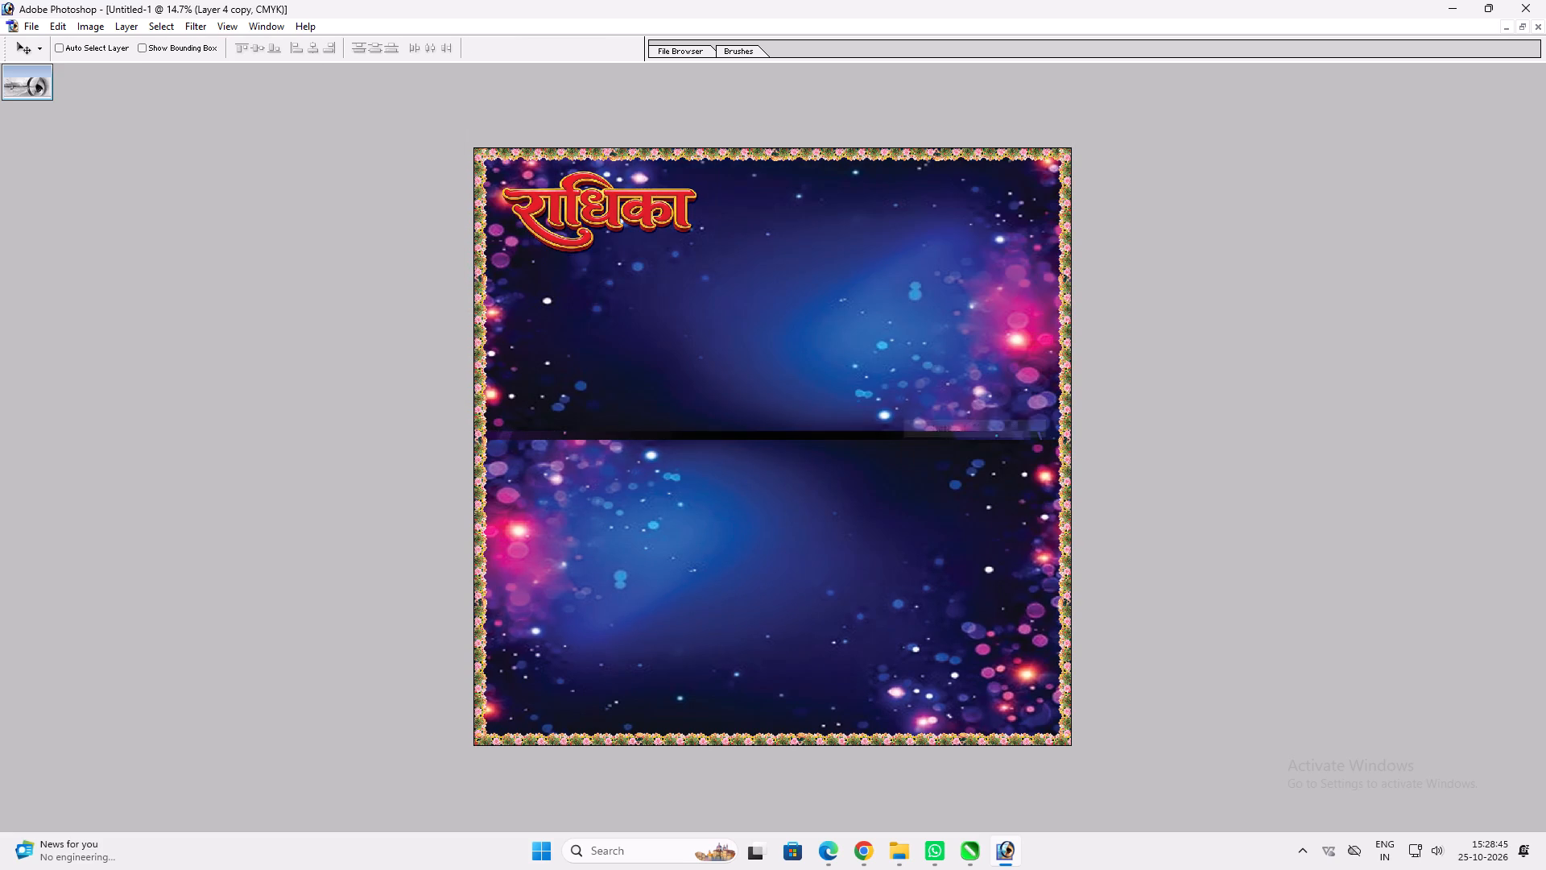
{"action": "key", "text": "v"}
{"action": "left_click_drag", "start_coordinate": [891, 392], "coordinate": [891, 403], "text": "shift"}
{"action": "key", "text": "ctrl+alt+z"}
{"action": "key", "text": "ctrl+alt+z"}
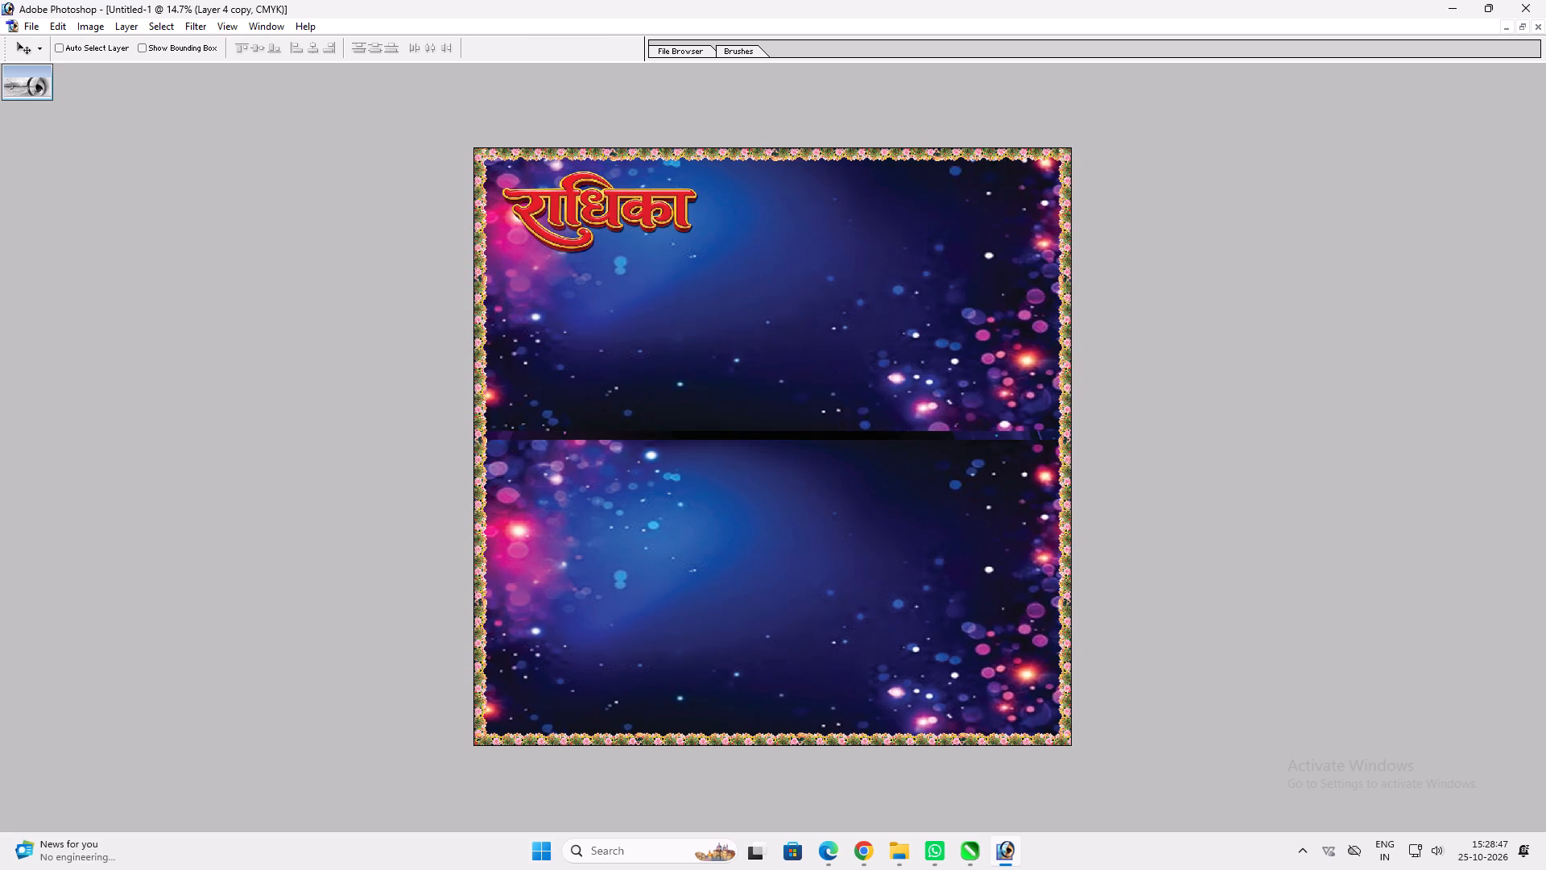
Flip the upper bokeh copy vertically and move it down to meet the lower half in a mirrored seam.
{"action": "key", "text": "ctrl+t"}
{"action": "right_click", "coordinate": [883, 409], "text": "ctrl"}
{"action": "left_click", "coordinate": [946, 615]}
{"action": "key", "text": "Return"}
{"action": "key", "text": "v"}
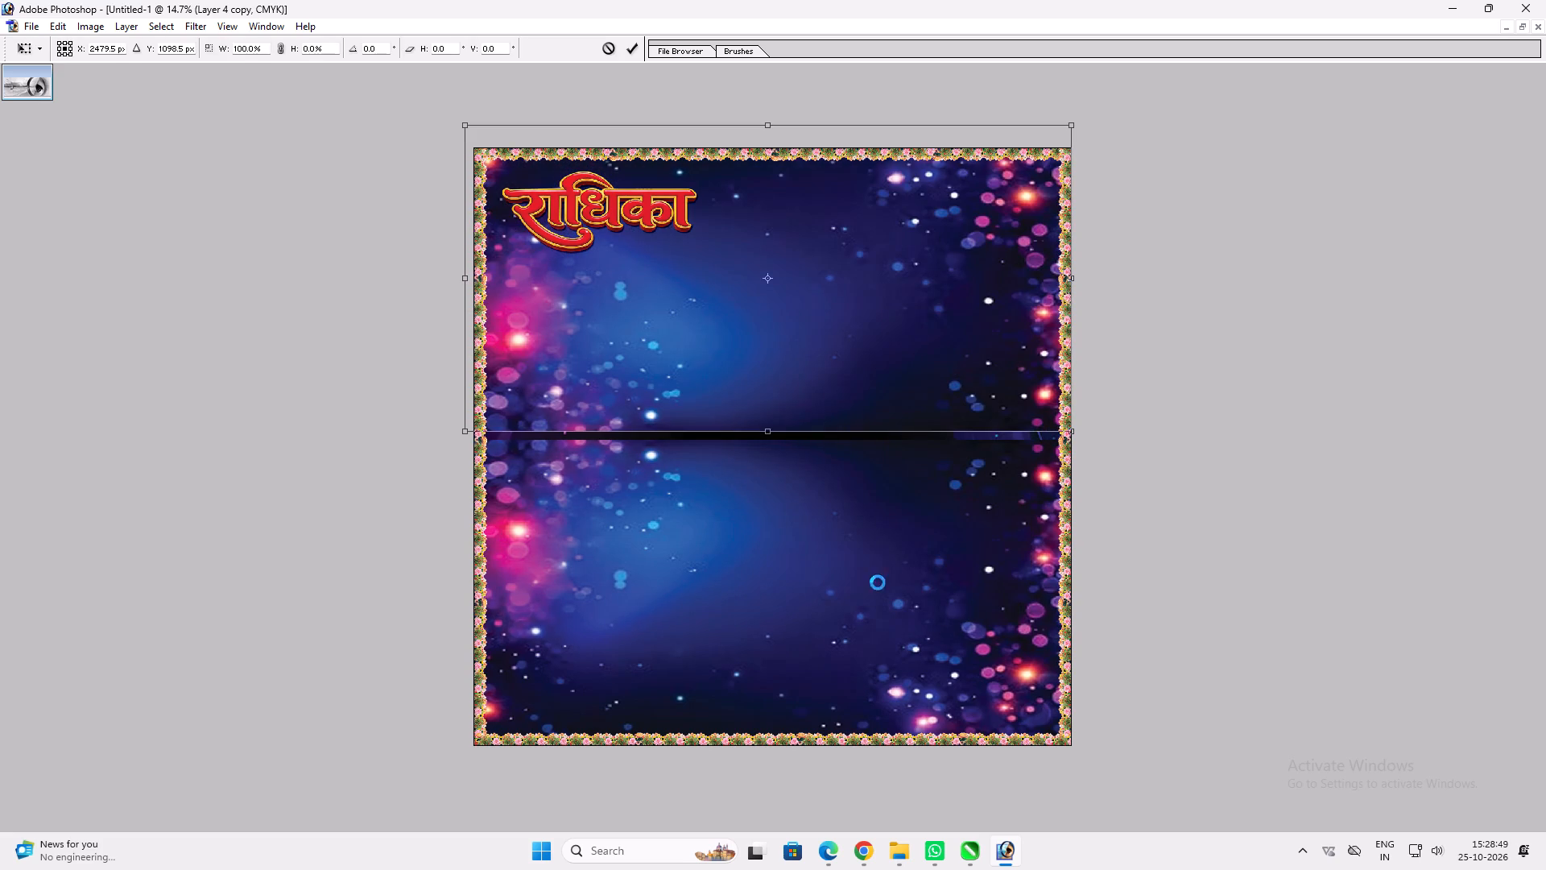
{"action": "left_click_drag", "start_coordinate": [805, 362], "coordinate": [805, 371], "text": "shift"}
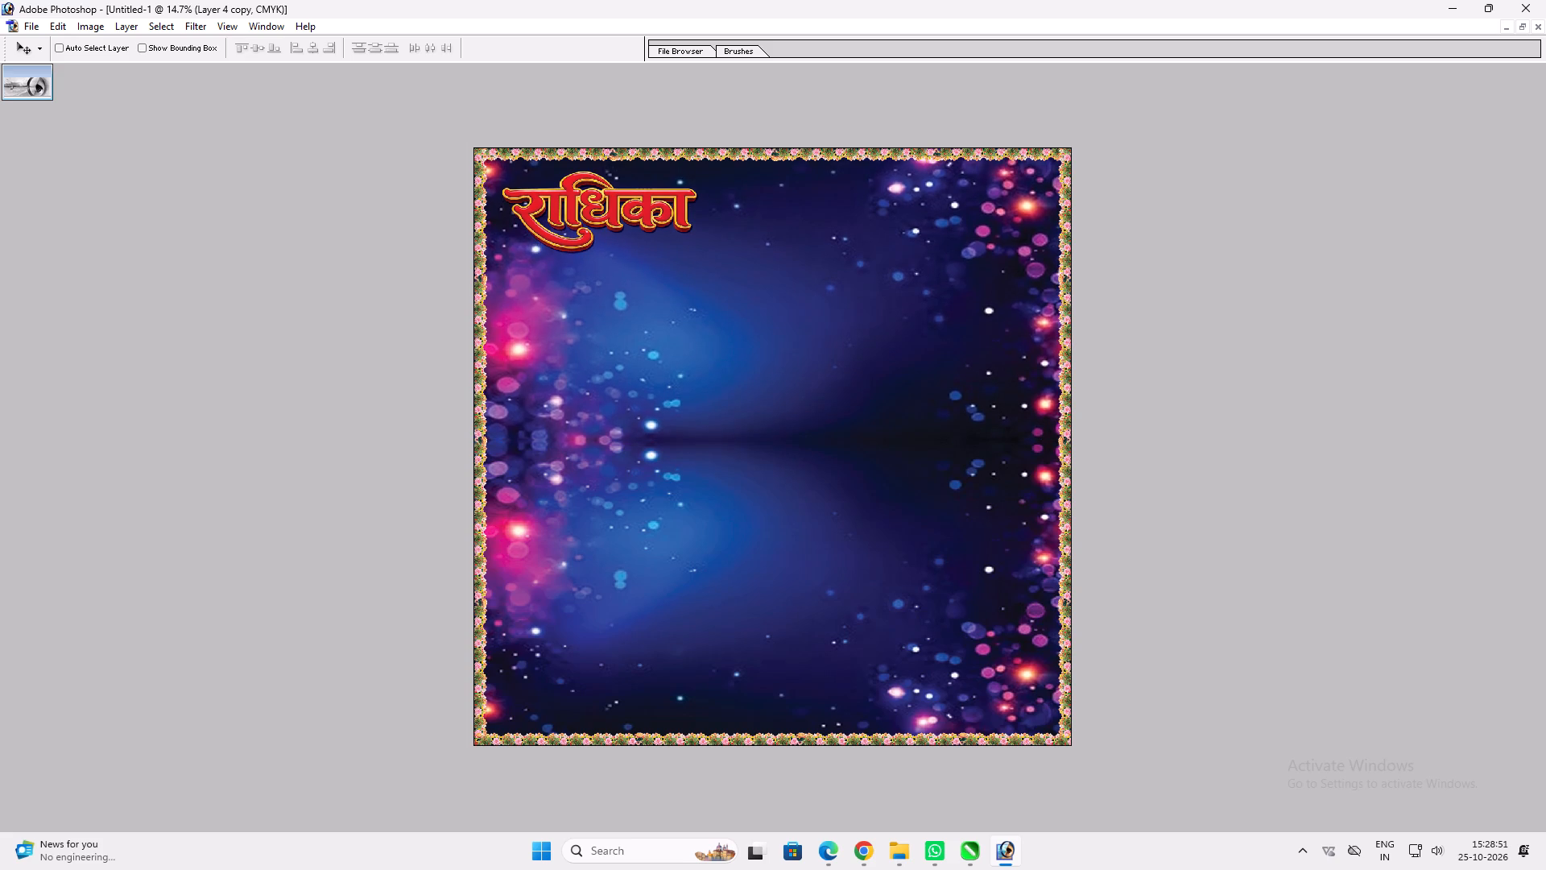
{"action": "left_click_drag", "start_coordinate": [805, 371], "coordinate": [804, 373], "text": "shift"}
Link the two mirrored bokeh halves and merge them into a single layer.
{"action": "left_click", "coordinate": [800, 528], "text": "ctrl+shift"}
{"action": "left_click_drag", "start_coordinate": [800, 528], "coordinate": [817, 532]}
{"action": "key", "text": "ctrl+z"}
{"action": "key", "text": "ctrl+e"}
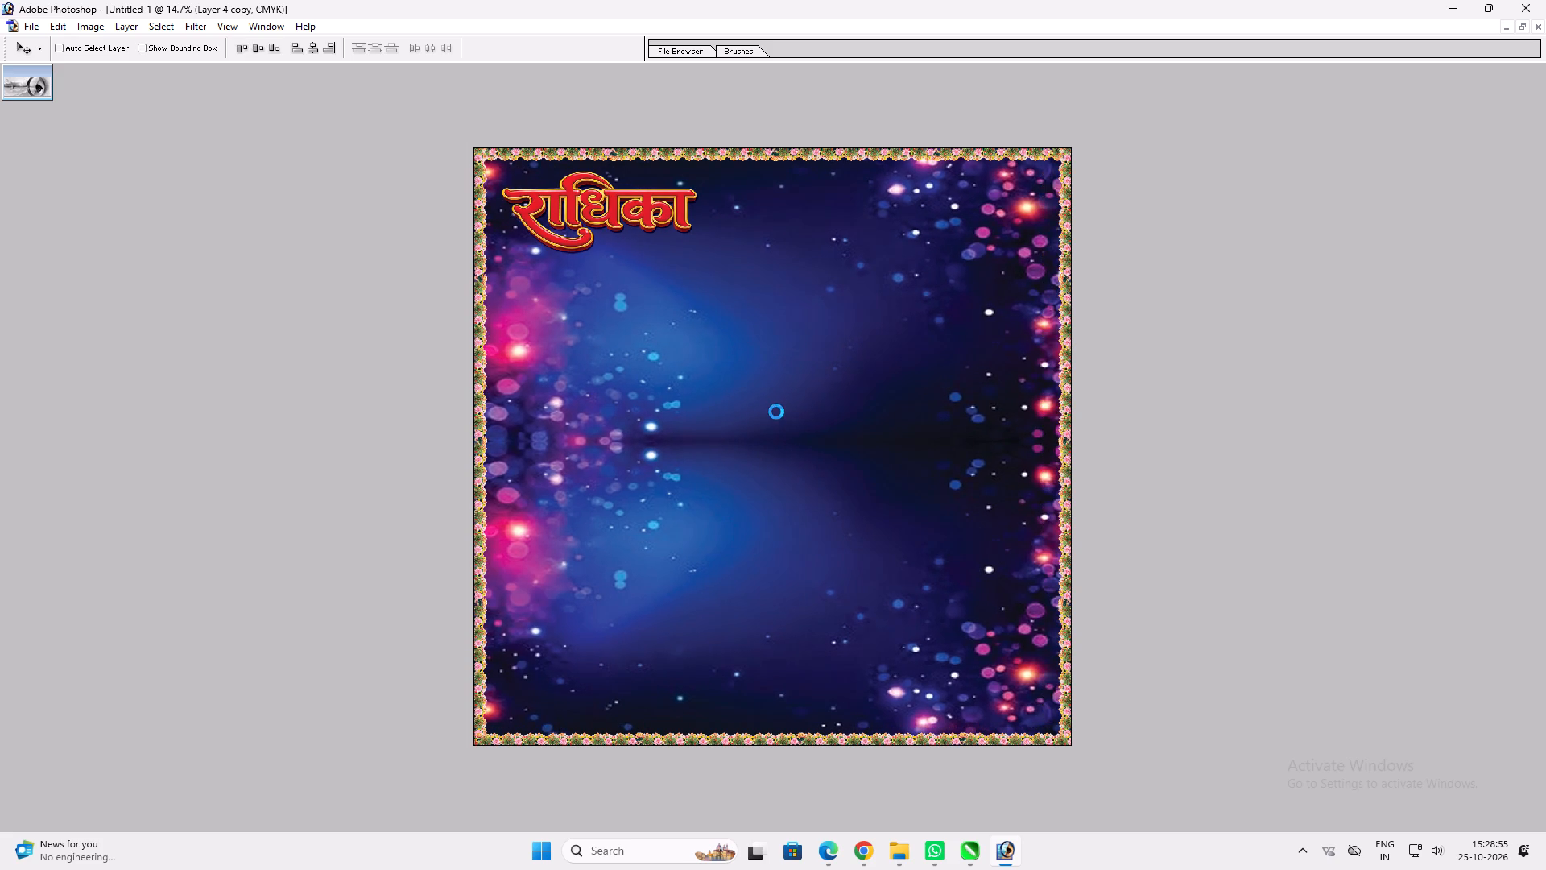
Restack the merged bokeh background above the older backgrounds but below the राधिका title and floral border.
{"action": "key", "text": "ctrl+shift+bracketleft"}
{"action": "key", "text": "ctrl+bracketright"}
{"action": "key", "text": "ctrl+bracketright"}
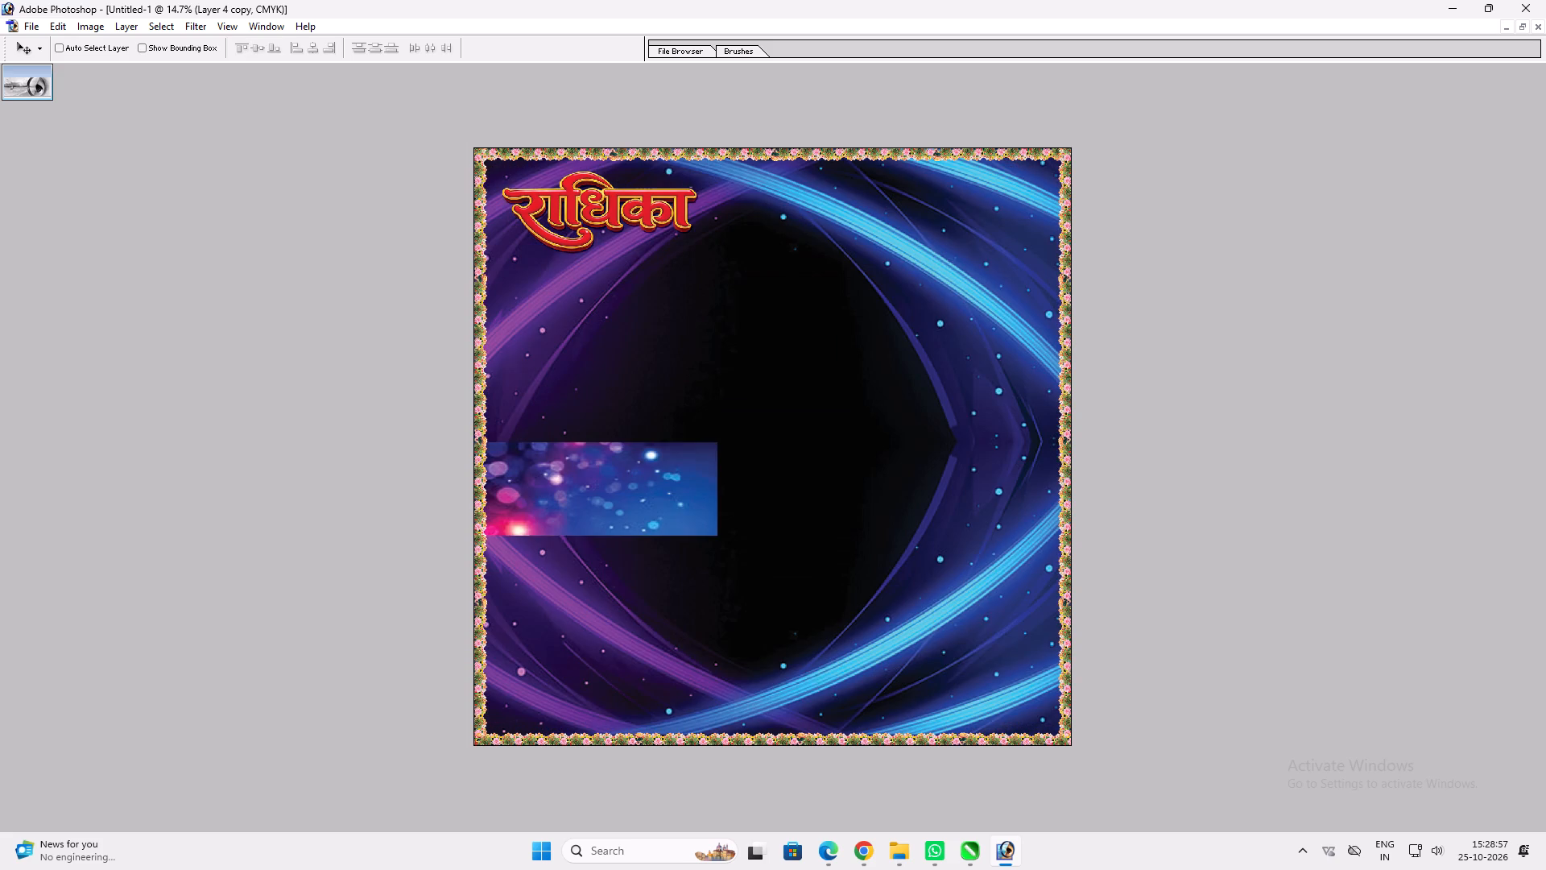
{"action": "key", "text": "ctrl+bracketright"}
{"action": "key", "text": "v"}
Enlarge the राधिका title from its upper-left corner to nearly half the canvas width.
{"action": "key", "text": "ctrl+plus"}
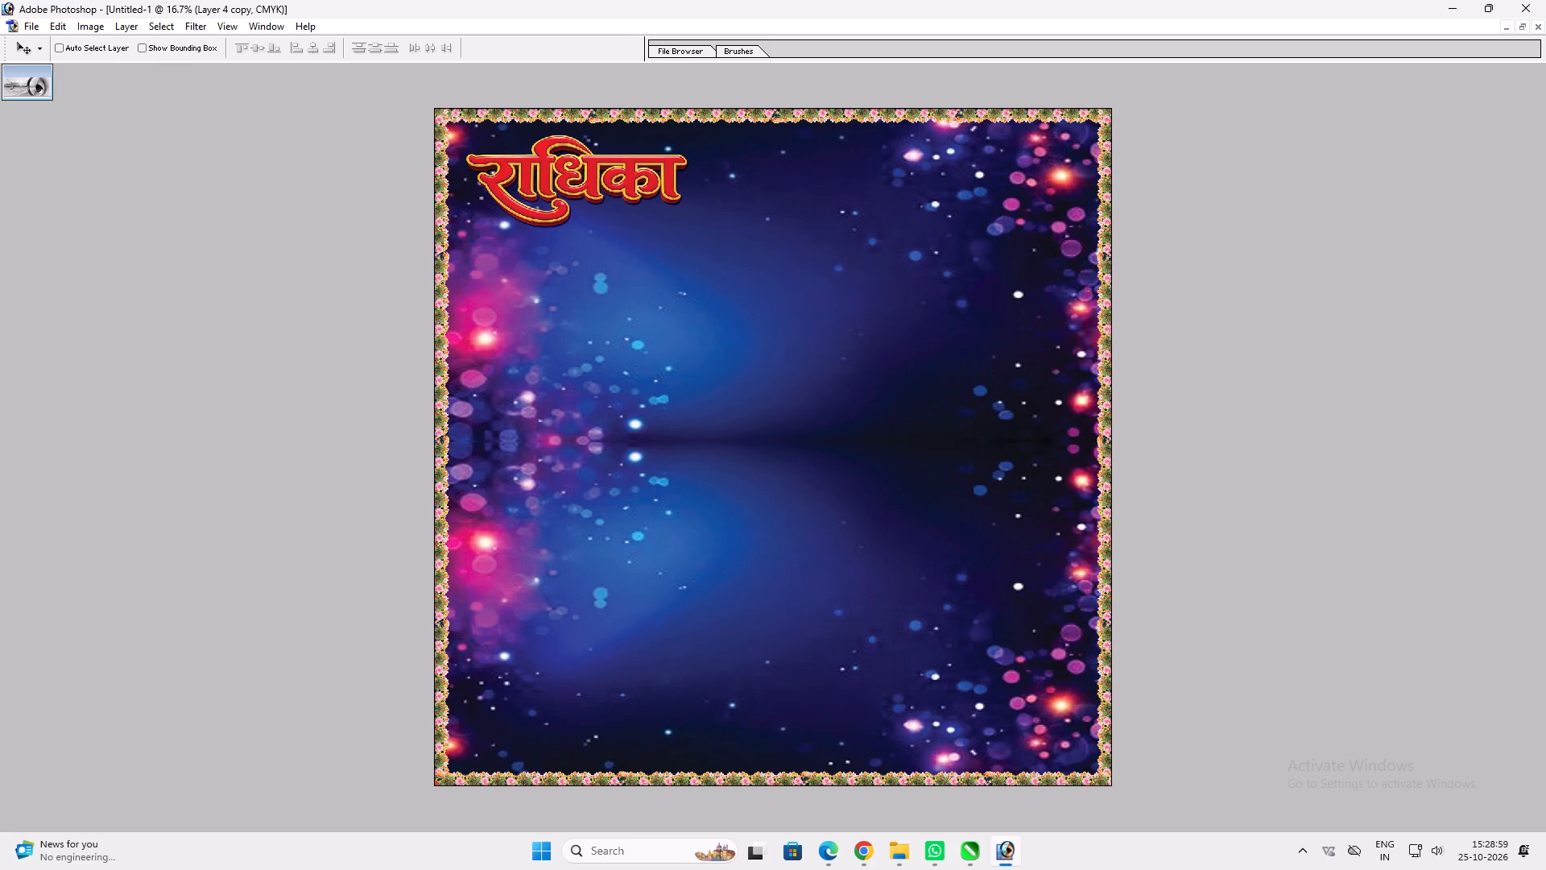
{"action": "key", "text": "space"}
{"action": "left_click_drag", "start_coordinate": [735, 313], "coordinate": [750, 441]}
{"action": "left_click", "coordinate": [670, 181], "text": "ctrl"}
{"action": "key", "text": "ctrl+t"}
{"action": "left_click_drag", "start_coordinate": [687, 223], "coordinate": [719, 240], "text": "shift"}
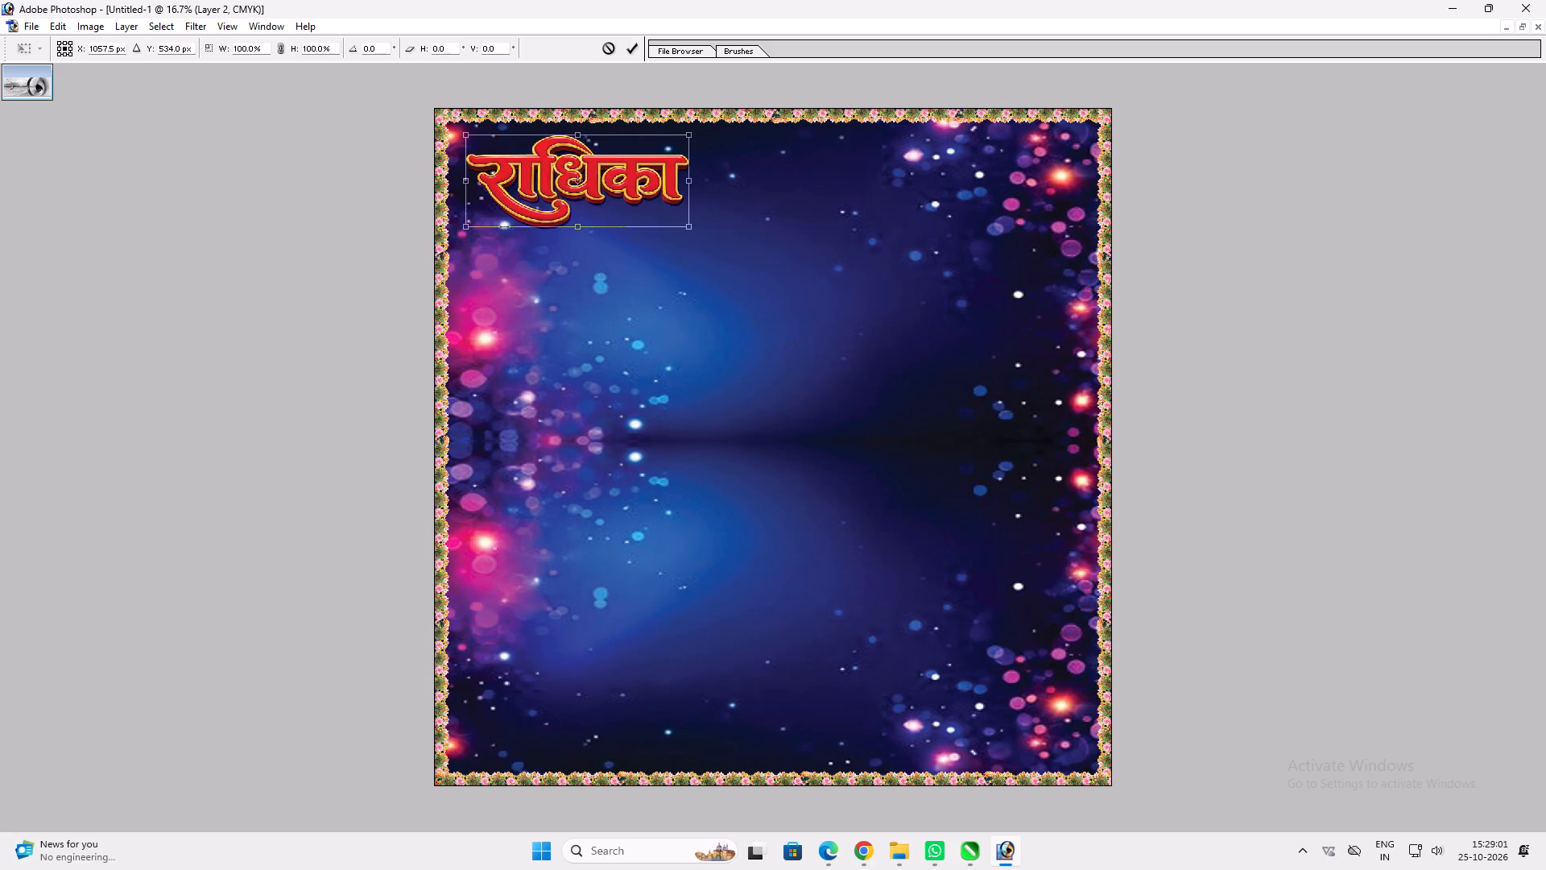
{"action": "left_click_drag", "start_coordinate": [719, 240], "coordinate": [777, 250], "text": "shift"}
{"action": "key", "text": "shift+Return"}
{"action": "key", "text": "v"}
Copy the ब्यूटी पार्लर text from the Radhika Beauti plar 70x30 banner into the Untitled-1 design.
{"action": "type", "text": "ff"}
{"action": "key", "text": "f"}
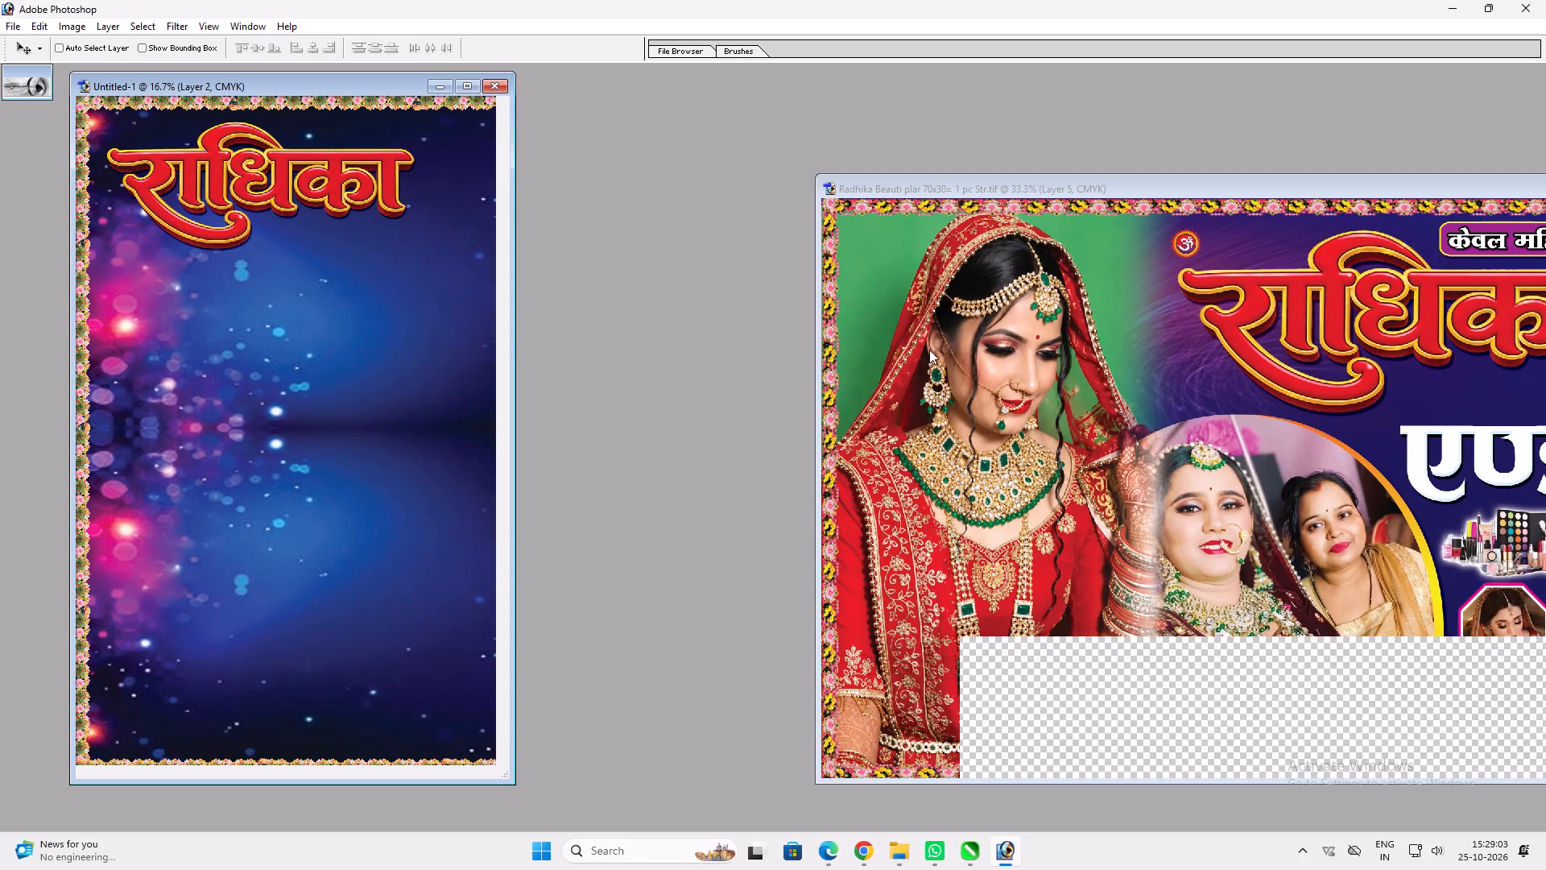
{"action": "left_click", "coordinate": [970, 350]}
{"action": "key", "text": "v"}
{"action": "left_click_drag", "start_coordinate": [1306, 183], "coordinate": [688, 185]}
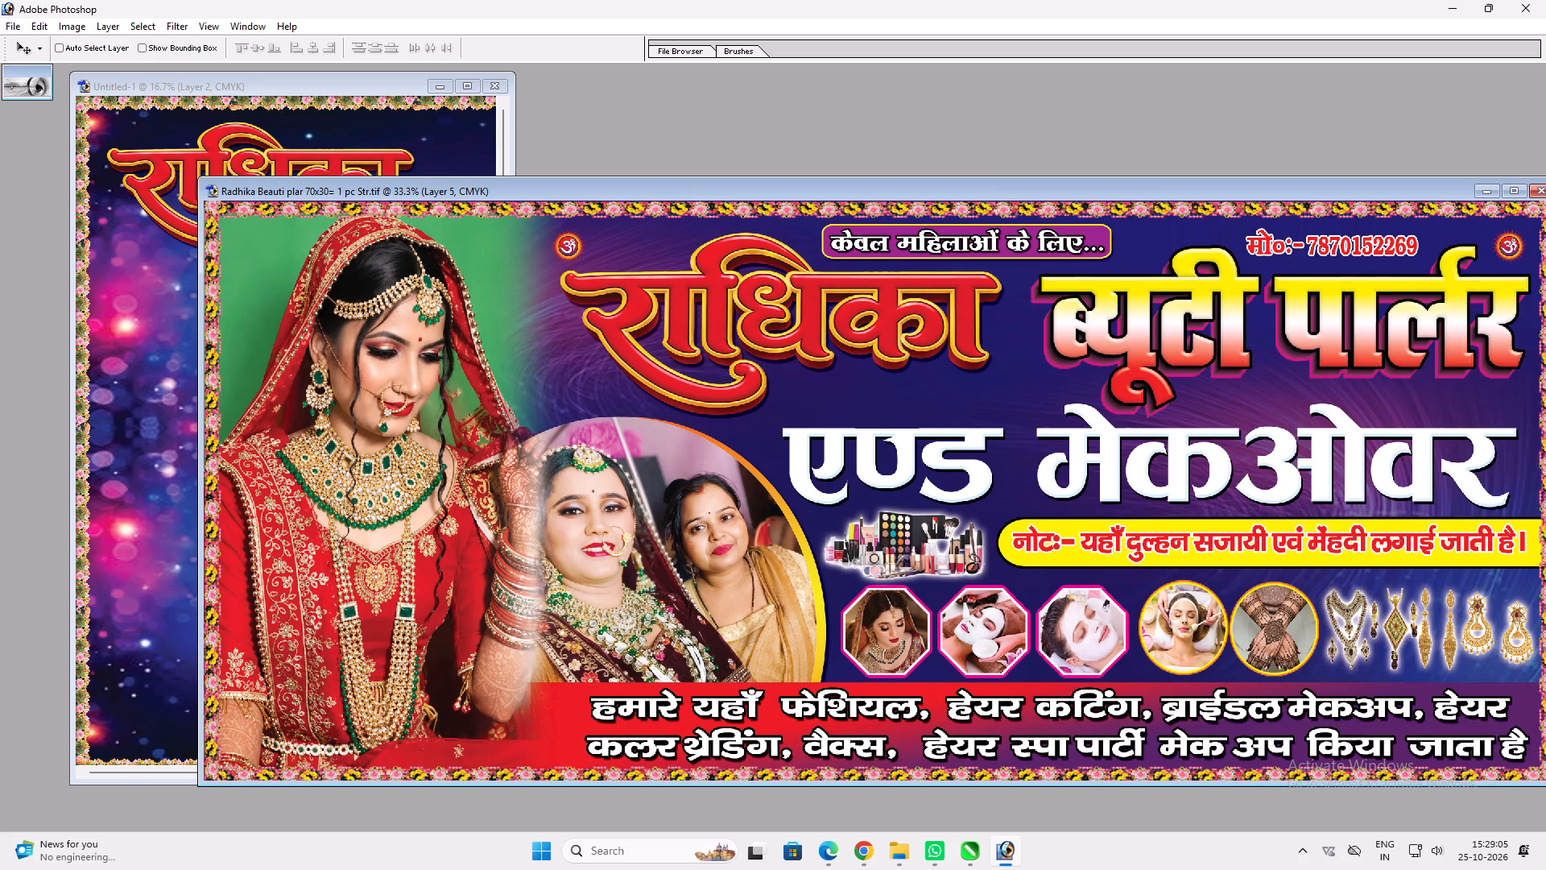
{"action": "left_click", "coordinate": [1135, 299], "text": "ctrl"}
{"action": "left_click_drag", "start_coordinate": [1137, 297], "coordinate": [1172, 342]}
{"action": "key", "text": "ctrl+z"}
{"action": "left_click_drag", "start_coordinate": [1162, 347], "coordinate": [345, 153]}
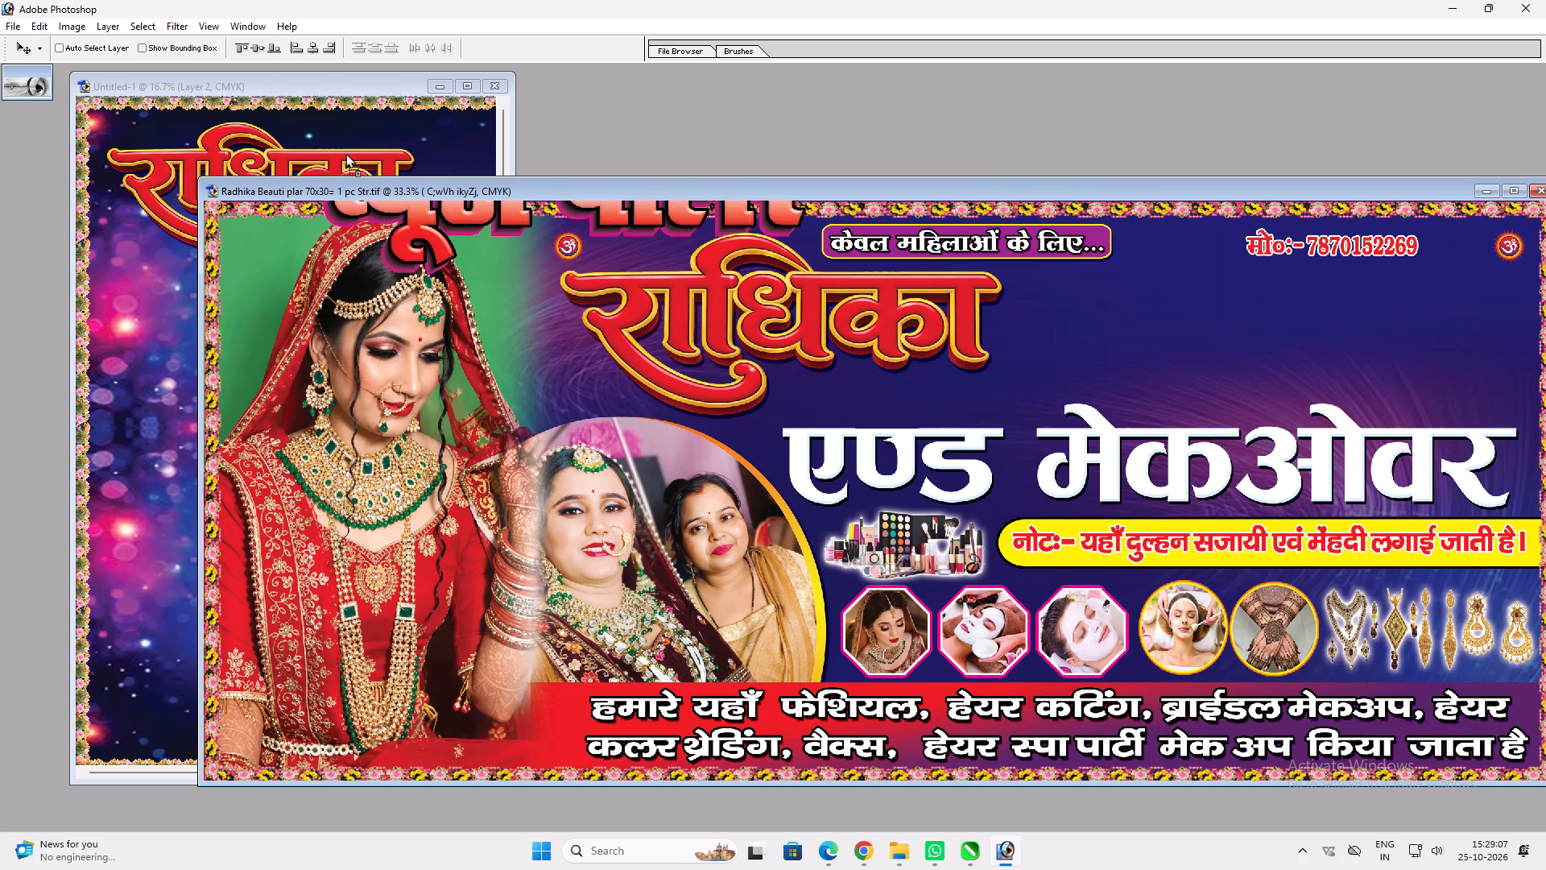
{"action": "left_click_drag", "start_coordinate": [345, 153], "coordinate": [345, 150]}
{"action": "left_click", "coordinate": [463, 93]}
{"action": "key", "text": "v"}
Place the ब्यूटी पार्लर text beside the राधिका title and enlarge it to about 126% width and 164% height.
{"action": "left_click_drag", "start_coordinate": [743, 178], "coordinate": [866, 248]}
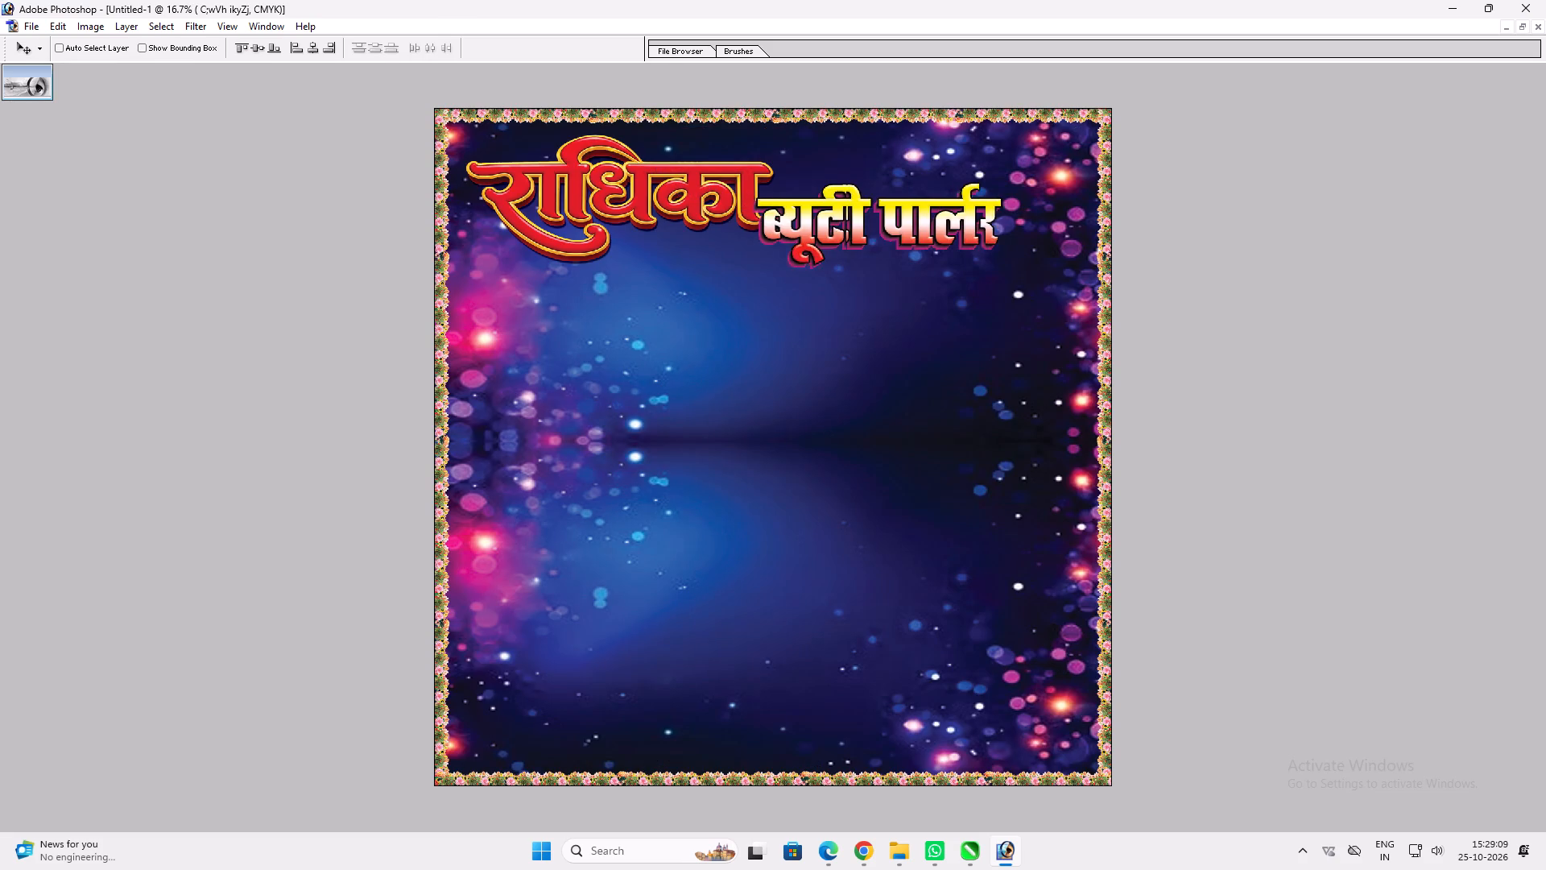
{"action": "left_click_drag", "start_coordinate": [866, 248], "coordinate": [877, 228]}
{"action": "key", "text": "ctrl+t"}
{"action": "left_click_drag", "start_coordinate": [1021, 247], "coordinate": [1052, 251], "text": "shift"}
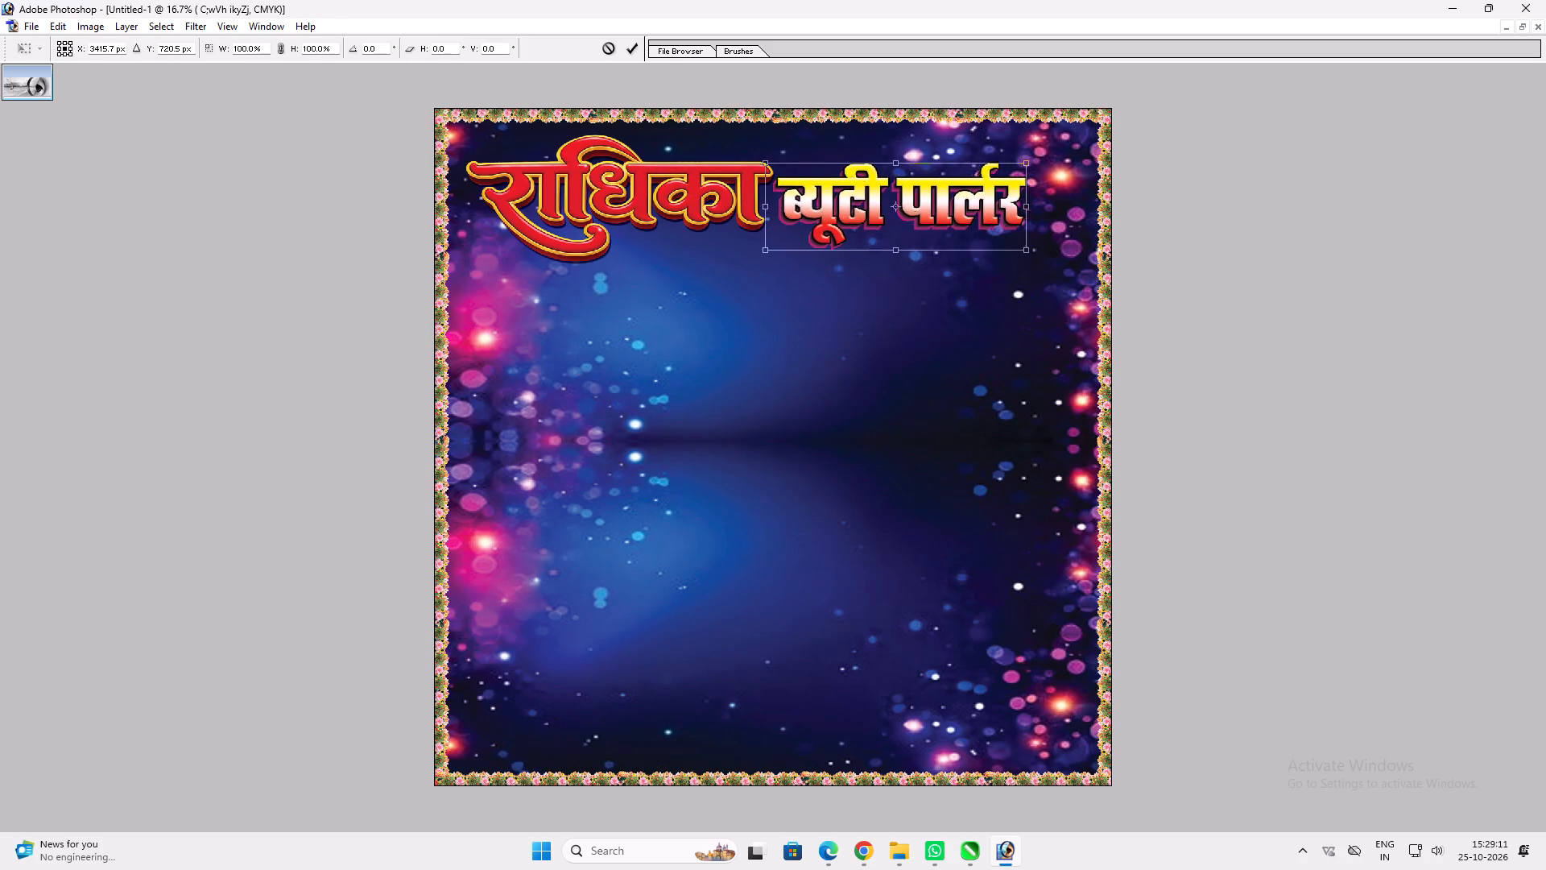
{"action": "left_click_drag", "start_coordinate": [1052, 251], "coordinate": [1091, 259], "text": "shift"}
{"action": "left_click_drag", "start_coordinate": [1047, 159], "coordinate": [1044, 143], "text": "alt+shift"}
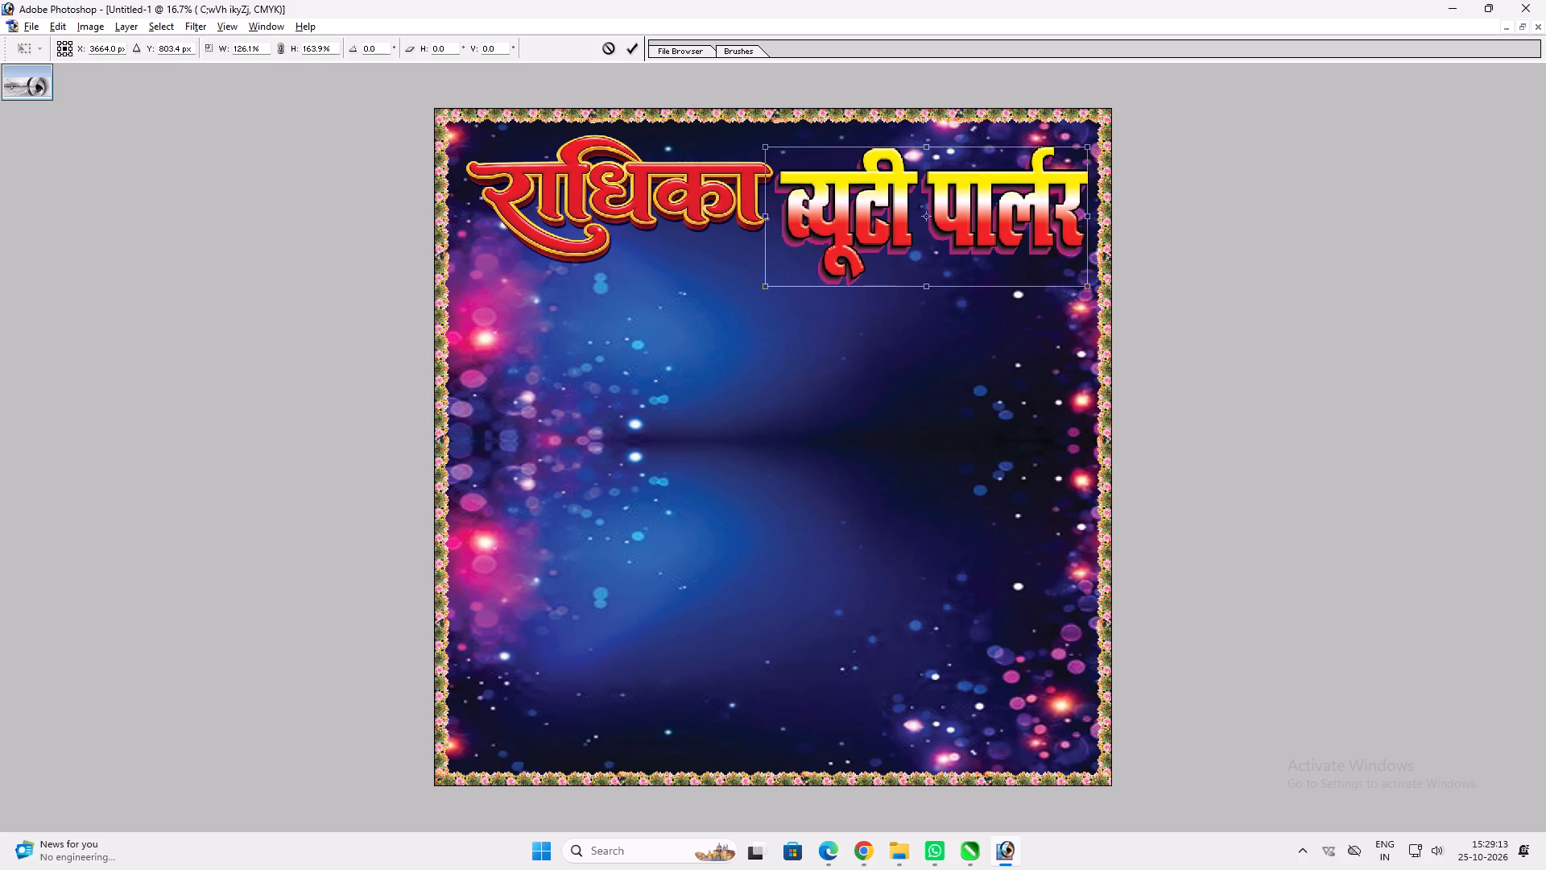
{"action": "key", "text": "Return"}
{"action": "key", "text": "v"}
{"action": "key", "text": "ctrl+0"}
{"action": "key", "text": "v"}
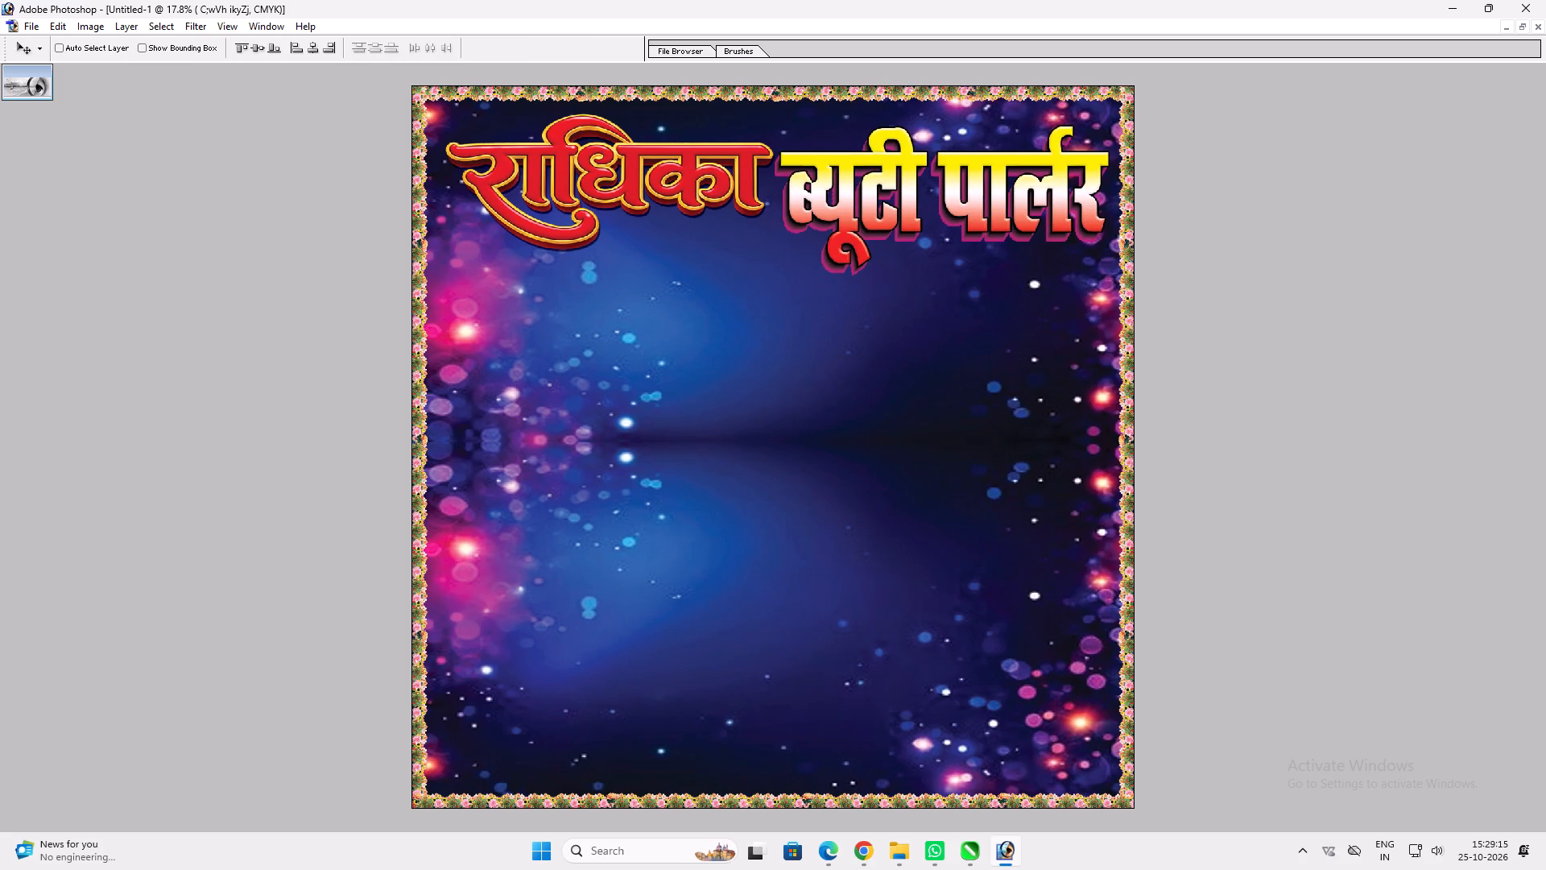
Copy the purple केवल महिलाओं के लिए... label from the Radhika banner into the Untitled-1 design.
{"action": "key", "text": "f"}
{"action": "type", "text": "ff"}
{"action": "left_click", "coordinate": [1063, 287]}
{"action": "left_click", "coordinate": [1043, 226], "text": "ctrl"}
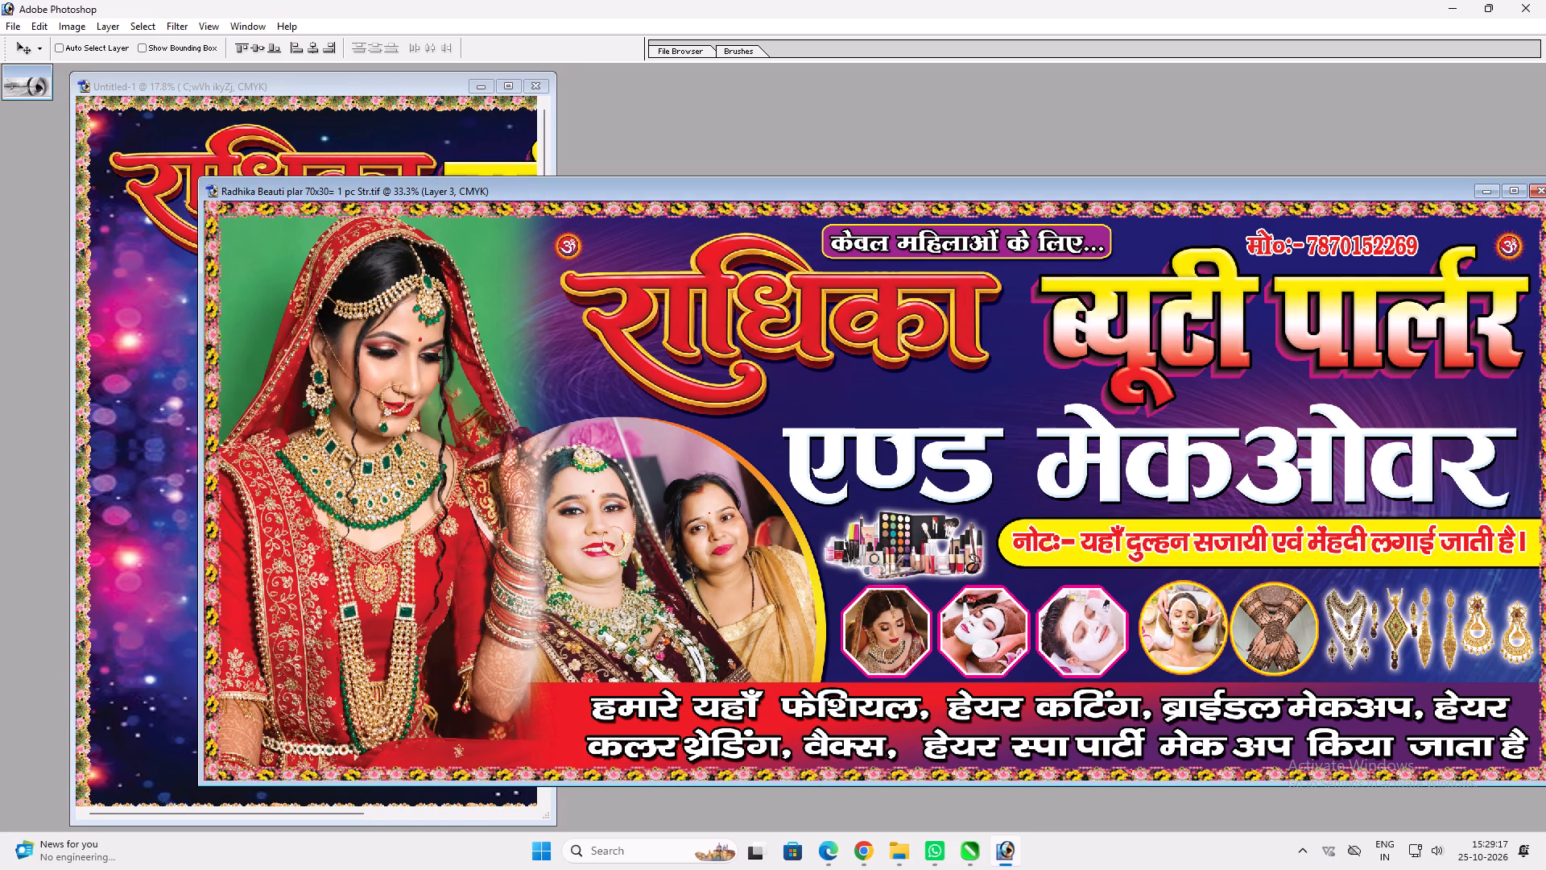
{"action": "left_click_drag", "start_coordinate": [1037, 231], "coordinate": [1063, 265]}
{"action": "key", "text": "ctrl+z"}
{"action": "left_click_drag", "start_coordinate": [1042, 272], "coordinate": [406, 169], "text": "ctrl"}
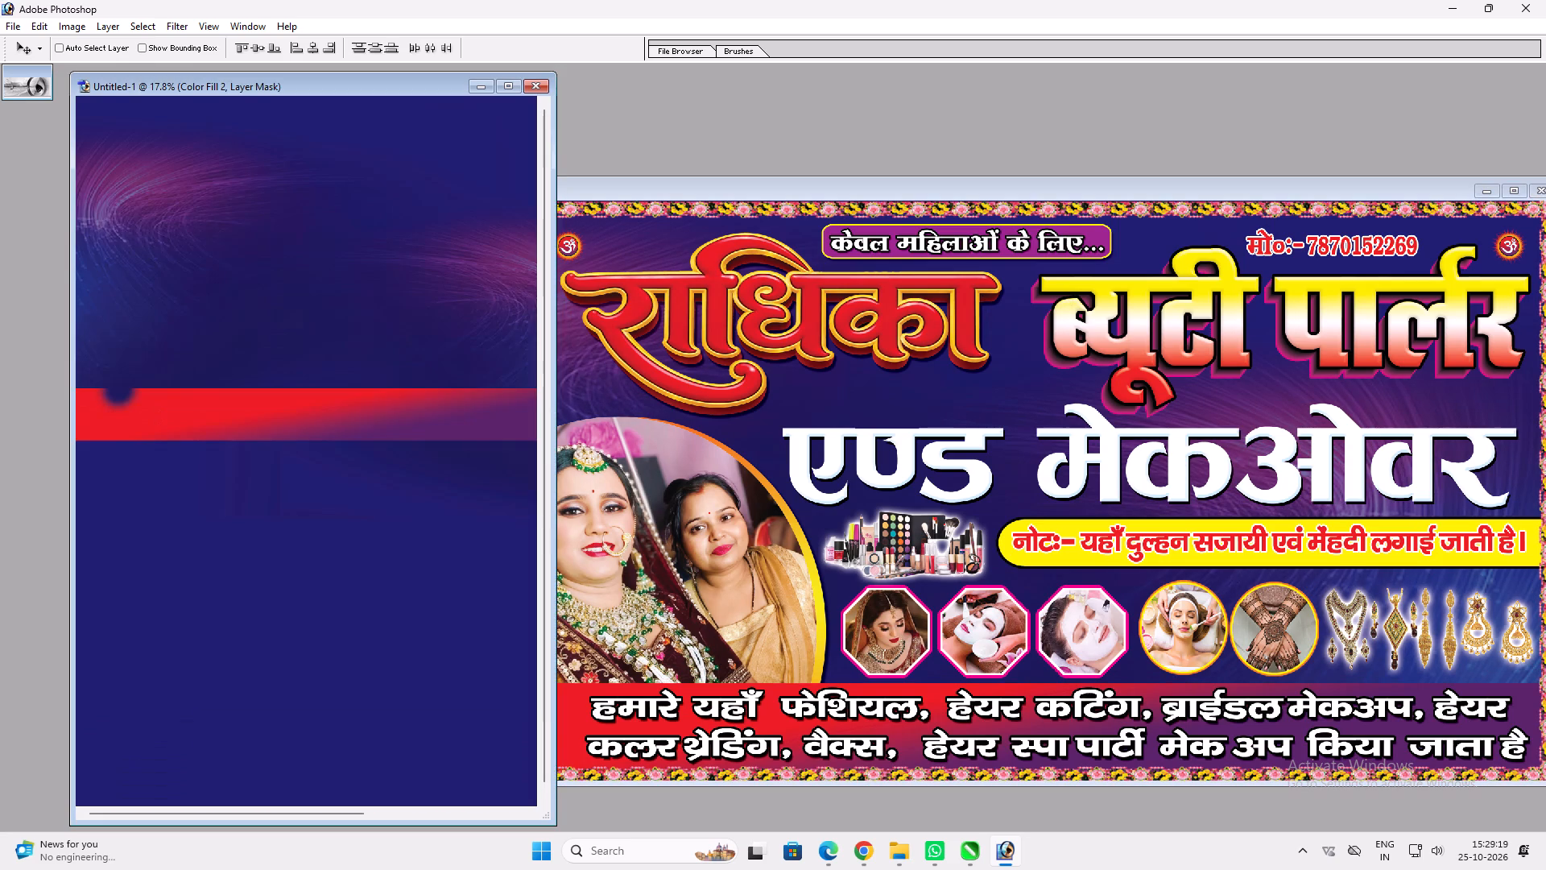
{"action": "key", "text": "ctrl+z"}
{"action": "left_click", "coordinate": [917, 273], "text": "ctrl"}
{"action": "left_click", "coordinate": [909, 247], "text": "ctrl"}
{"action": "left_click_drag", "start_coordinate": [912, 246], "coordinate": [382, 143]}
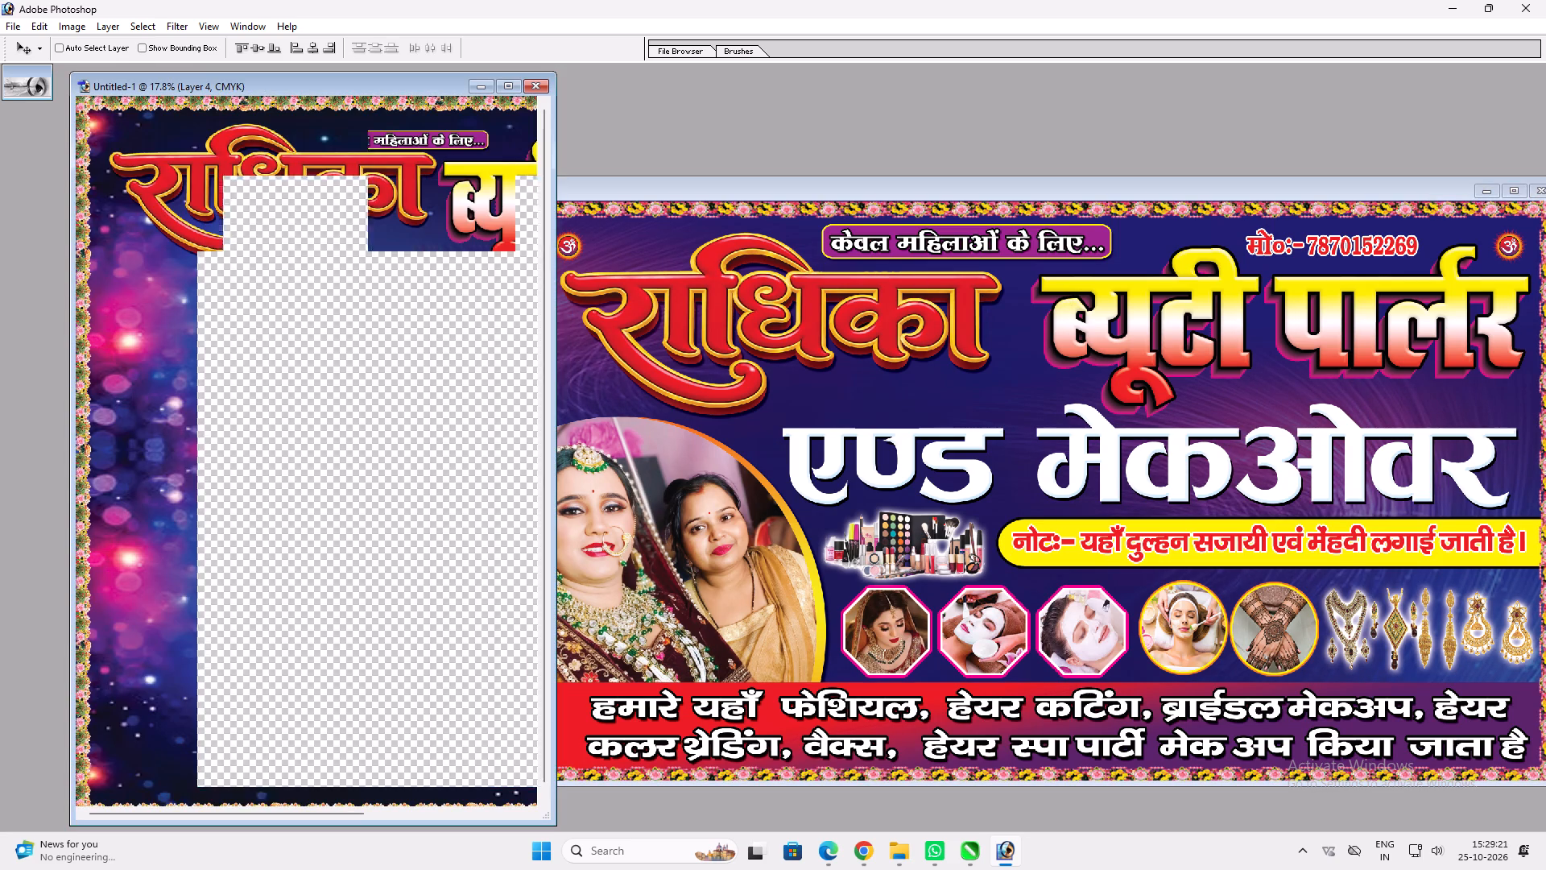
{"action": "left_click", "coordinate": [516, 84]}
{"action": "key", "text": "v"}
Enlarge the केवल महिलाओं के लिए... label and center it above the two title texts, just below the border.
{"action": "key", "text": "ctrl+t"}
{"action": "left_click_drag", "start_coordinate": [826, 125], "coordinate": [841, 122], "text": "shift"}
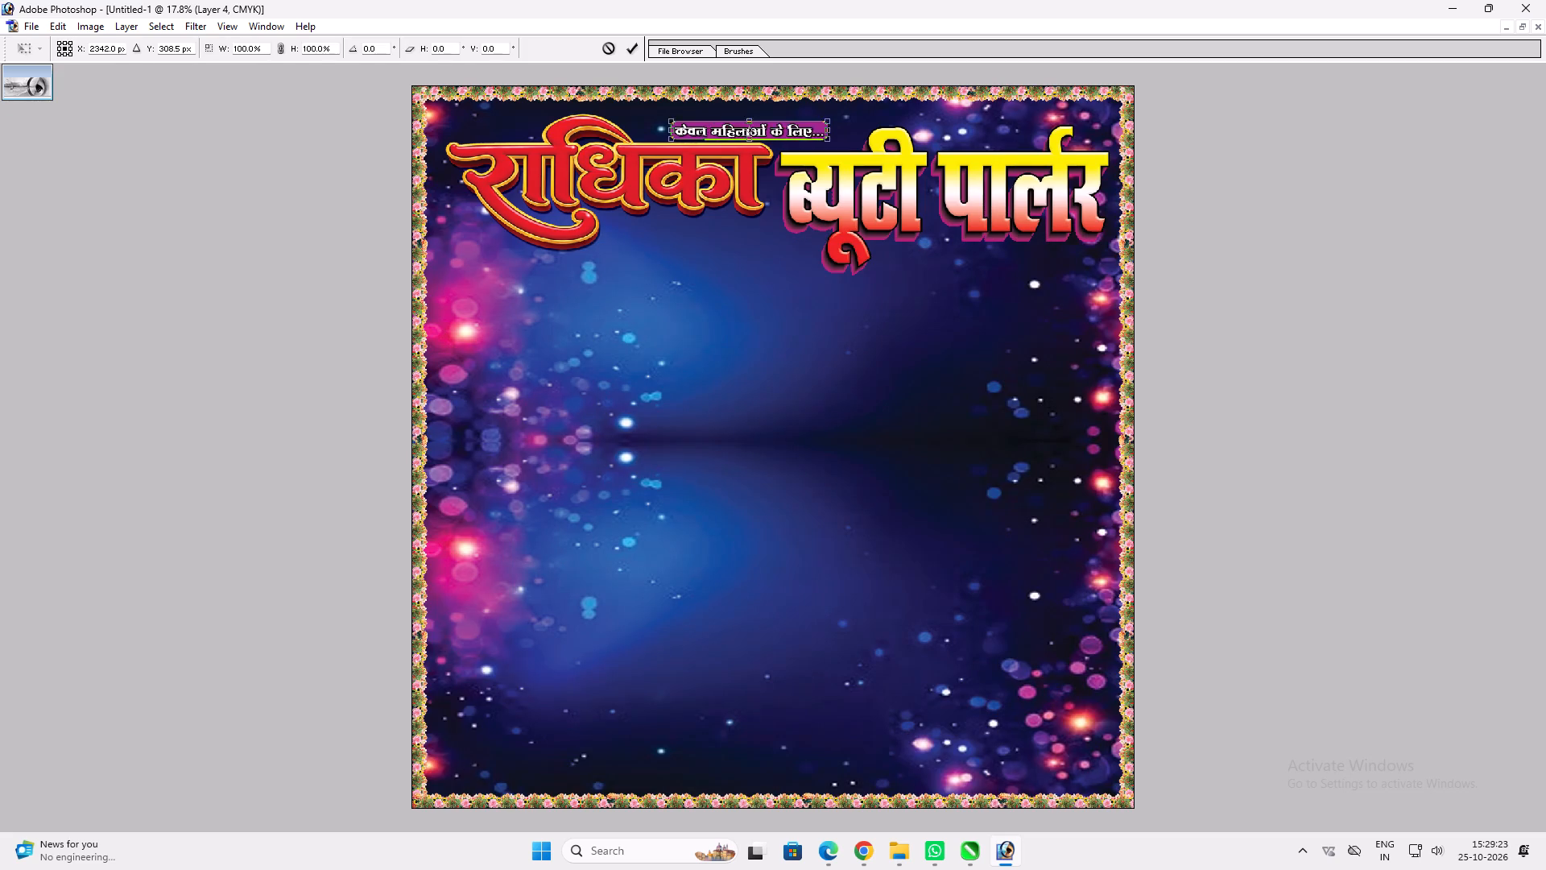
{"action": "left_click_drag", "start_coordinate": [841, 122], "coordinate": [860, 120], "text": "shift"}
{"action": "key", "text": "Return"}
{"action": "key", "text": "v"}
{"action": "left_click_drag", "start_coordinate": [779, 111], "coordinate": [757, 106]}
{"action": "key", "text": "ctrl+t"}
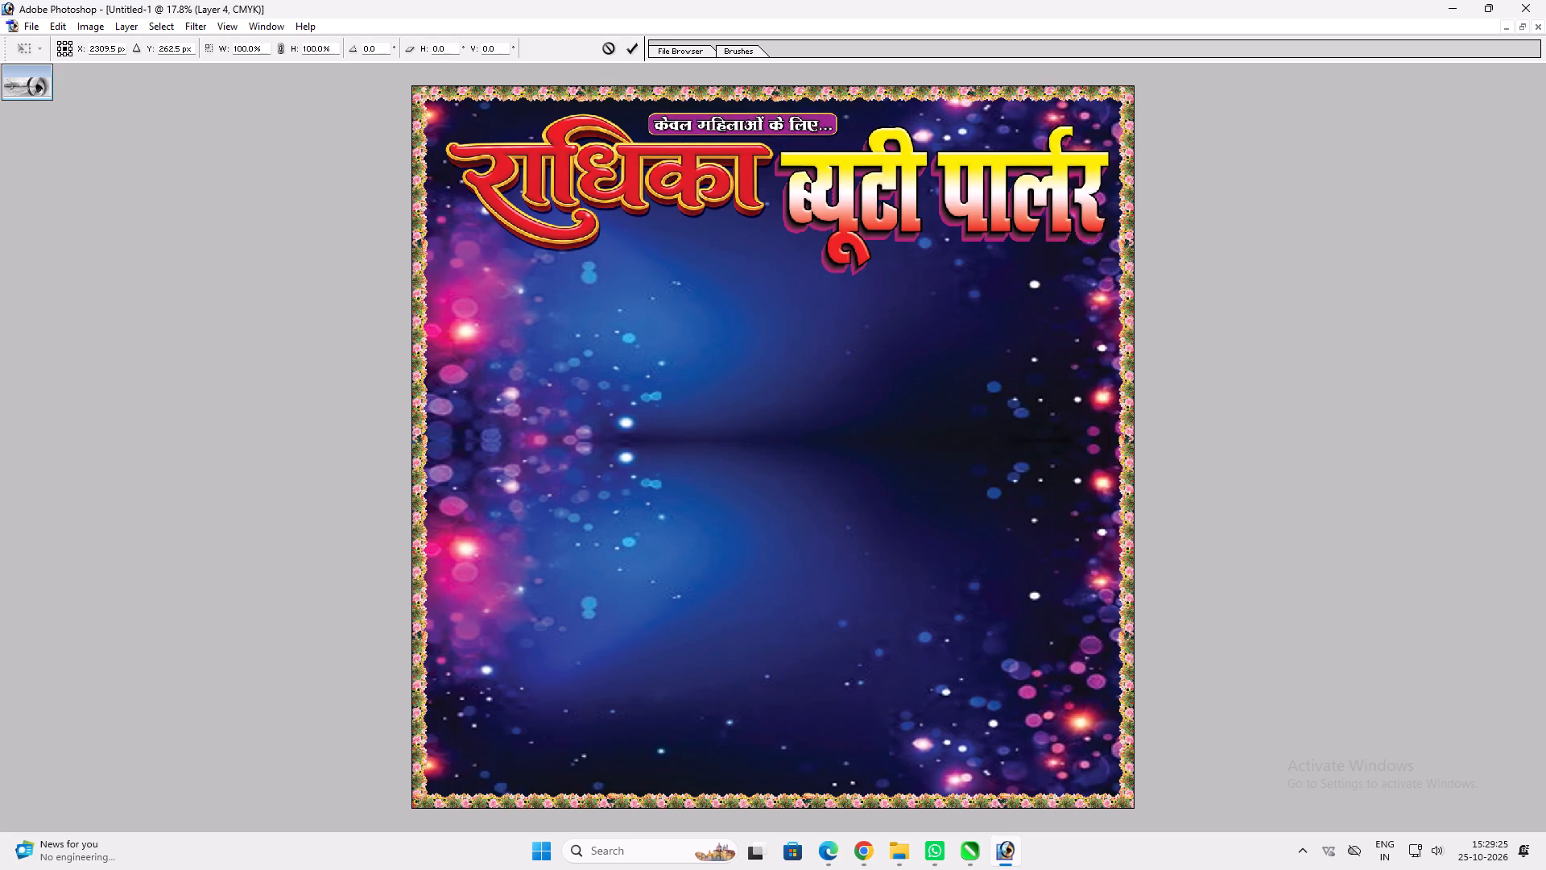
{"action": "left_click_drag", "start_coordinate": [835, 130], "coordinate": [853, 136], "text": "shift"}
{"action": "left_click", "coordinate": [838, 134], "text": "shift"}
{"action": "key", "text": "shift+Return"}
{"action": "key", "text": "v"}
{"action": "left_click", "coordinate": [771, 114]}
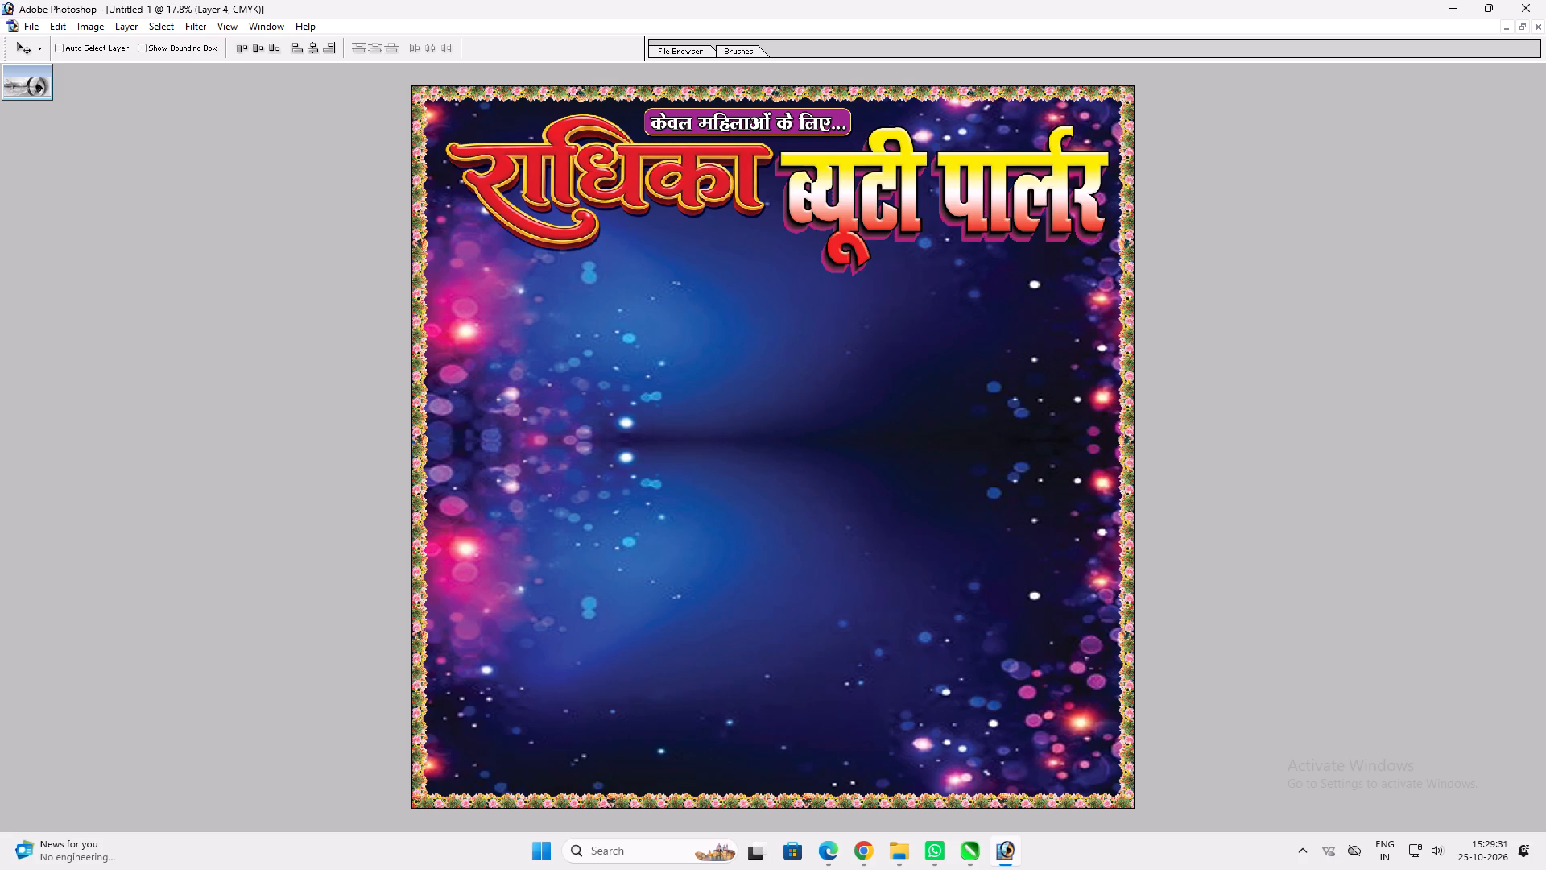
Reduce the height of the ब्यूटी पार्लर text from its bottom edge and nudge it slightly away from राधिका.
{"action": "key", "text": "ctrl+plus"}
{"action": "key", "text": "ctrl+plus"}
{"action": "key", "text": "space"}
{"action": "key", "text": "space"}
{"action": "key", "text": "space"}
{"action": "key", "text": "space"}
{"action": "key", "text": "space"}
{"action": "key", "text": "space"}
{"action": "key", "text": "space"}
{"action": "key", "text": "space"}
{"action": "key", "text": "space"}
{"action": "key", "text": "space"}
{"action": "key", "text": "space"}
{"action": "key", "text": "space"}
{"action": "key", "text": "space"}
{"action": "key", "text": "space"}
{"action": "key", "text": "space"}
{"action": "key", "text": "space"}
{"action": "key", "text": "space"}
{"action": "key", "text": "space"}
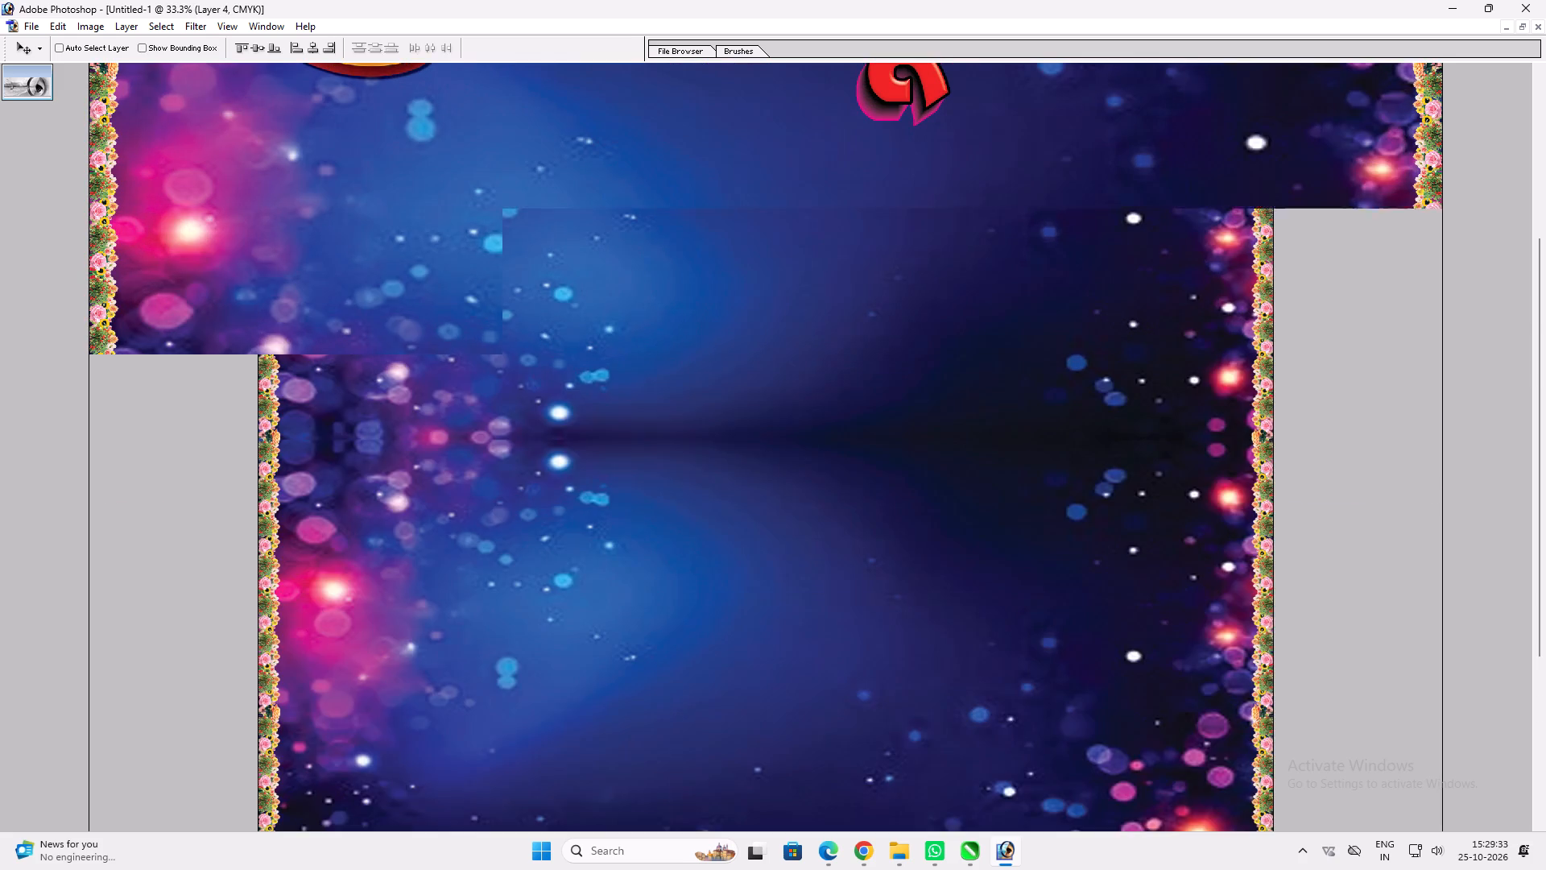
{"action": "left_click_drag", "start_coordinate": [758, 172], "coordinate": [642, 537]}
{"action": "left_click", "coordinate": [854, 274], "text": "ctrl"}
{"action": "key", "text": "ctrl+t"}
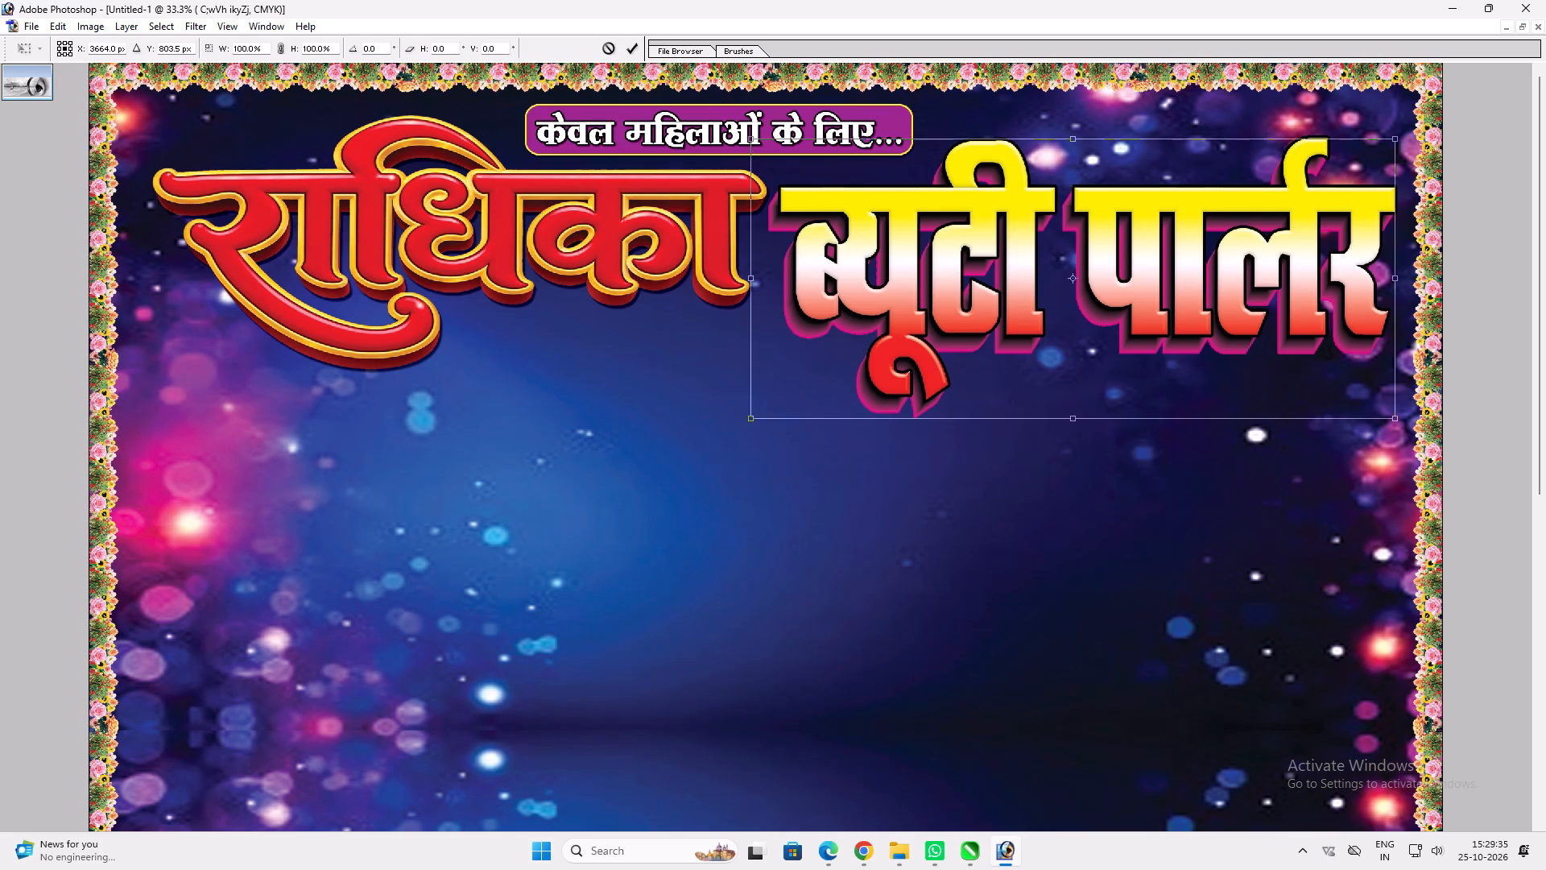
{"action": "left_click_drag", "start_coordinate": [936, 415], "coordinate": [931, 362], "text": "shift"}
{"action": "key", "text": "shift+Return"}
{"action": "key", "text": "v"}
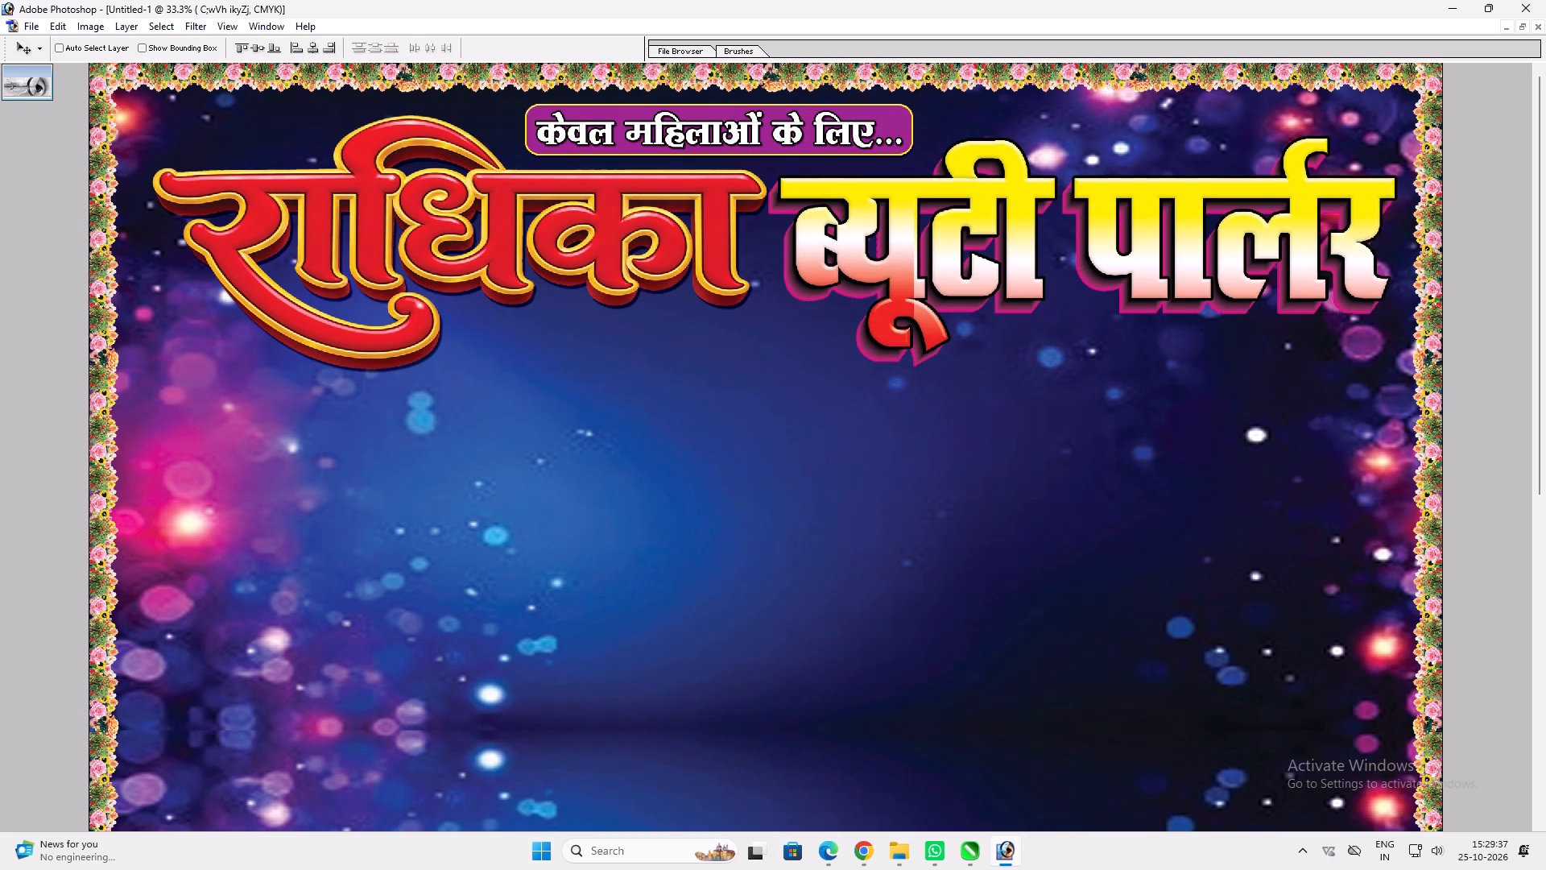
{"action": "left_click_drag", "start_coordinate": [871, 309], "coordinate": [879, 308]}
Stretch the राधिका title slightly taller by extending its bottom edge downward.
{"action": "left_click", "coordinate": [709, 244], "text": "ctrl"}
{"action": "key", "text": "ctrl+t"}
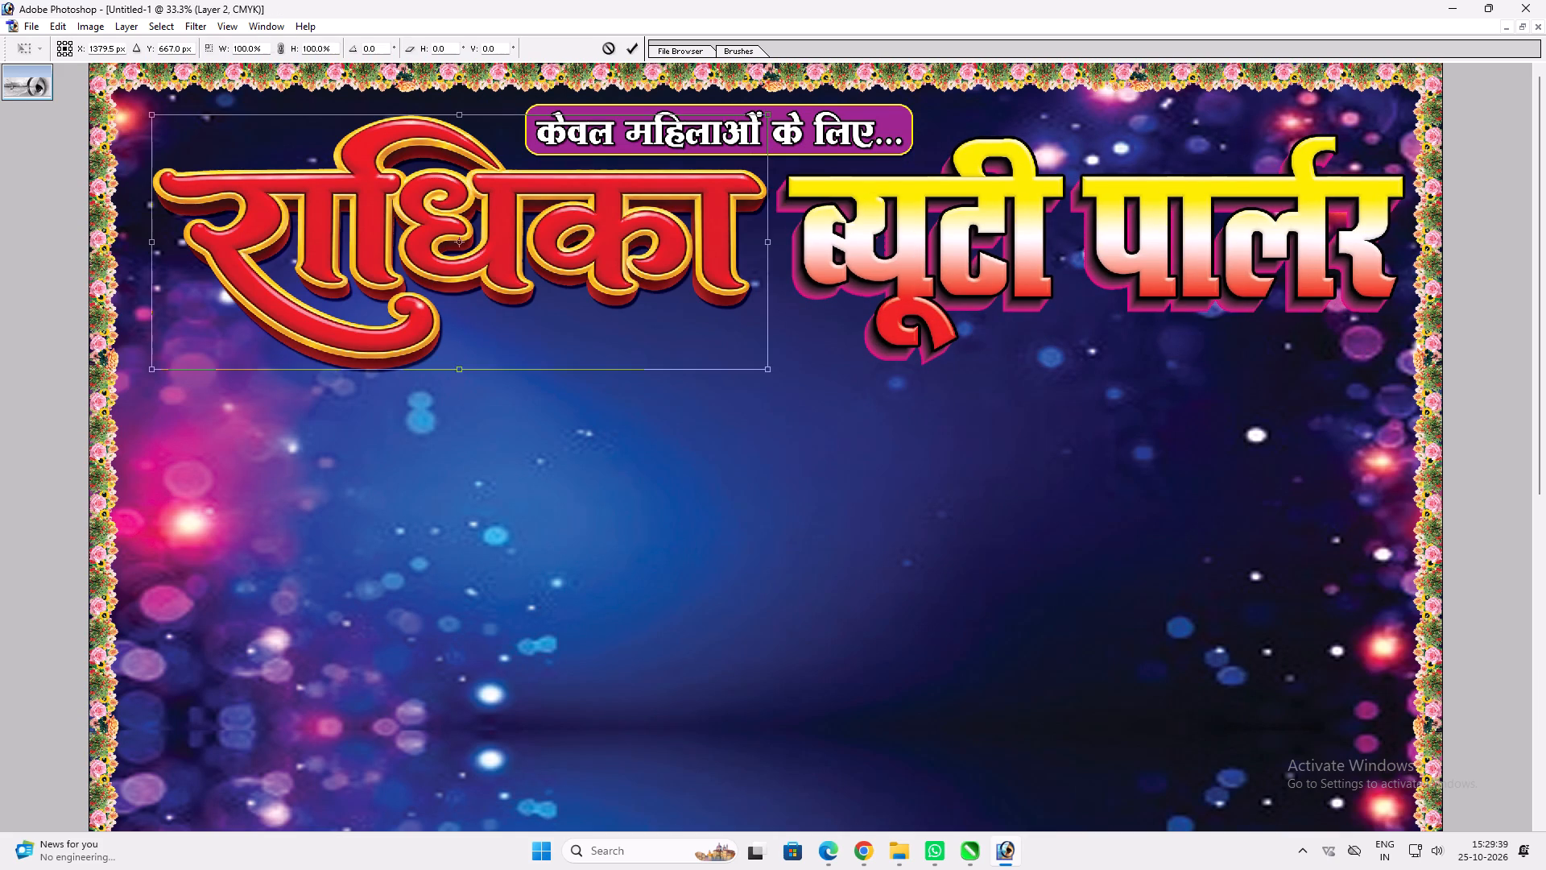
{"action": "left_click_drag", "start_coordinate": [672, 362], "coordinate": [661, 380], "text": "shift"}
{"action": "key", "text": "shift+Return"}
{"action": "key", "text": "v"}
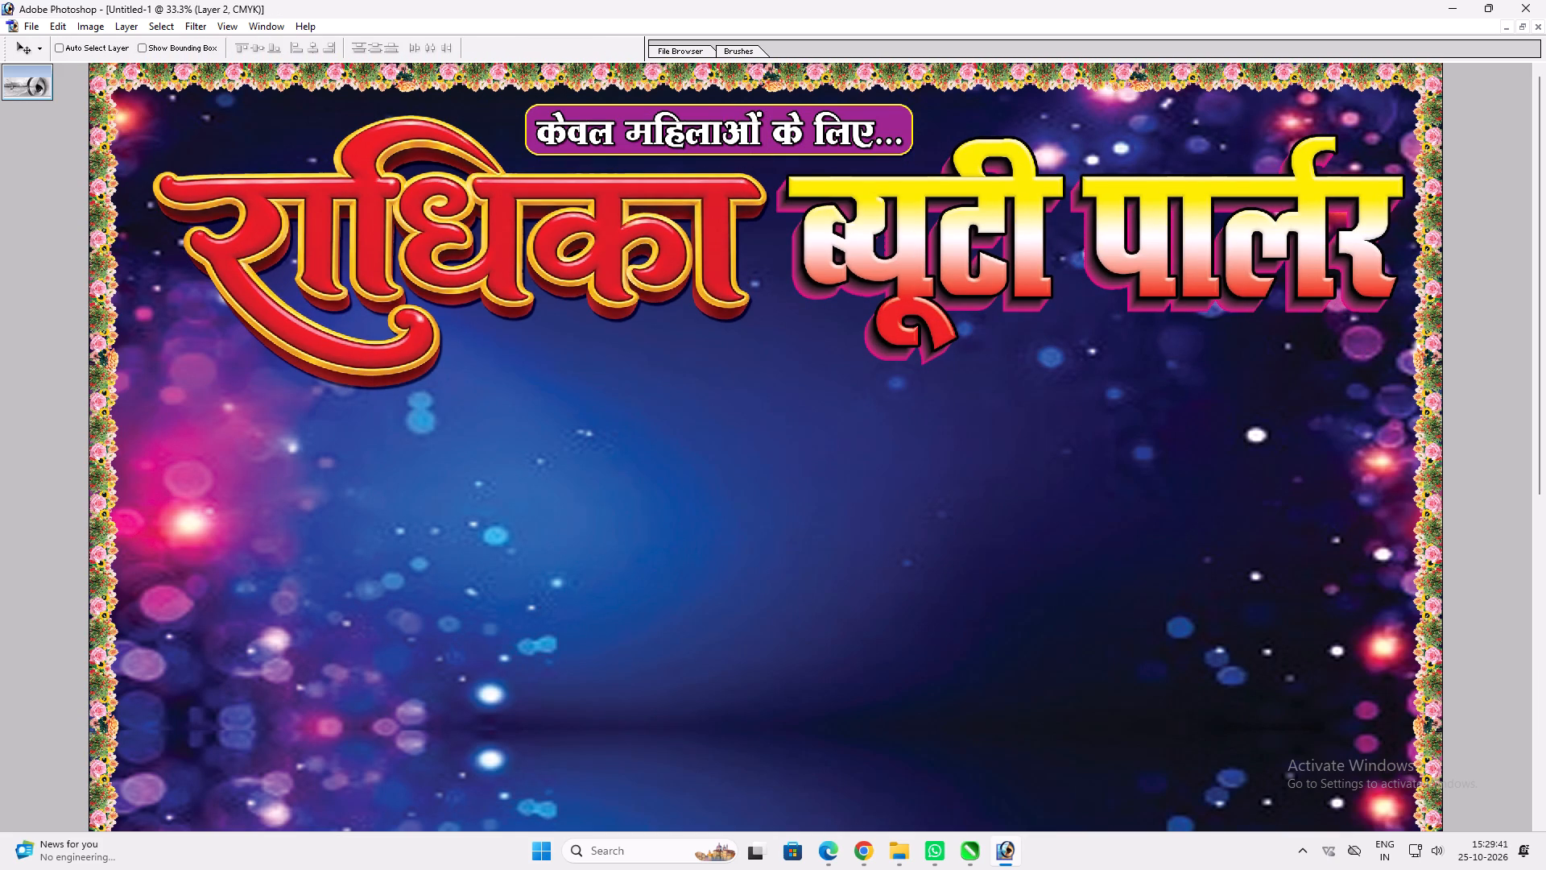
Copy the red mobile number text from the Radhika banner into the Untitled-1 design.
{"action": "key", "text": "space"}
{"action": "key", "text": "space"}
{"action": "key", "text": "space"}
{"action": "key", "text": "space"}
{"action": "key", "text": "space"}
{"action": "key", "text": "space"}
{"action": "right_click_drag", "start_coordinate": [660, 356], "coordinate": [680, 362]}
{"action": "left_click", "coordinate": [700, 371]}
{"action": "key", "text": "f"}
{"action": "key", "text": "f"}
{"action": "key", "text": "f"}
{"action": "left_click", "coordinate": [1023, 330]}
{"action": "key", "text": "v"}
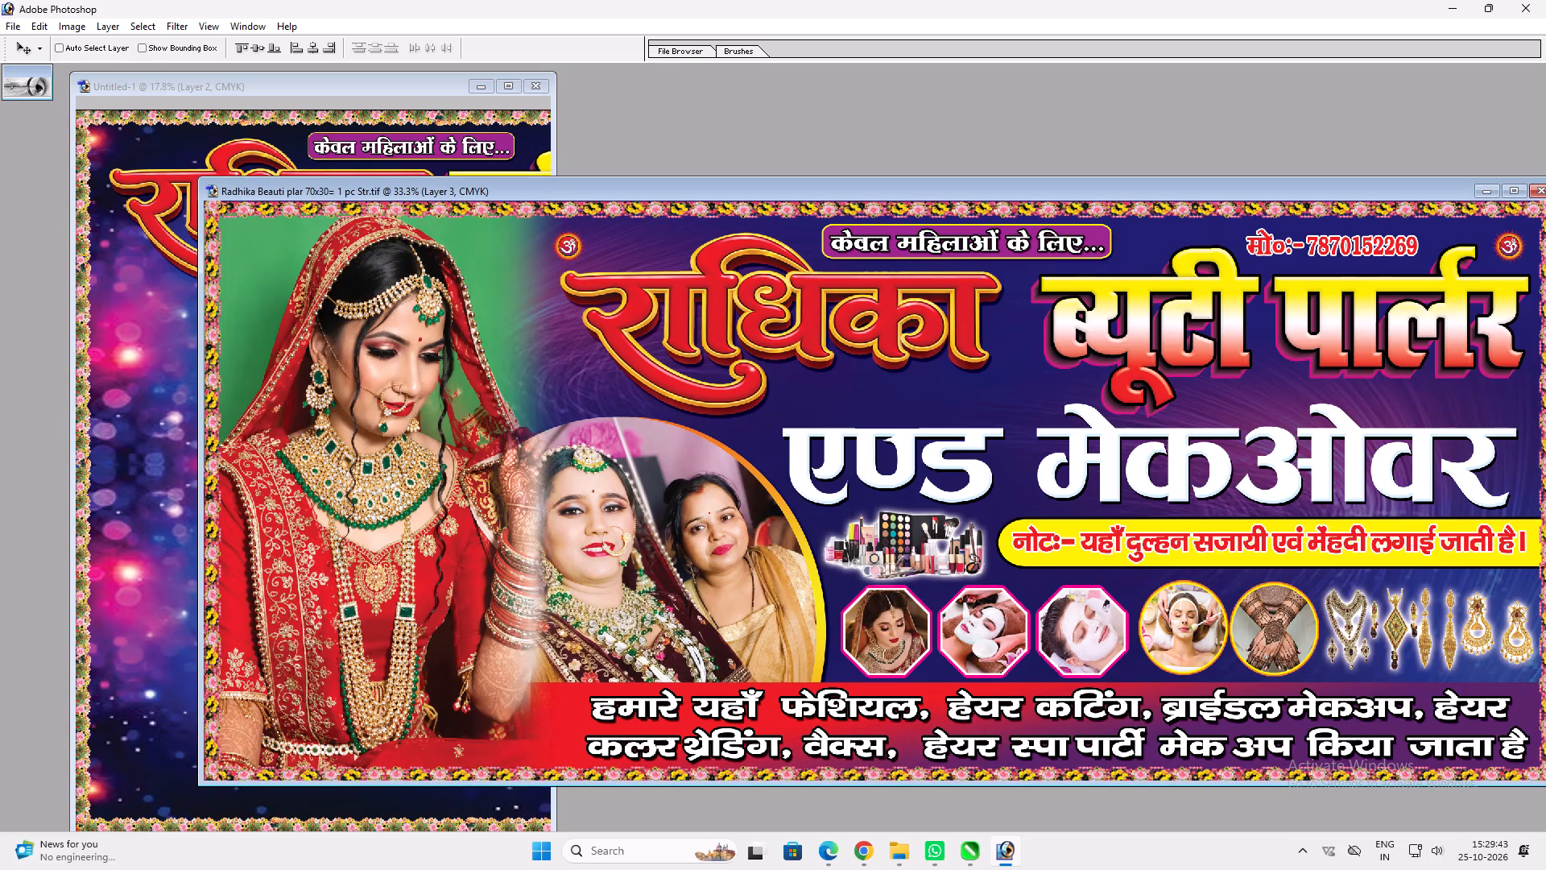
{"action": "left_click", "coordinate": [1267, 242], "text": "ctrl"}
{"action": "left_click", "coordinate": [1269, 238], "text": "ctrl"}
{"action": "left_click_drag", "start_coordinate": [1296, 242], "coordinate": [1296, 243]}
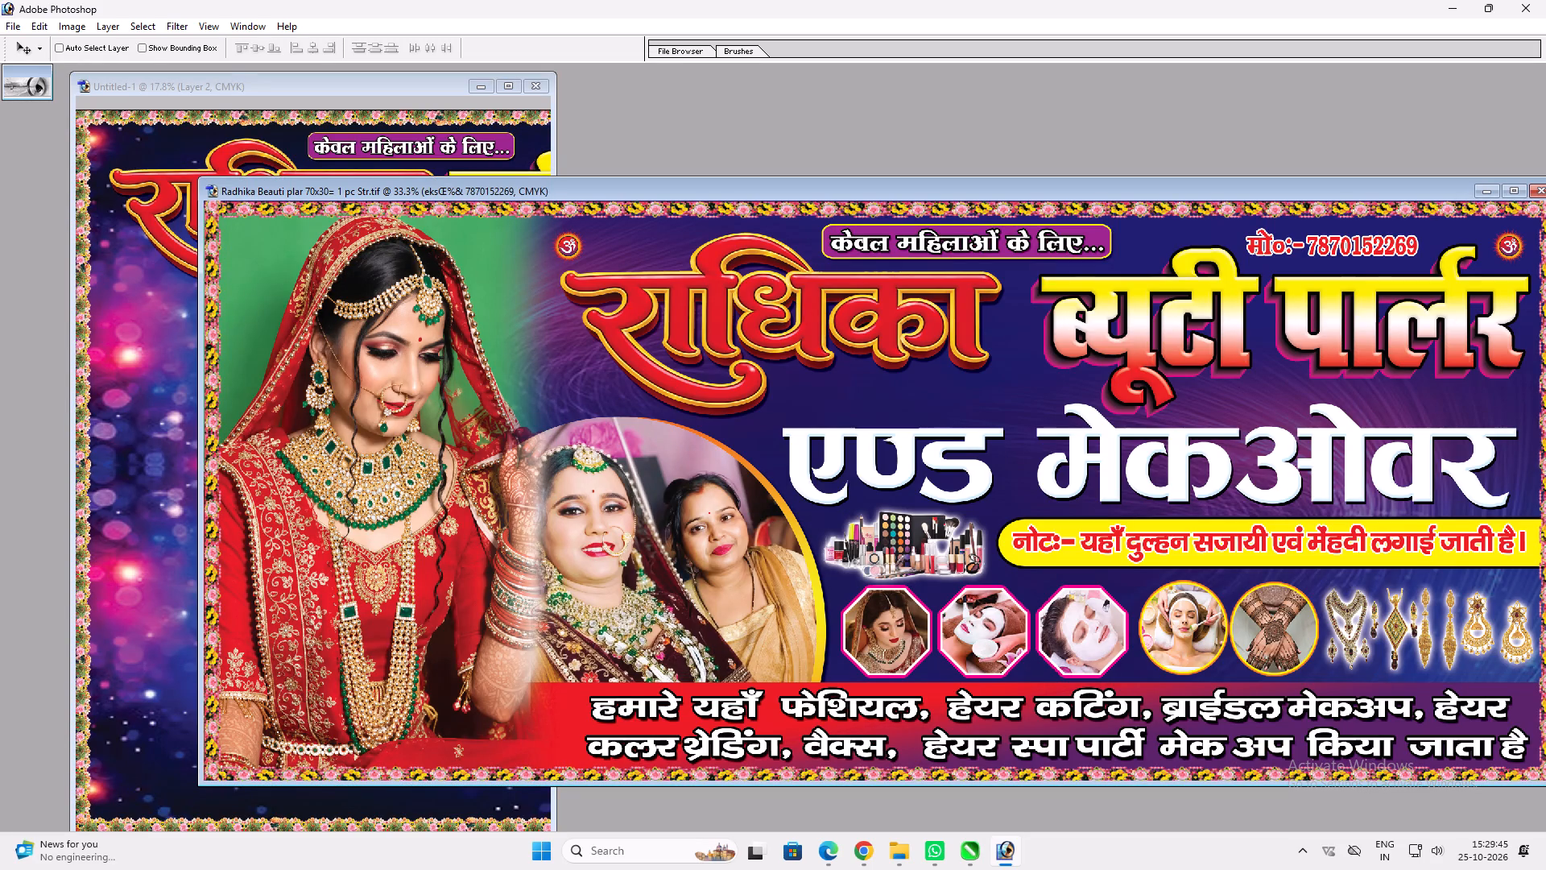
{"action": "left_click_drag", "start_coordinate": [1296, 243], "coordinate": [424, 158]}
{"action": "left_click", "coordinate": [515, 81]}
{"action": "key", "text": "v"}
Position the mobile number text above the ब्यूटी पार्लर title and enlarge it slightly.
{"action": "left_click_drag", "start_coordinate": [643, 183], "coordinate": [933, 156]}
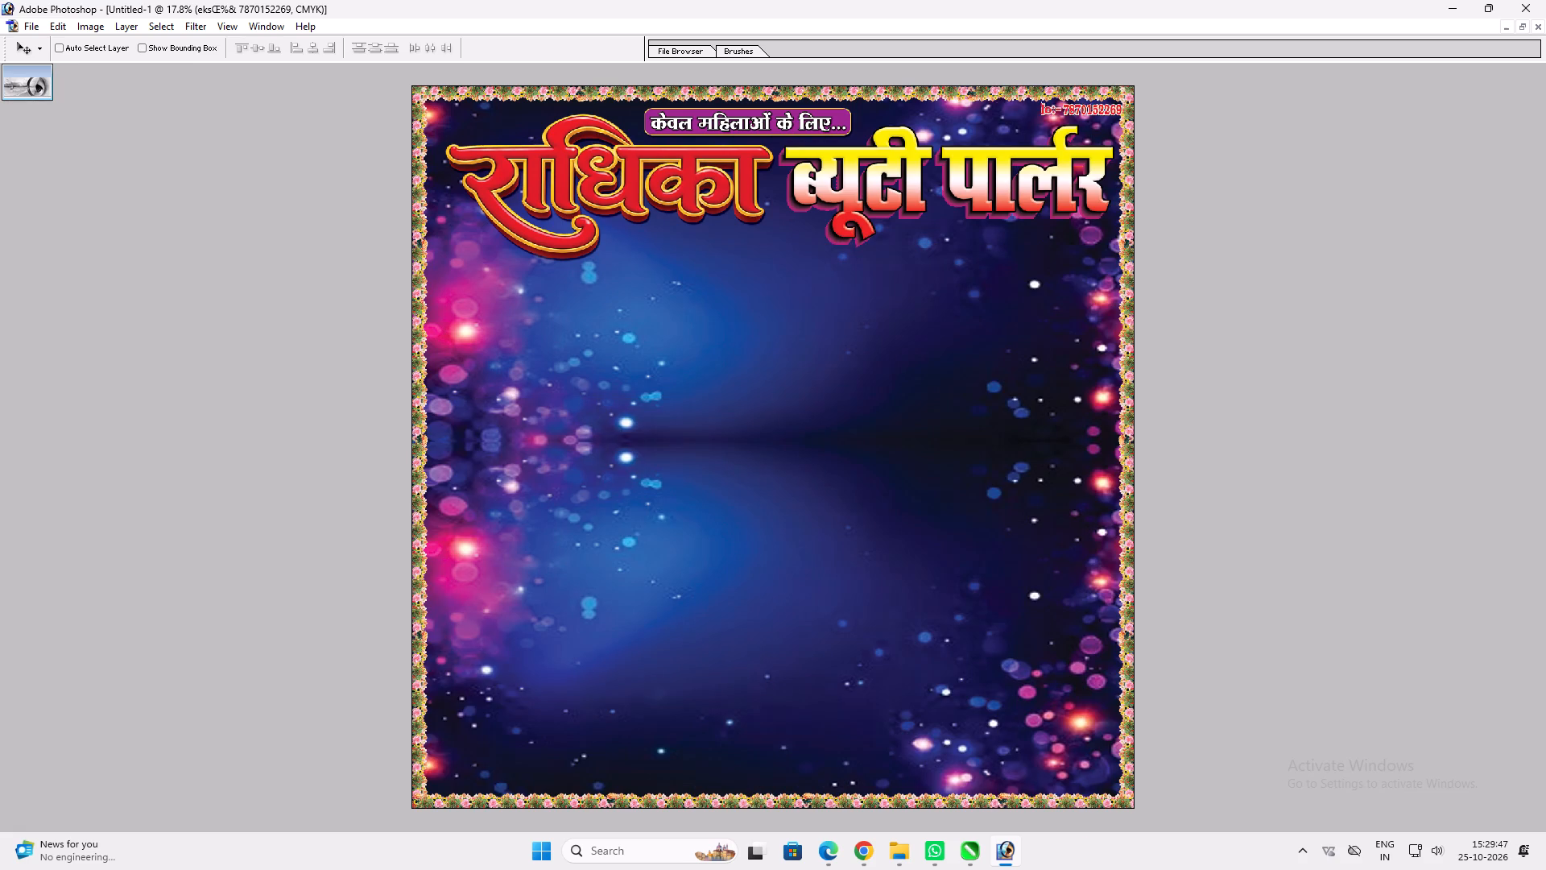
{"action": "left_click_drag", "start_coordinate": [933, 156], "coordinate": [830, 172]}
{"action": "key", "text": "ctrl+t"}
{"action": "left_click_drag", "start_coordinate": [1011, 130], "coordinate": [1039, 139], "text": "shift"}
{"action": "left_click_drag", "start_coordinate": [1019, 130], "coordinate": [1006, 135], "text": "shift"}
{"action": "key", "text": "Return"}
{"action": "key", "text": "v"}
{"action": "left_click", "coordinate": [1022, 157]}
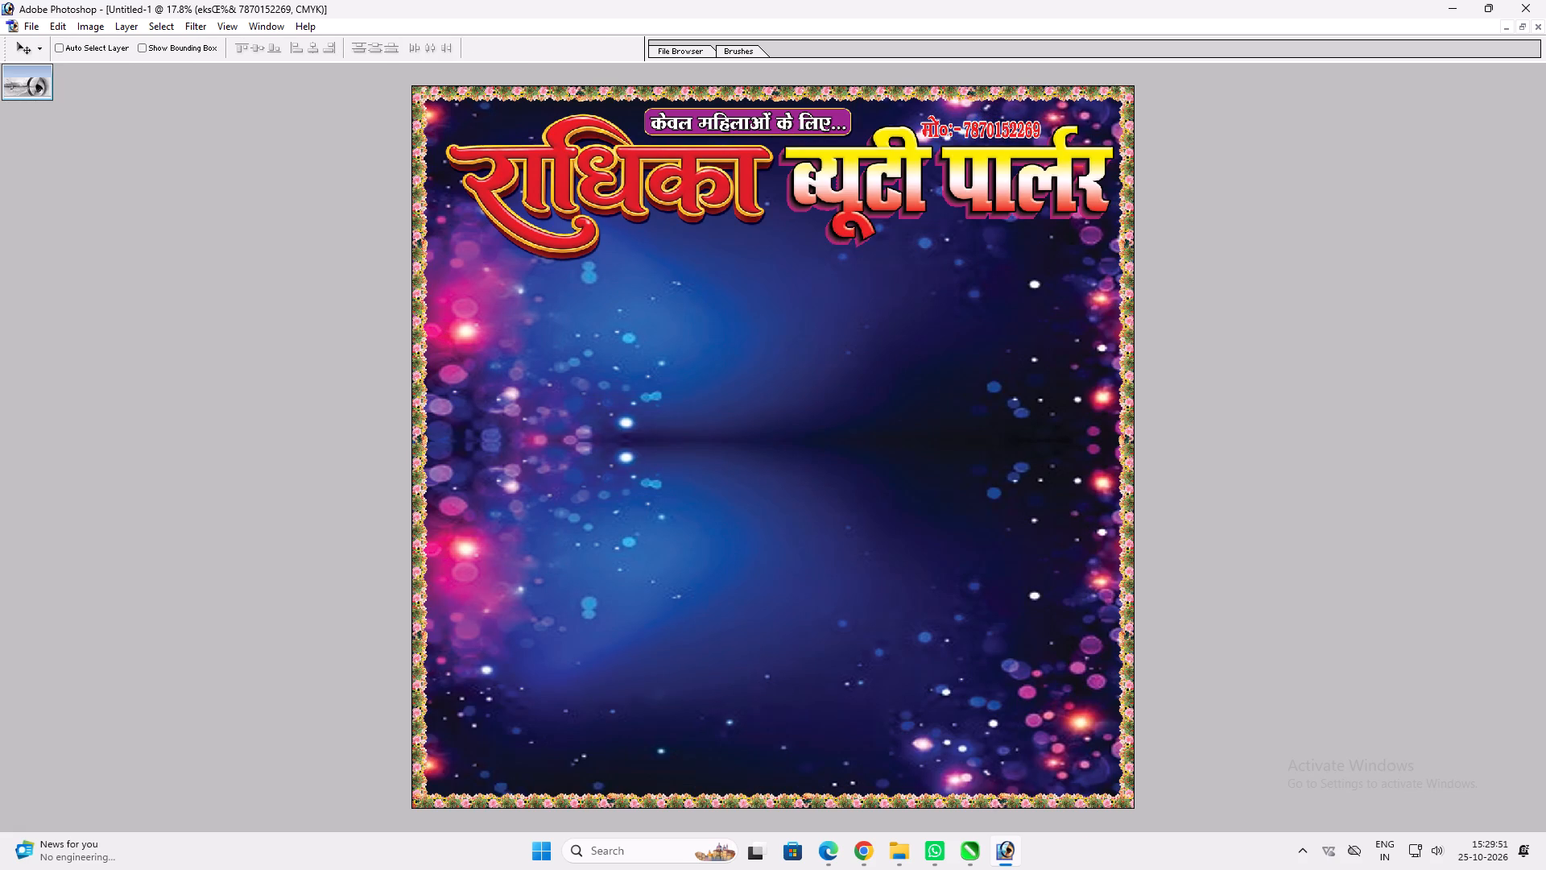
Copy the white एण्ड मेकओवर text from the Radhika banner into the Untitled-1 design.
{"action": "key", "text": "f"}
{"action": "key", "text": "f"}
{"action": "key", "text": "f"}
{"action": "left_click", "coordinate": [1056, 400]}
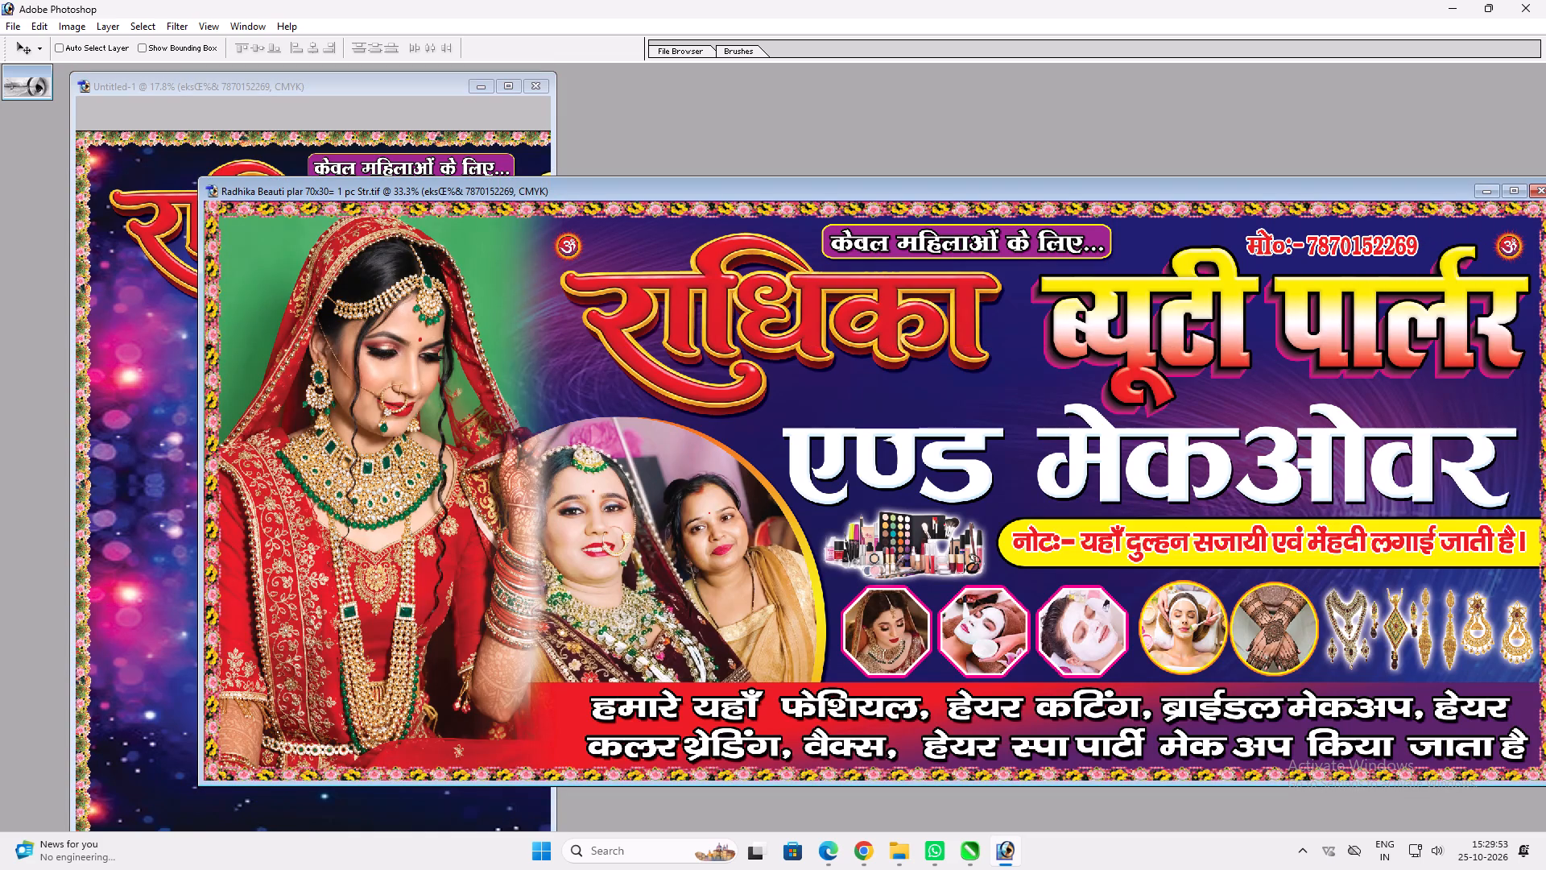
{"action": "left_click", "coordinate": [1075, 453], "text": "ctrl"}
{"action": "left_click_drag", "start_coordinate": [1081, 450], "coordinate": [476, 154]}
{"action": "left_click", "coordinate": [506, 81]}
{"action": "key", "text": "v"}
{"action": "key", "text": "v"}
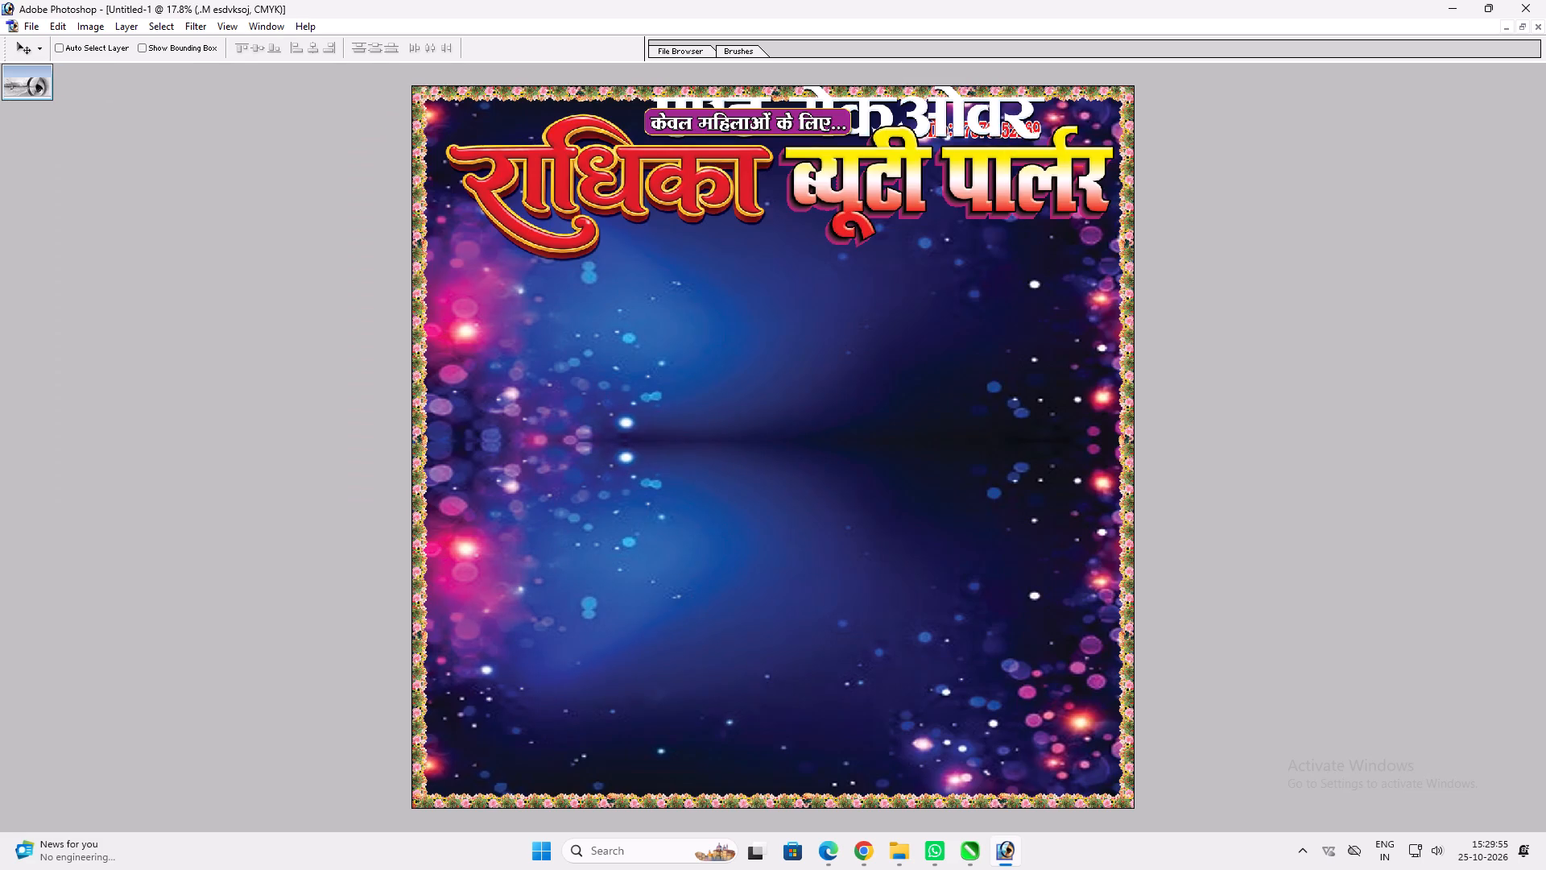
Place the एण्ड मेकओवर text below the main titles and scale it up to about 125.5%.
{"action": "left_click_drag", "start_coordinate": [826, 162], "coordinate": [760, 328]}
{"action": "key", "text": "ctrl+t"}
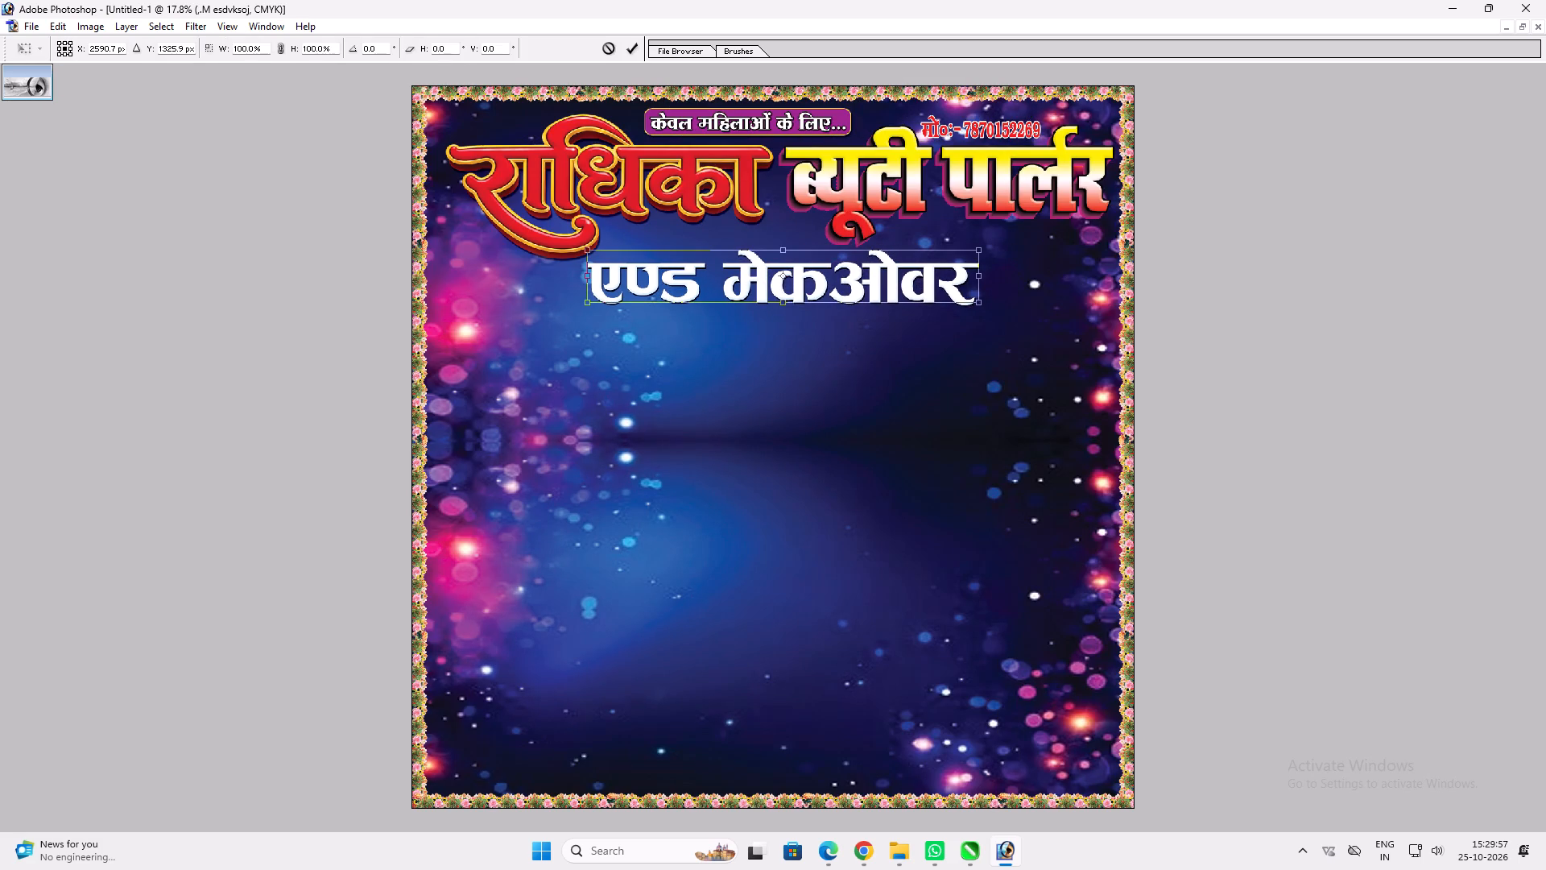
{"action": "left_click_drag", "start_coordinate": [979, 304], "coordinate": [1080, 311], "text": "shift"}
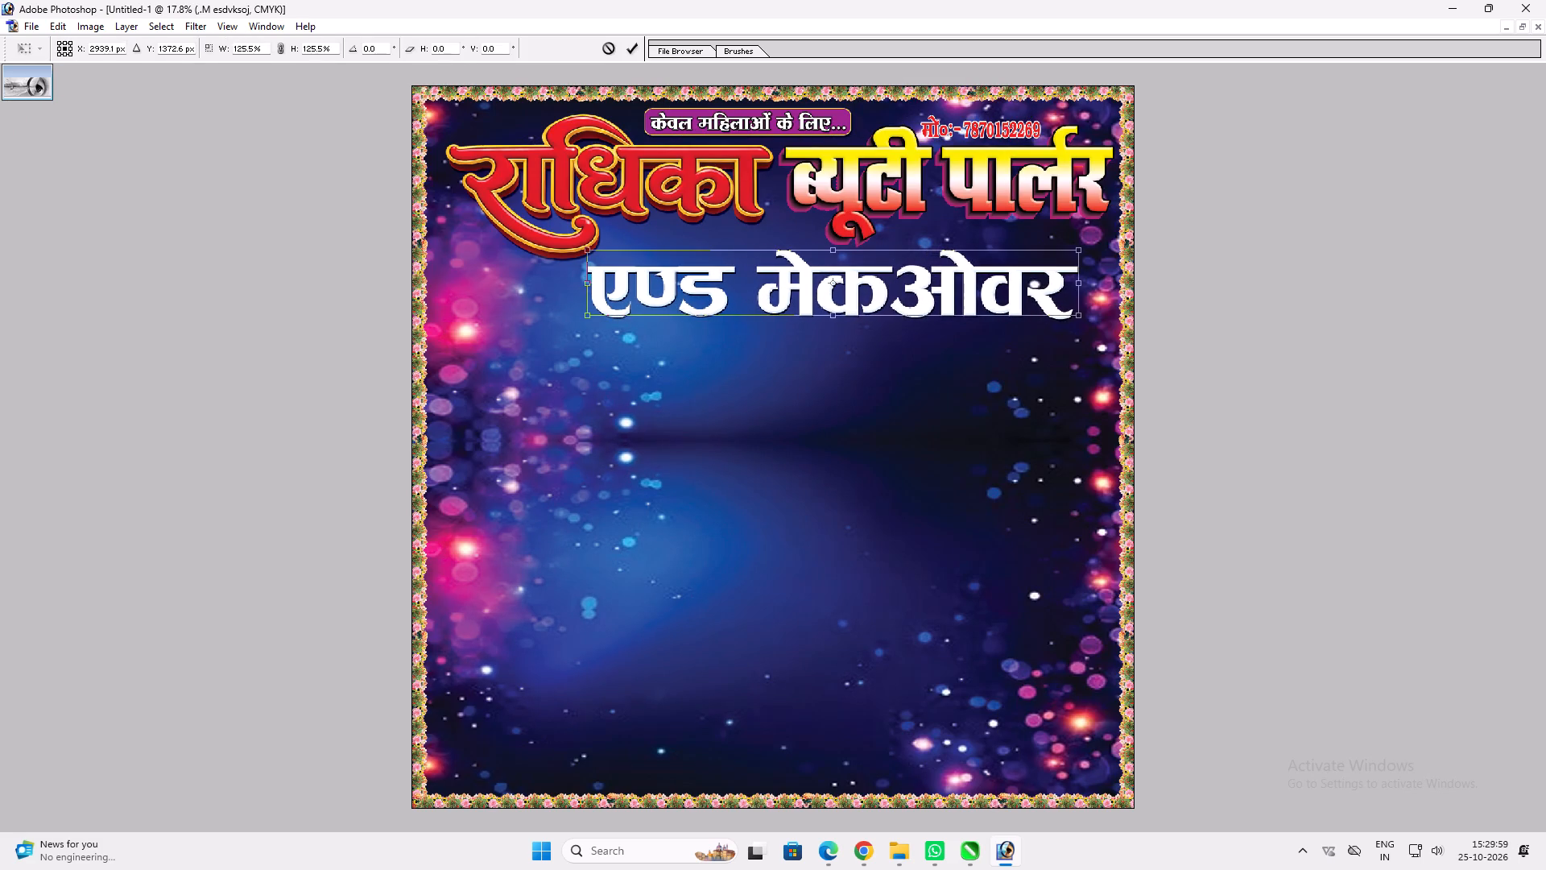
{"action": "key", "text": "shift+Return"}
{"action": "key", "text": "v"}
Nudge the एण्ड मेकओवर text, stretch its height to about 131.8% and extend its right edge towards the border.
{"action": "left_click_drag", "start_coordinate": [966, 299], "coordinate": [976, 305]}
{"action": "key", "text": "ctrl+t"}
{"action": "left_click_drag", "start_coordinate": [998, 256], "coordinate": [1000, 246], "text": "shift"}
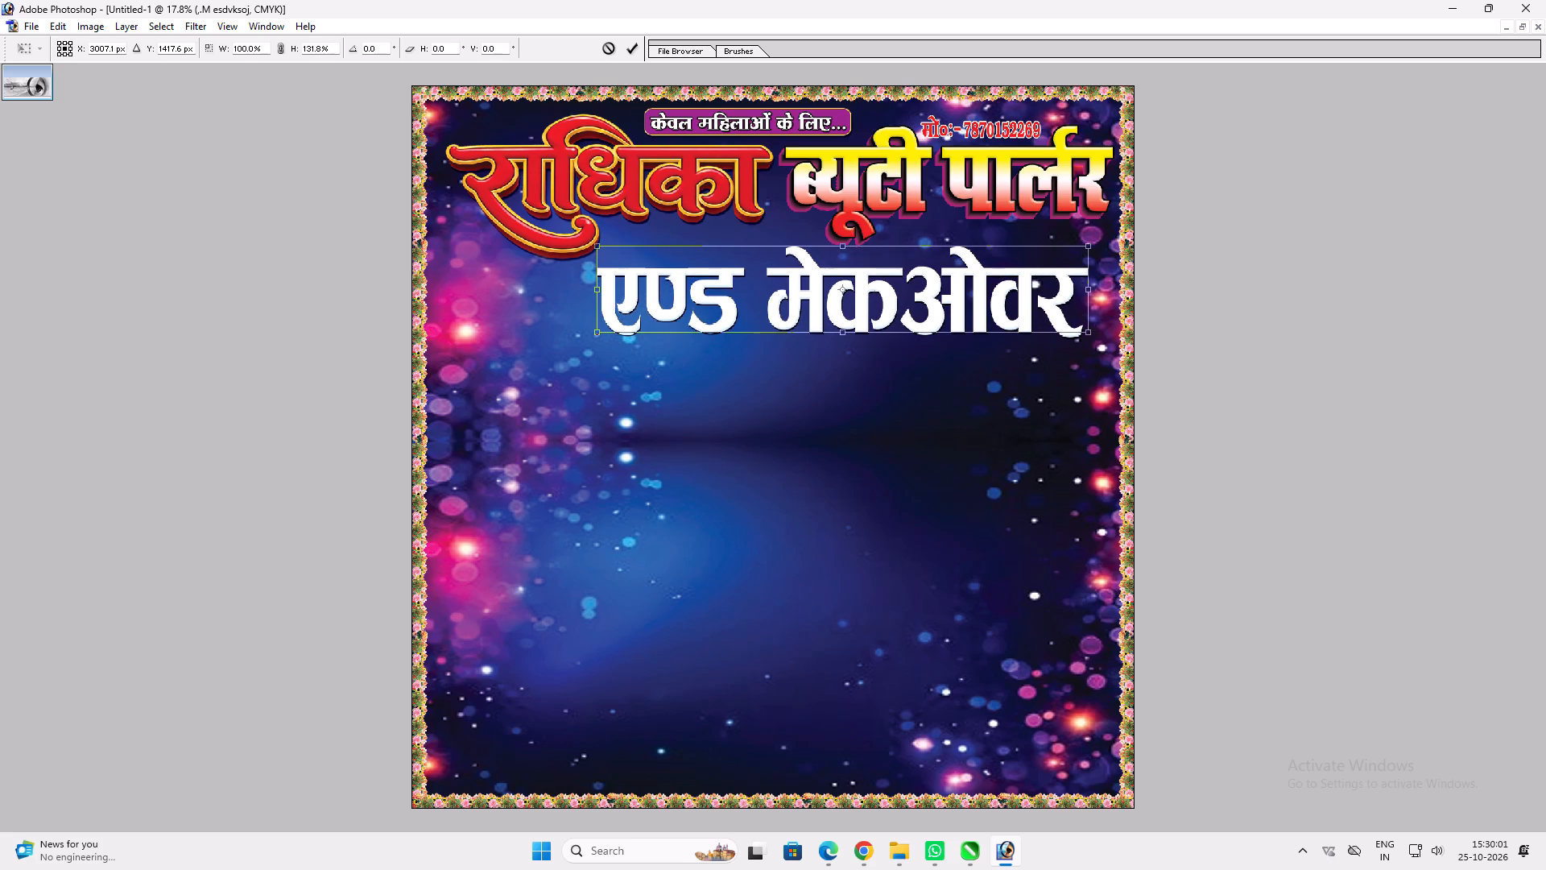
{"action": "left_click_drag", "start_coordinate": [1086, 271], "coordinate": [1105, 265], "text": "shift"}
{"action": "left_click", "coordinate": [1046, 243], "text": "shift"}
{"action": "key", "text": "shift+Return"}
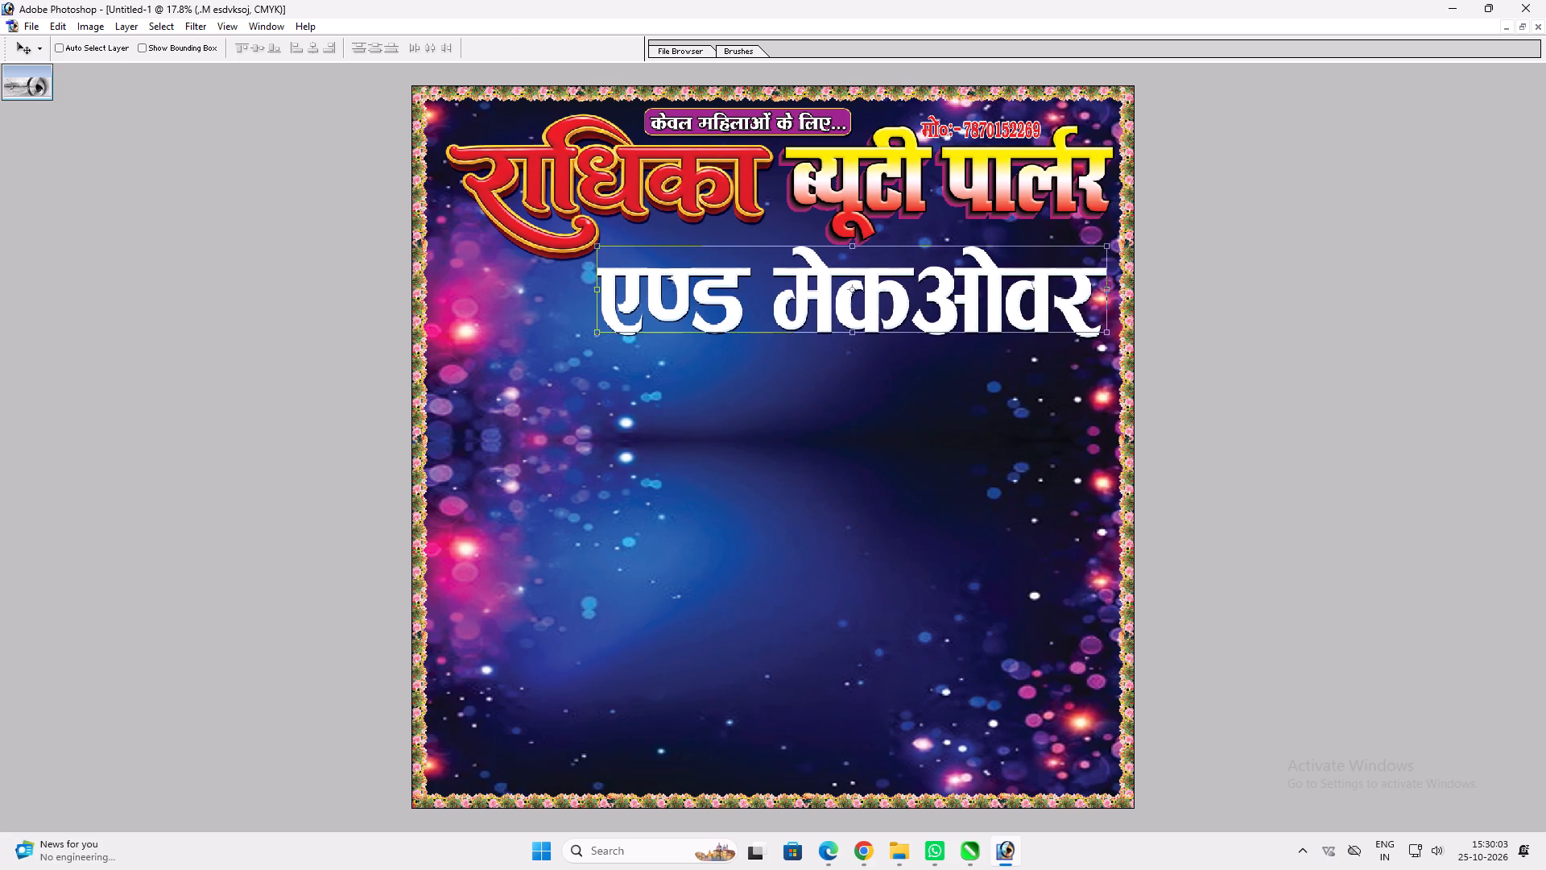
{"action": "key", "text": "v"}
Widen the एण्ड मेकओवर text leftwards until it spans the design beneath the titles, and make it slightly taller.
{"action": "scroll", "coordinate": [907, 310], "scroll_direction": "up", "scroll_amount": 1}
{"action": "key", "text": "ctrl+t"}
{"action": "left_click_drag", "start_coordinate": [618, 310], "coordinate": [472, 312], "text": "shift"}
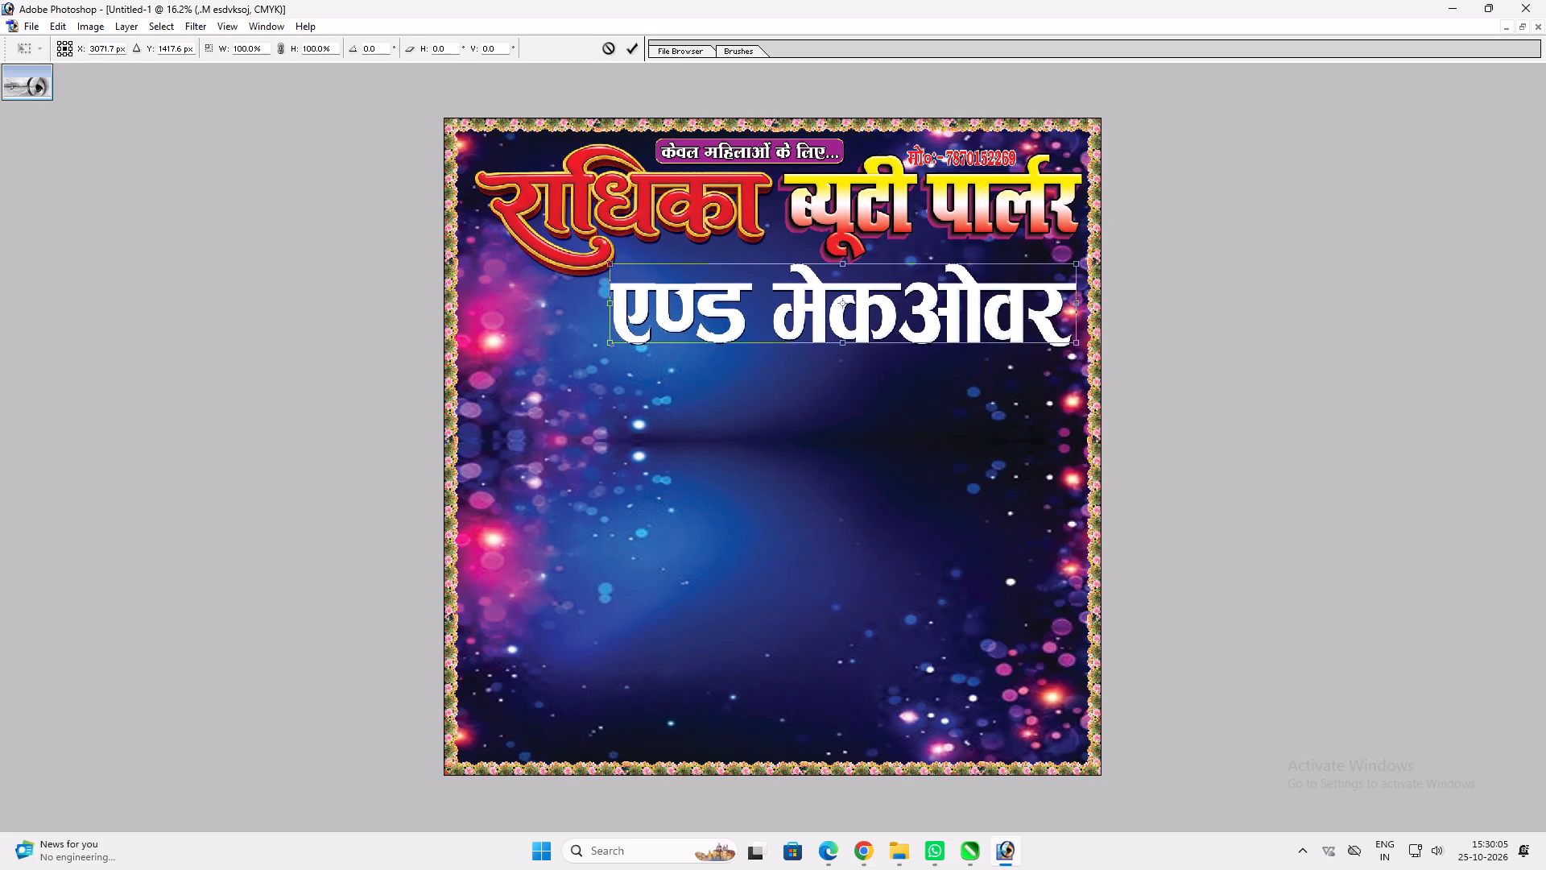
{"action": "left_click_drag", "start_coordinate": [472, 312], "coordinate": [482, 319], "text": "shift"}
{"action": "key", "text": "shift+Return"}
{"action": "key", "text": "v"}
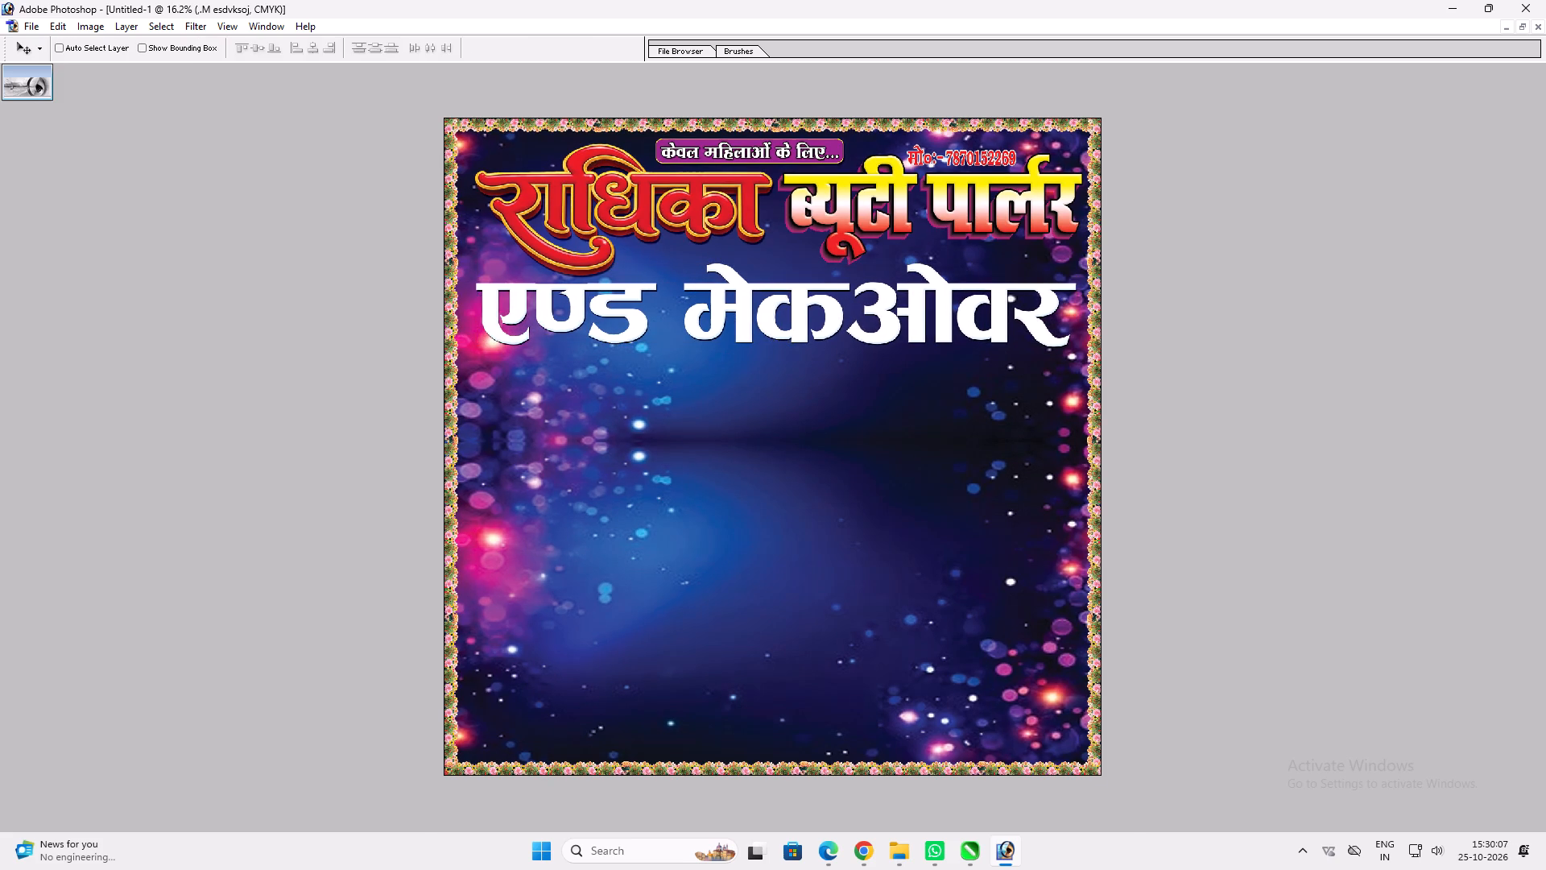
{"action": "key", "text": "ctrl+t"}
{"action": "left_click", "coordinate": [875, 256], "text": "shift"}
{"action": "key", "text": "shift+Return"}
{"action": "type", "text": "vv"}
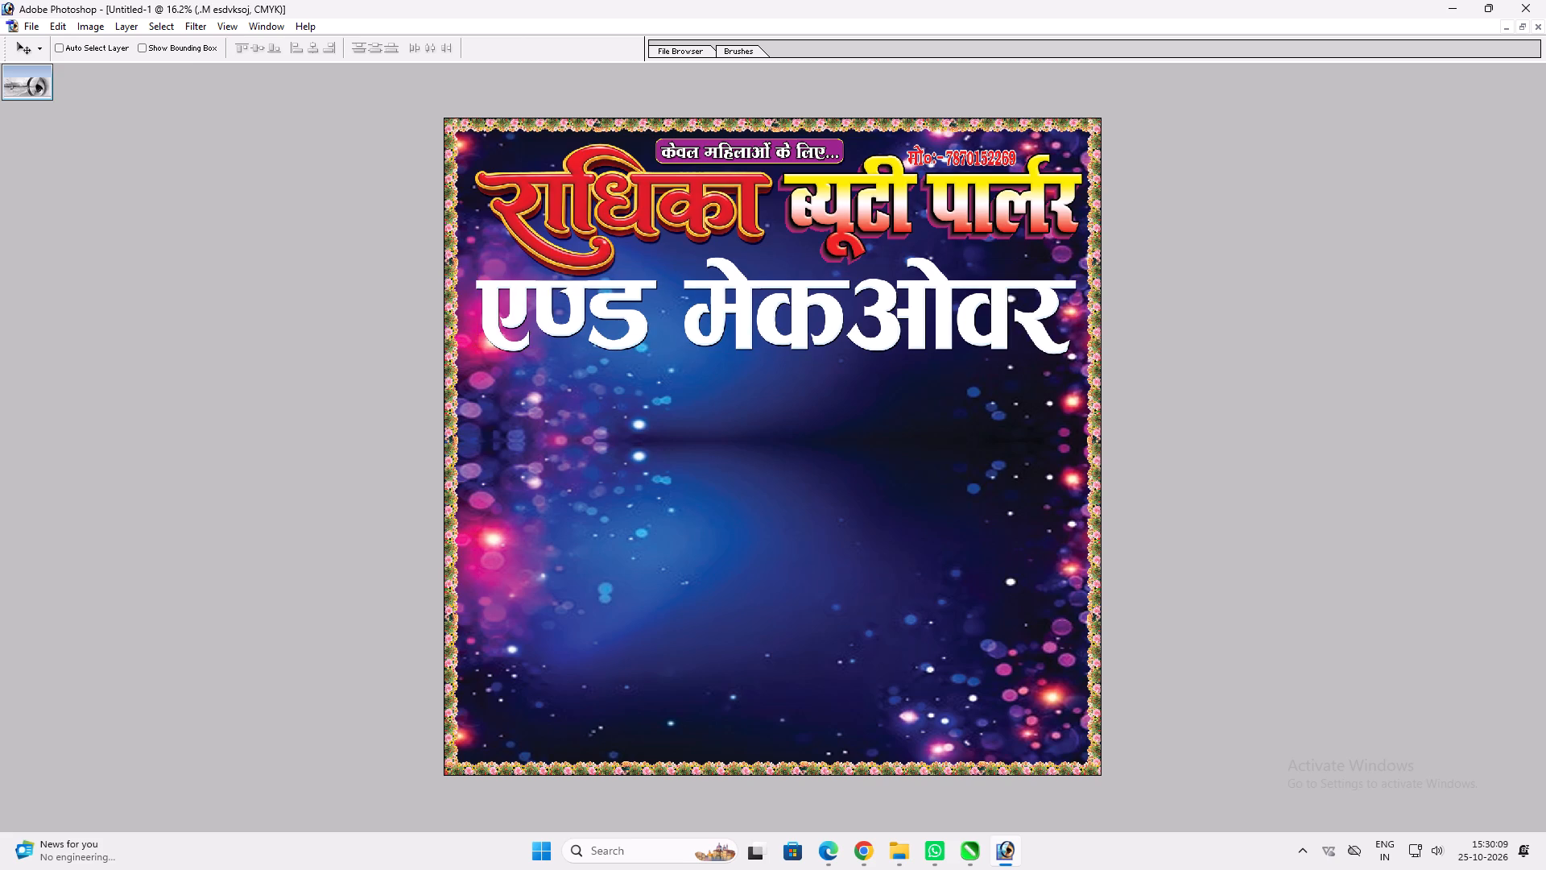
Shrink the एण्ड मेकओवर text slightly so it sits clear of both side borders.
{"action": "left_click", "coordinate": [835, 296]}
{"action": "key", "text": "ctrl+t"}
{"action": "left_click_drag", "start_coordinate": [1074, 354], "coordinate": [1065, 354], "text": "shift"}
{"action": "key", "text": "Return"}
{"action": "key", "text": "v"}
Change the एण्ड मेकओवर text's color overlay to yellow with C 0, M 0, Y 100, K 0.
{"action": "key", "text": "alt+k"}
{"action": "key", "text": "alt+y"}
{"action": "key", "text": "alt+l"}
{"action": "key", "text": "alt+y"}
{"action": "key", "text": "n"}
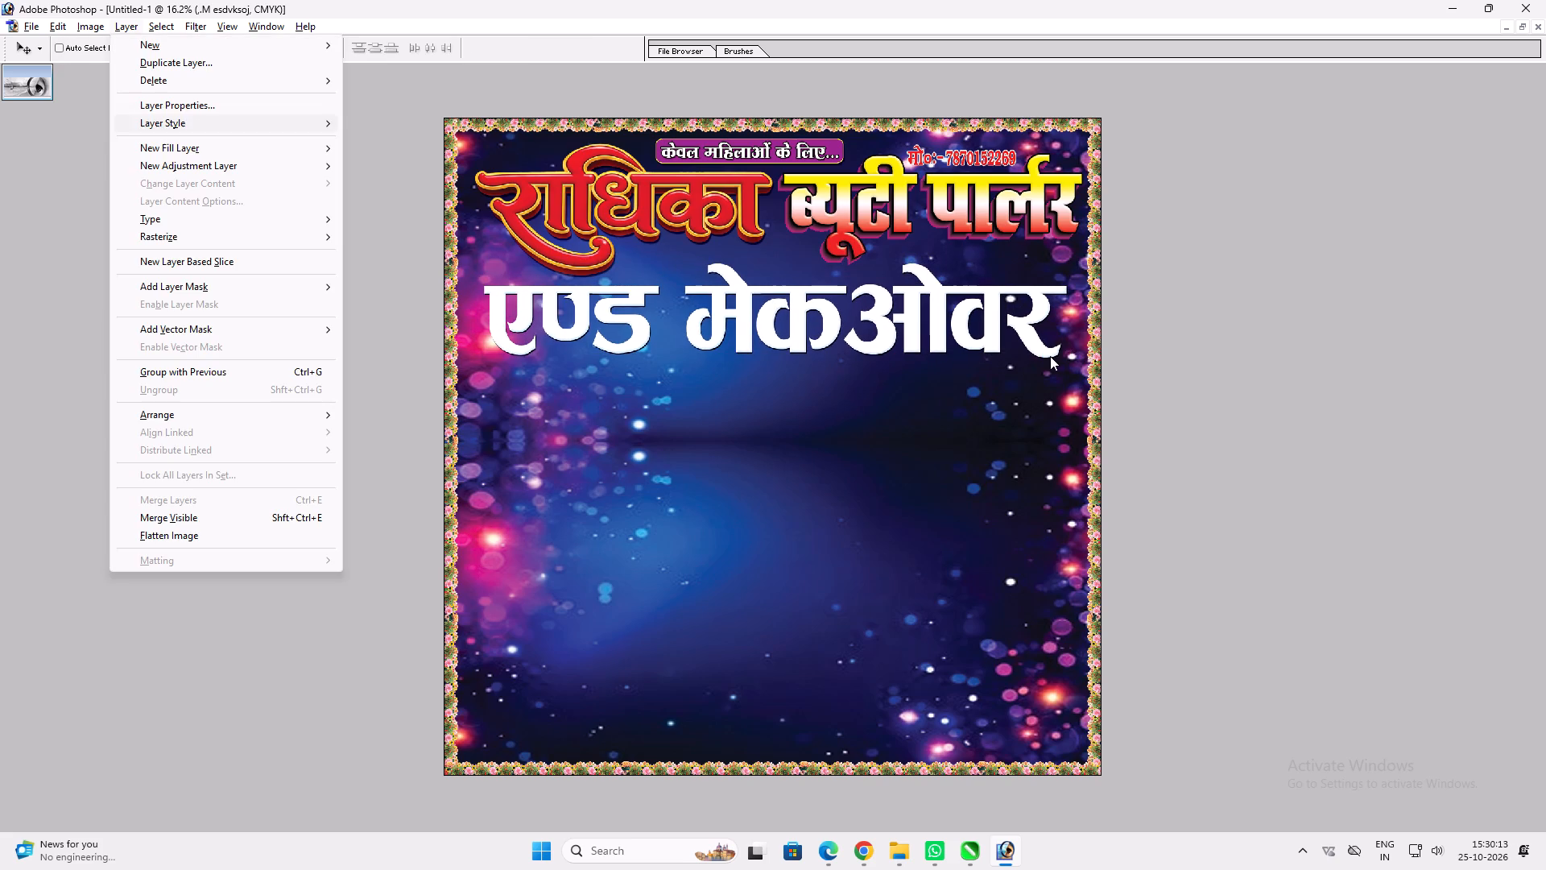
{"action": "left_click", "coordinate": [901, 358]}
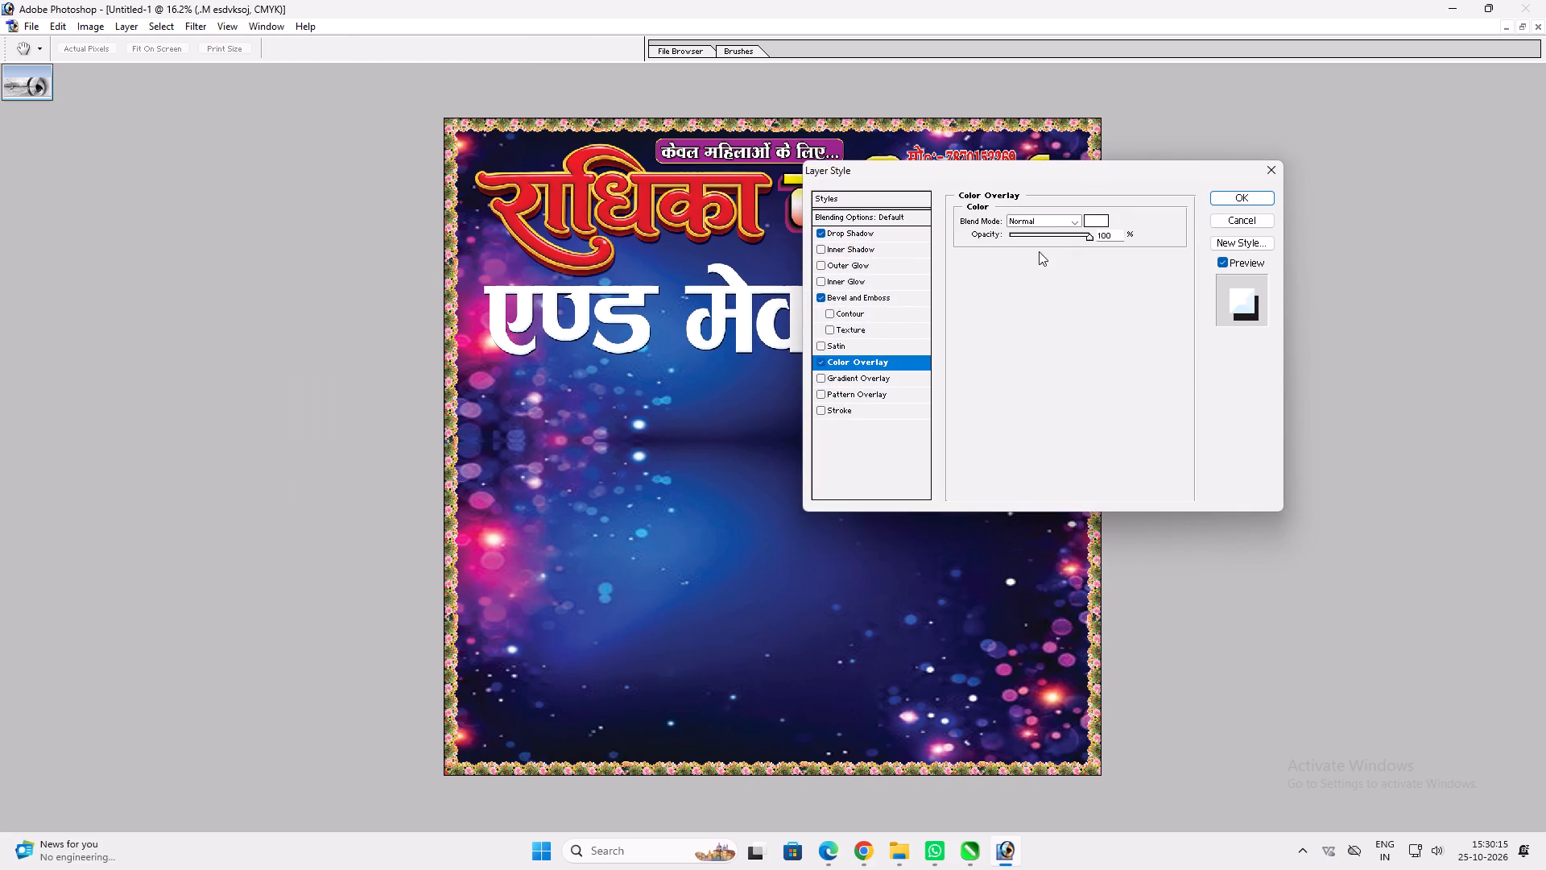
{"action": "left_click", "coordinate": [1096, 216]}
{"action": "key", "text": "Tab"}
{"action": "key", "text": "0"}
{"action": "key", "text": "Tab"}
{"action": "key", "text": "shift+Tab"}
{"action": "key", "text": "Tab"}
{"action": "key", "text": "1"}
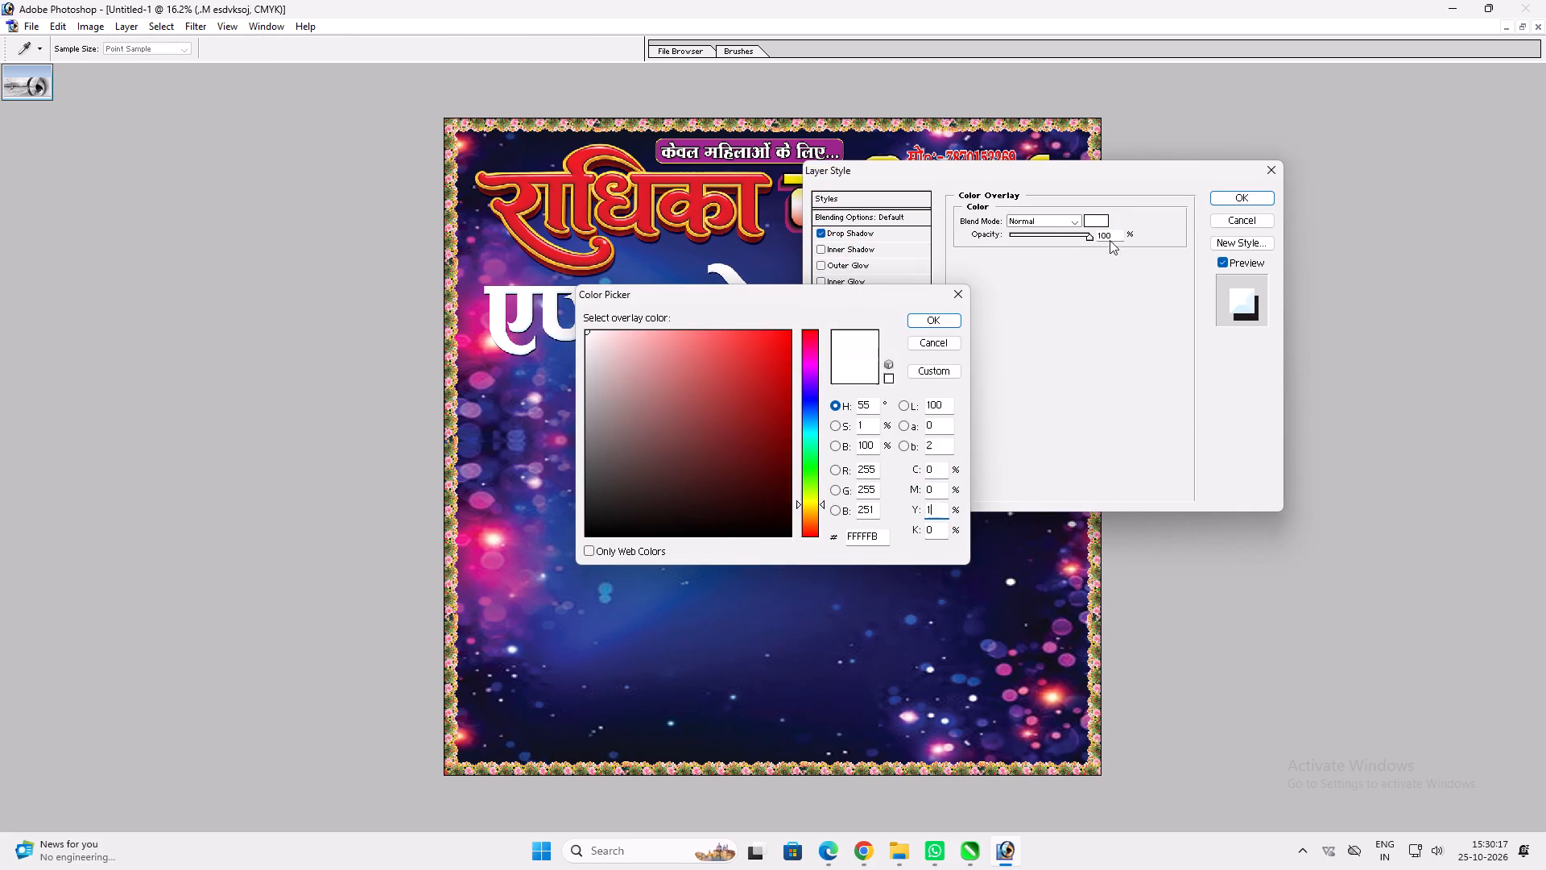
{"action": "type", "text": "00"}
{"action": "key", "text": "Return"}
Add a 16 px black outside stroke to the एण्ड मेकओवर text.
{"action": "left_click", "coordinate": [859, 412]}
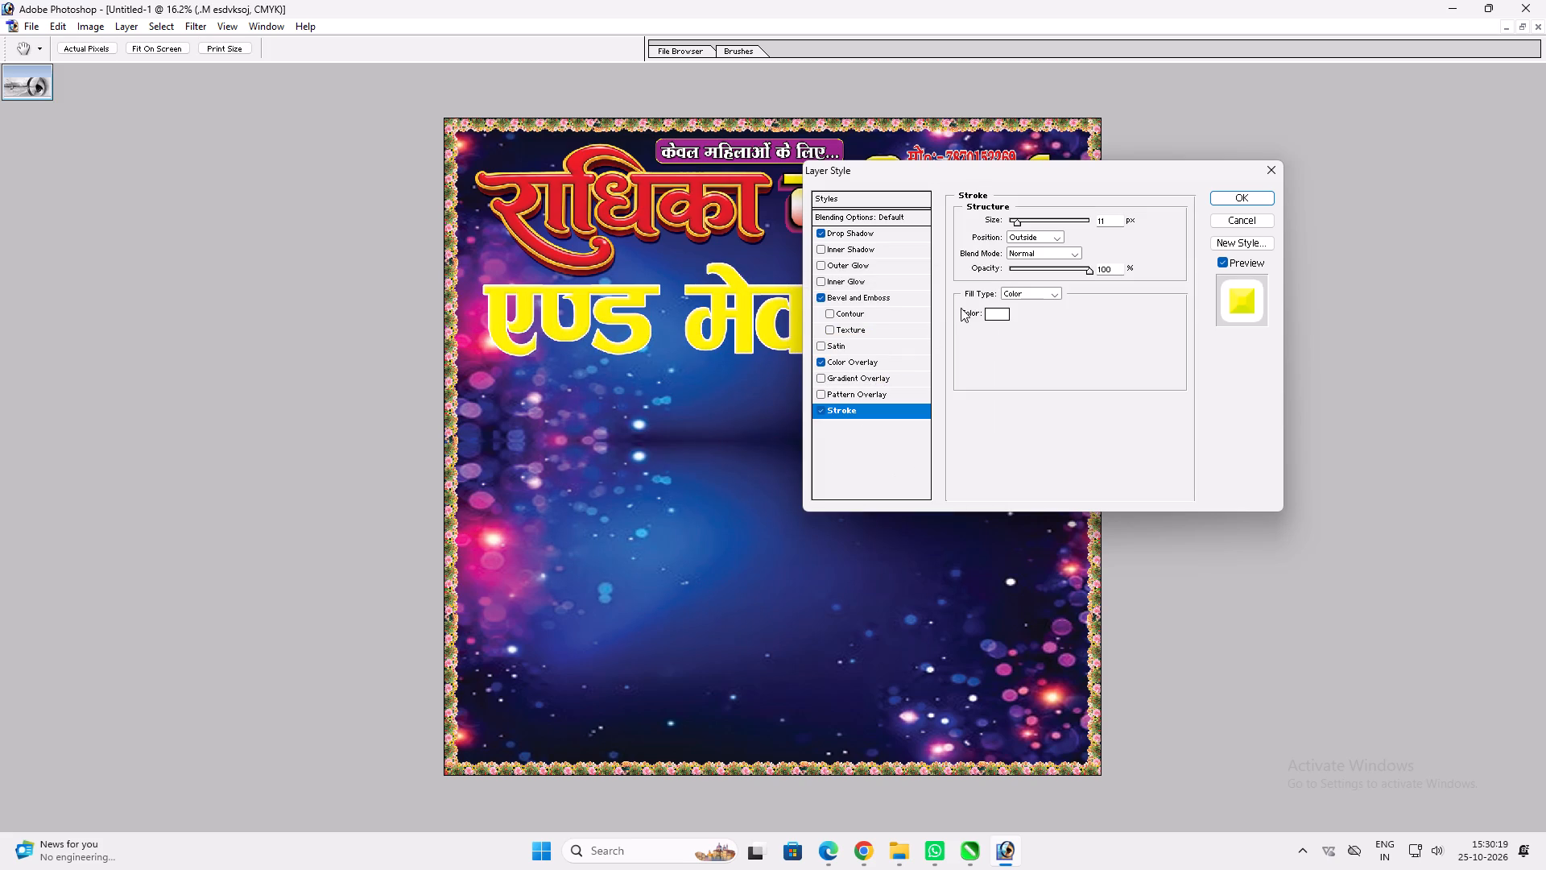
{"action": "left_click", "coordinate": [1000, 309]}
{"action": "left_click_drag", "start_coordinate": [700, 441], "coordinate": [955, 634]}
{"action": "key", "text": "Return"}
{"action": "scroll", "coordinate": [974, 522], "scroll_direction": "up", "scroll_amount": 6}
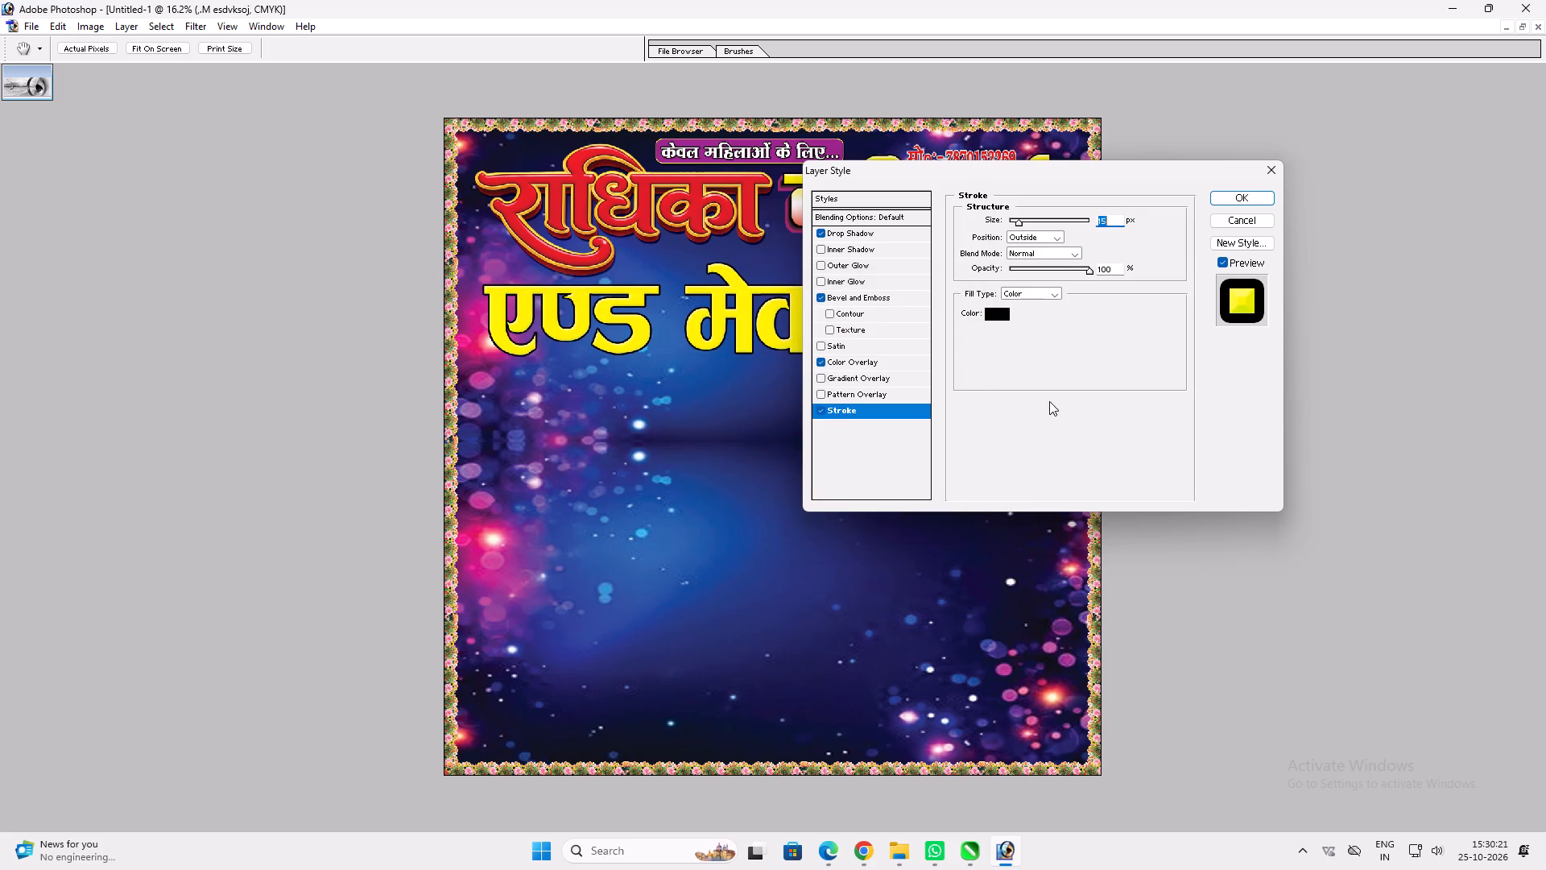
Set the text's bevel size to 21 px and enable an S-curve bevel contour.
{"action": "left_click", "coordinate": [894, 298]}
{"action": "left_click", "coordinate": [1035, 287]}
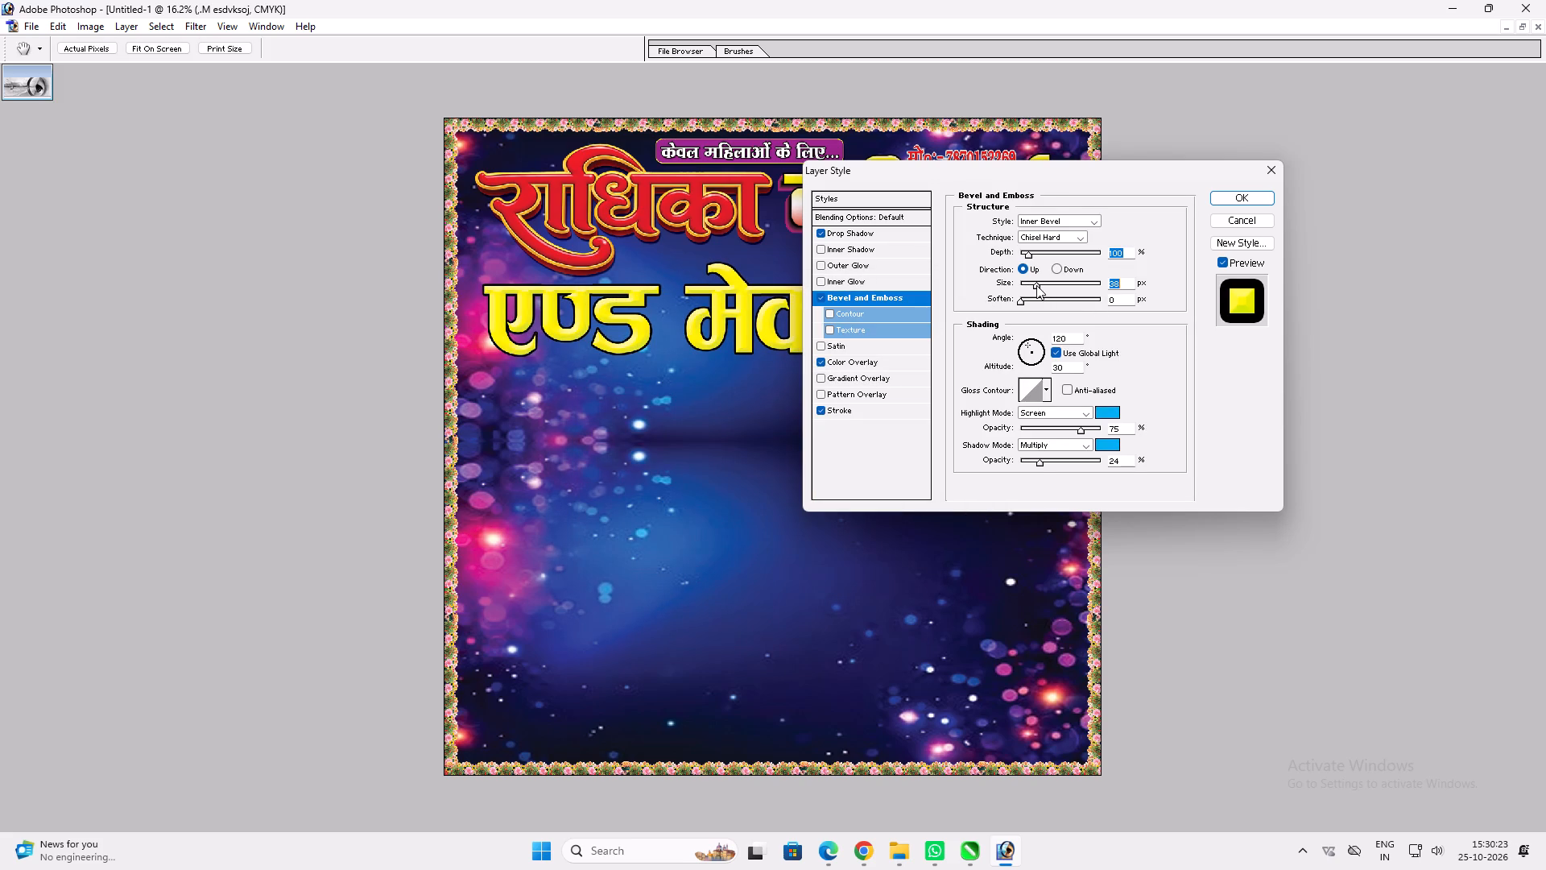
{"action": "left_click", "coordinate": [890, 319]}
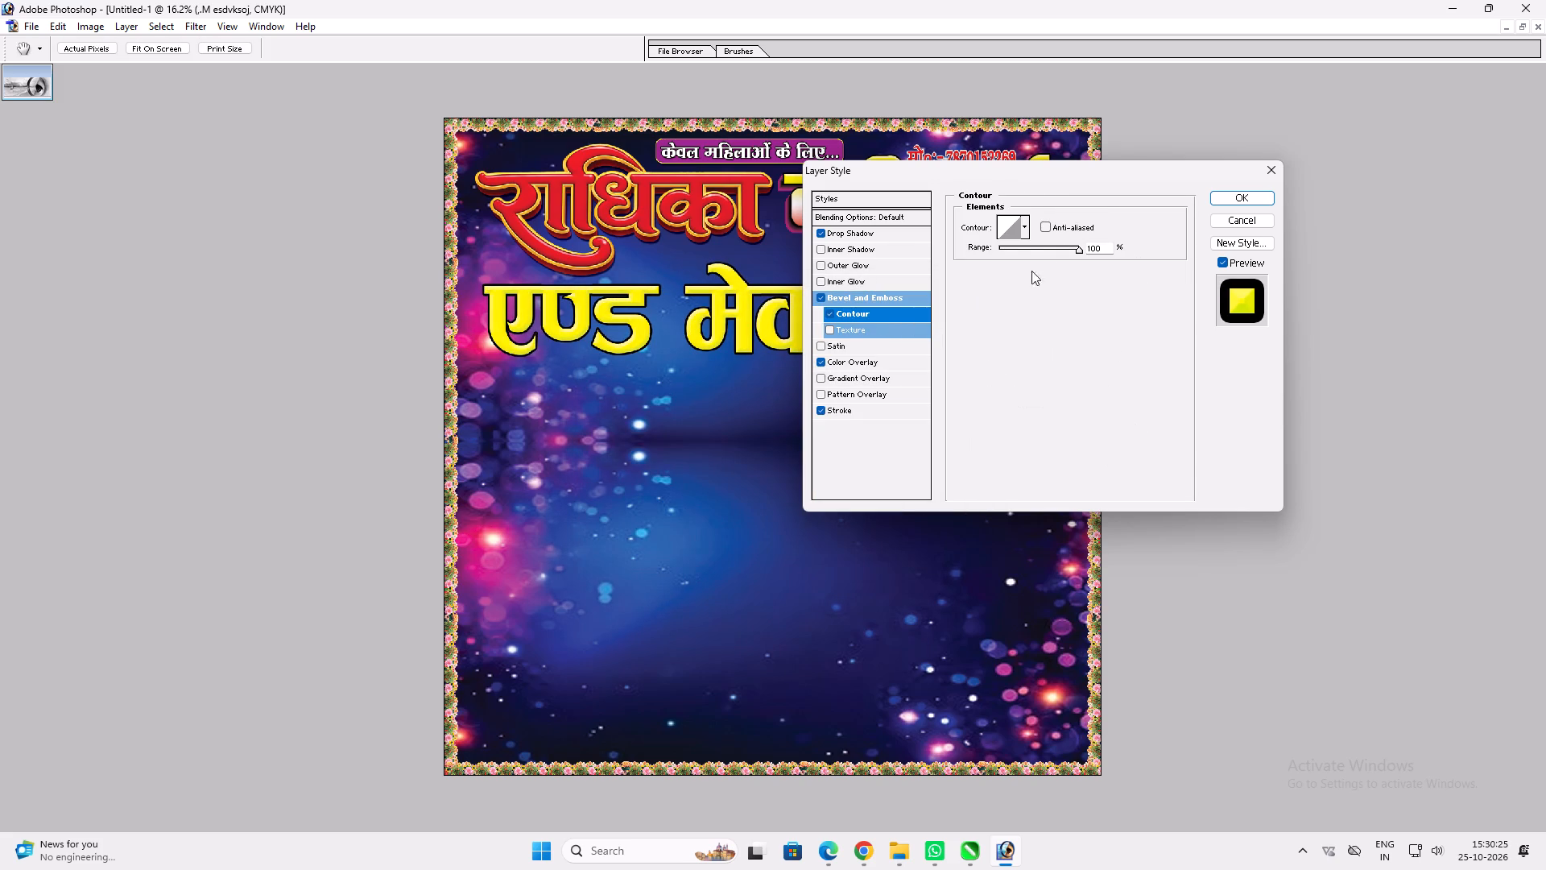
{"action": "left_click", "coordinate": [1027, 231]}
{"action": "left_click", "coordinate": [1063, 263]}
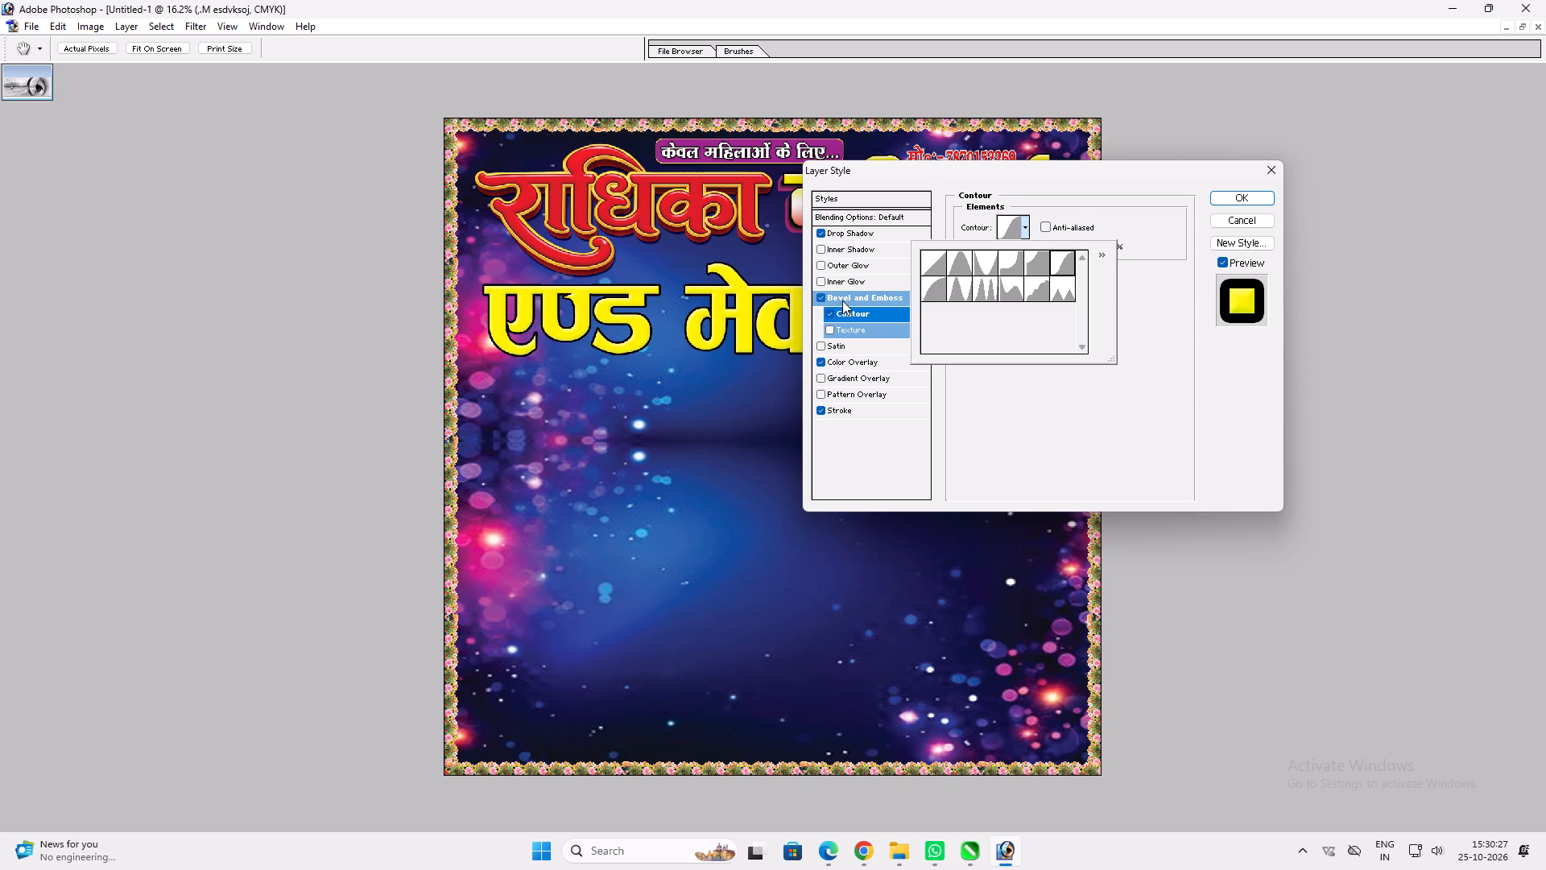
Set both the bevel highlight and shadow colours to magenta (C 0, M 100) and apply the layer style.
{"action": "left_click", "coordinate": [842, 300]}
{"action": "left_click_drag", "start_coordinate": [1099, 413], "coordinate": [1110, 419]}
{"action": "key", "text": "0"}
{"action": "key", "text": "Tab"}
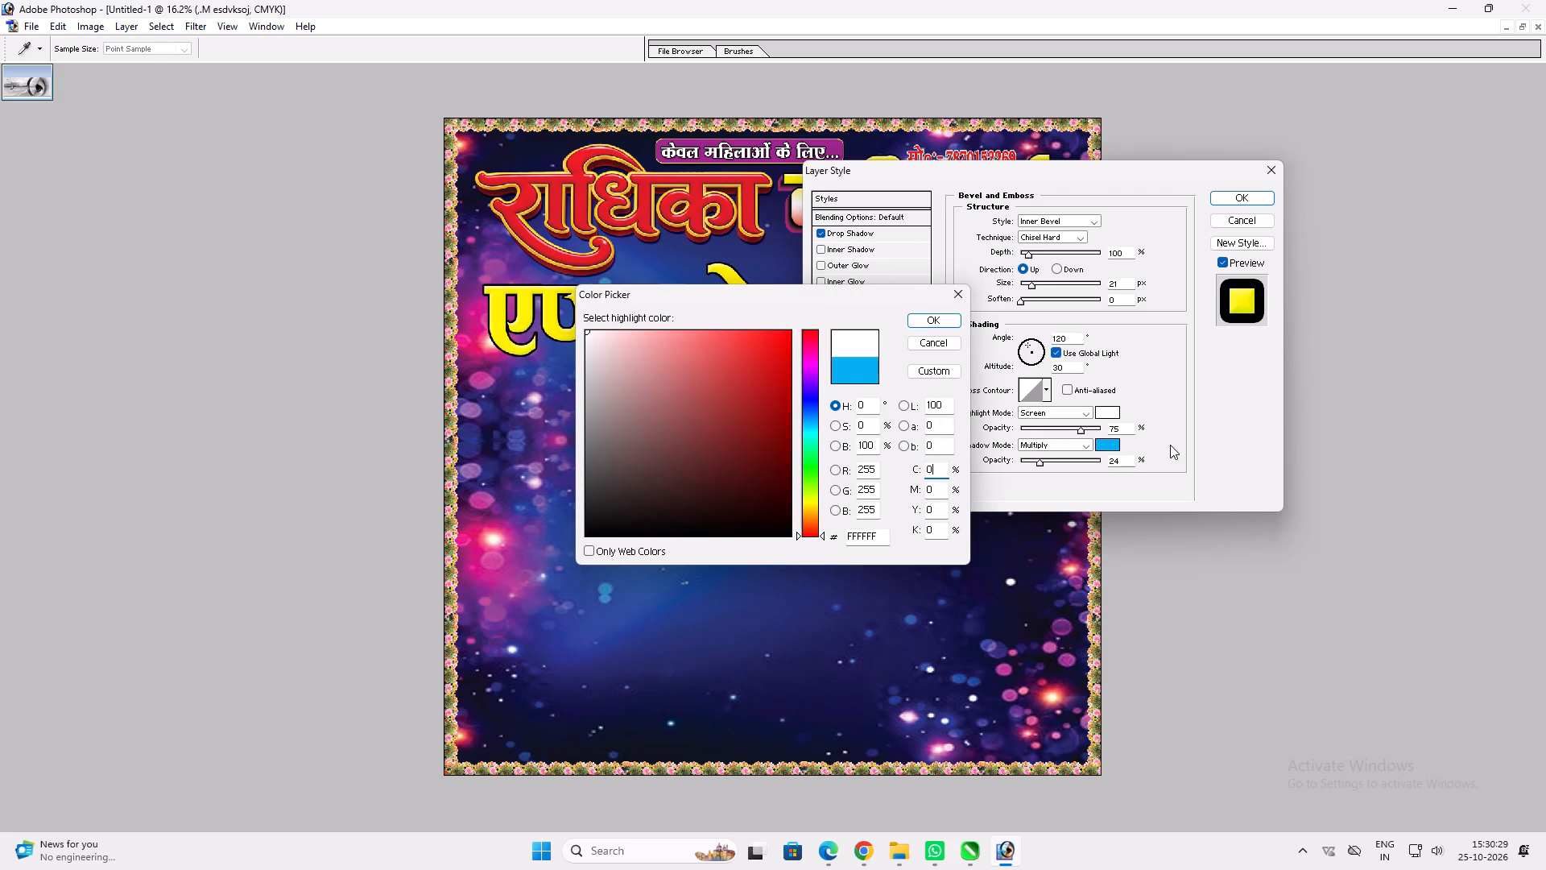
{"action": "type", "text": "100"}
{"action": "key", "text": "Return"}
{"action": "left_click", "coordinate": [1114, 445]}
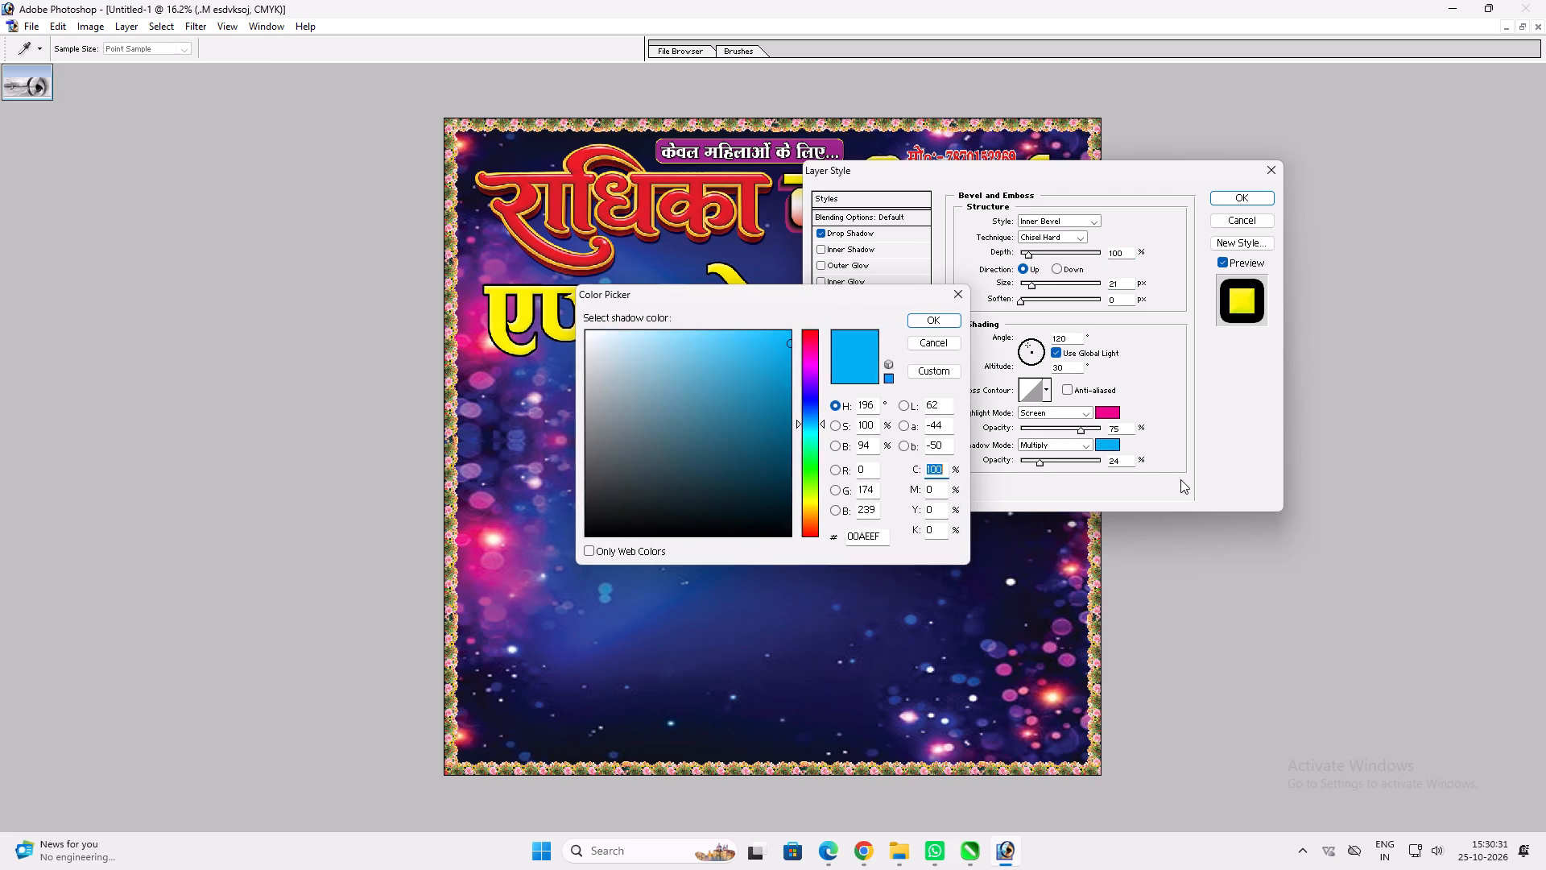
{"action": "key", "text": "0"}
{"action": "key", "text": "Tab"}
{"action": "type", "text": "100"}
{"action": "key", "text": "Return"}
{"action": "double_click", "coordinate": [1065, 462]}
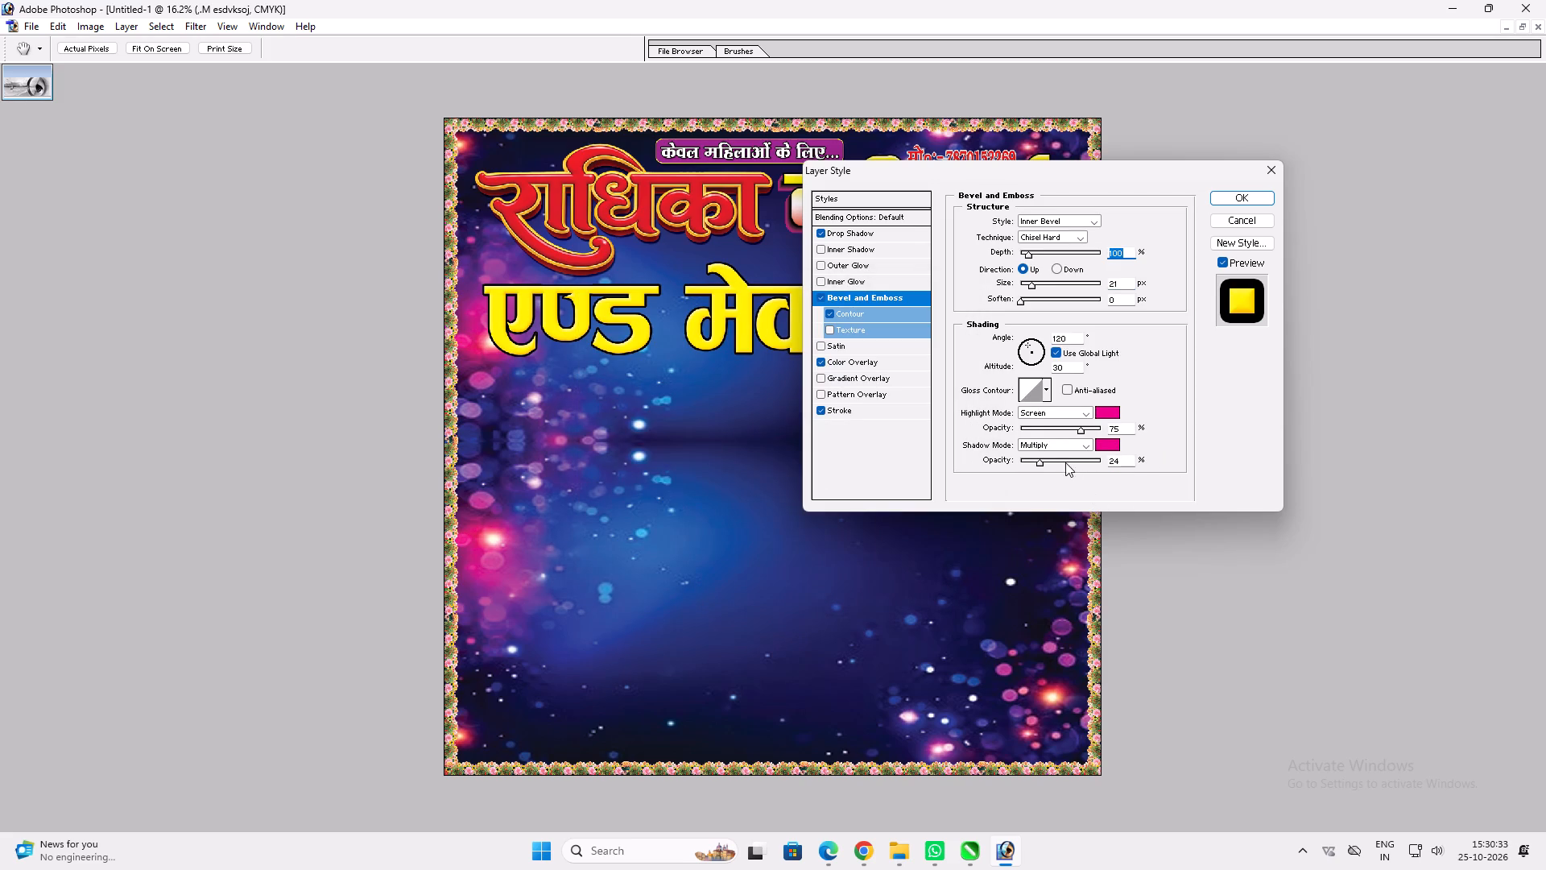
{"action": "key", "text": "Return"}
{"action": "key", "text": "Return"}
{"action": "key", "text": "v"}
Stretch the एण्ड मेकओवर text slightly taller by extending its bottom edge.
{"action": "key", "text": "ctrl+t"}
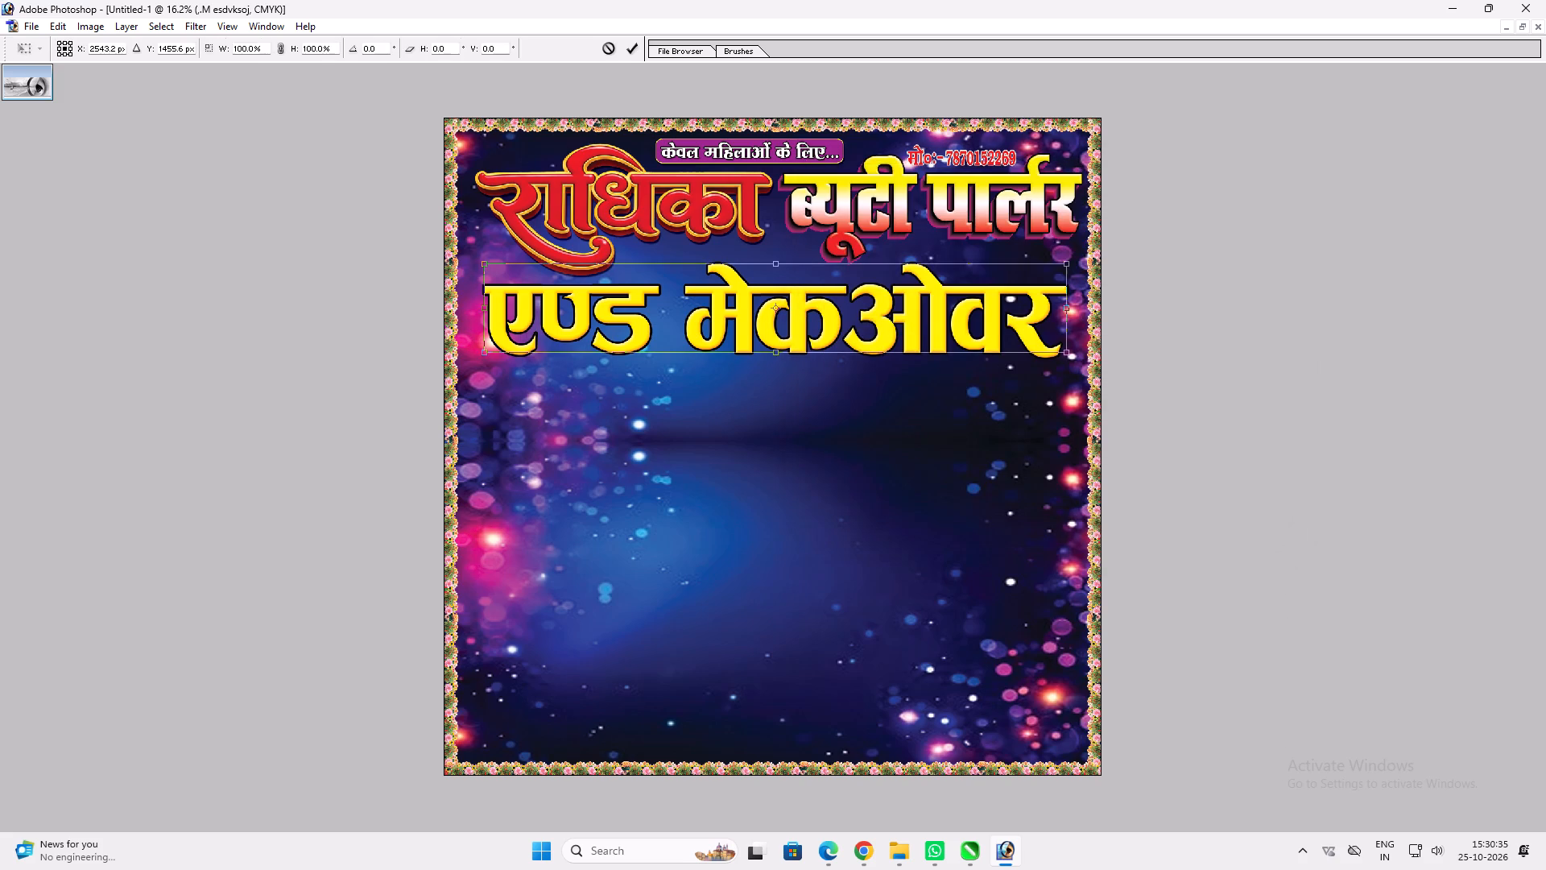
{"action": "left_click_drag", "start_coordinate": [1008, 346], "coordinate": [998, 350], "text": "shift"}
{"action": "key", "text": "shift+Return"}
{"action": "key", "text": "v"}
Duplicate the एण्ड मेकओवर layer, rasterize the copy, apply Motion Blur at a -30° angle and send it behind the original.
{"action": "key", "text": "ctrl+j"}
{"action": "key", "text": "alt+t"}
{"action": "type", "text": "bm"}
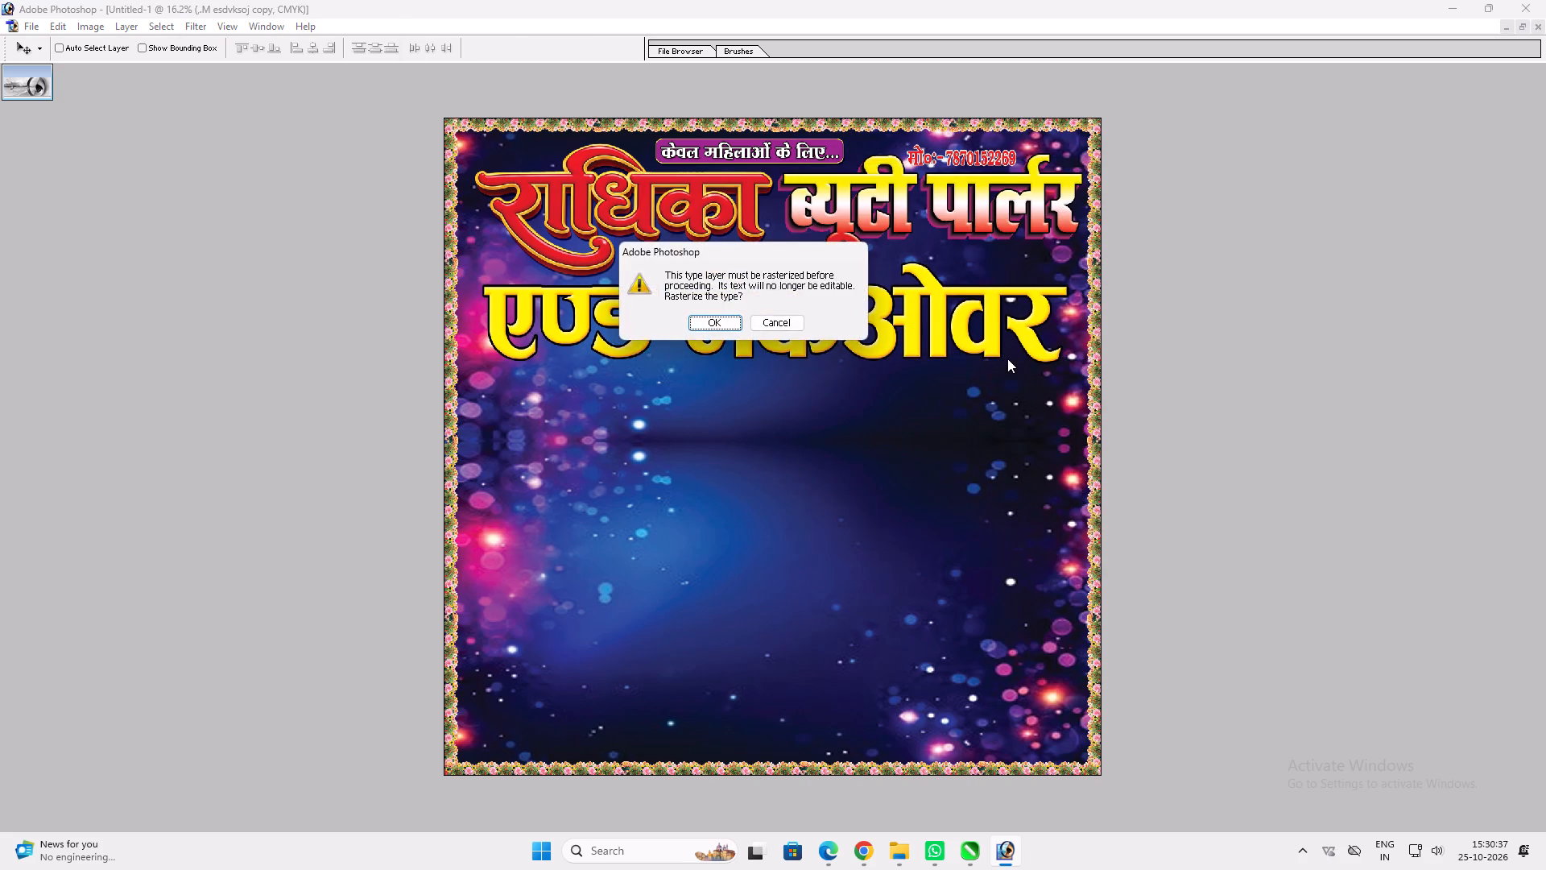
{"action": "key", "text": "Return"}
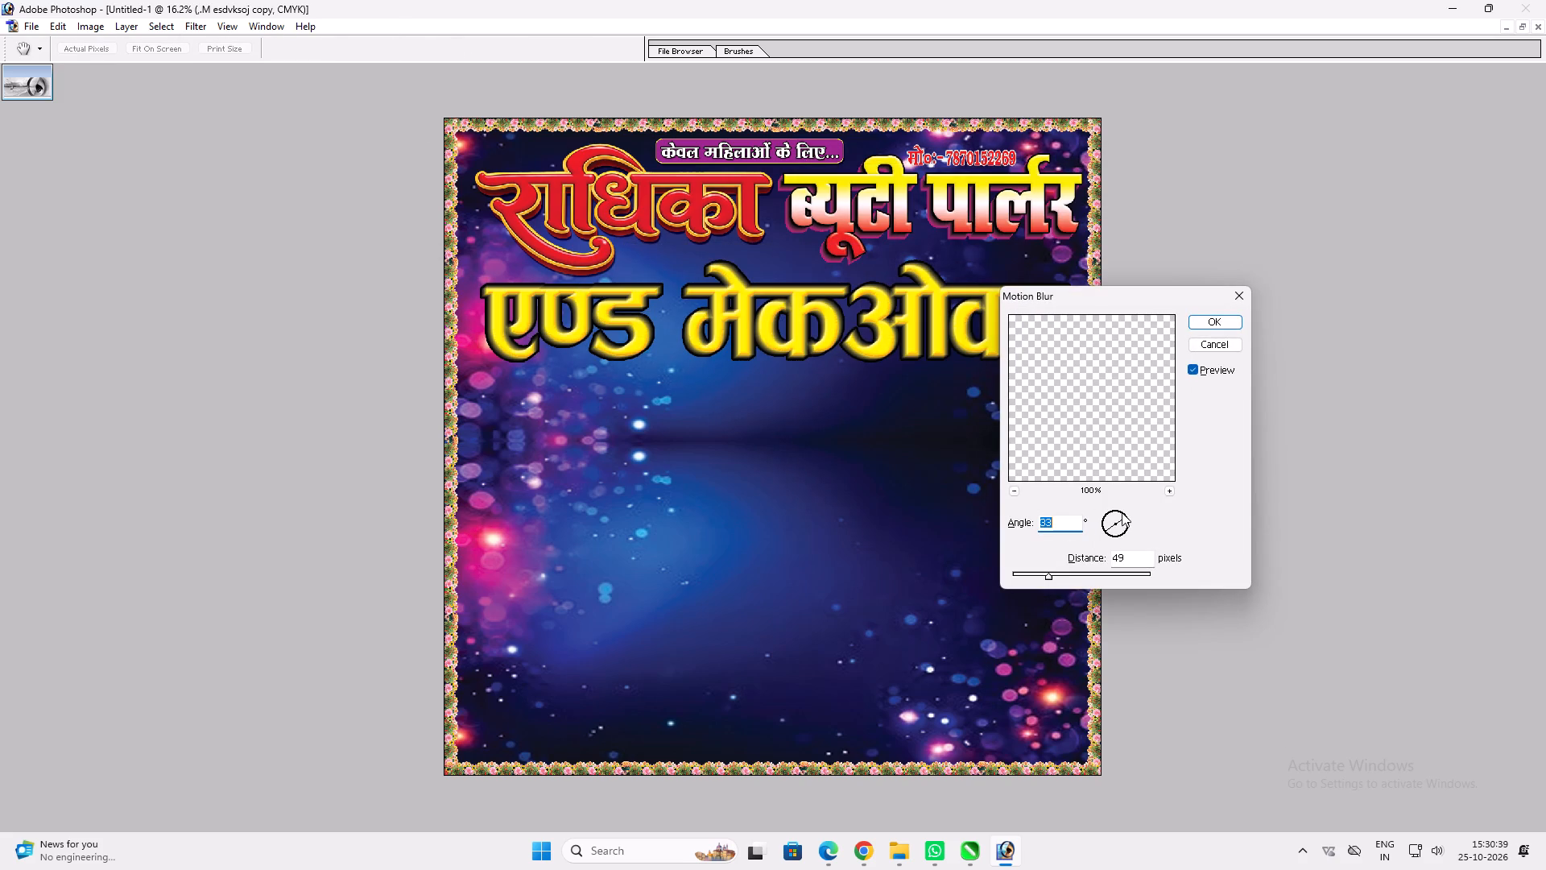
{"action": "left_click_drag", "start_coordinate": [1124, 522], "coordinate": [1133, 537]}
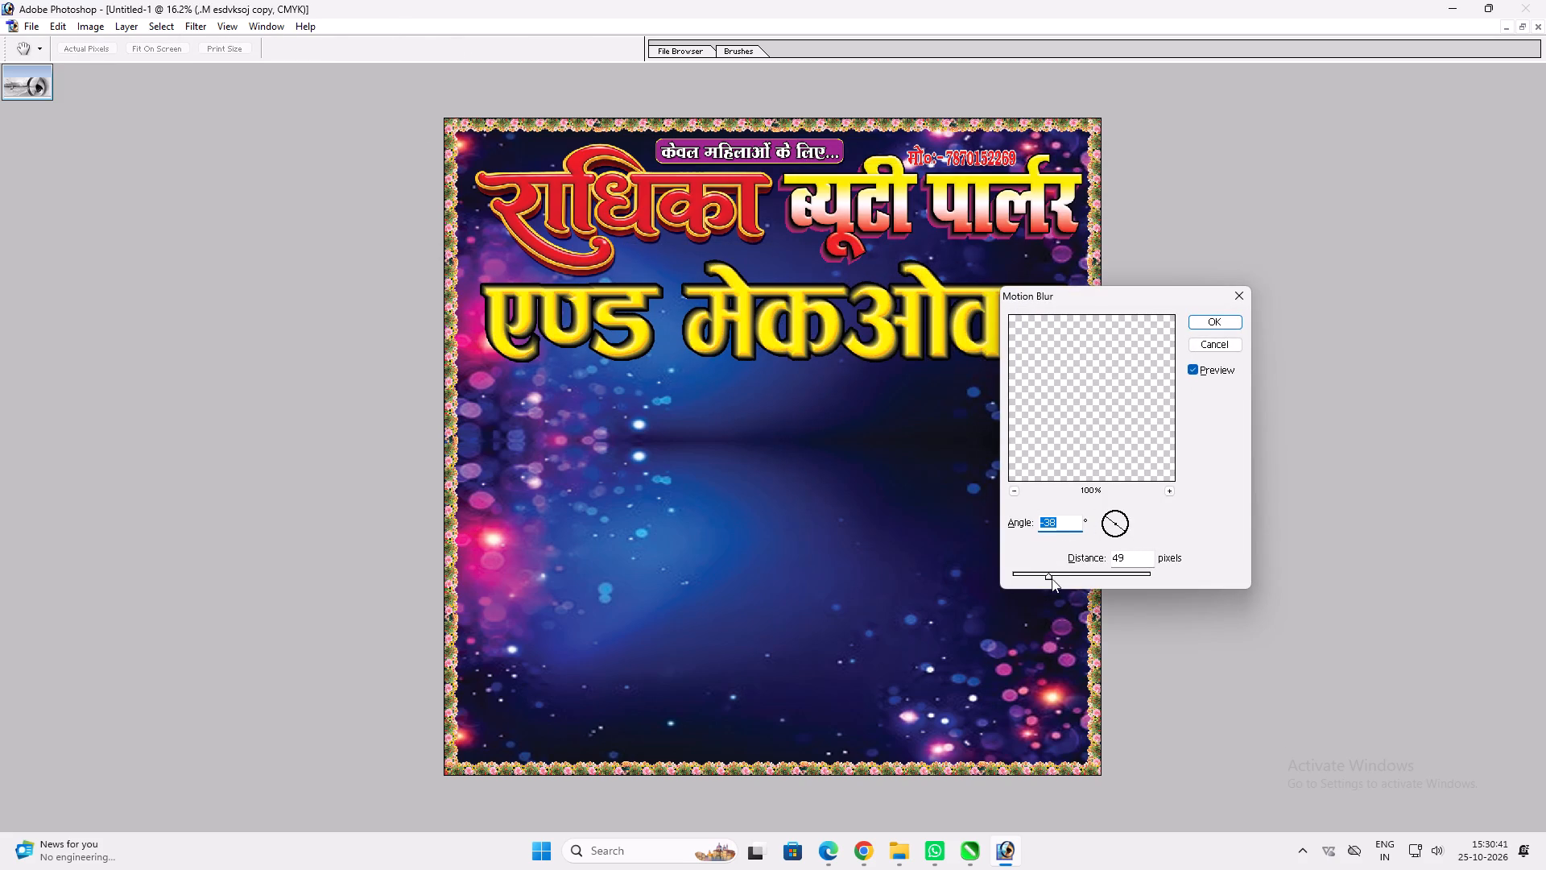
{"action": "left_click", "coordinate": [1052, 580]}
{"action": "key", "text": "Return"}
{"action": "key", "text": "ctrl+bracketleft"}
Change the blurred एण्ड मेकओवर copy's color overlay to black.
{"action": "key", "text": "alt+l"}
{"action": "key", "text": "alt+y"}
{"action": "key", "text": "n"}
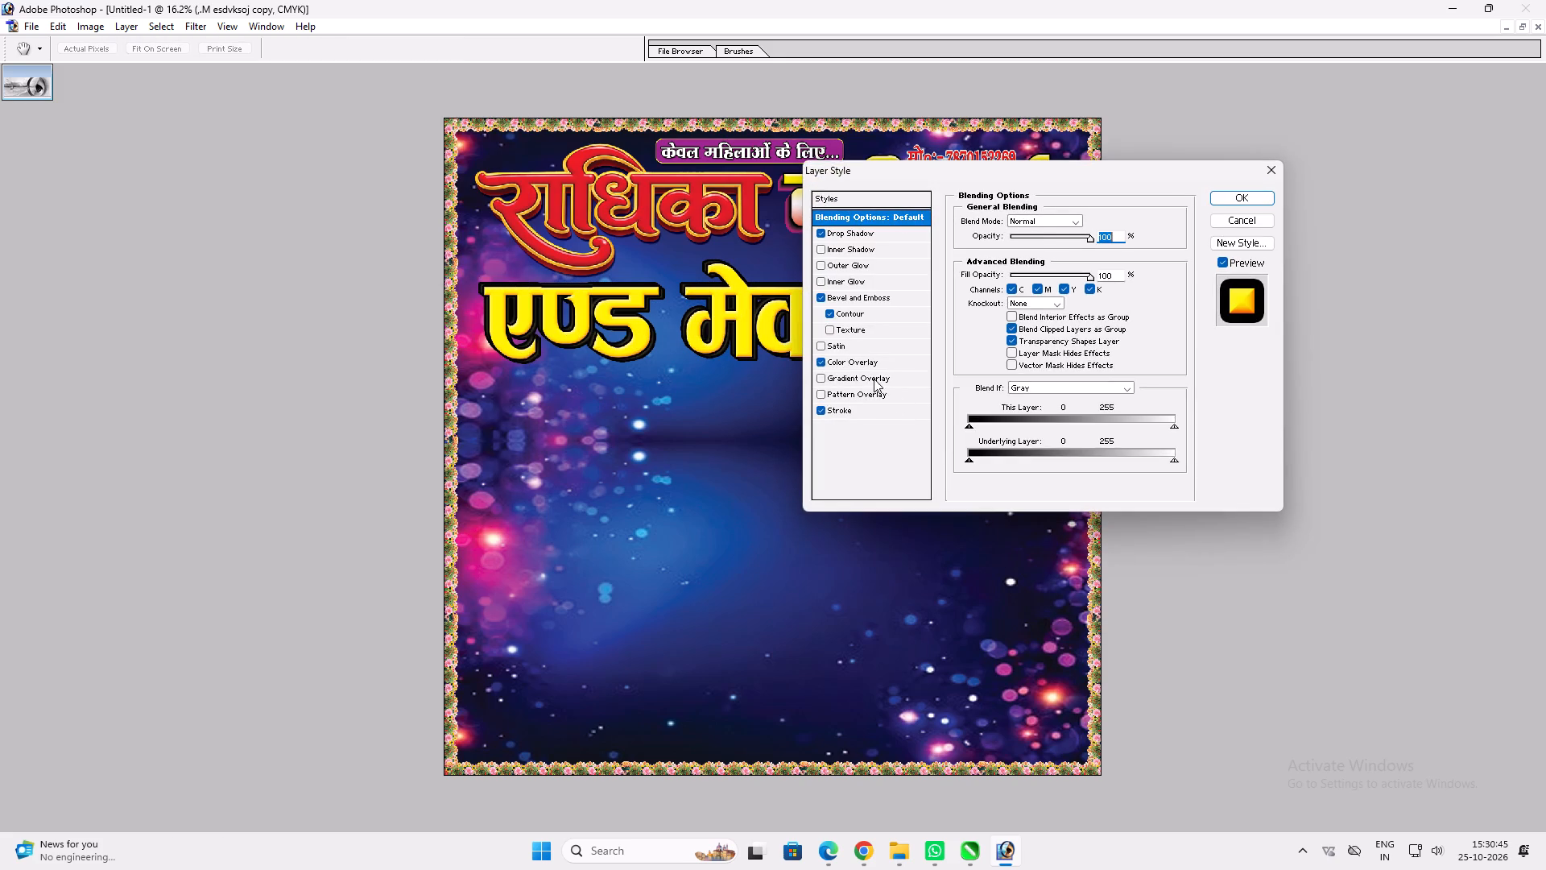
{"action": "left_click", "coordinate": [866, 362]}
{"action": "left_click", "coordinate": [1102, 216]}
{"action": "left_click_drag", "start_coordinate": [714, 447], "coordinate": [1054, 710]}
{"action": "key", "text": "Return"}
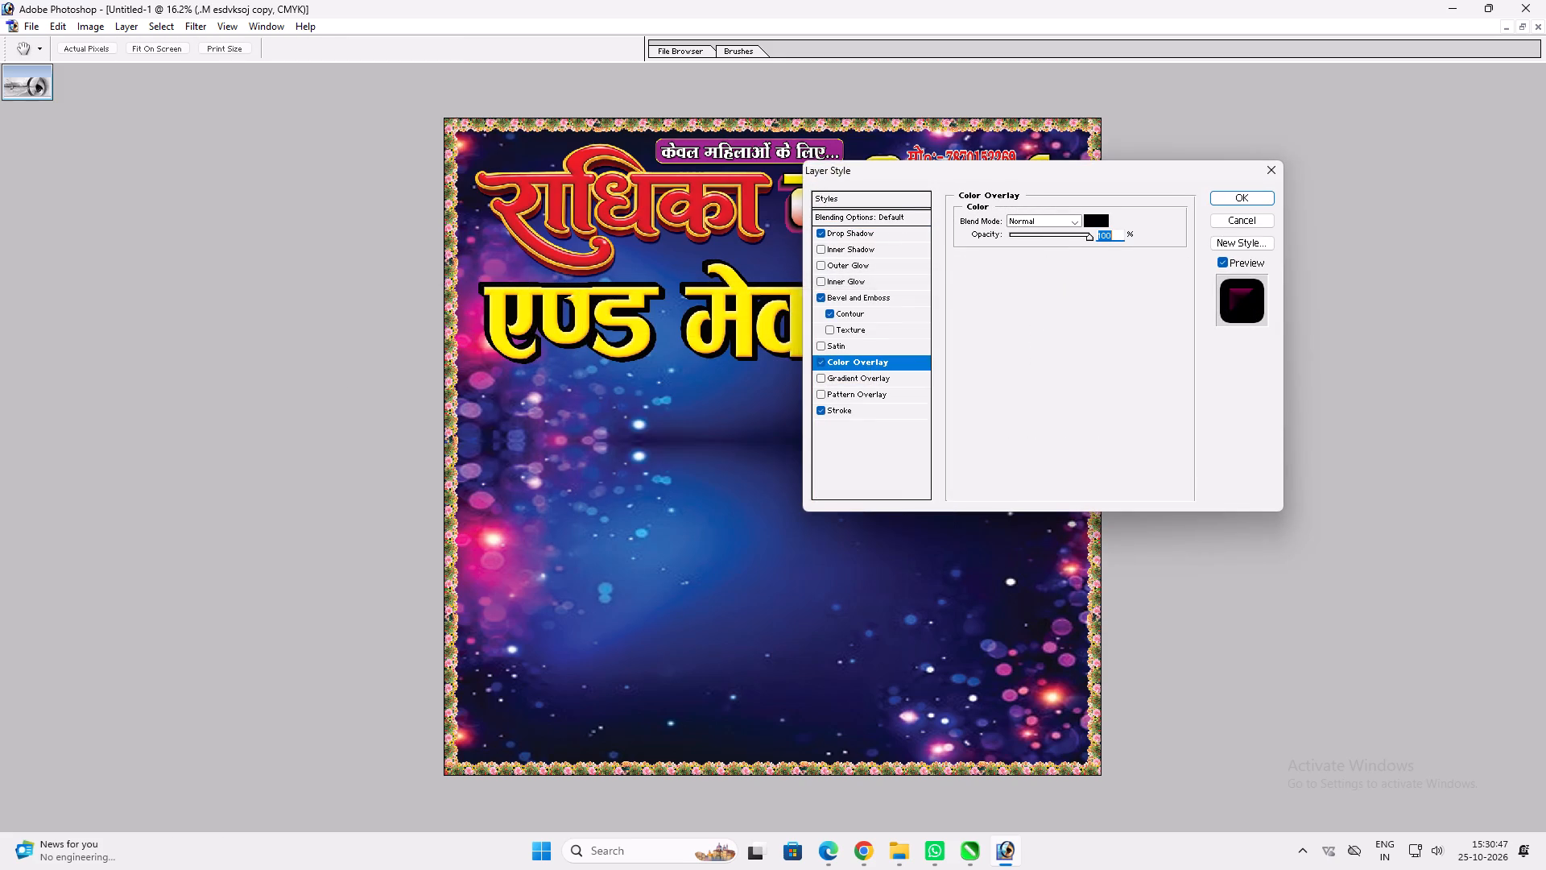
Set the blurred copy's stroke colour to red with C 0, M 100, Y 100, K 0 and apply the style.
{"action": "left_click", "coordinate": [858, 412]}
{"action": "left_click", "coordinate": [1002, 317]}
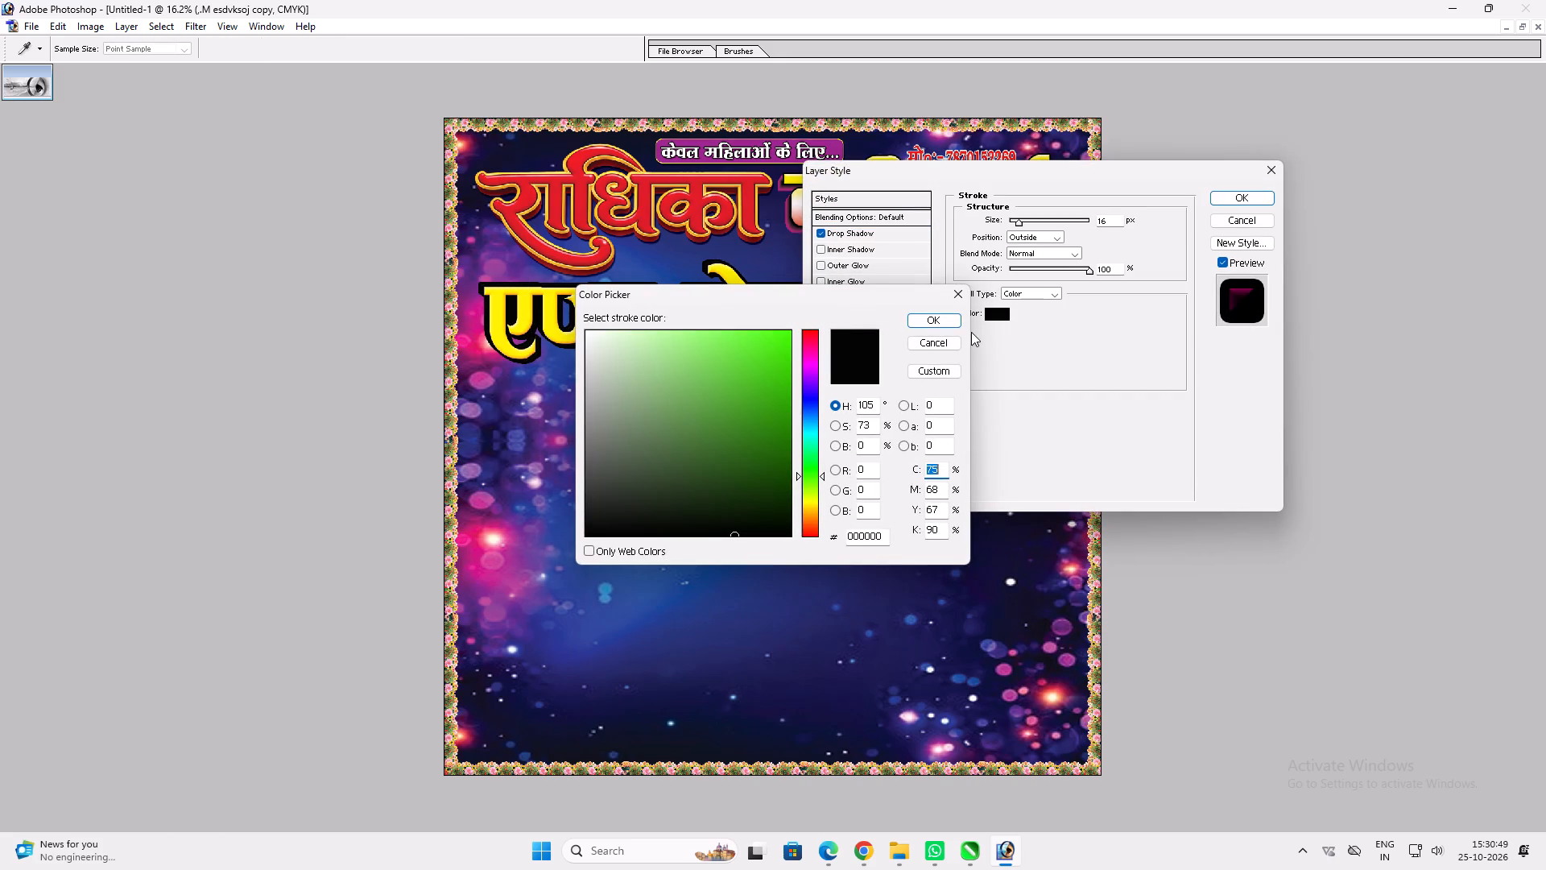
{"action": "key", "text": "0"}
{"action": "key", "text": "Tab"}
{"action": "type", "text": "100"}
{"action": "key", "text": "Tab"}
{"action": "type", "text": "100"}
{"action": "key", "text": "Tab"}
{"action": "key", "text": "0"}
{"action": "key", "text": "Return"}
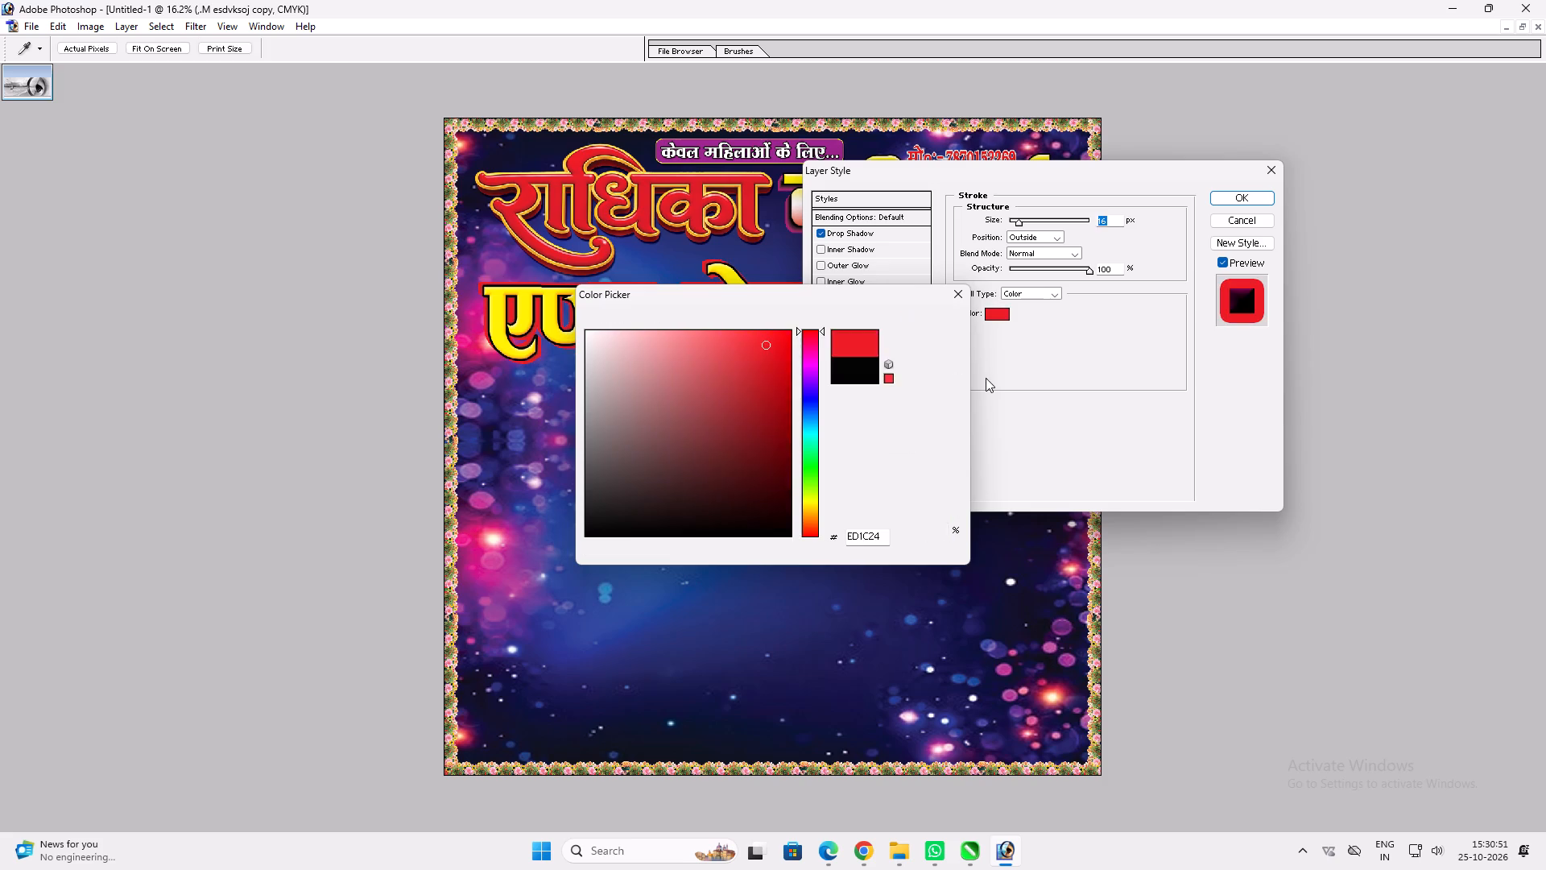
{"action": "key", "text": "Return"}
{"action": "key", "text": "v"}
{"action": "left_click", "coordinate": [969, 383]}
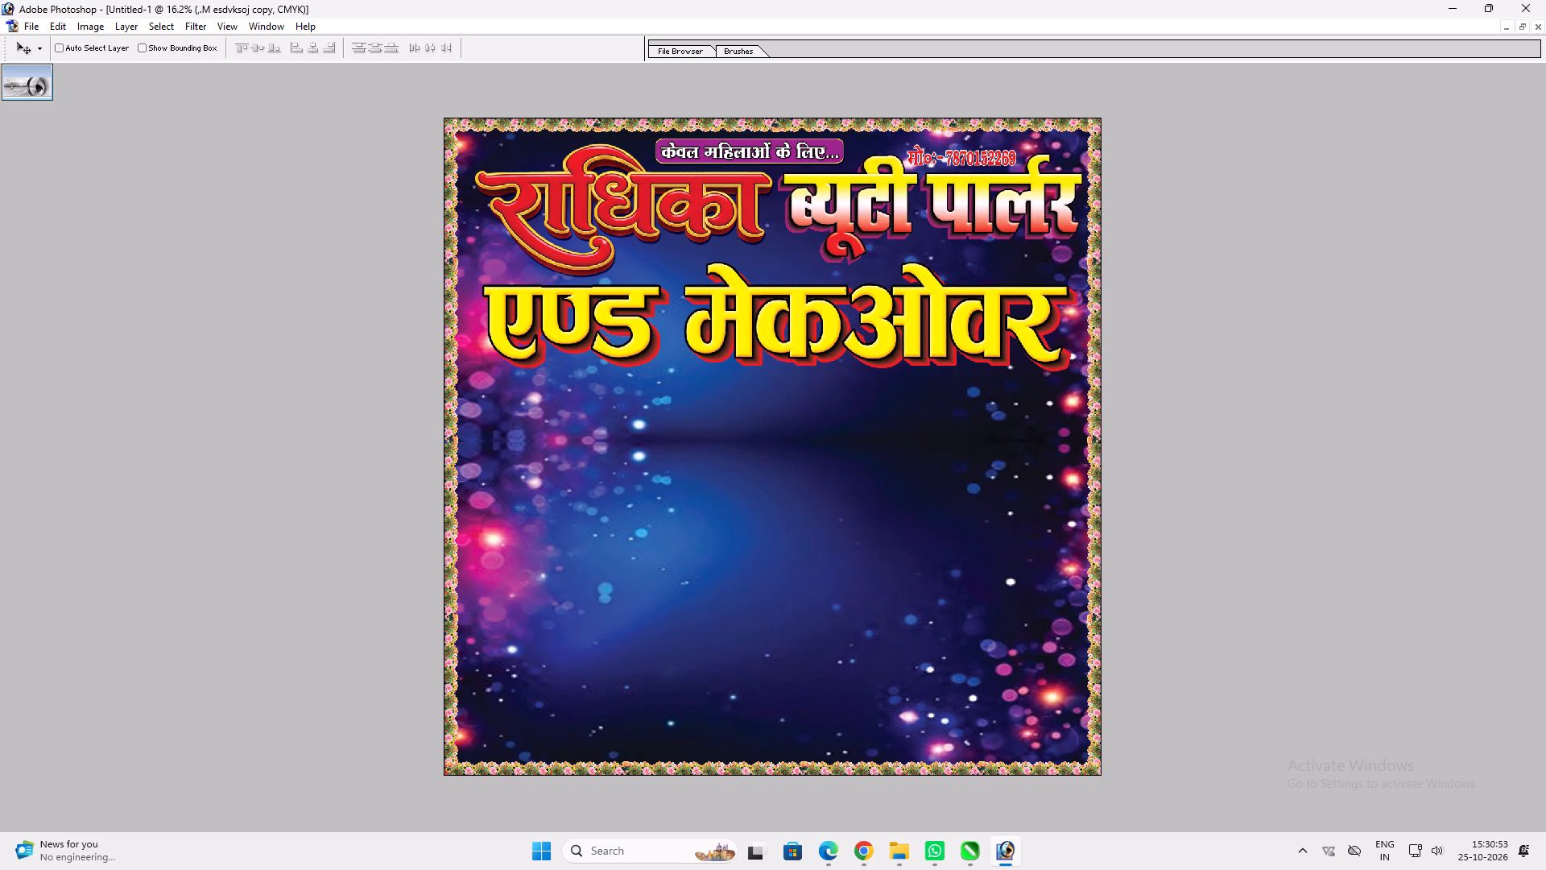
Reduce the red stroke size on the blurred एण्ड मेकओवर copy.
{"action": "key", "text": "alt+l"}
{"action": "key", "text": "alt+y"}
{"action": "key", "text": "k"}
{"action": "scroll", "coordinate": [1143, 368], "scroll_direction": "down", "scroll_amount": 3}
{"action": "key", "text": "Return"}
{"action": "key", "text": "v"}
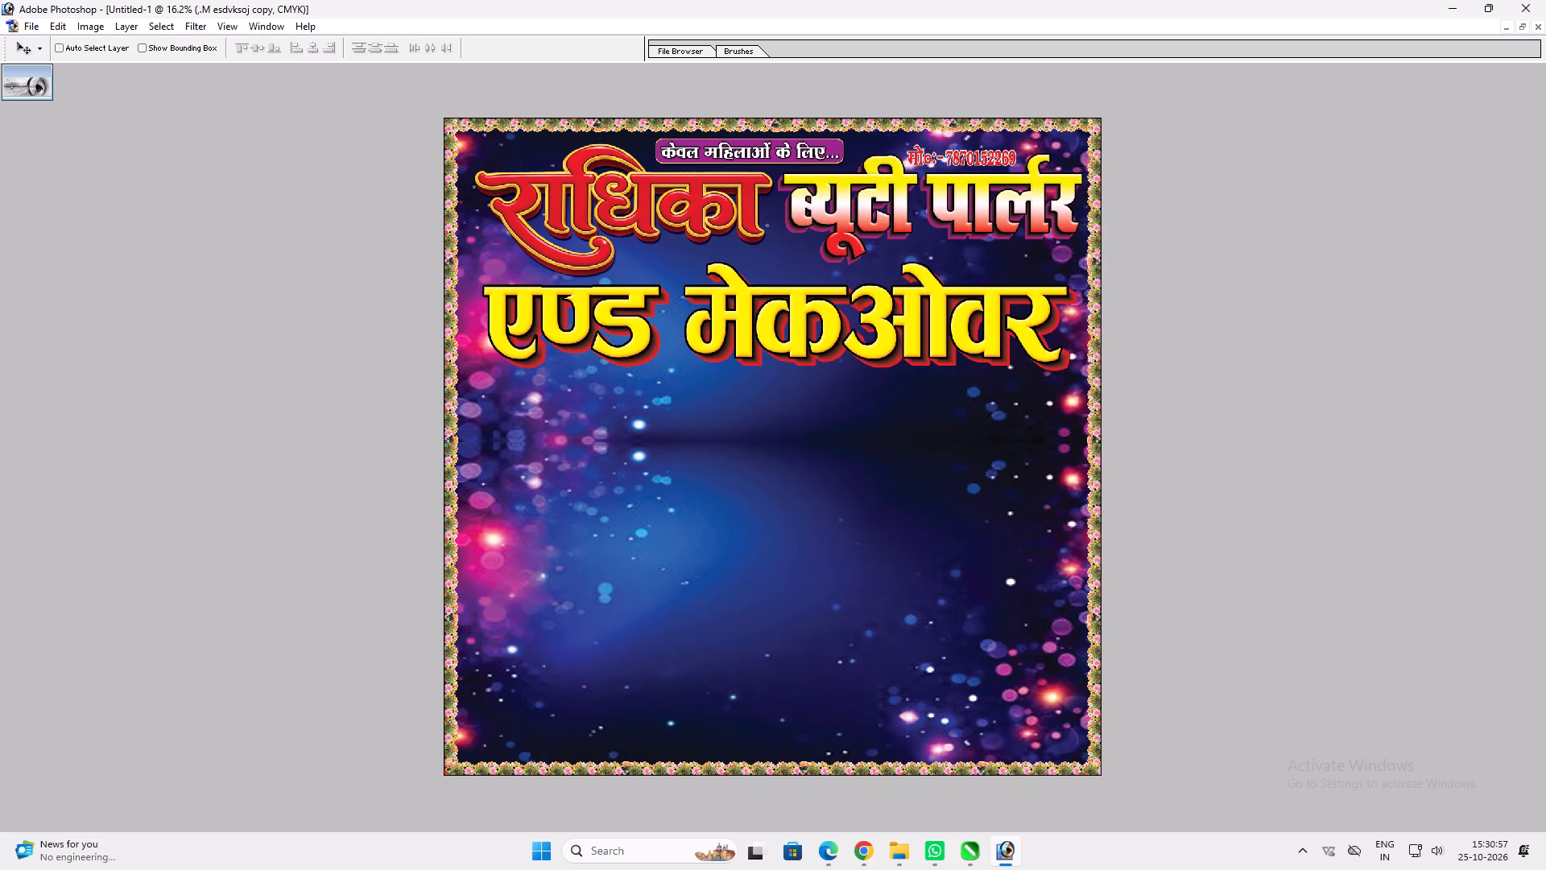
Link the एण्ड मेकओवर text with its red-edged copy, reduce their height from the bottom edge and nudge them up.
{"action": "right_click", "coordinate": [1031, 345], "text": "ctrl+shift"}
{"action": "left_click", "coordinate": [1051, 348], "text": "ctrl+shift"}
{"action": "key", "text": "ctrl+t"}
{"action": "left_click_drag", "start_coordinate": [1040, 374], "coordinate": [1052, 370], "text": "shift"}
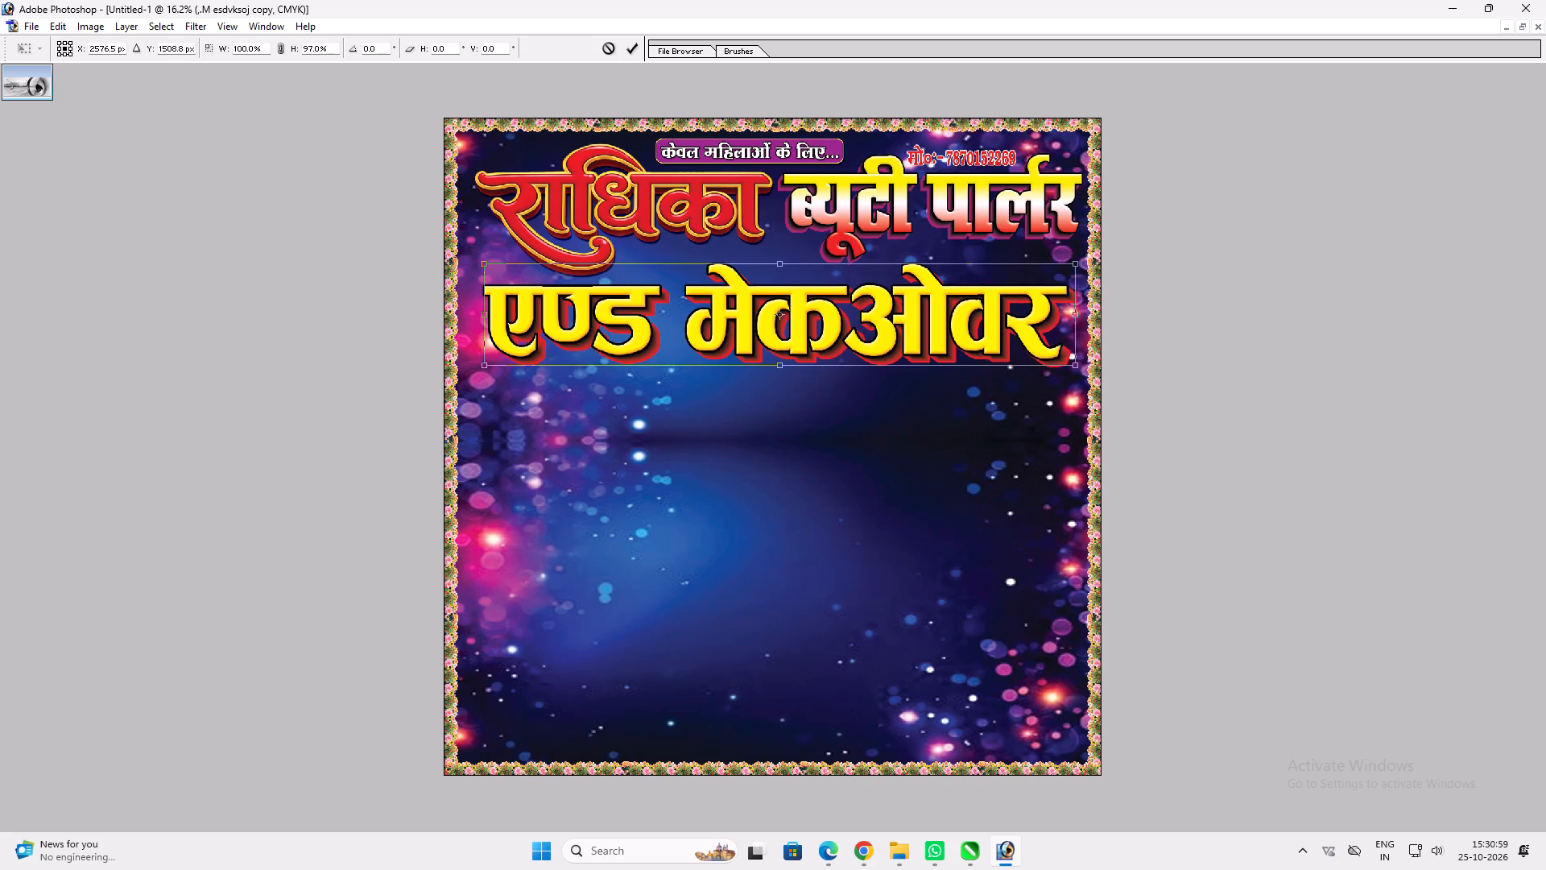
{"action": "left_click_drag", "start_coordinate": [1052, 370], "coordinate": [1058, 367], "text": "shift"}
{"action": "key", "text": "Return"}
{"action": "key", "text": "v"}
{"action": "key", "text": "Up"}
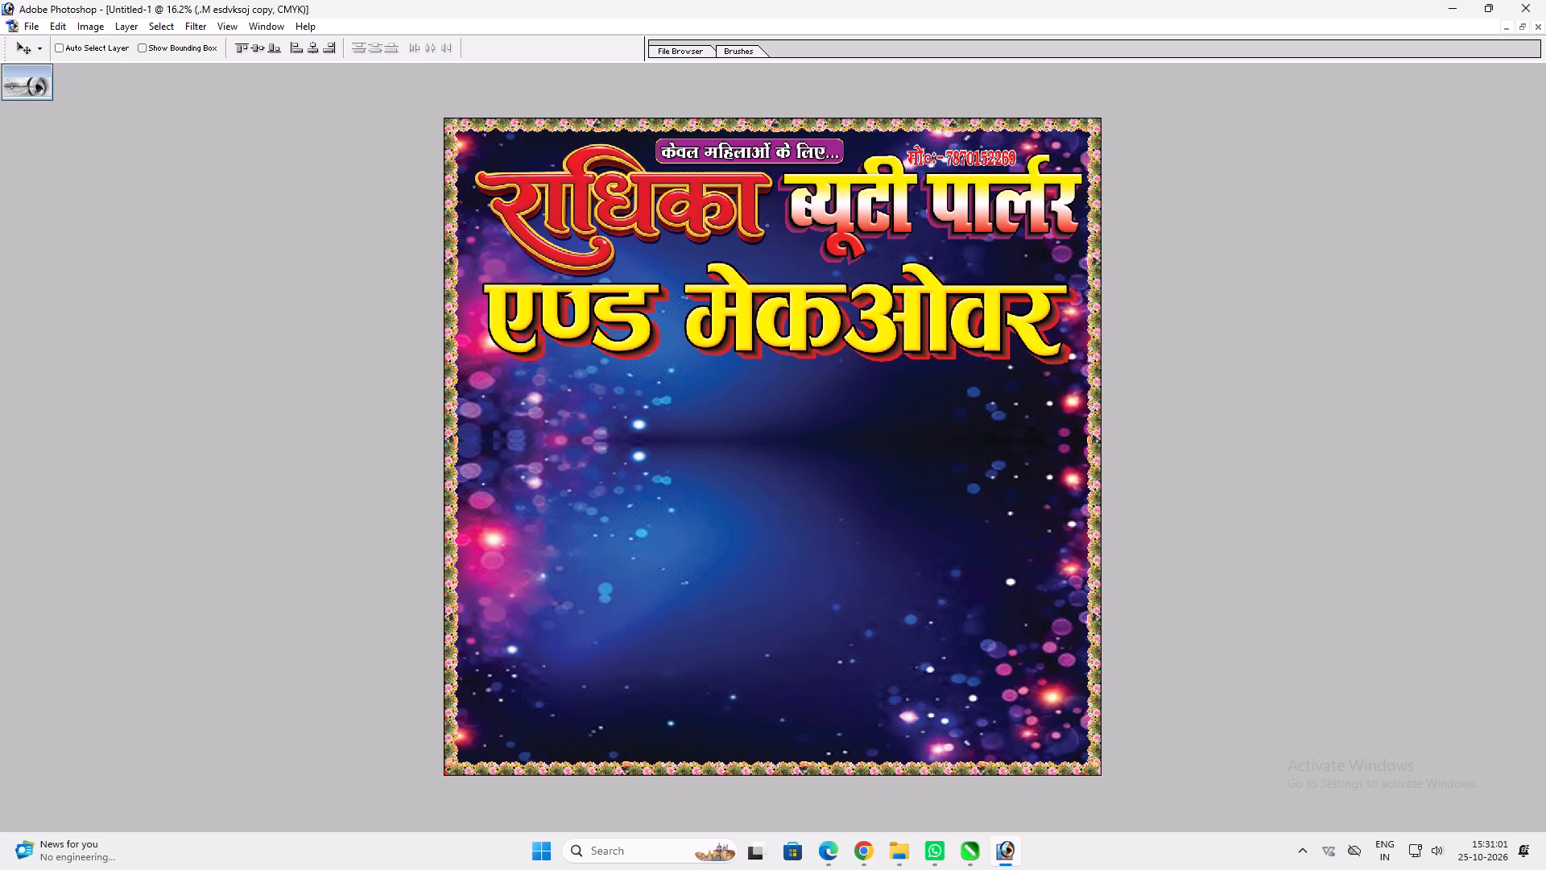
Copy the makeup-kit picture from the Radhika banner into the square design.
{"action": "type", "text": "ff"}
{"action": "key", "text": "f"}
{"action": "left_click", "coordinate": [1168, 468]}
{"action": "key", "text": "v"}
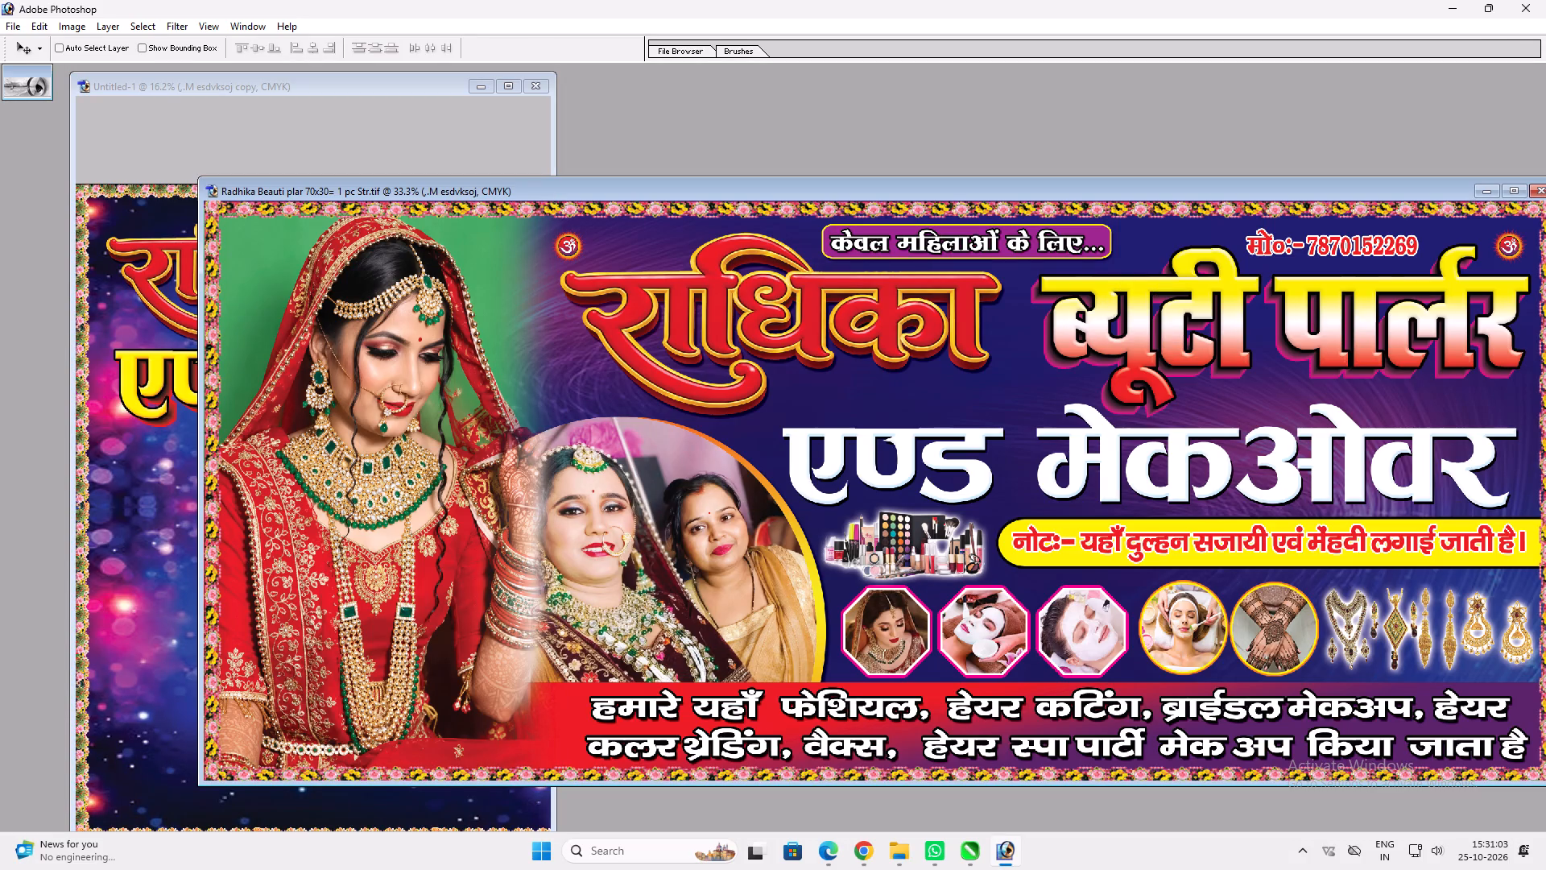
{"action": "left_click", "coordinate": [919, 553], "text": "ctrl"}
{"action": "left_click_drag", "start_coordinate": [915, 545], "coordinate": [967, 556]}
{"action": "key", "text": "ctrl+z"}
{"action": "left_click_drag", "start_coordinate": [779, 189], "coordinate": [1459, 195]}
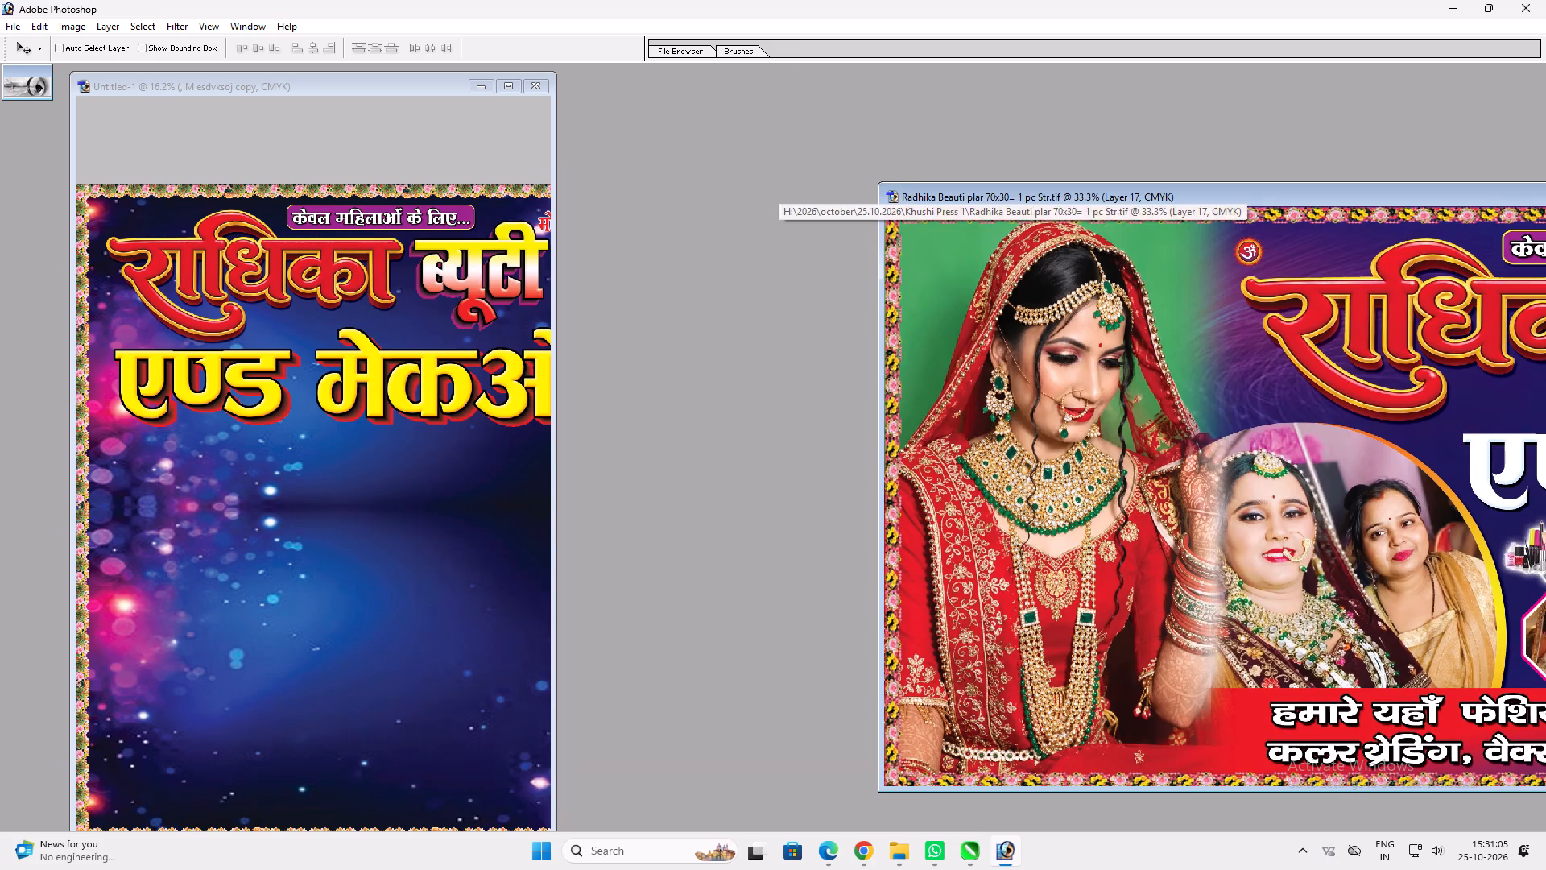
{"action": "left_click_drag", "start_coordinate": [1540, 500], "coordinate": [424, 482]}
{"action": "key", "text": "v"}
{"action": "left_click", "coordinate": [511, 81]}
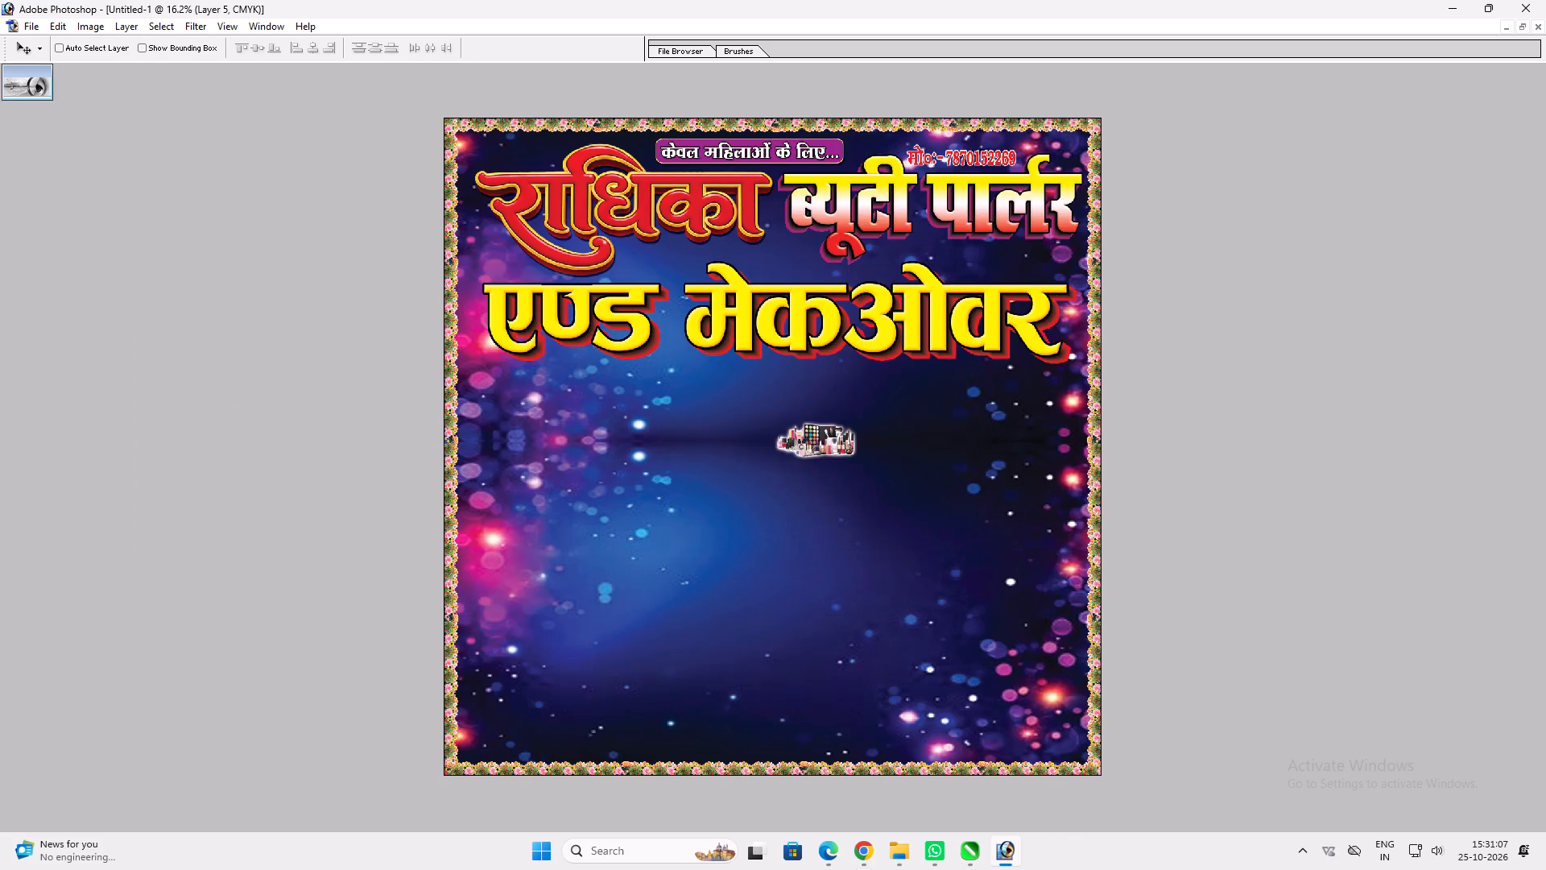
Enlarge the makeup-kit picture to about three times its size around its centre.
{"action": "key", "text": "ctrl+t"}
{"action": "left_click_drag", "start_coordinate": [854, 462], "coordinate": [949, 470], "text": "alt+shift"}
{"action": "key", "text": "shift+Return"}
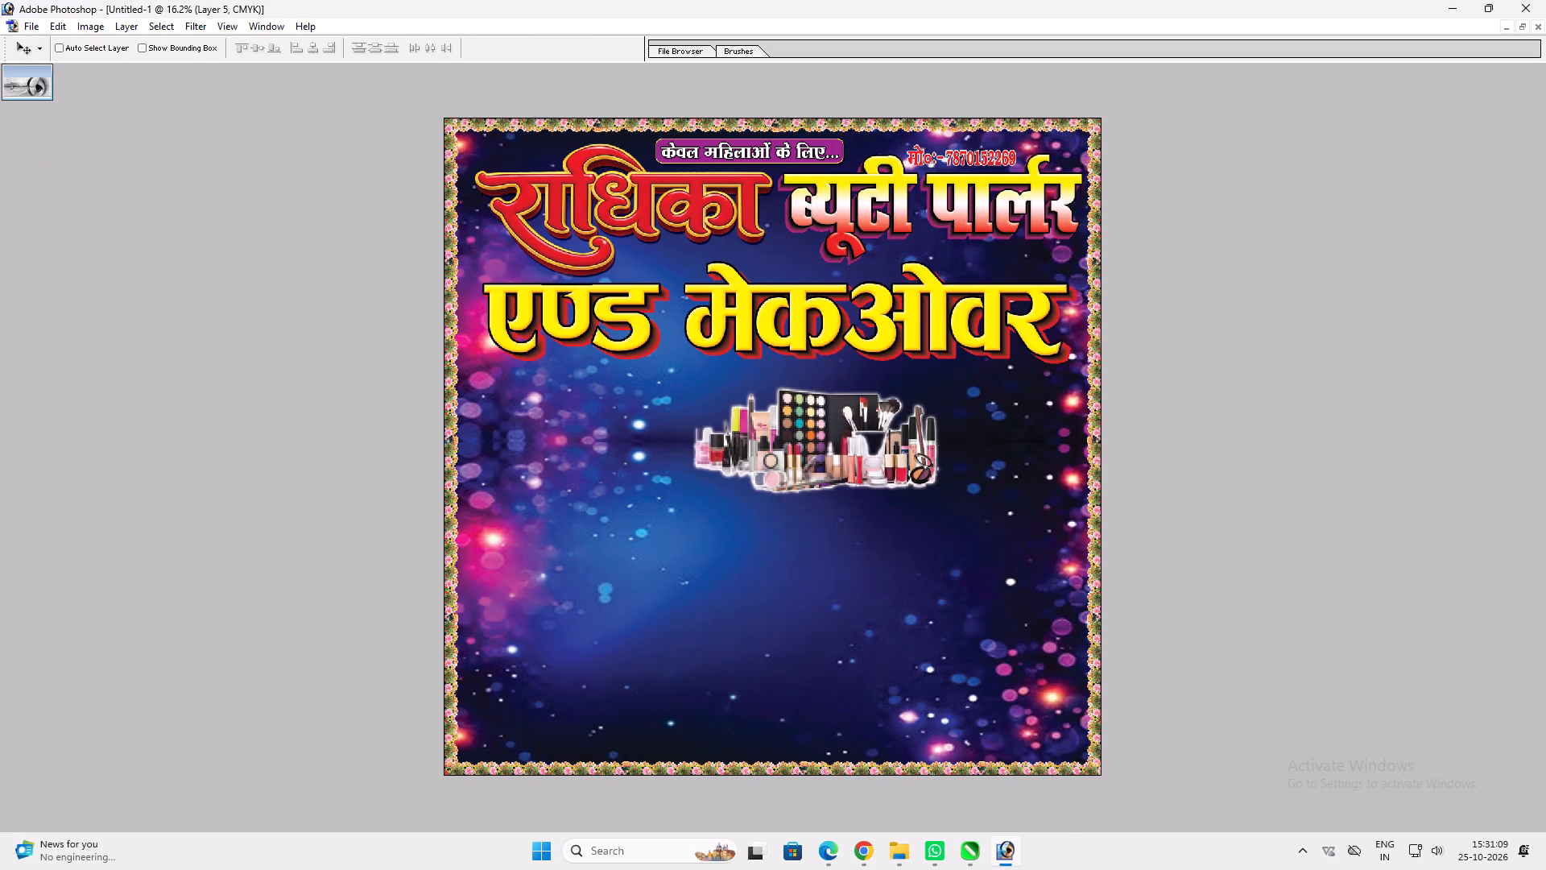
{"action": "key", "text": "v"}
Copy the picture of the bride in red from the Radhika banner into the square design.
{"action": "type", "text": "fff"}
{"action": "left_click", "coordinate": [1120, 467]}
{"action": "key", "text": "v"}
{"action": "left_click", "coordinate": [1056, 441], "text": "ctrl"}
{"action": "left_click_drag", "start_coordinate": [1063, 436], "coordinate": [1137, 499]}
{"action": "key", "text": "ctrl+z"}
{"action": "left_click_drag", "start_coordinate": [1121, 492], "coordinate": [276, 546], "text": "ctrl"}
{"action": "key", "text": "v"}
{"action": "left_click", "coordinate": [519, 85]}
{"action": "key", "text": "v"}
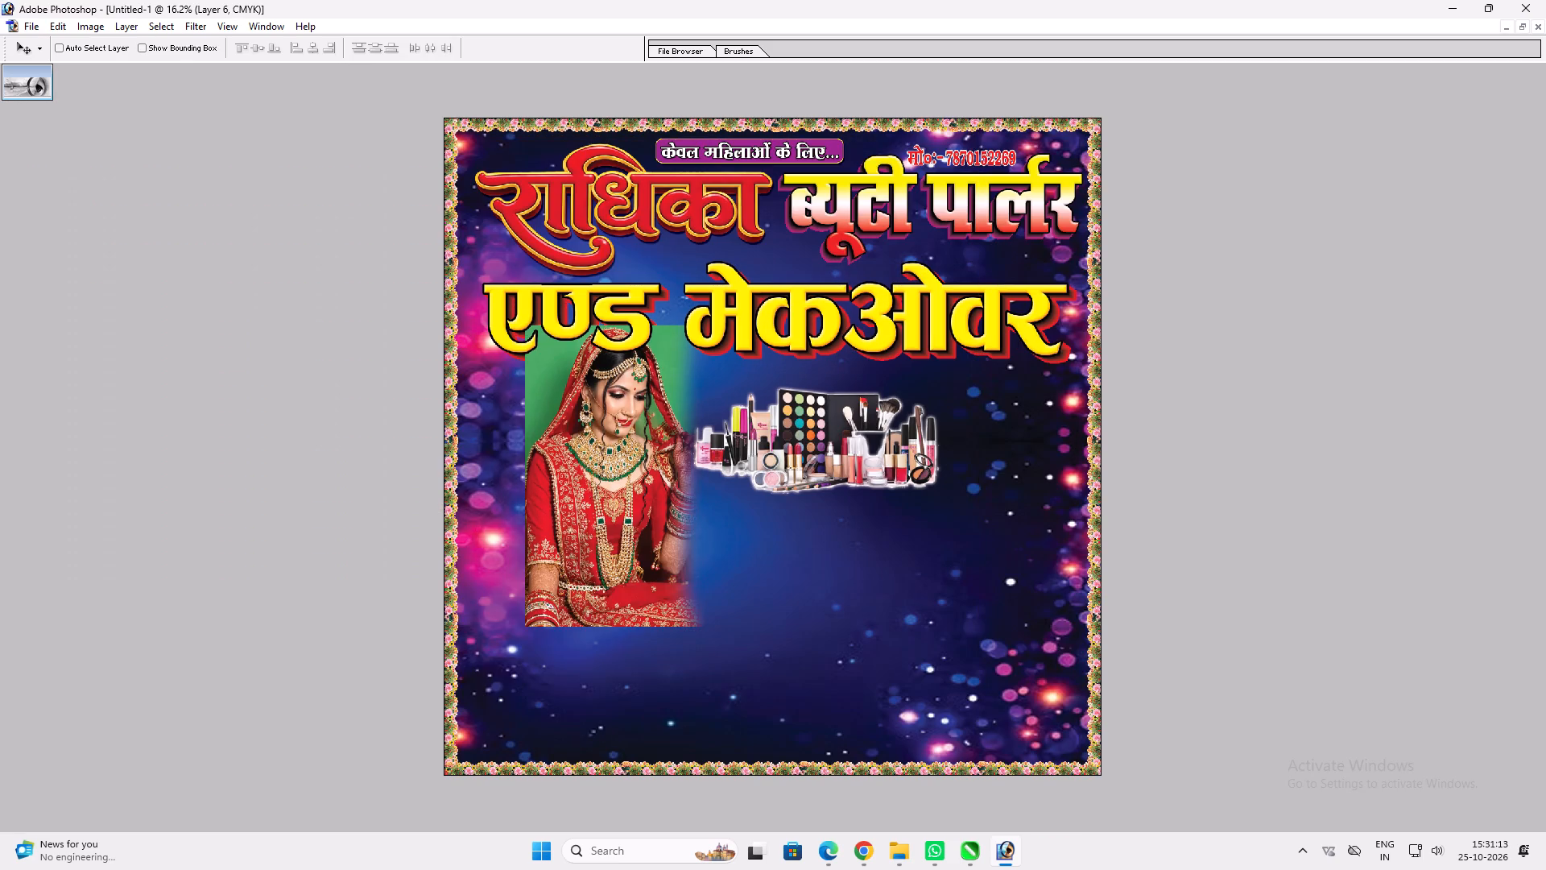
Move the bride picture into the design's lower-left corner and arrange it above the background but beneath the floral border.
{"action": "key", "text": "v"}
{"action": "left_click_drag", "start_coordinate": [637, 547], "coordinate": [563, 689]}
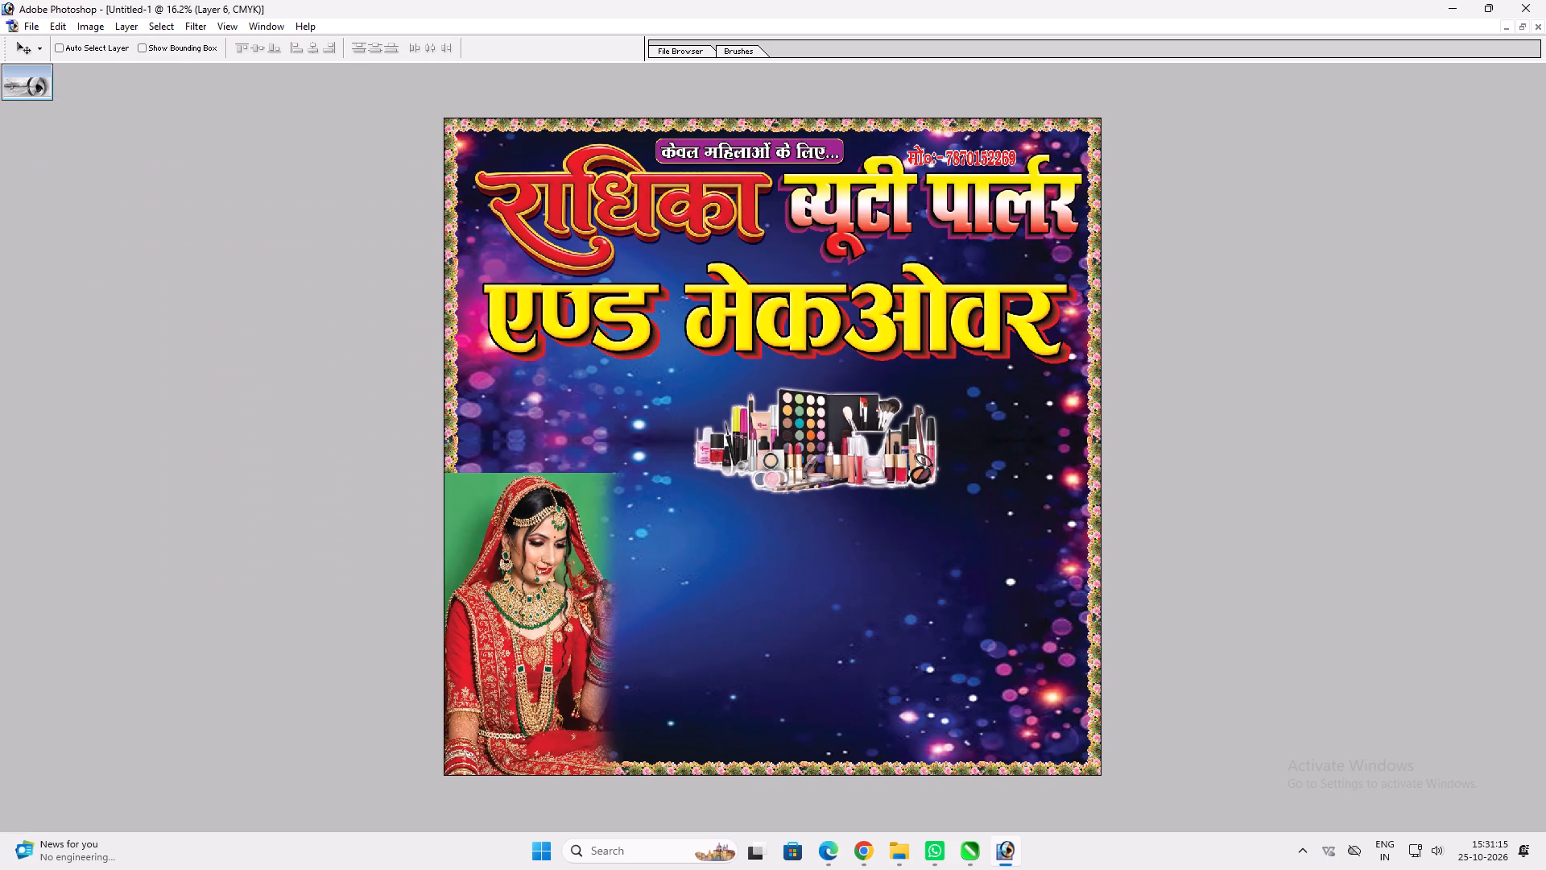
{"action": "key", "text": "ctrl+shift+bracketleft"}
{"action": "key", "text": "ctrl+bracketright"}
{"action": "key", "text": "ctrl+bracketright"}
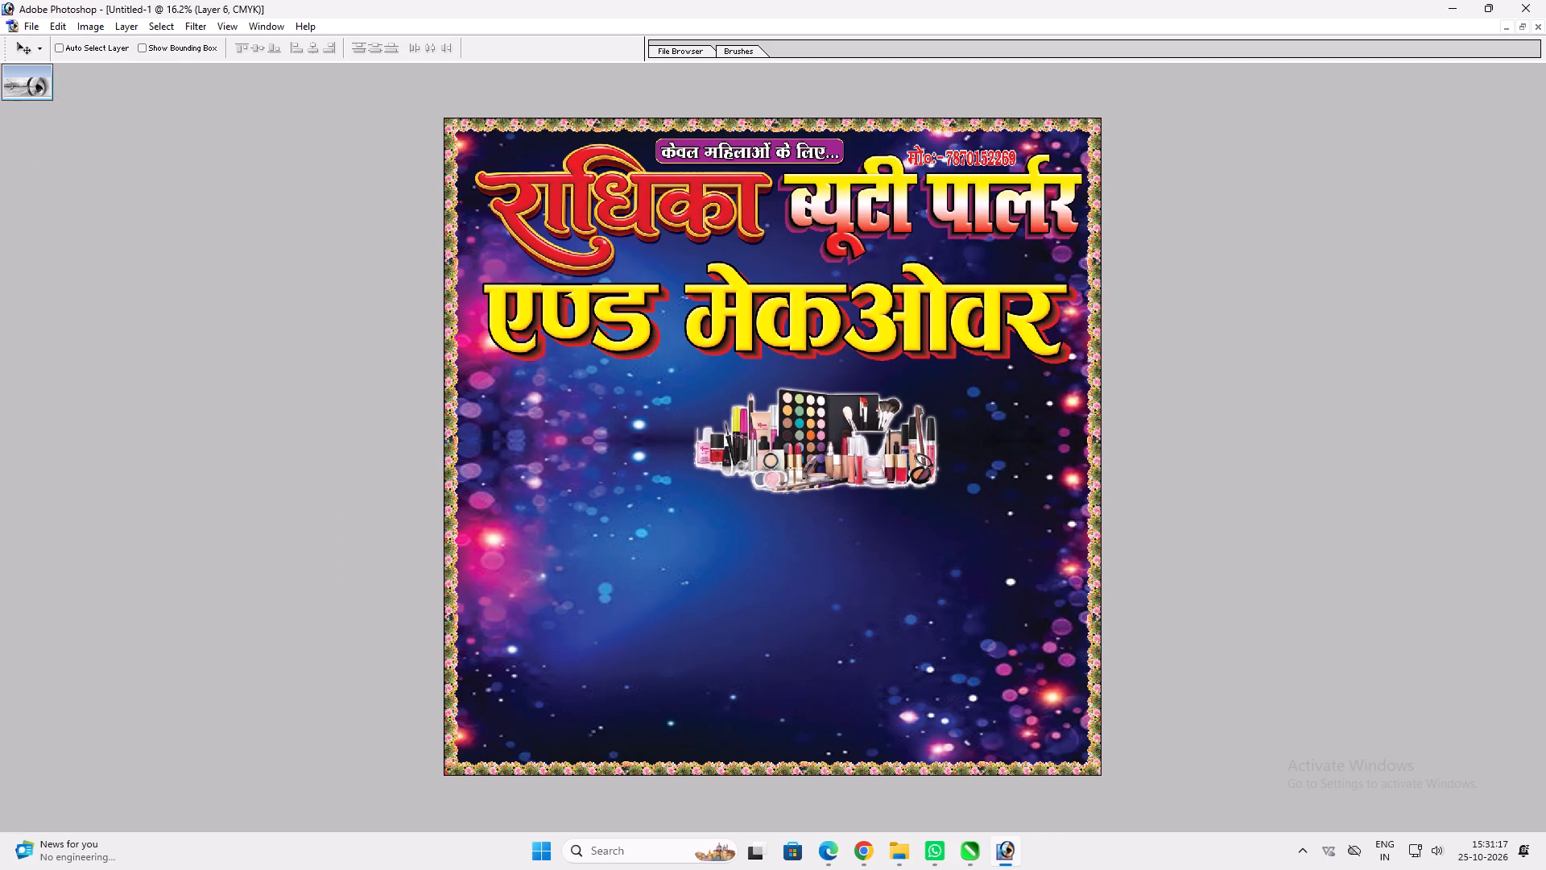
{"action": "key", "text": "ctrl+bracketright"}
{"action": "key", "text": "ctrl+bracketright"}
Scale up the bride picture proportionally to just below the एण्ड मेकओवर text and shift it slightly right and down.
{"action": "key", "text": "ctrl+t"}
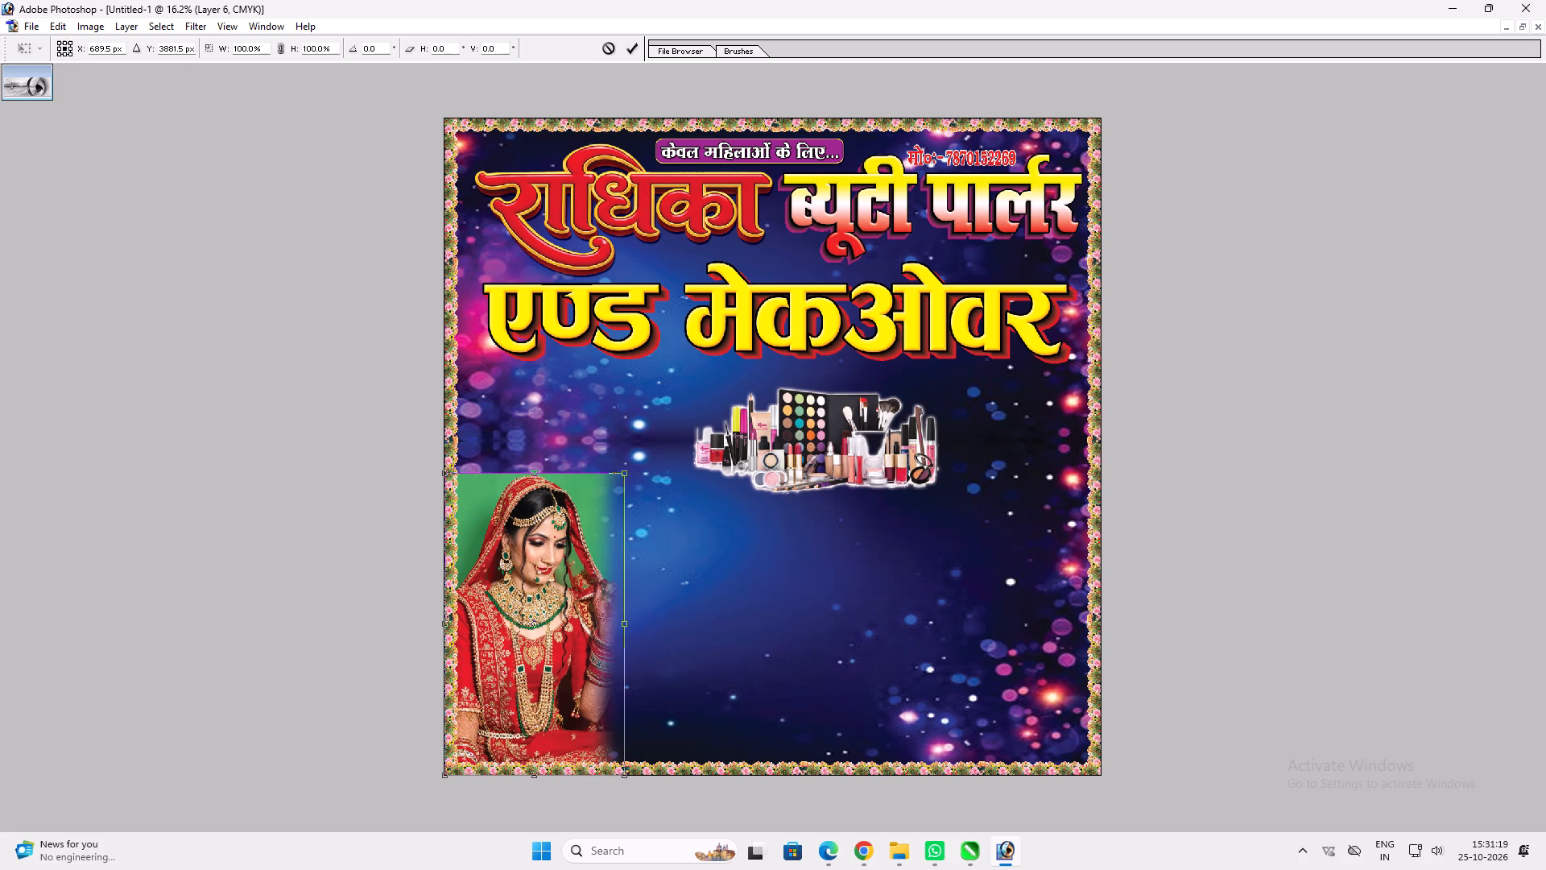
{"action": "left_click_drag", "start_coordinate": [622, 474], "coordinate": [692, 353], "text": "shift"}
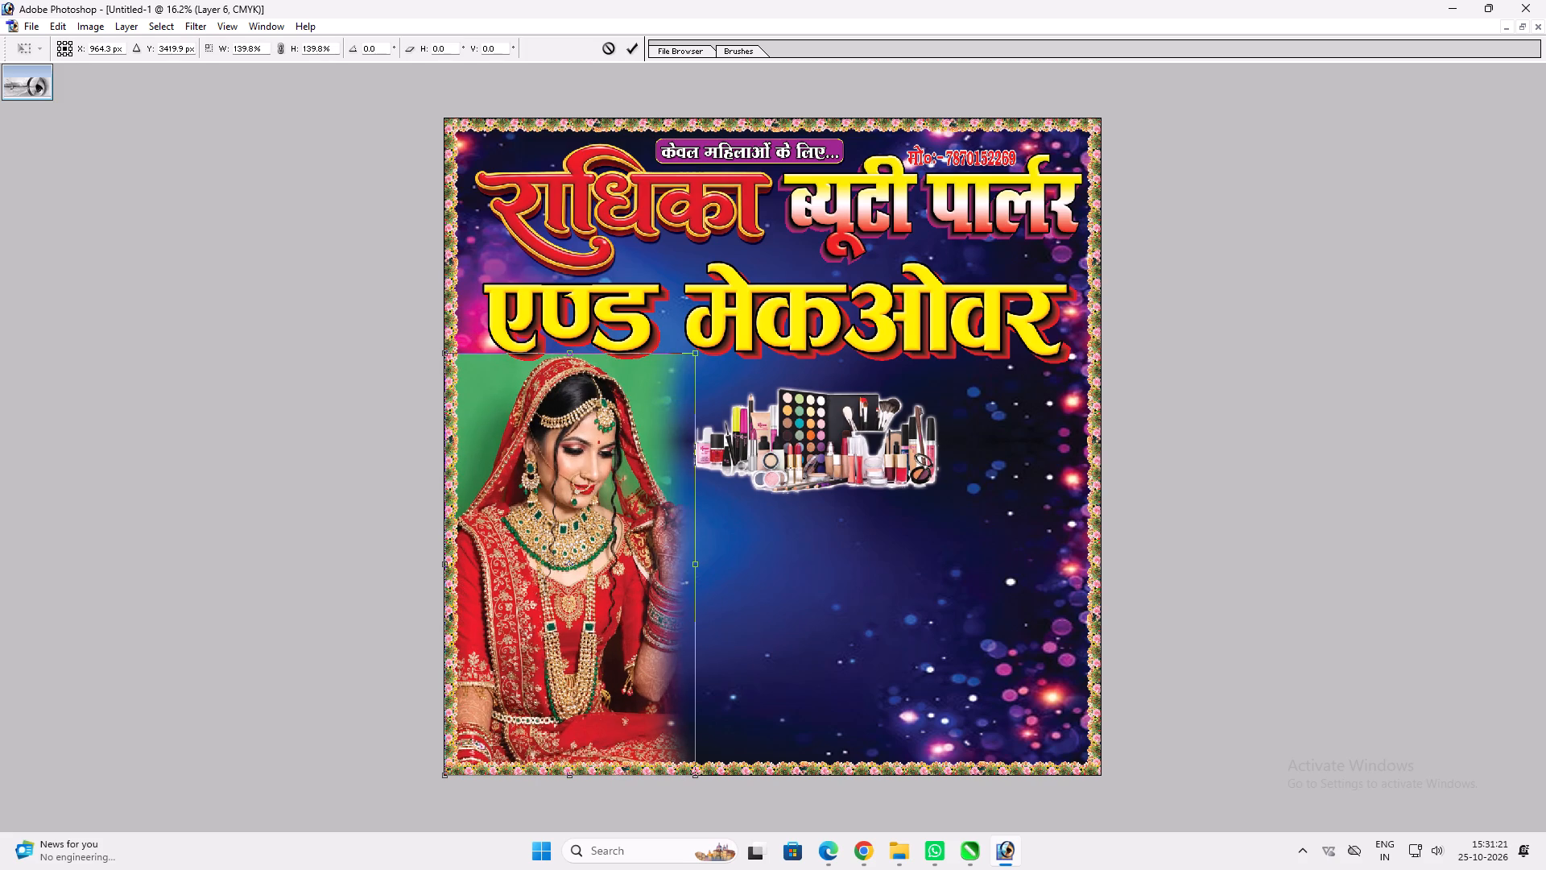
{"action": "left_click_drag", "start_coordinate": [692, 353], "coordinate": [686, 370], "text": "shift"}
{"action": "key", "text": "shift+Return"}
{"action": "key", "text": "v"}
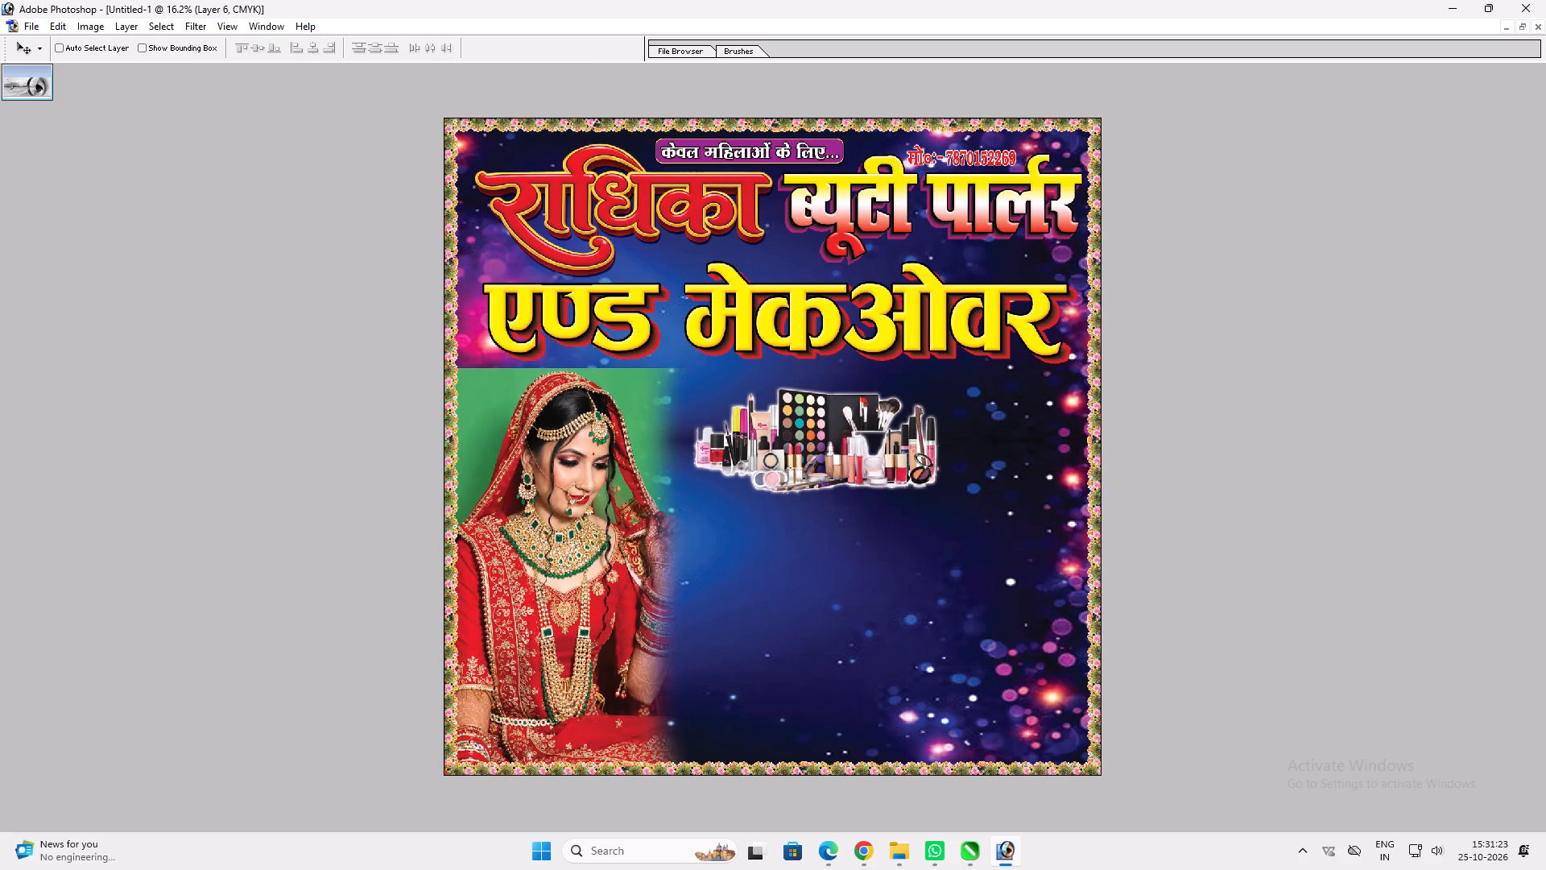
{"action": "left_click_drag", "start_coordinate": [629, 449], "coordinate": [635, 456]}
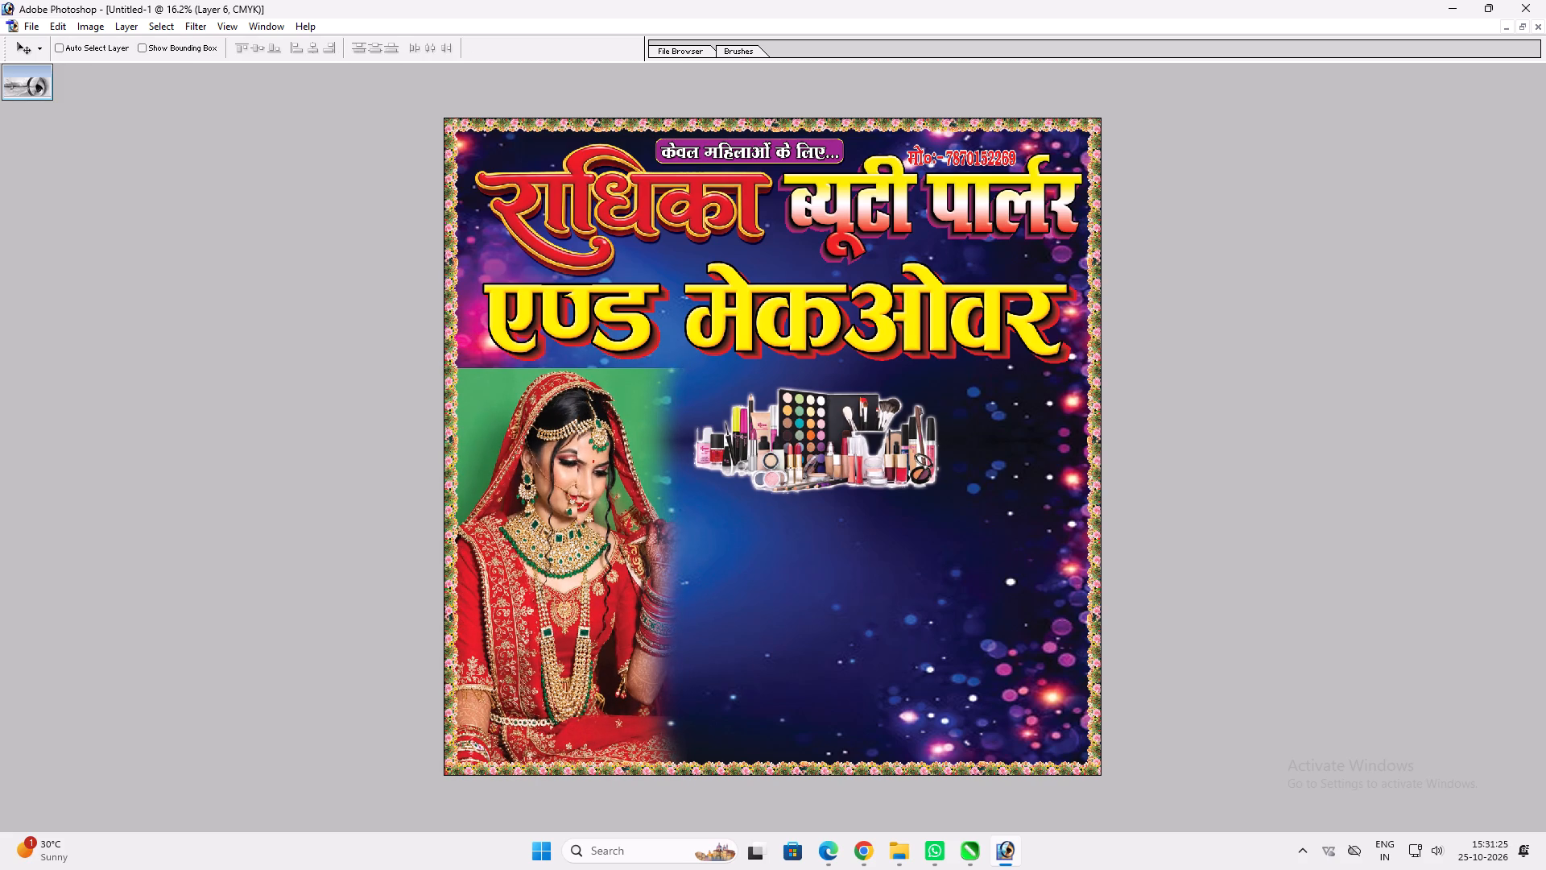
{"action": "left_click_drag", "start_coordinate": [635, 456], "coordinate": [639, 459]}
Reposition the makeup-kit picture beside the bride's head, just under the मेकओवर text.
{"action": "left_click", "coordinate": [755, 448], "text": "ctrl"}
{"action": "left_click_drag", "start_coordinate": [759, 446], "coordinate": [775, 418]}
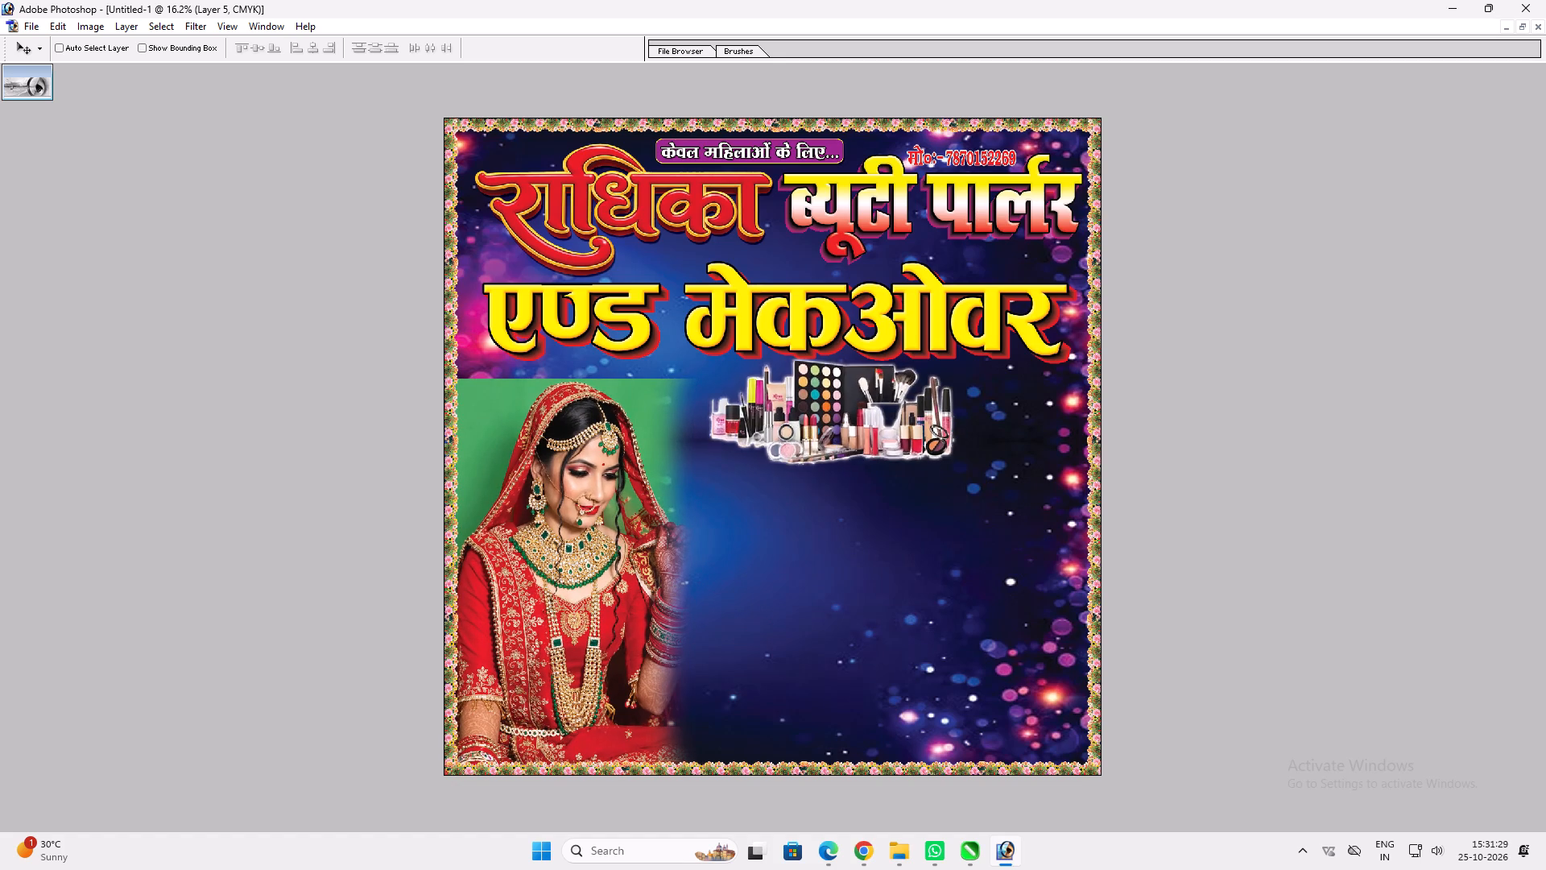
{"action": "left_click_drag", "start_coordinate": [775, 418], "coordinate": [750, 444]}
With the bride layer selected, draw a straight Pen path from the canvas's left edge beside एण्ड to the middle of its bottom edge.
{"action": "left_click", "coordinate": [643, 394], "text": "ctrl"}
{"action": "key", "text": "p"}
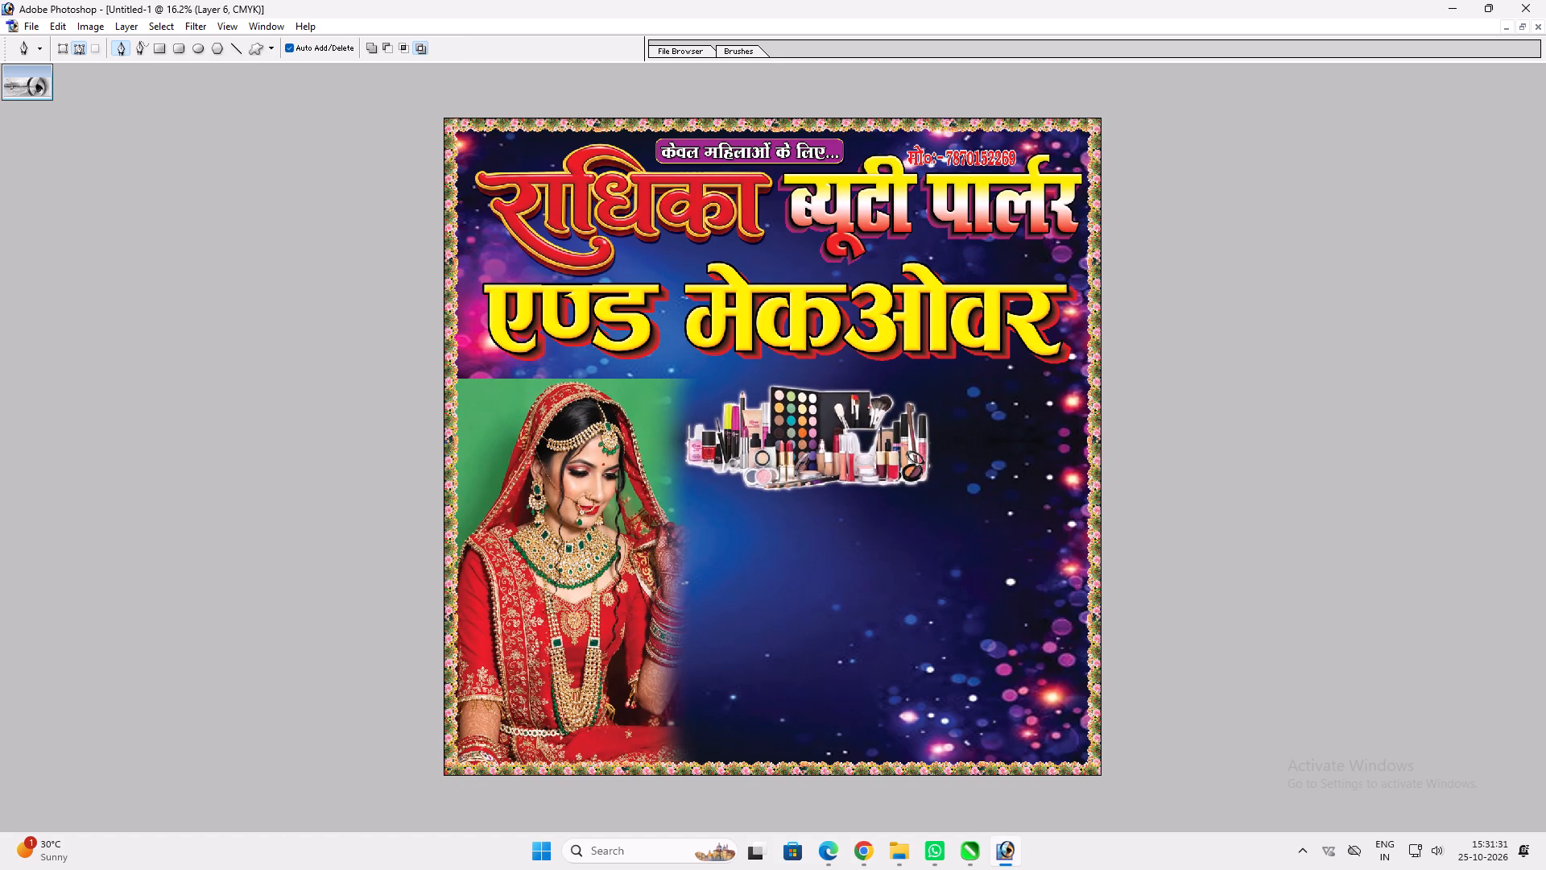
{"action": "left_click", "coordinate": [440, 337]}
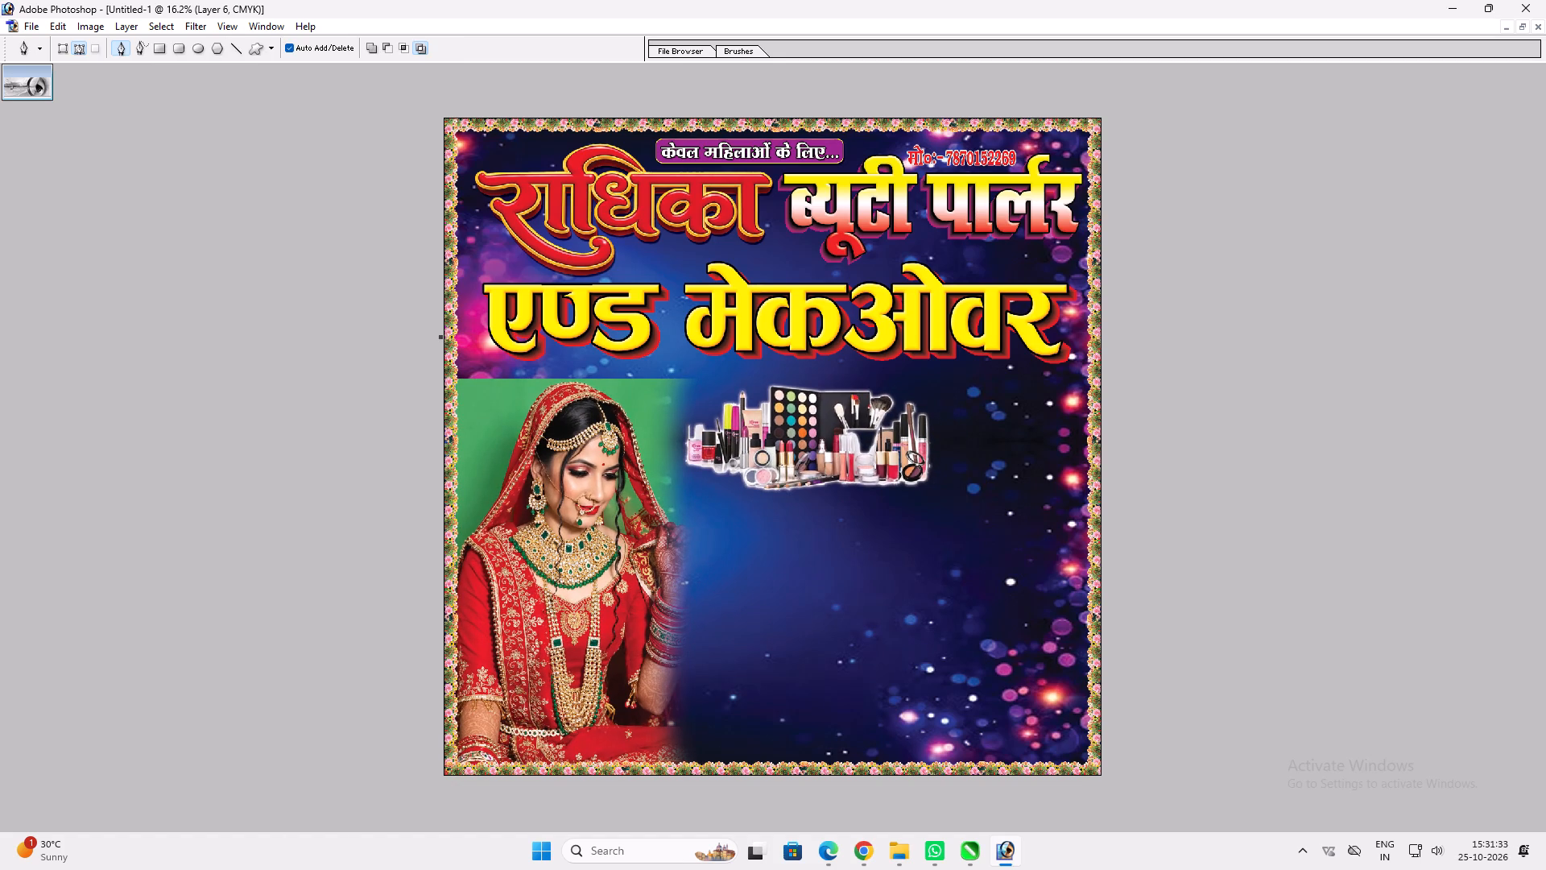
{"action": "left_click", "coordinate": [797, 776]}
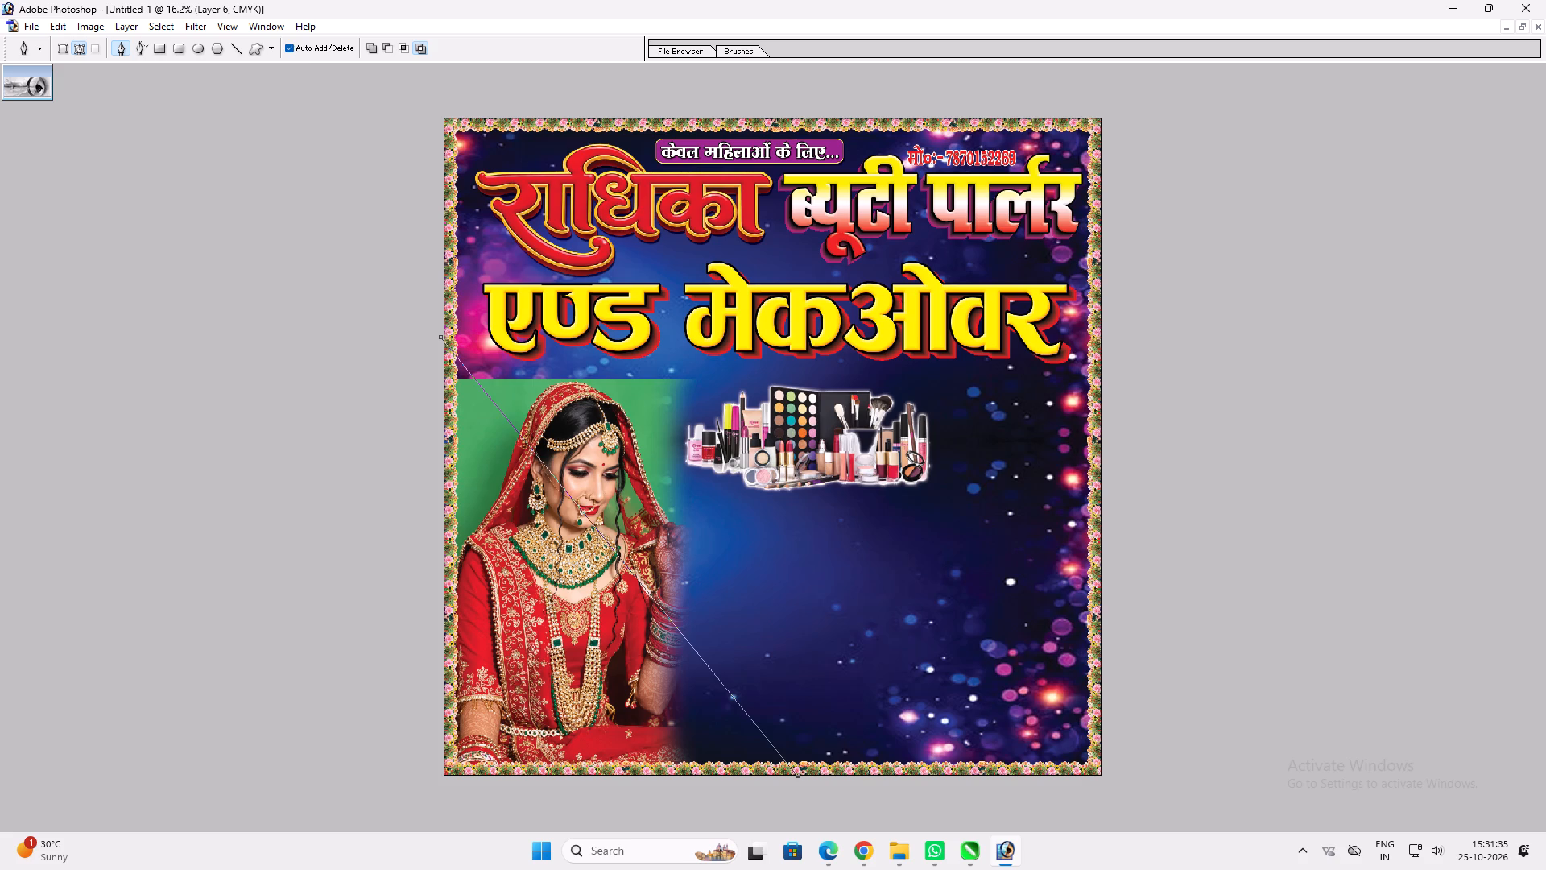
Bend the diagonal path into an outward curve sweeping above and around the bride picture.
{"action": "left_click_drag", "start_coordinate": [599, 531], "coordinate": [573, 673]}
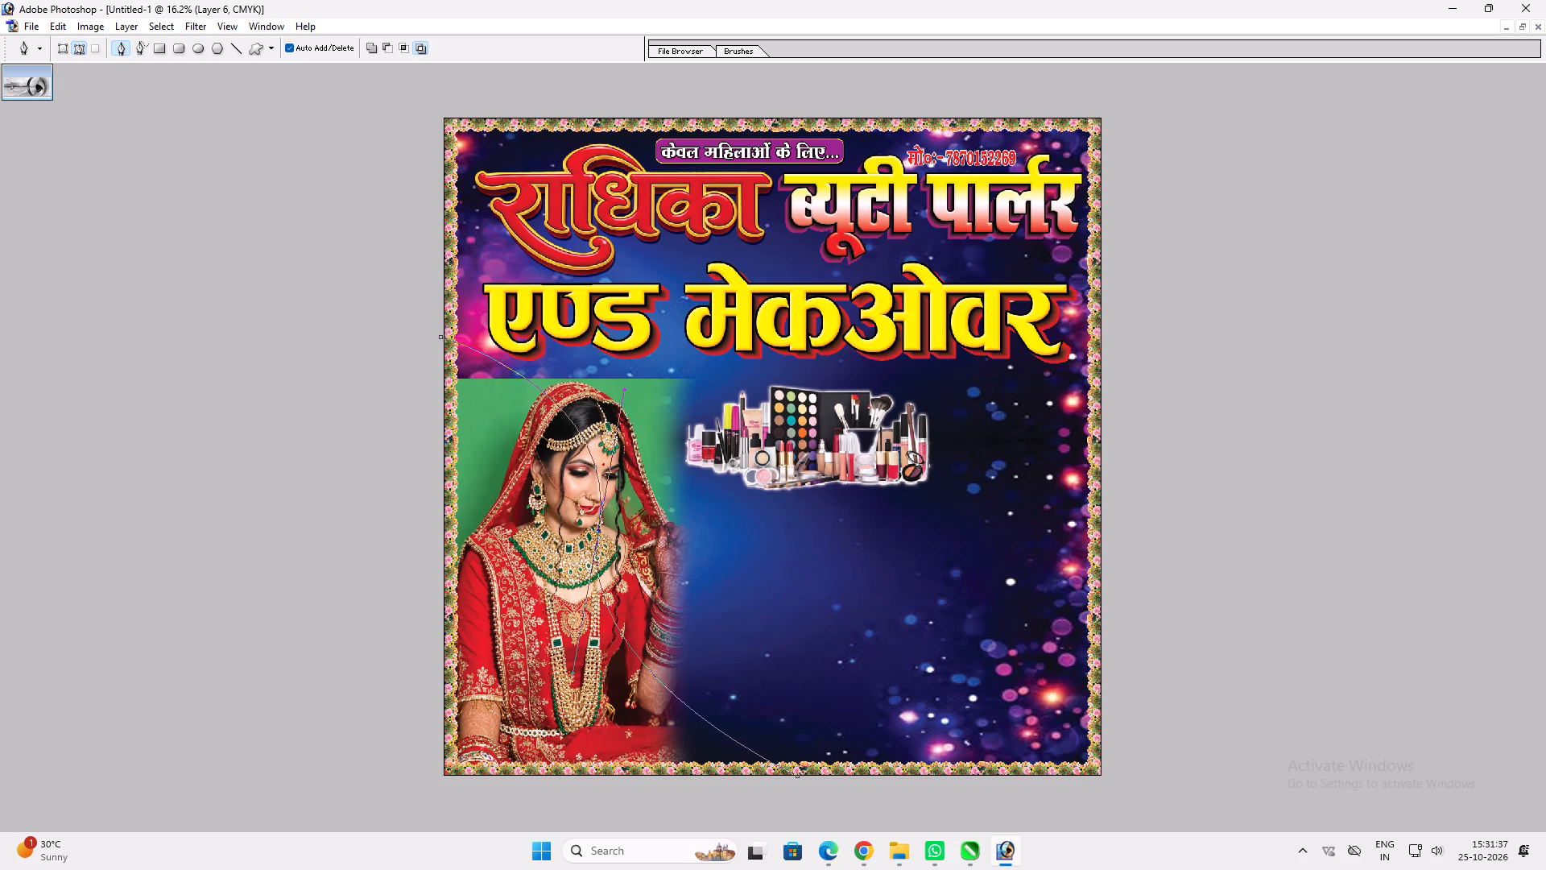
{"action": "left_click_drag", "start_coordinate": [573, 673], "coordinate": [544, 700]}
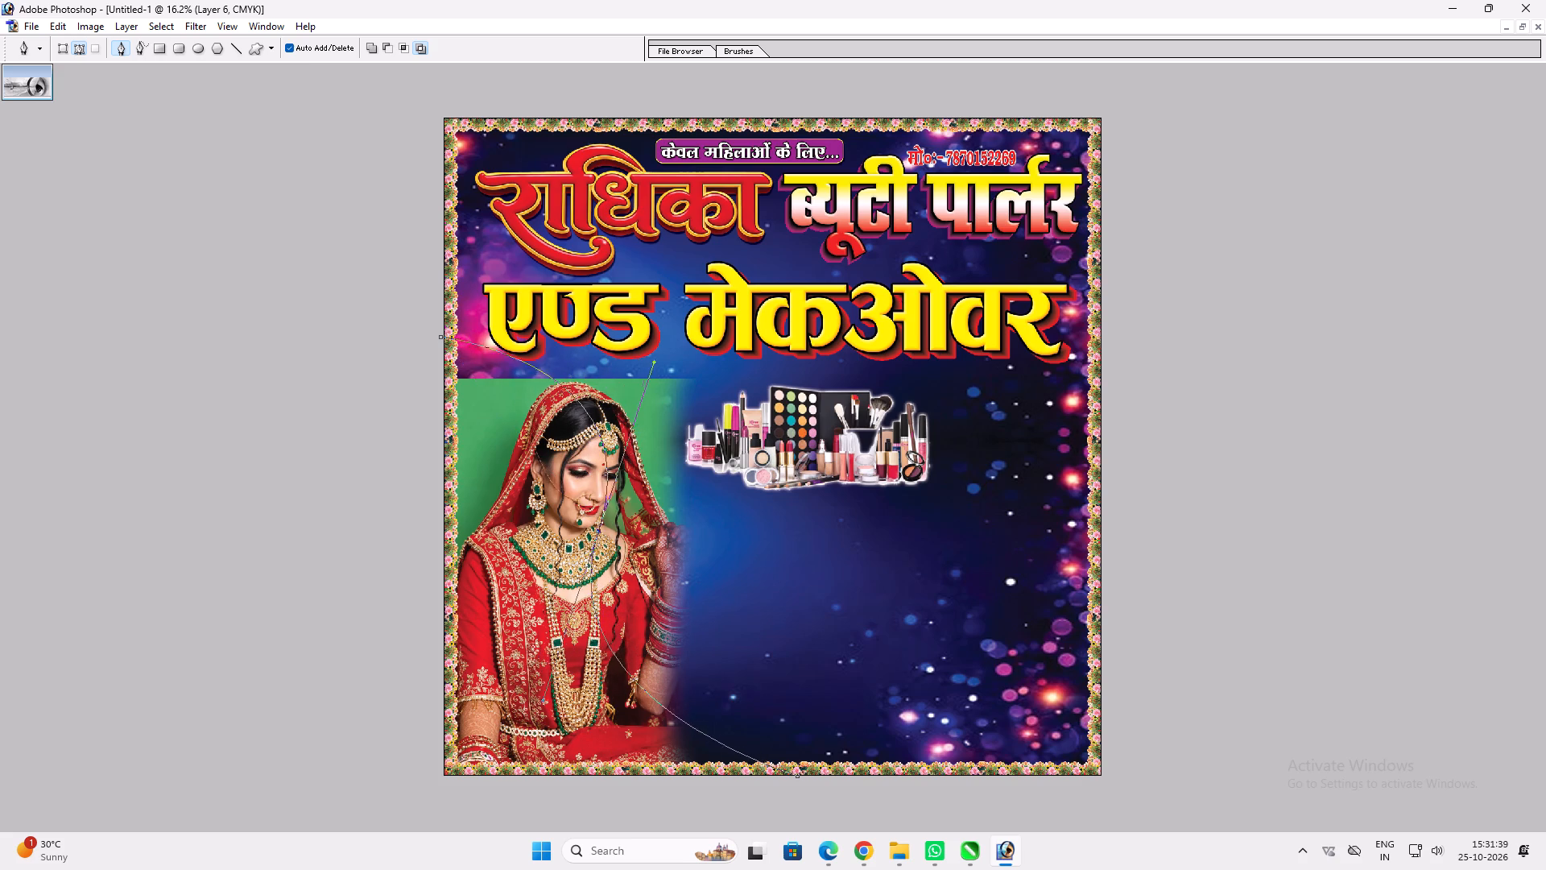
{"action": "left_click_drag", "start_coordinate": [544, 700], "coordinate": [652, 535]}
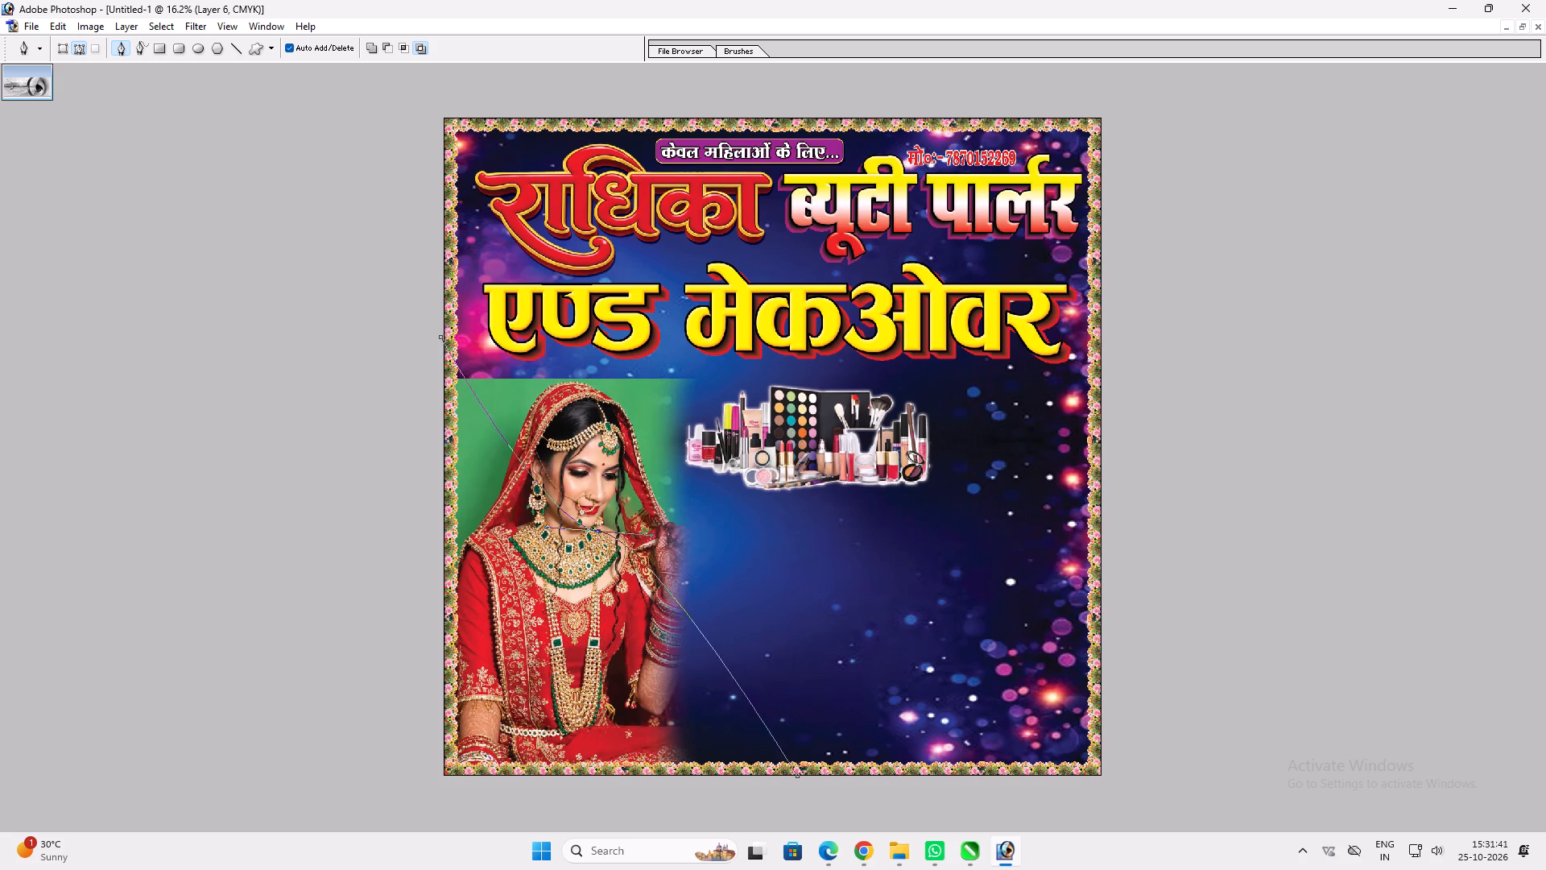
{"action": "left_click_drag", "start_coordinate": [652, 535], "coordinate": [574, 681]}
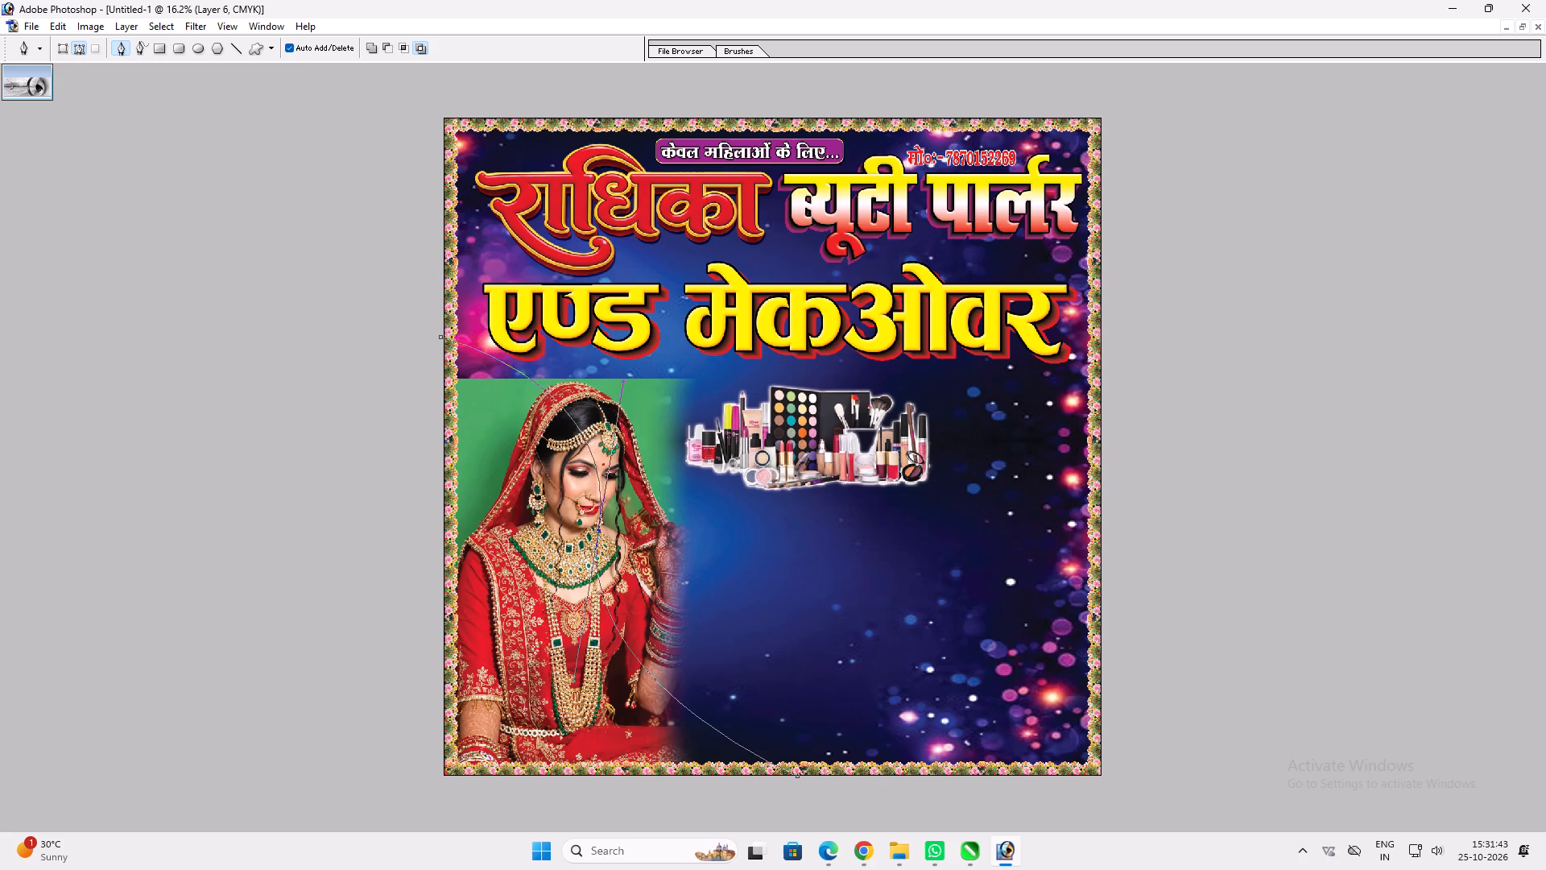
{"action": "left_click_drag", "start_coordinate": [574, 681], "coordinate": [540, 691]}
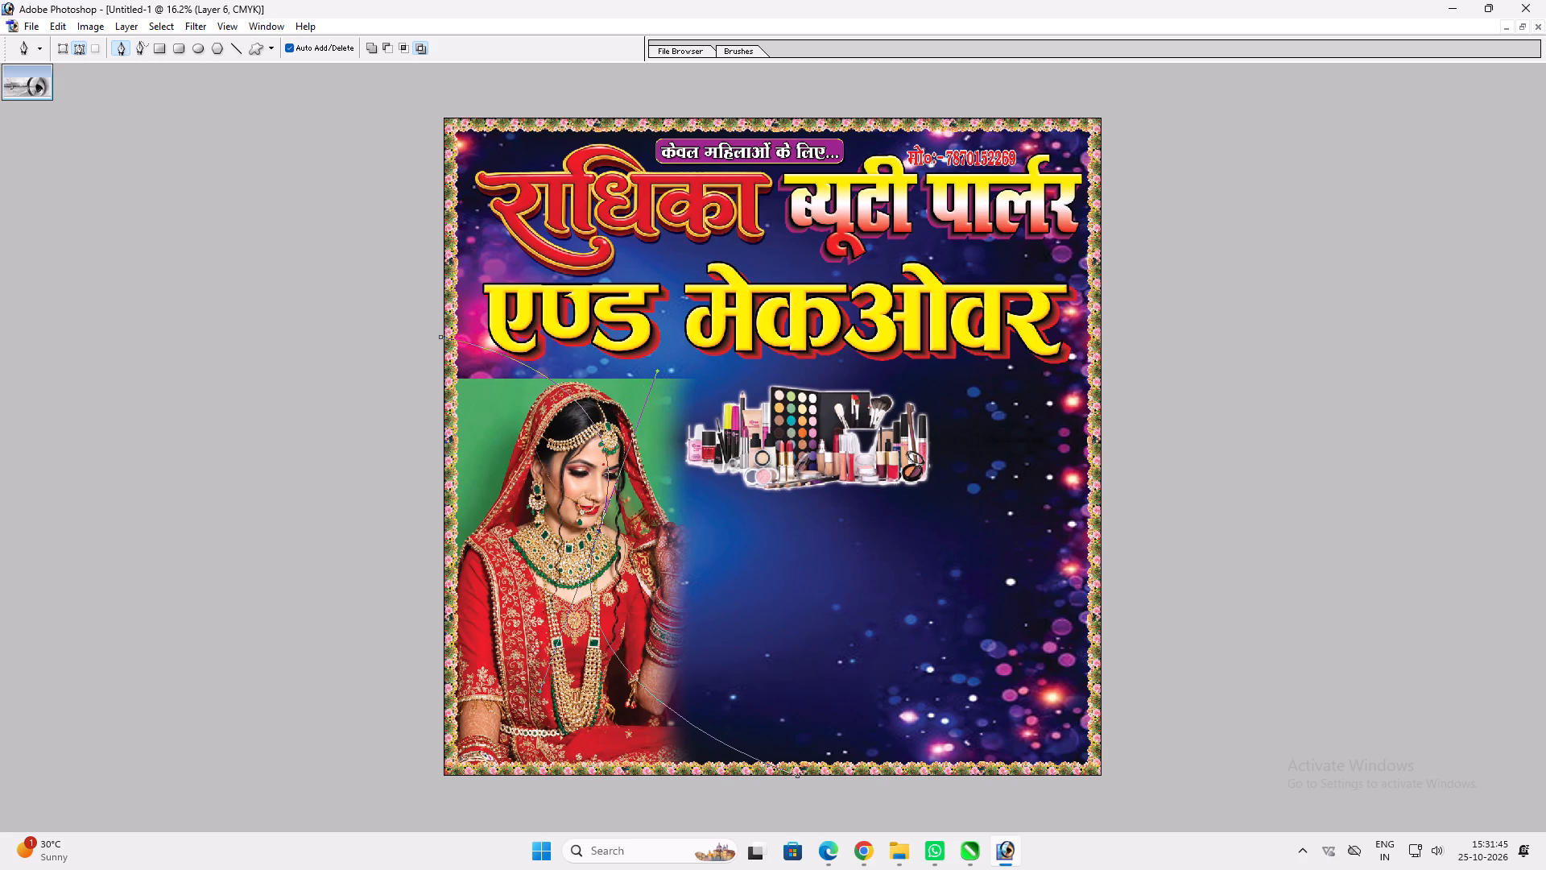
{"action": "left_click_drag", "start_coordinate": [540, 691], "coordinate": [539, 690]}
{"action": "left_click_drag", "start_coordinate": [656, 372], "coordinate": [688, 358], "text": "ctrl"}
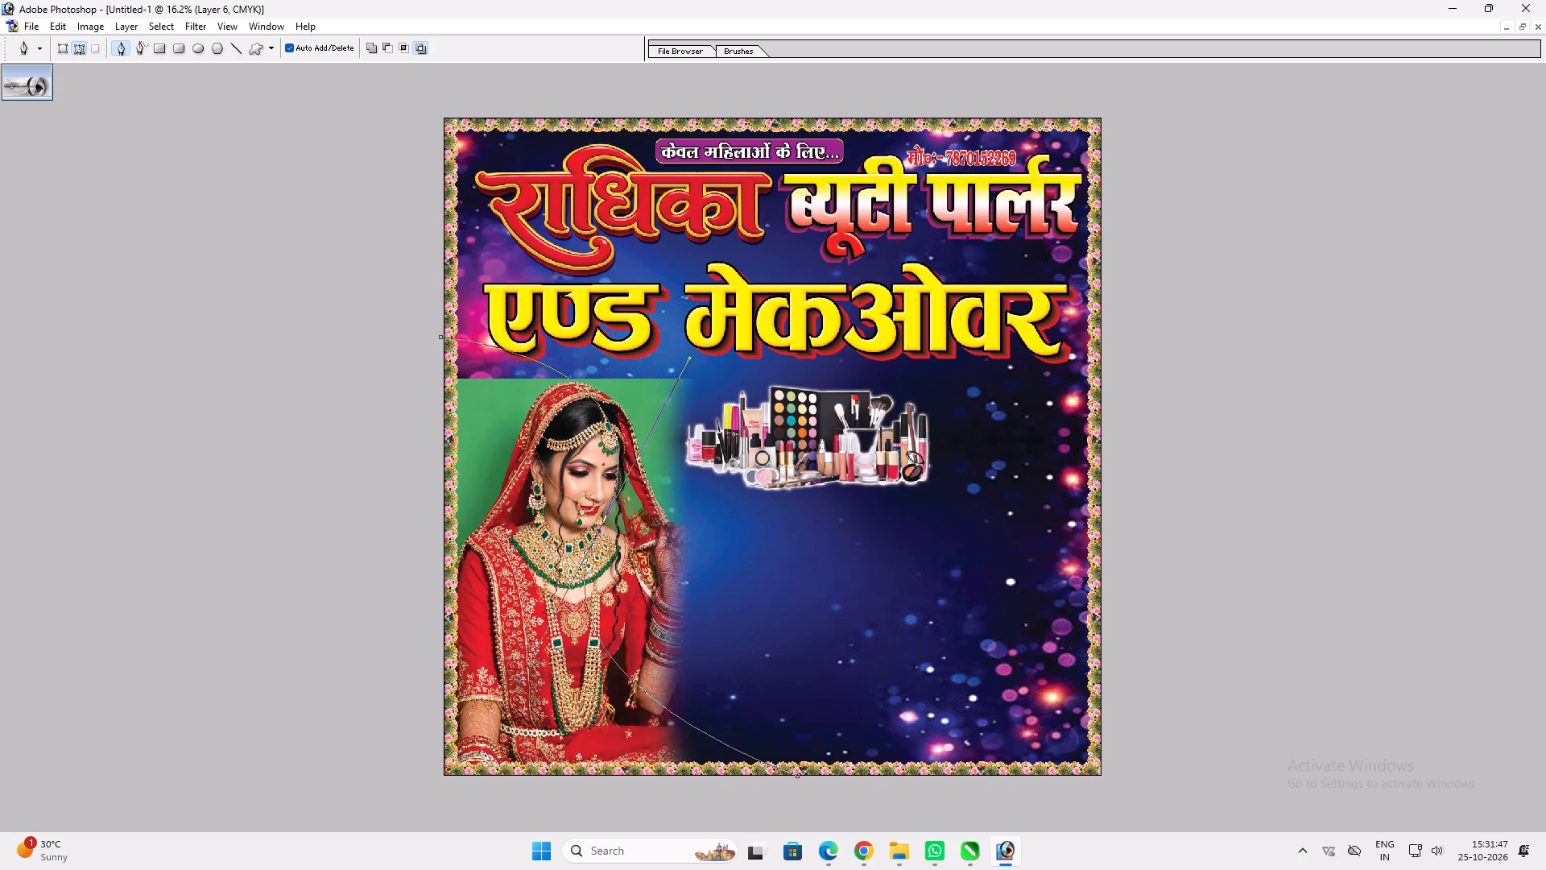
{"action": "left_click_drag", "start_coordinate": [688, 358], "coordinate": [698, 362], "text": "ctrl"}
{"action": "left_click_drag", "start_coordinate": [594, 533], "coordinate": [648, 503], "text": "ctrl"}
{"action": "key", "text": "ctrl+z"}
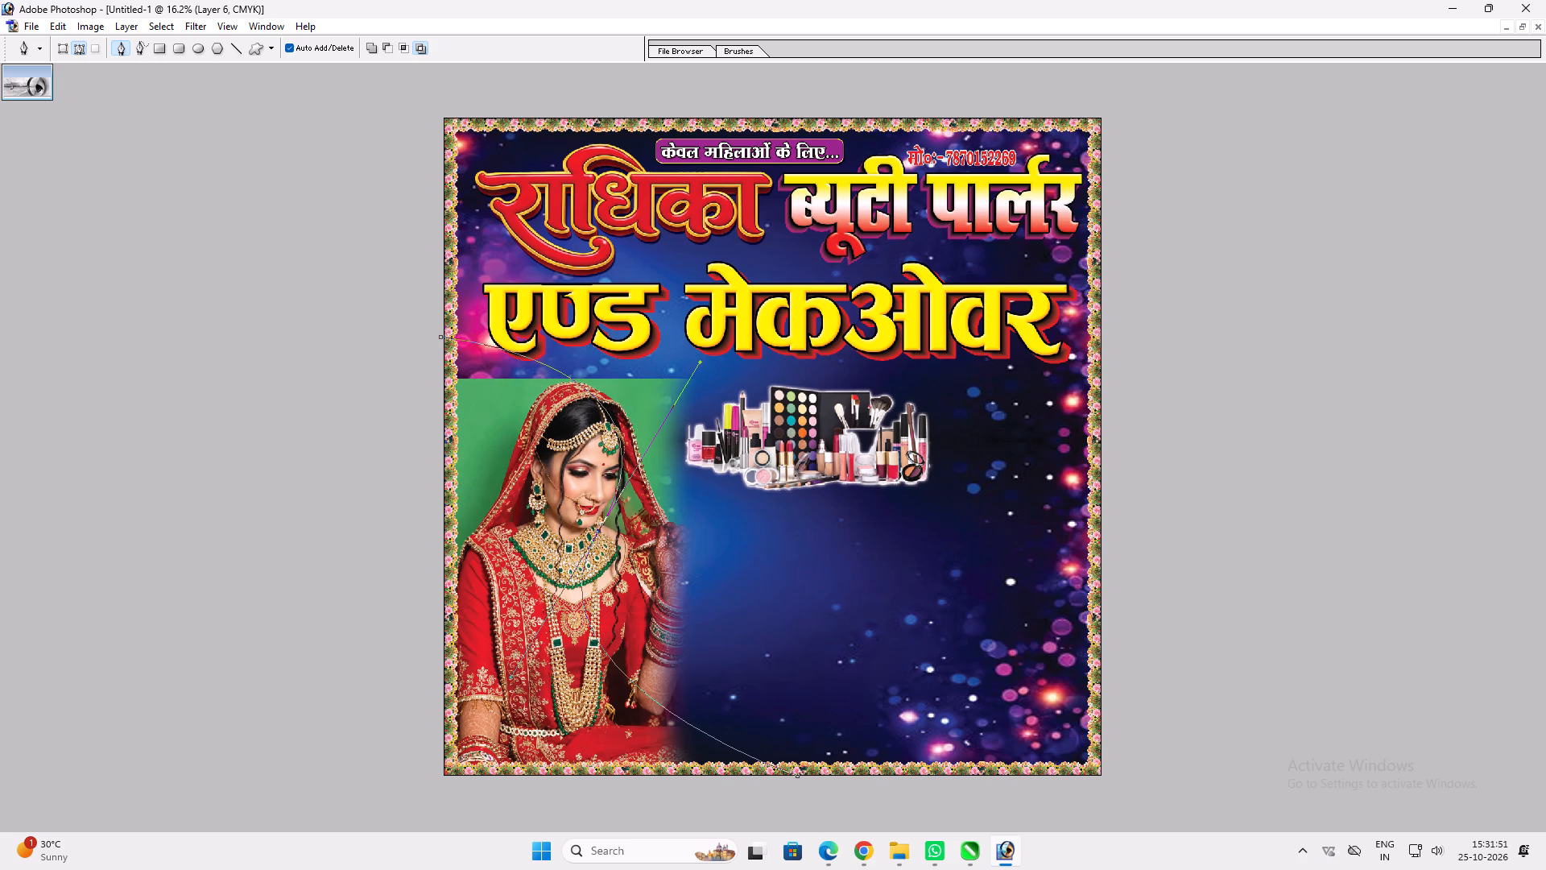
{"action": "left_click_drag", "start_coordinate": [621, 470], "coordinate": [627, 427], "text": "ctrl"}
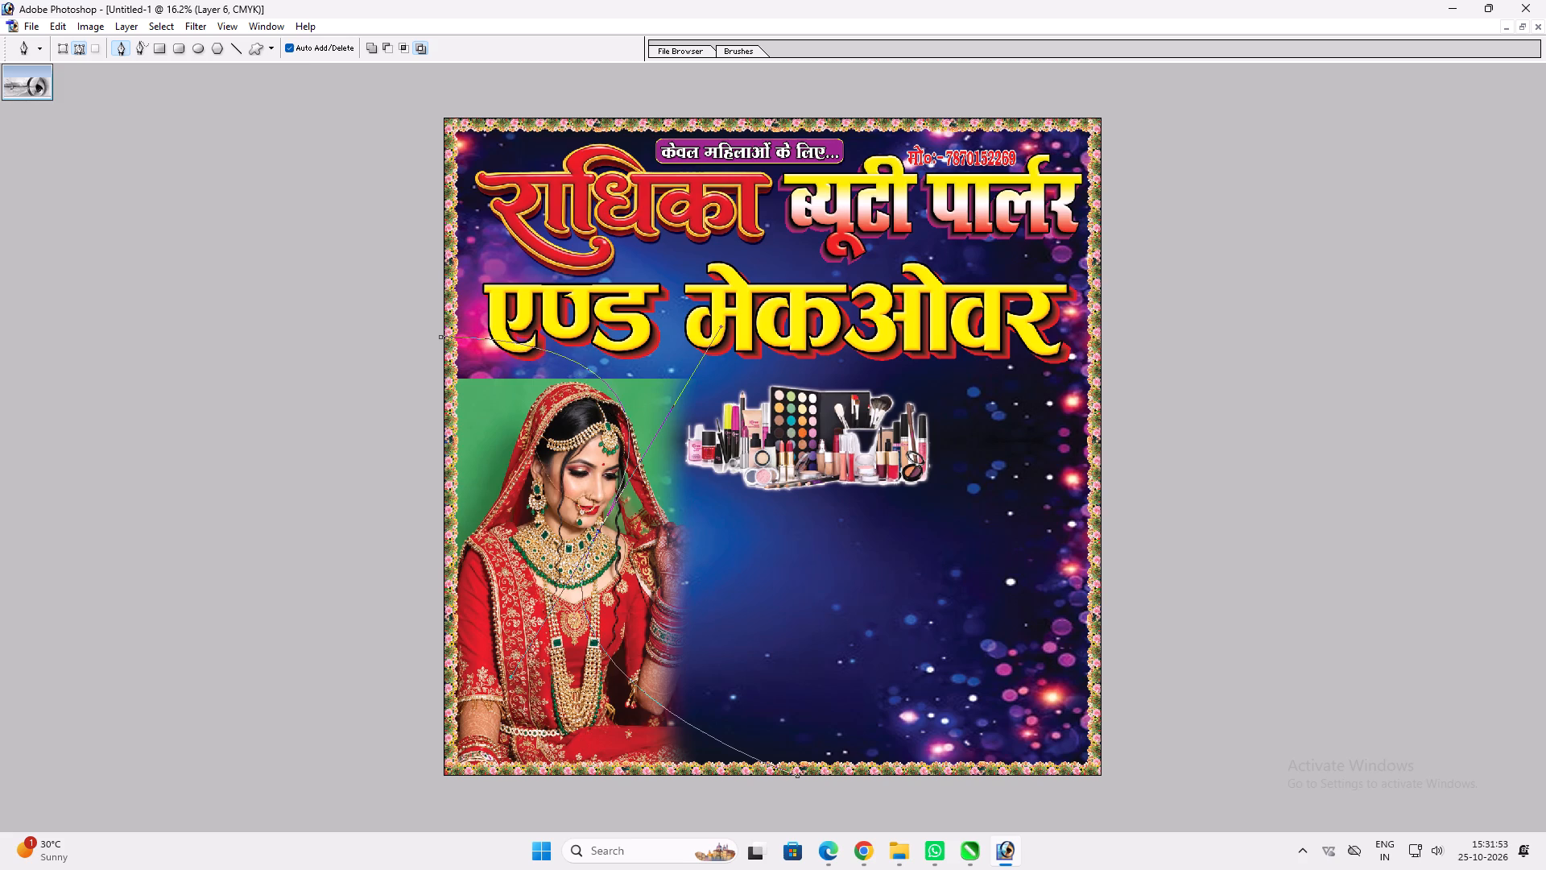
{"action": "left_click_drag", "start_coordinate": [627, 427], "coordinate": [610, 429], "text": "ctrl"}
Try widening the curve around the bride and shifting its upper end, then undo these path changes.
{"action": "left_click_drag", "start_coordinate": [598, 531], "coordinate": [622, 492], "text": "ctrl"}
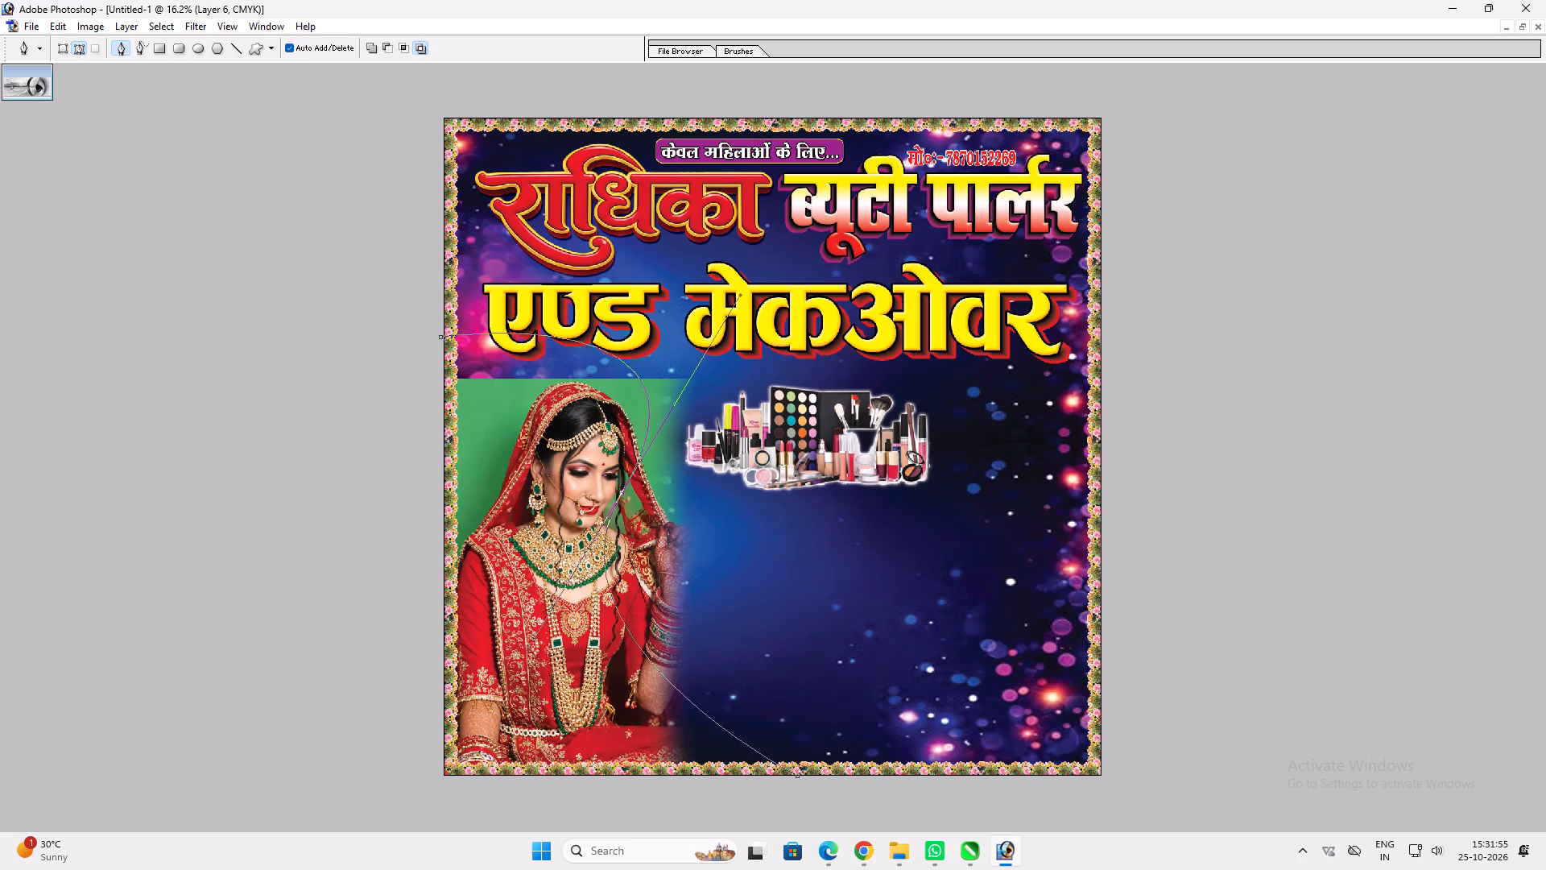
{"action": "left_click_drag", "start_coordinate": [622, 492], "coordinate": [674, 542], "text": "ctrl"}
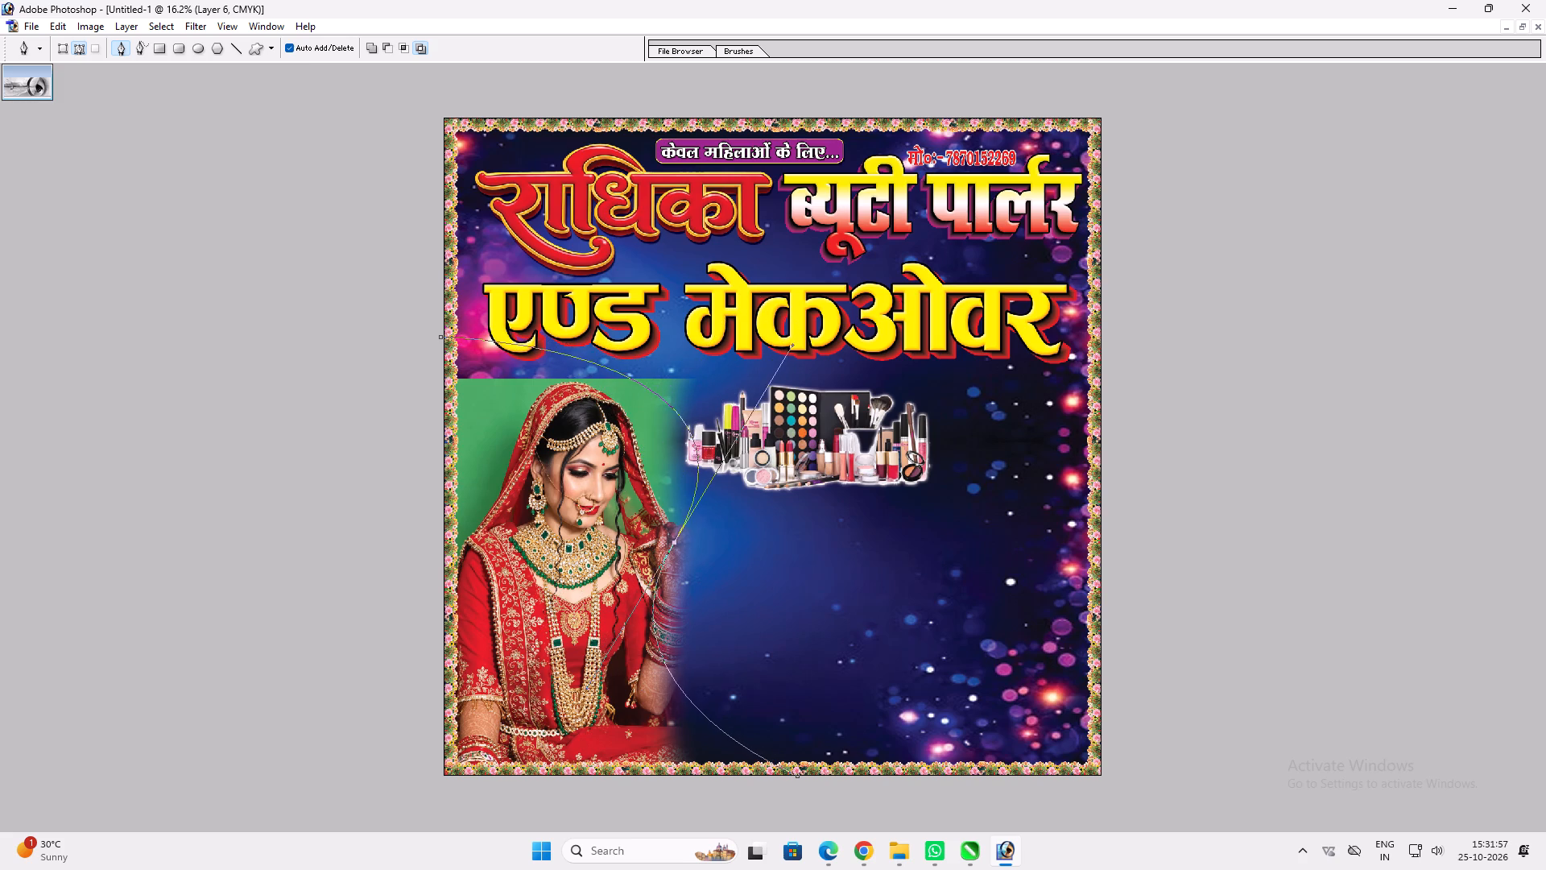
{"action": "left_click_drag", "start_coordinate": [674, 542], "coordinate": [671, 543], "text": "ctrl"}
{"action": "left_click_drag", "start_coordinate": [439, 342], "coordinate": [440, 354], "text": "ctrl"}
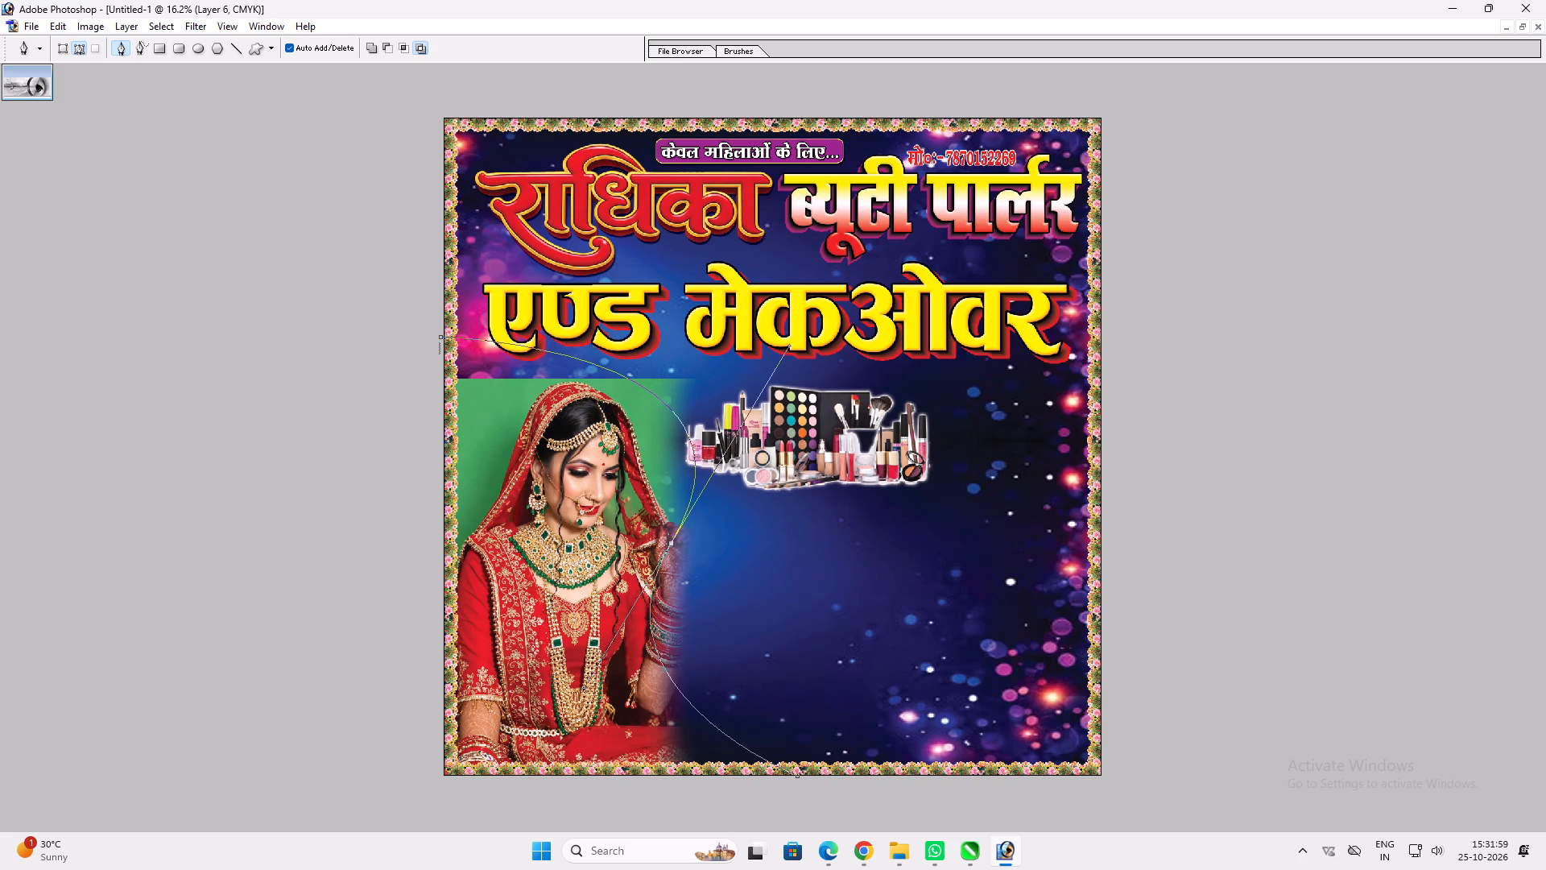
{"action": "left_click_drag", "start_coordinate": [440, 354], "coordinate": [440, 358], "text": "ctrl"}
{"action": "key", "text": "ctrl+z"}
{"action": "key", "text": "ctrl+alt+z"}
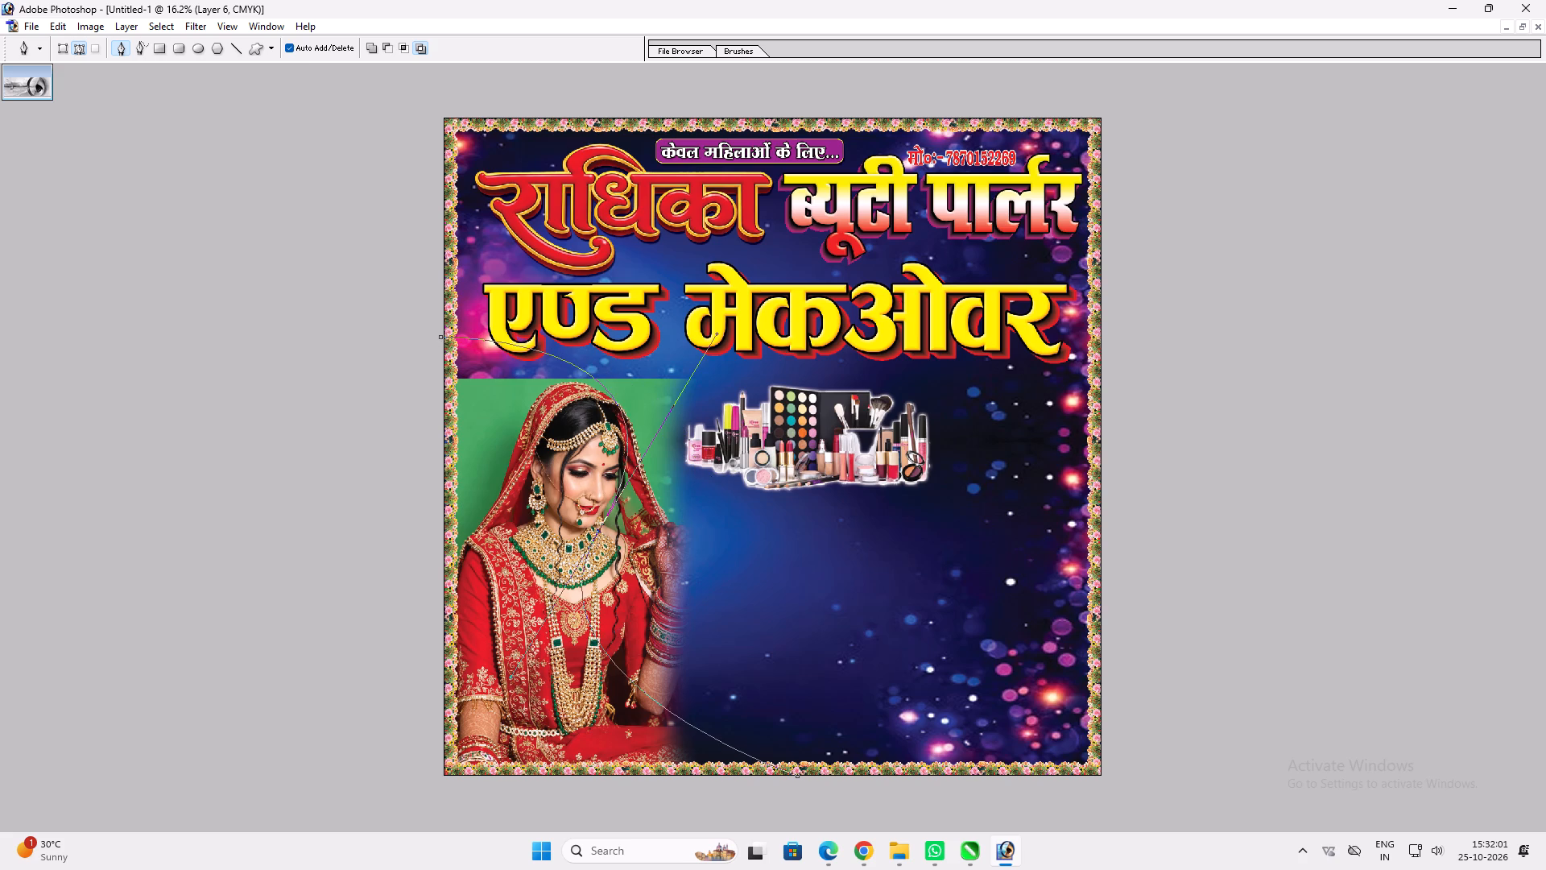
Shift the path's upper end slightly inward and down at the canvas's left edge, and bulge the curve slightly outward.
{"action": "left_click_drag", "start_coordinate": [438, 338], "coordinate": [447, 378], "text": "ctrl"}
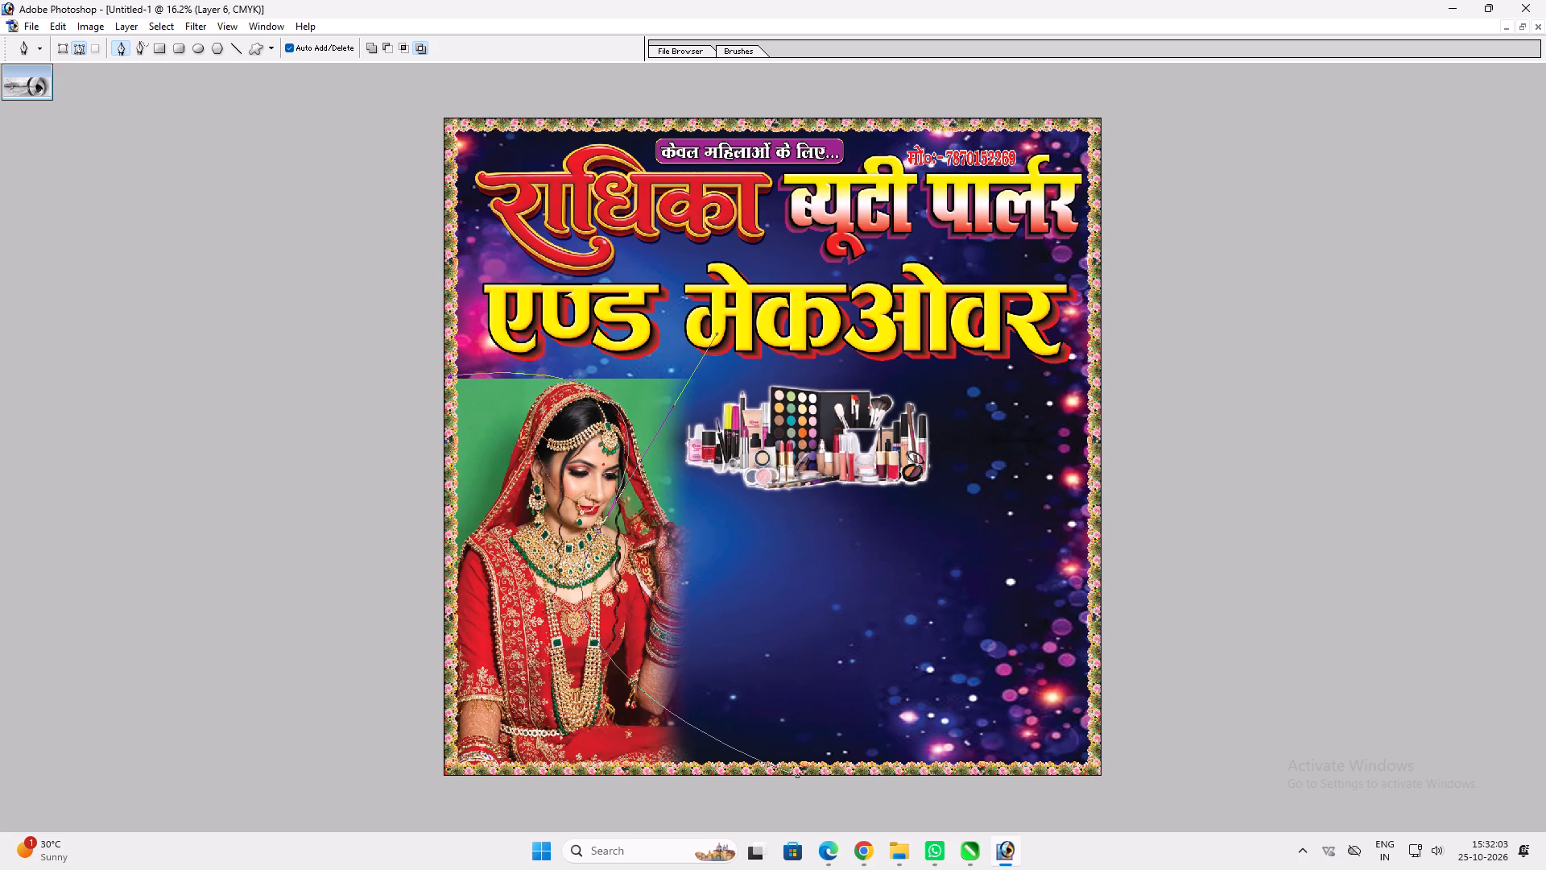
{"action": "left_click_drag", "start_coordinate": [447, 378], "coordinate": [473, 359], "text": "ctrl"}
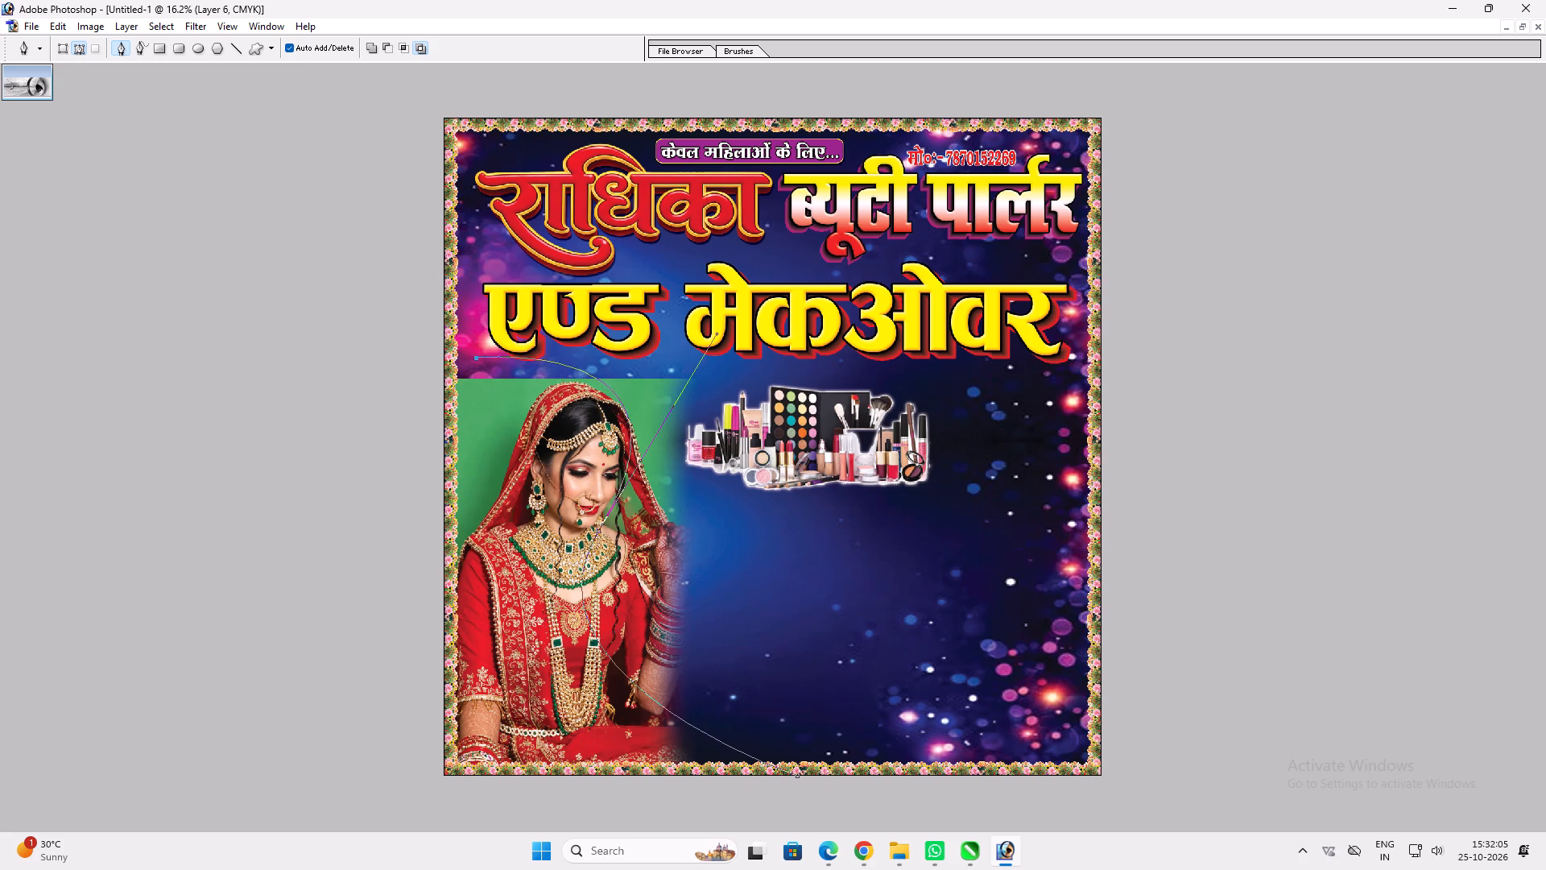
{"action": "left_click_drag", "start_coordinate": [473, 359], "coordinate": [454, 350], "text": "ctrl"}
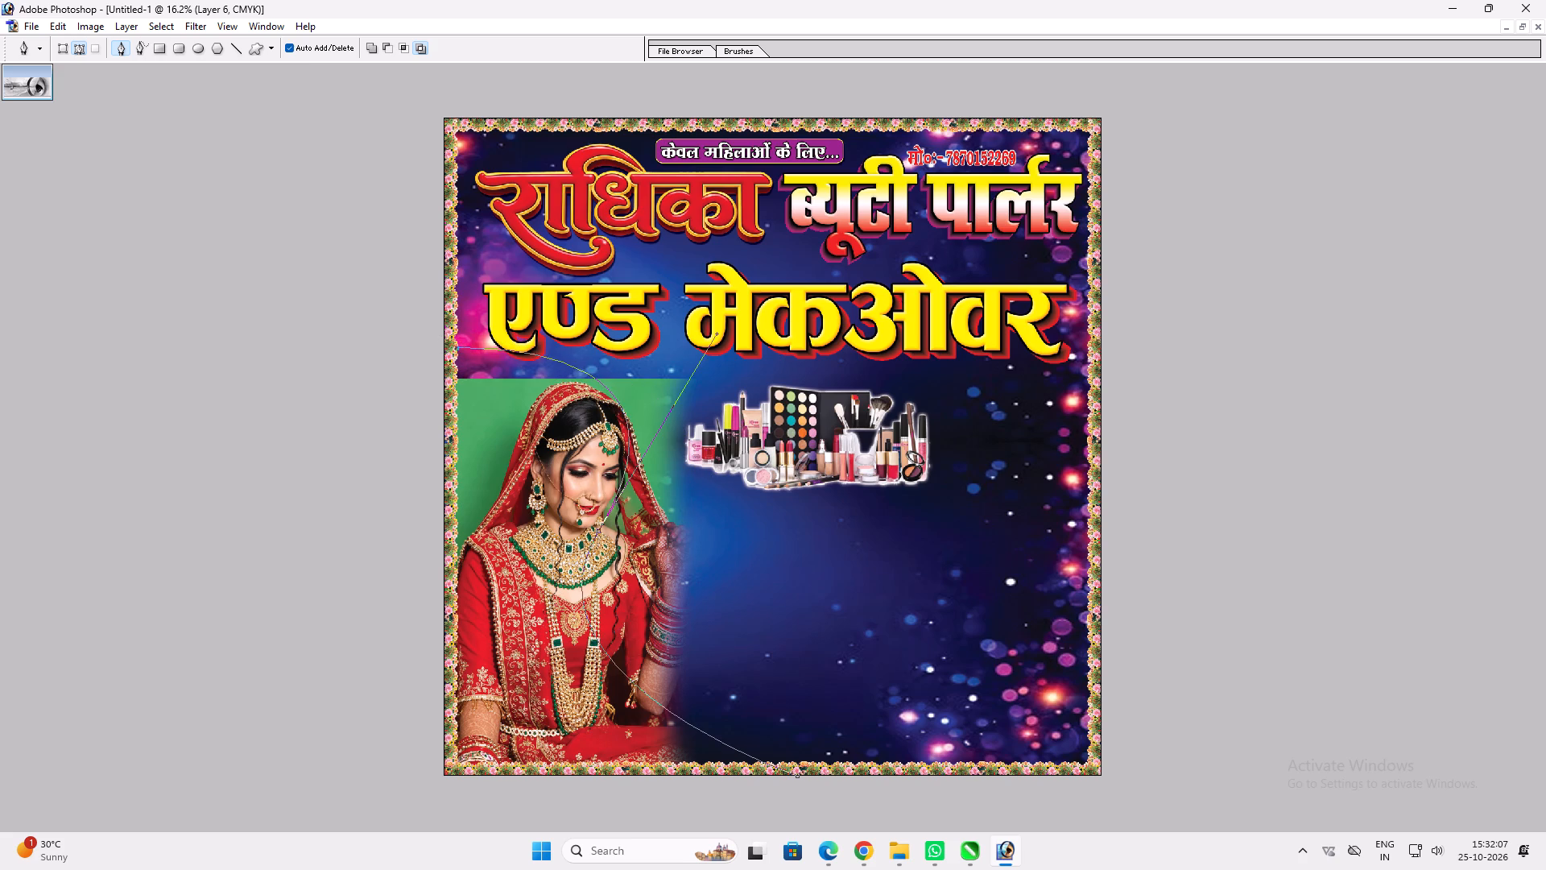
{"action": "left_click_drag", "start_coordinate": [599, 533], "coordinate": [617, 538], "text": "ctrl"}
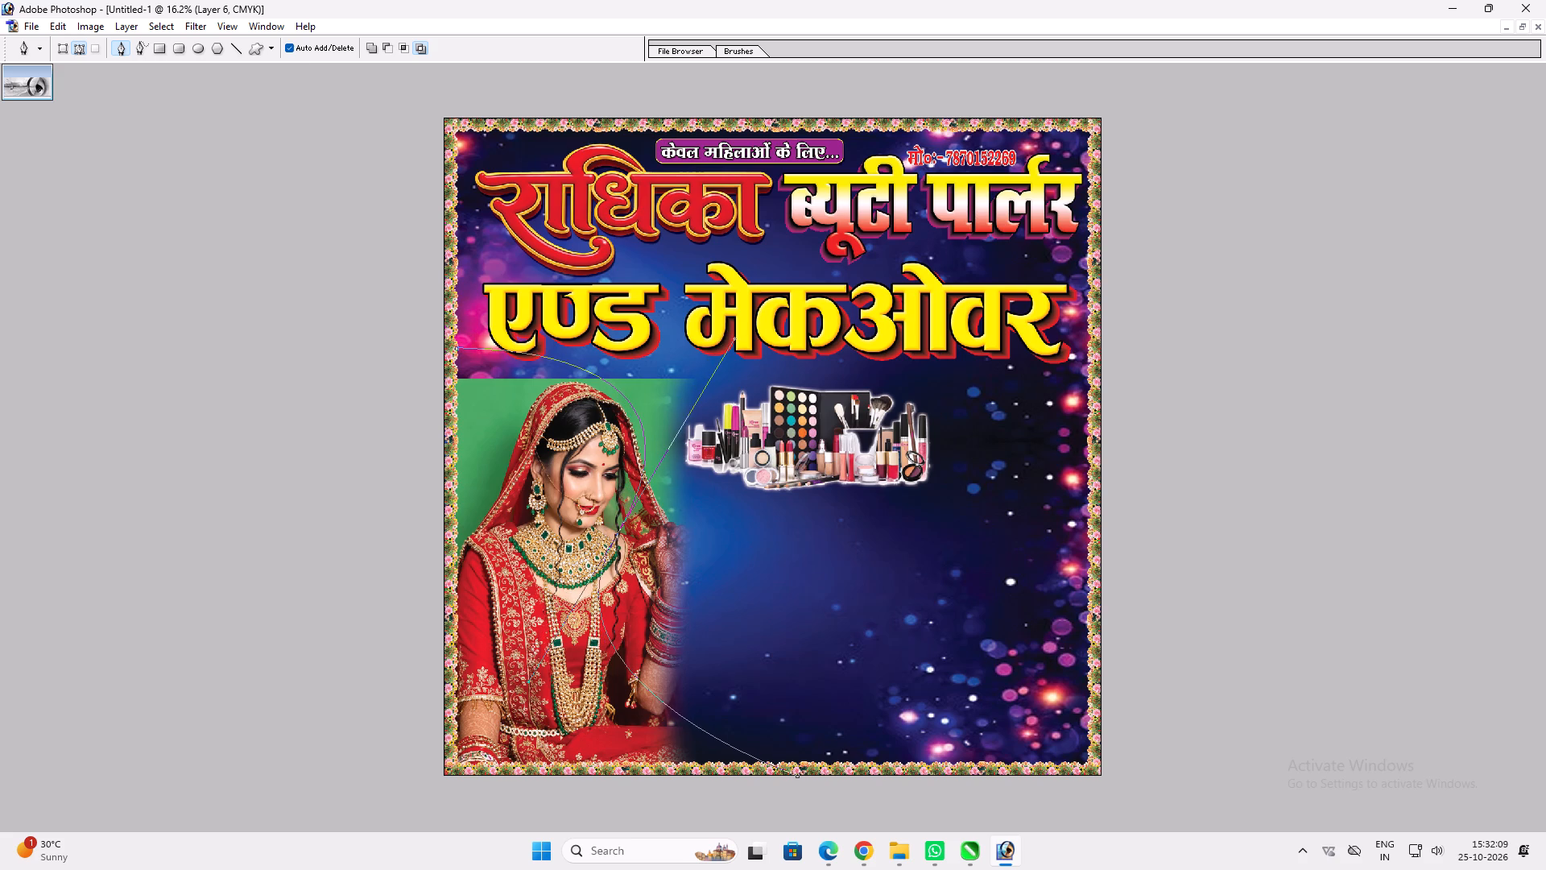
{"action": "left_click_drag", "start_coordinate": [617, 538], "coordinate": [618, 538], "text": "ctrl"}
Close the path outside the canvas's lower-left corner and convert it into a selection.
{"action": "scroll", "coordinate": [663, 569], "scroll_direction": "up", "scroll_amount": 3, "text": "ctrl"}
{"action": "left_click_drag", "start_coordinate": [768, 723], "coordinate": [750, 762]}
{"action": "left_click_drag", "start_coordinate": [610, 766], "coordinate": [545, 730]}
{"action": "left_click", "coordinate": [526, 715]}
{"action": "left_click_drag", "start_coordinate": [467, 678], "coordinate": [444, 589]}
{"action": "left_click_drag", "start_coordinate": [462, 432], "coordinate": [473, 381]}
{"action": "key", "text": "ctrl+Return"}
Copy the selected area of the Background layer onto a new layer and raise it four levels so it sits behind the bride.
{"action": "key", "text": "v"}
{"action": "right_click", "coordinate": [771, 524]}
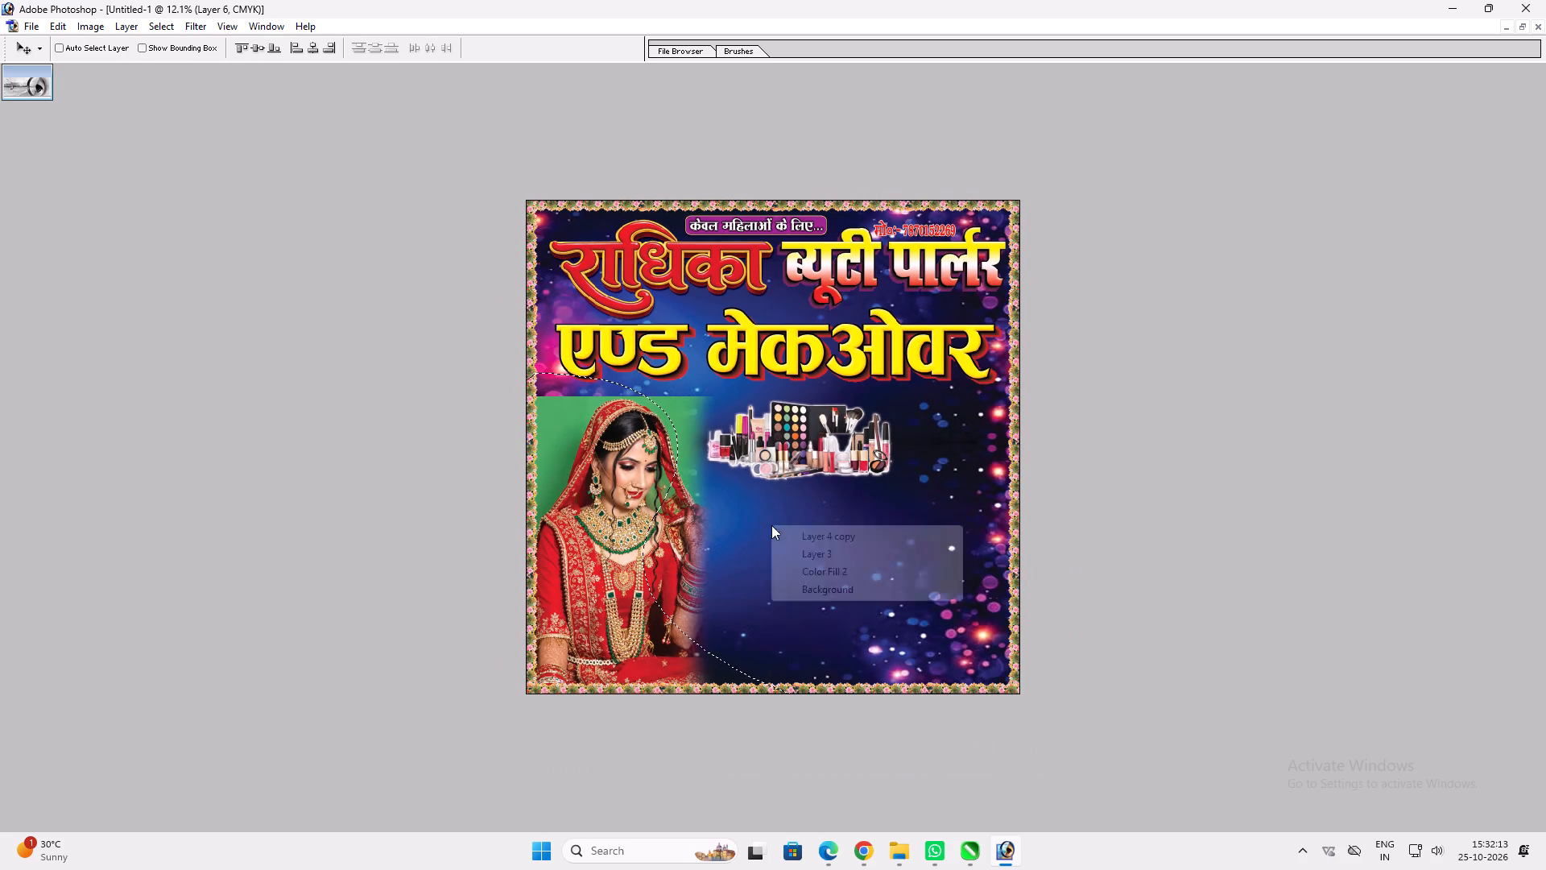
{"action": "left_click", "coordinate": [819, 584]}
{"action": "key", "text": "ctrl+c"}
{"action": "key", "text": "ctrl+v"}
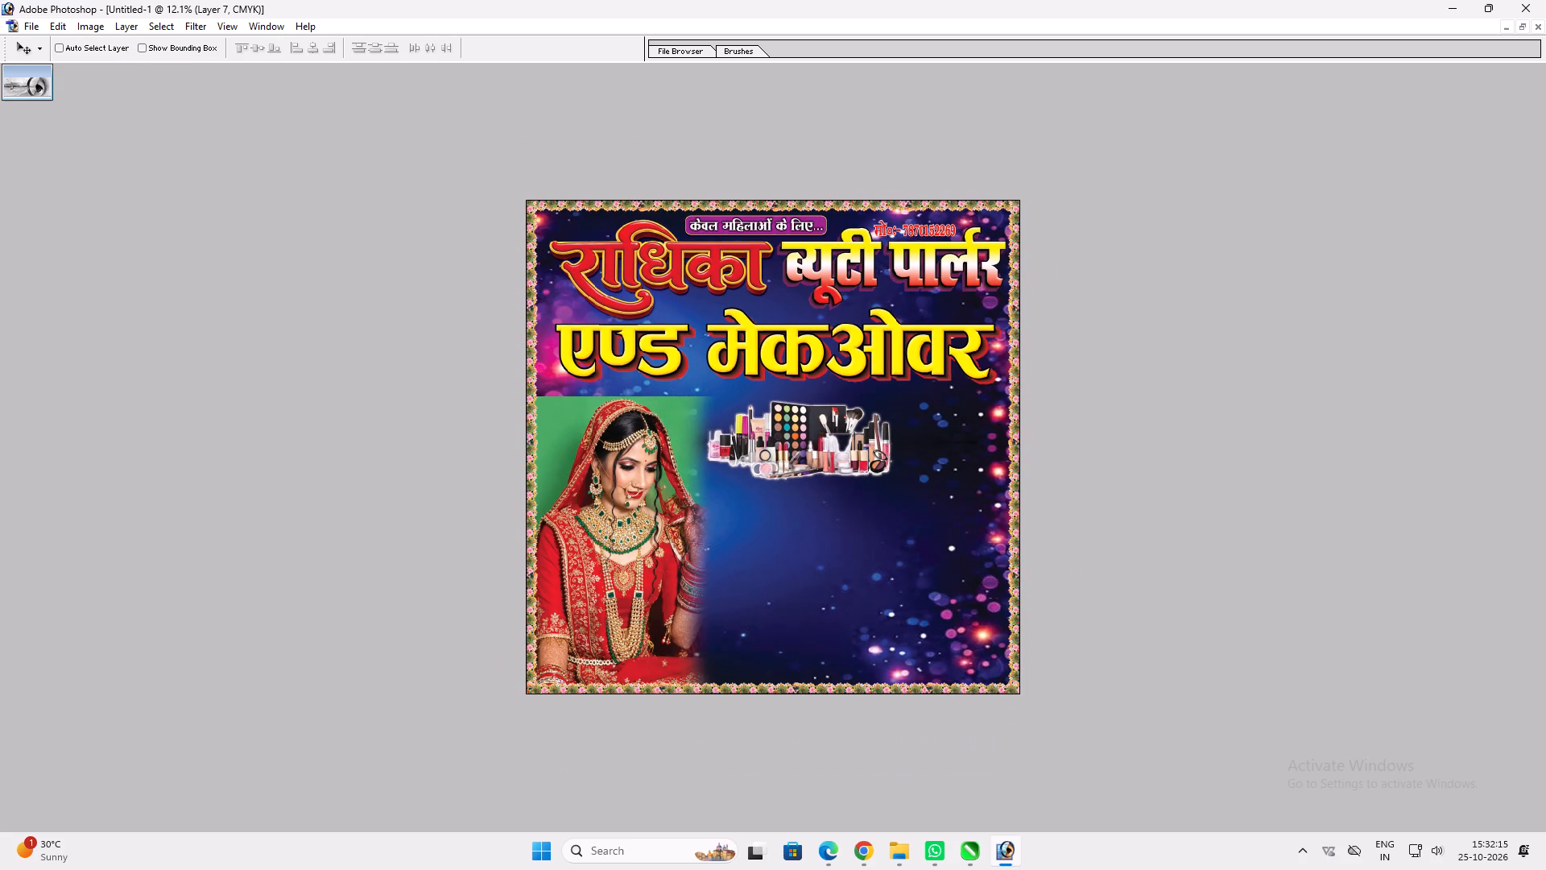
{"action": "key", "text": "ctrl+bracketright"}
{"action": "key", "text": "ctrl+bracketright"}
{"action": "key", "text": "ctrl+bracketright"}
{"action": "key", "text": "ctrl+bracketright"}
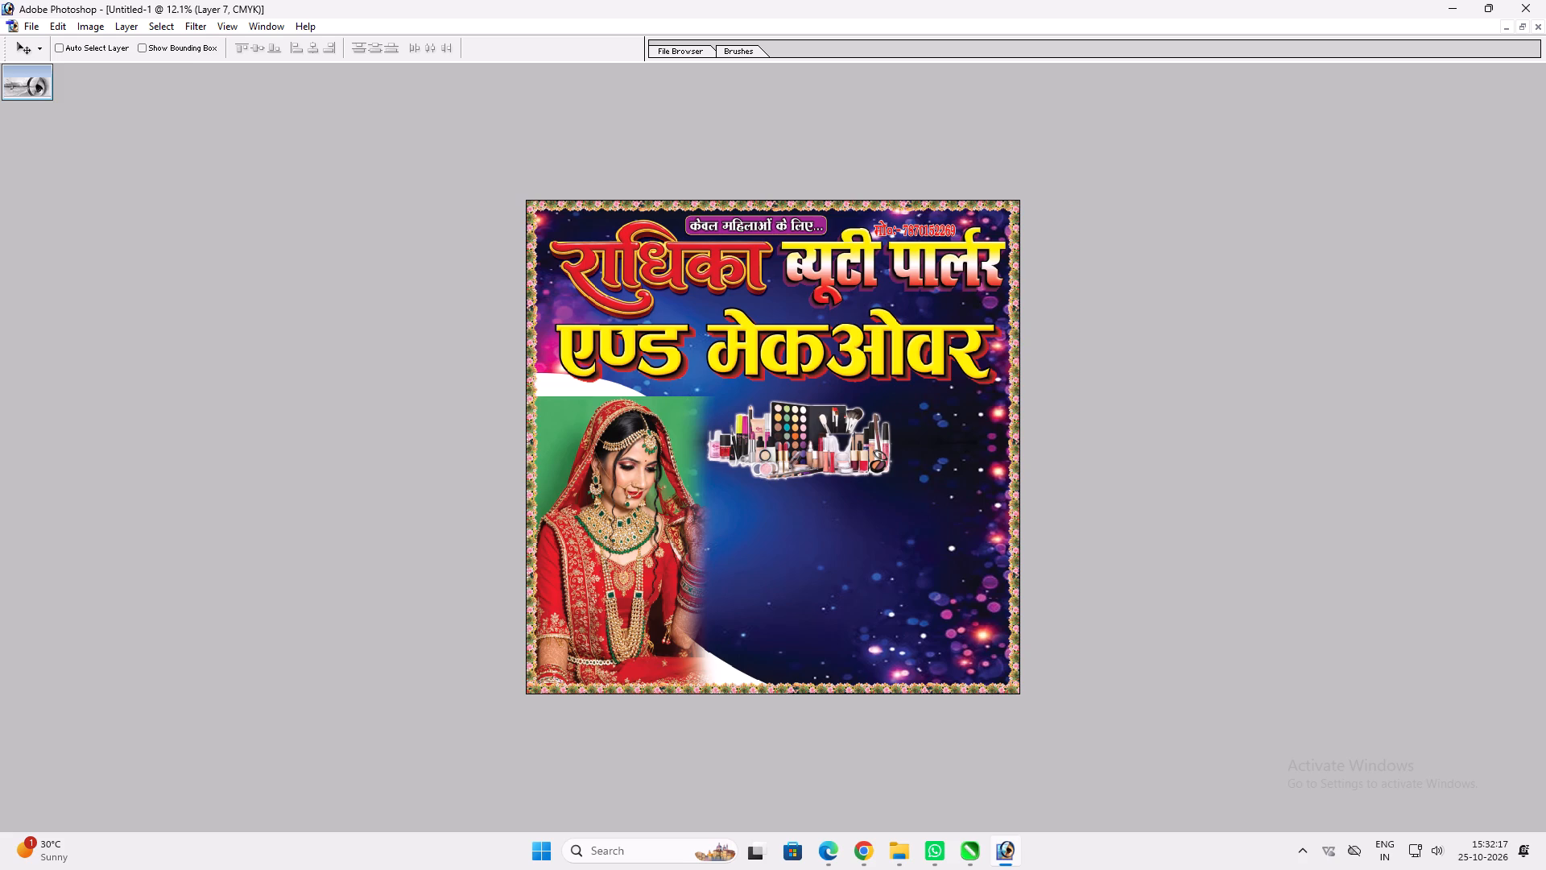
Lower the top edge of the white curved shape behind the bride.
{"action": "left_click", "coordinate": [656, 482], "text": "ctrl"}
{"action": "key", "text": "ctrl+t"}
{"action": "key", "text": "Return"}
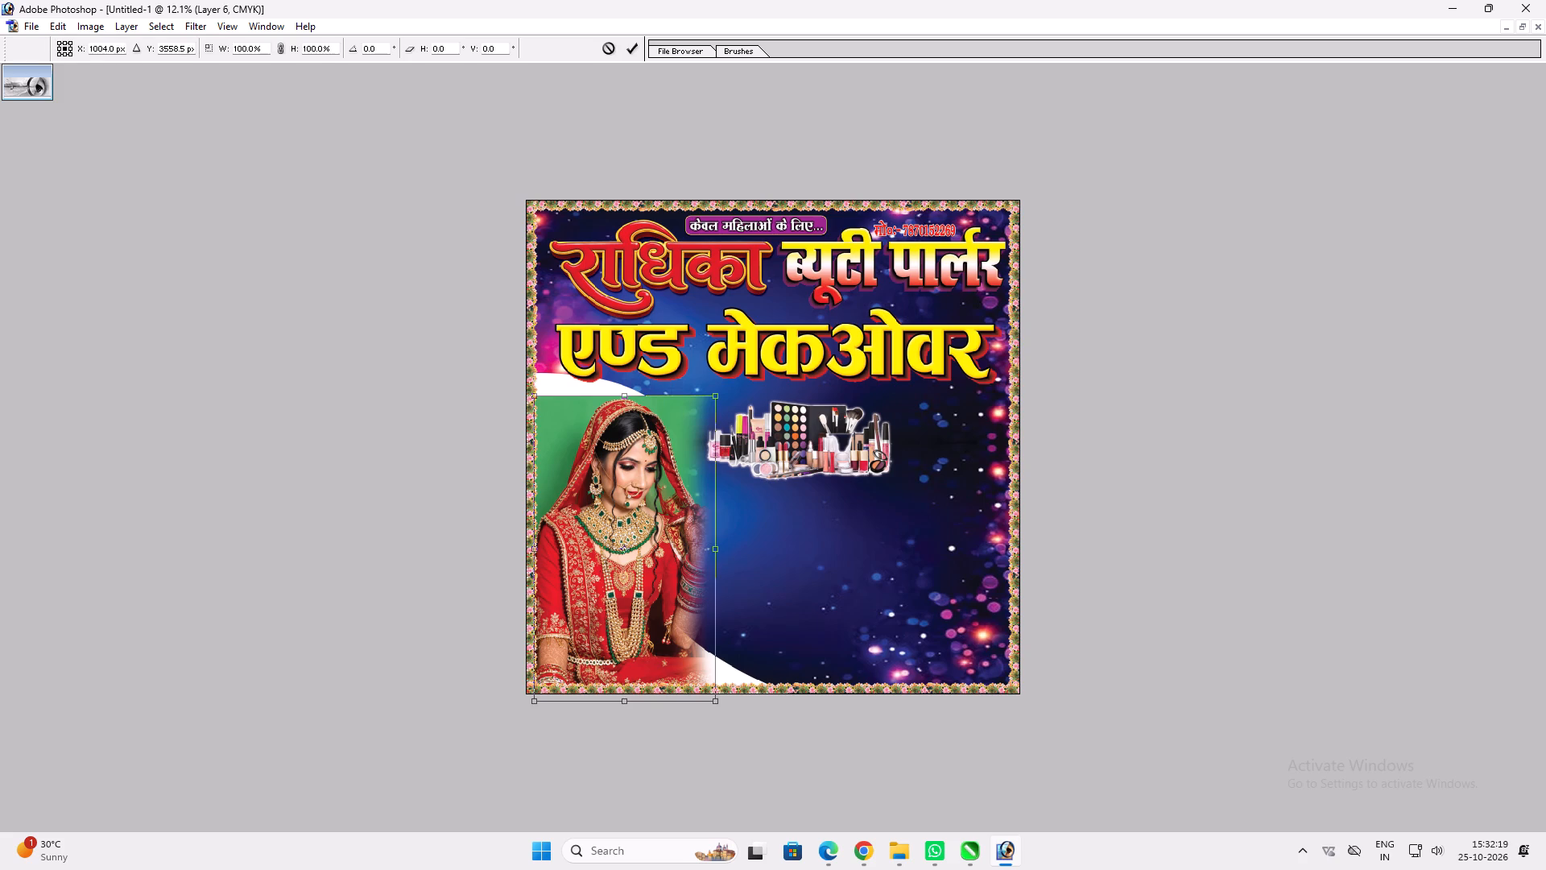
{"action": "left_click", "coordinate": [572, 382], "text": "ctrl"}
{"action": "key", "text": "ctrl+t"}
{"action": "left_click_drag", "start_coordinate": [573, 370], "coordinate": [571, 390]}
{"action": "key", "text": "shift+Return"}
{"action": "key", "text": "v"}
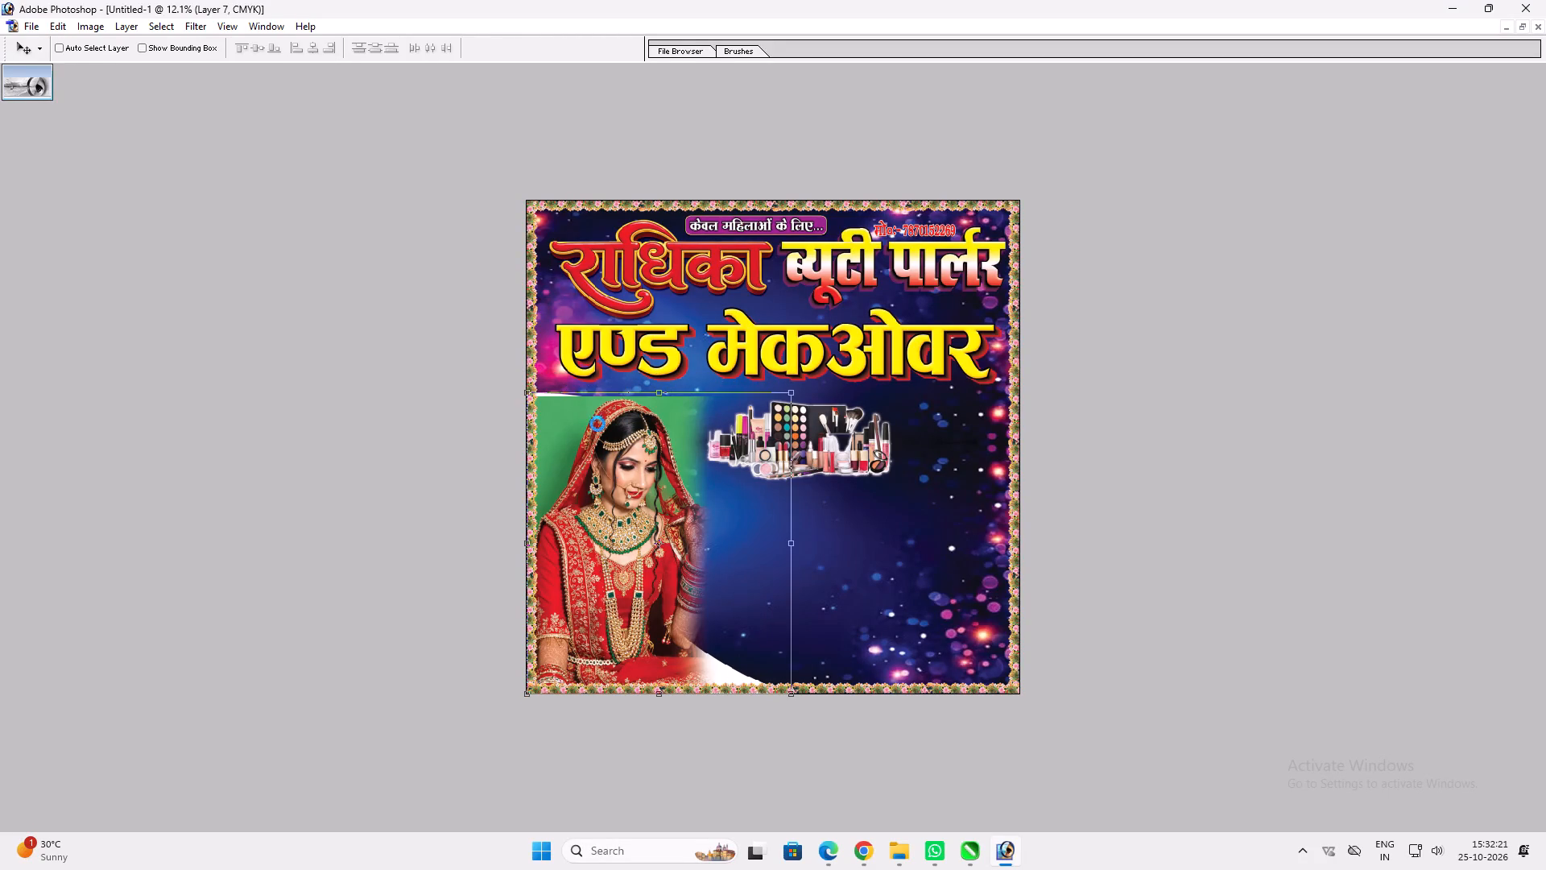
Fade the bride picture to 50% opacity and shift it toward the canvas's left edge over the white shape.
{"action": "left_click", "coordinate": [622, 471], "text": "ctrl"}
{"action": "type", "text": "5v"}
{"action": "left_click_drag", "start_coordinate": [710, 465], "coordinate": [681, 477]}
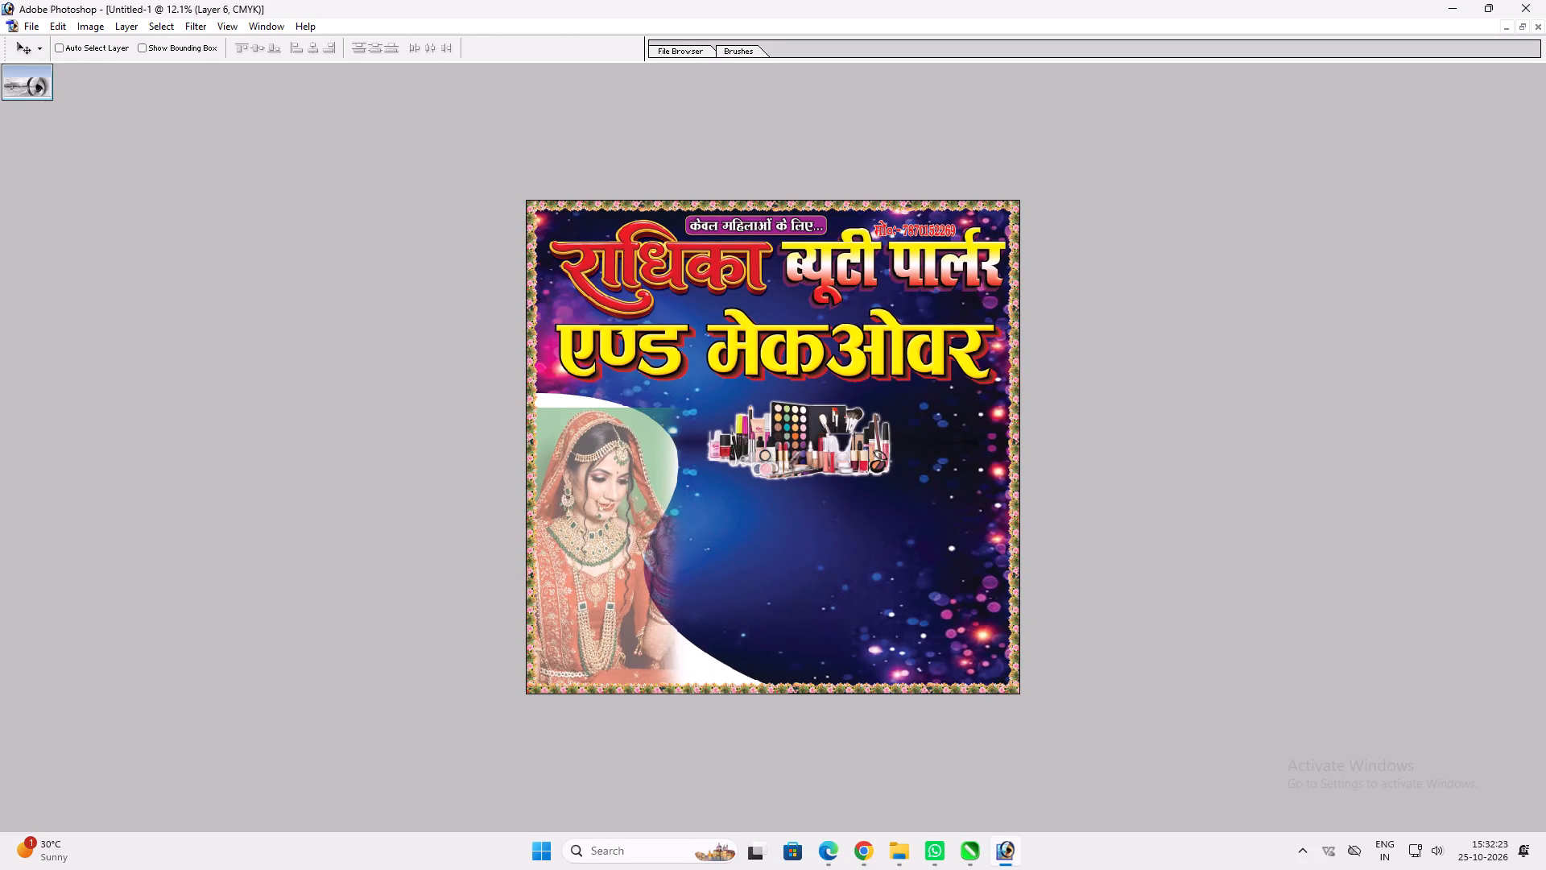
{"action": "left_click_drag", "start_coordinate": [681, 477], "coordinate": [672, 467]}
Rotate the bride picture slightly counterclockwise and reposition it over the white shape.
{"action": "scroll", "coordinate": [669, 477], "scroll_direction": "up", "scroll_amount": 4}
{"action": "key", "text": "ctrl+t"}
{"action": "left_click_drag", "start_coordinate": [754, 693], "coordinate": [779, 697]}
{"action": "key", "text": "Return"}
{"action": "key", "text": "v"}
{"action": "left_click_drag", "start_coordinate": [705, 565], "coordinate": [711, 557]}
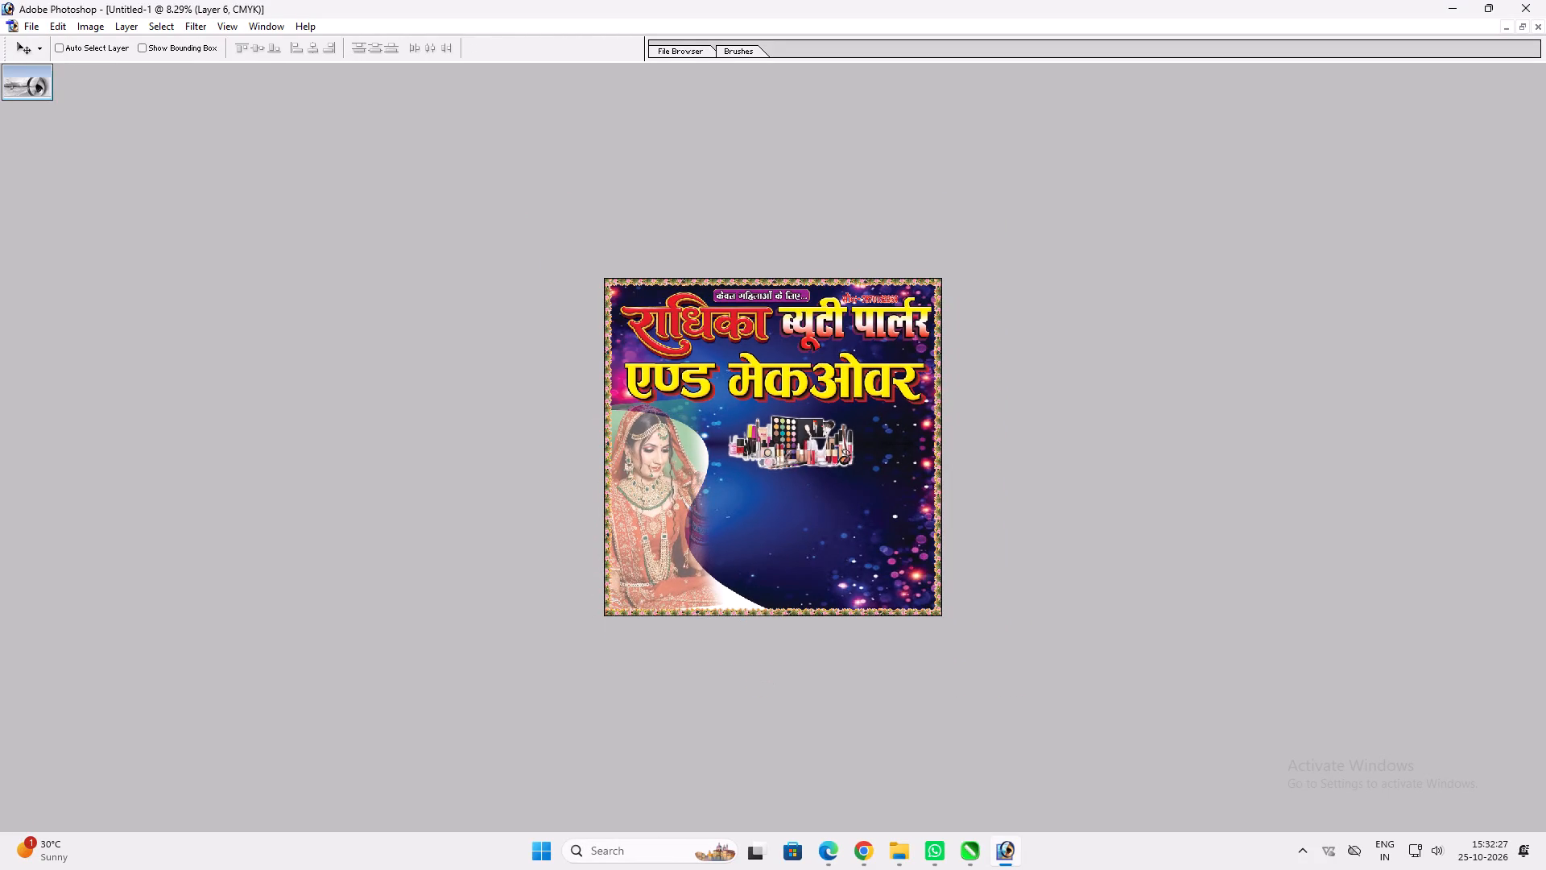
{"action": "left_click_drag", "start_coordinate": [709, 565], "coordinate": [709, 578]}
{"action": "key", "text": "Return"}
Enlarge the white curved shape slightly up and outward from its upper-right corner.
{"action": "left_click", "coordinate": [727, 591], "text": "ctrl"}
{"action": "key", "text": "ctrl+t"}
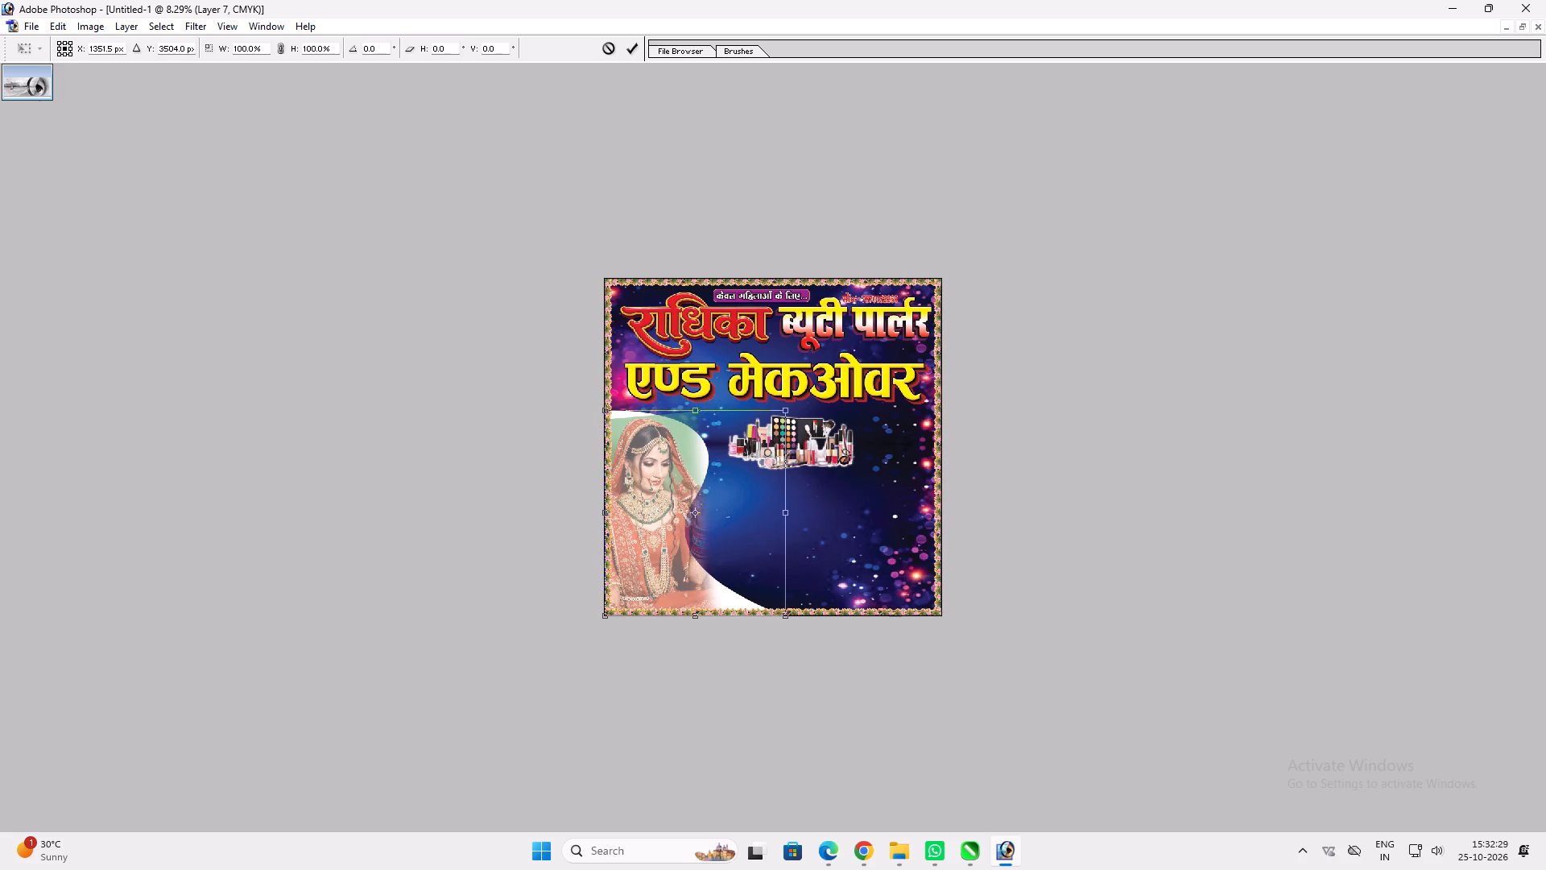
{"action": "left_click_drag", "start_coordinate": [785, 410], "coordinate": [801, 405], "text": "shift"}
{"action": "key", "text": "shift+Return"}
Delete the layer holding the white curved shape.
{"action": "key", "text": "alt+l"}
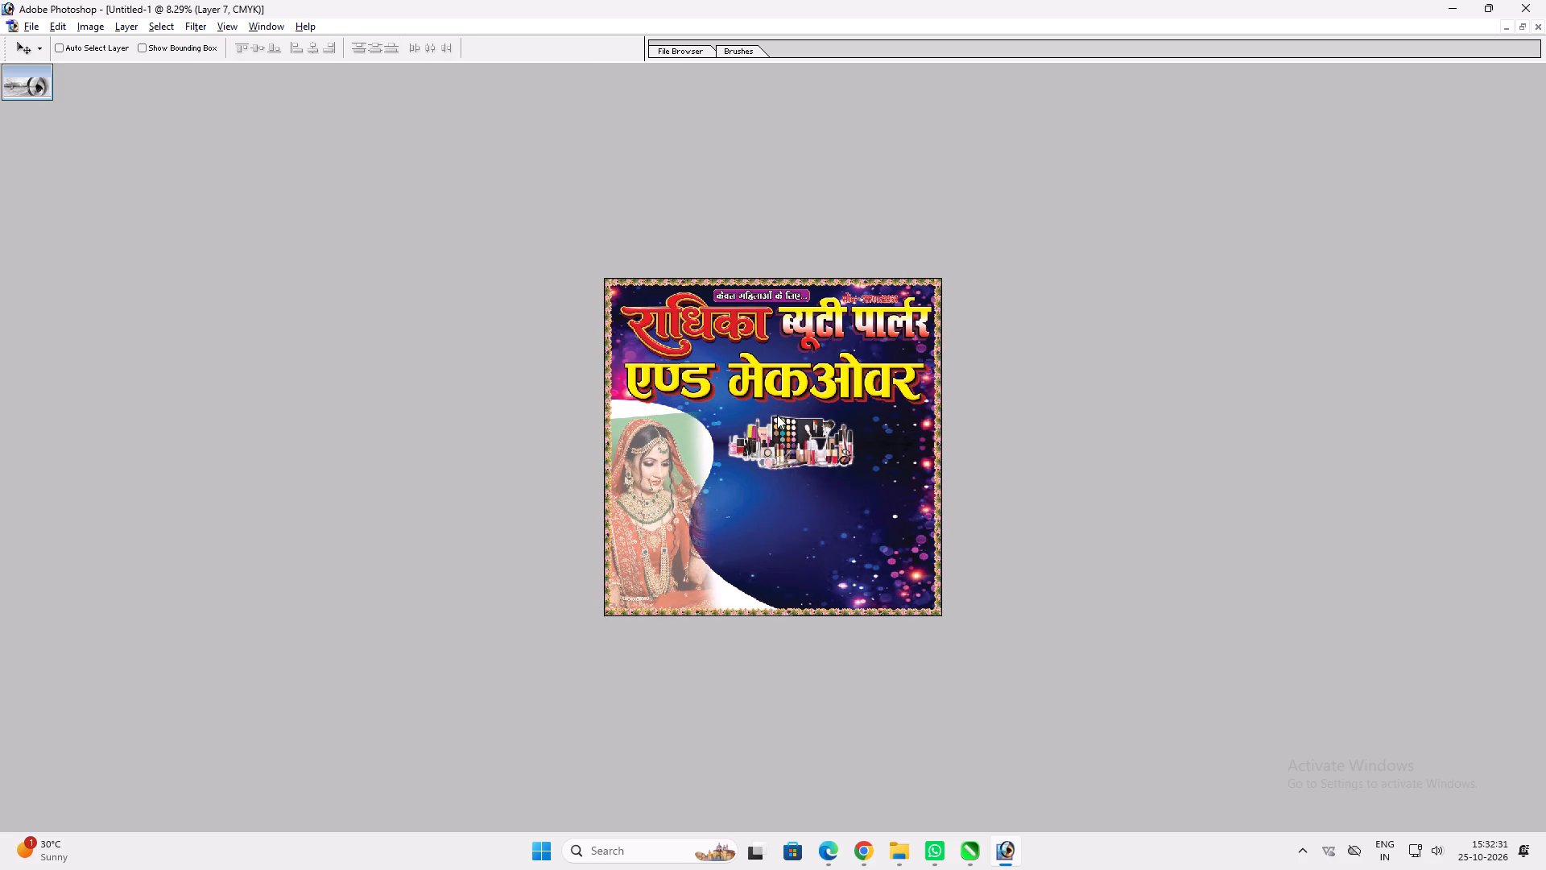
{"action": "key", "text": "alt+l"}
{"action": "key", "text": "alt+l"}
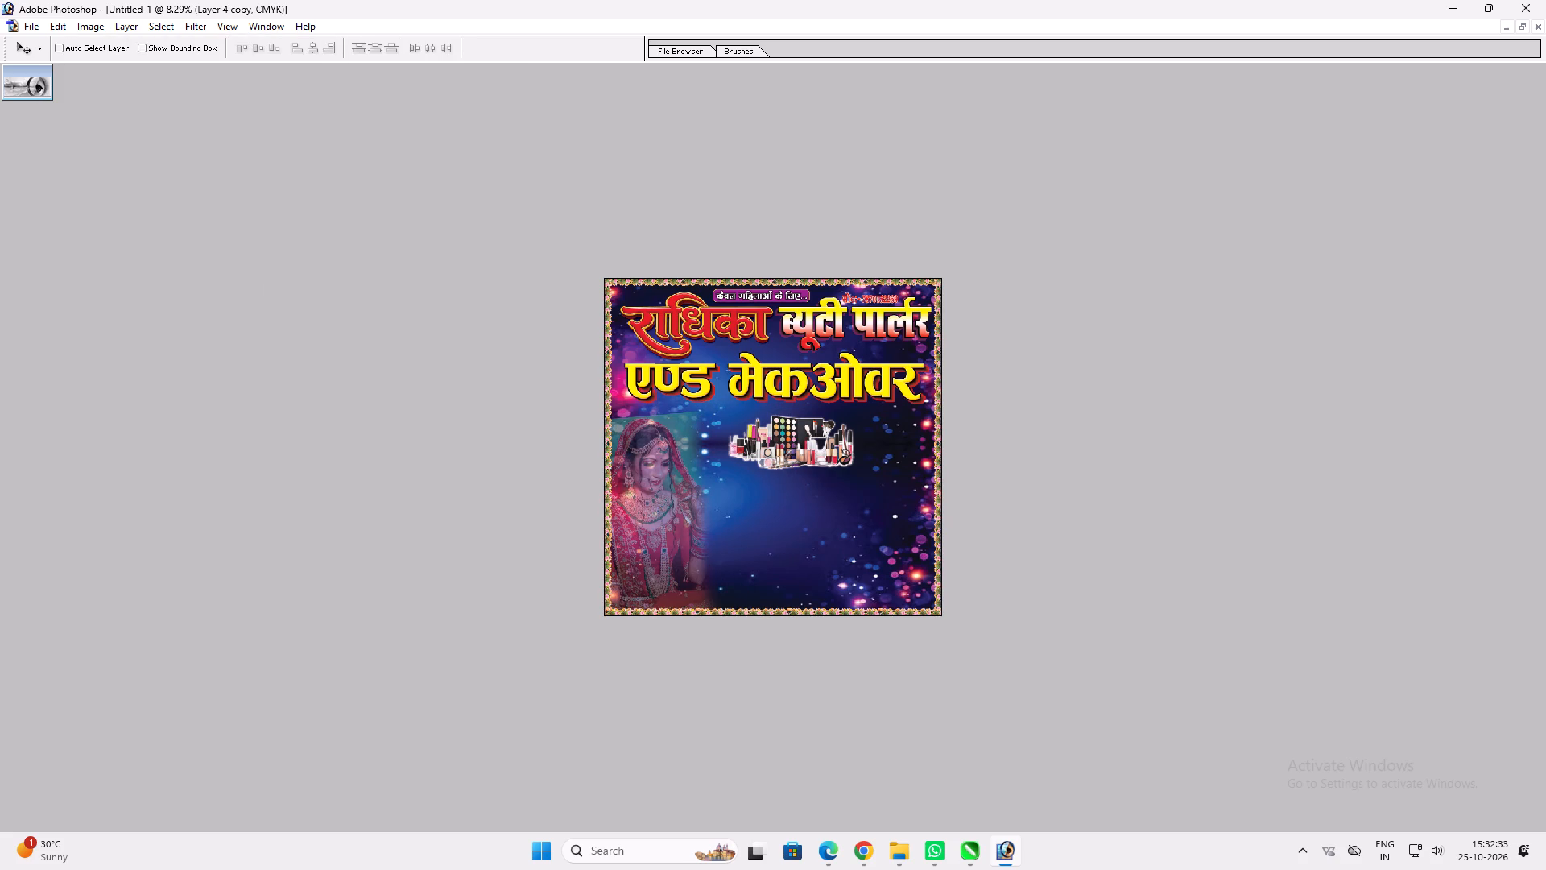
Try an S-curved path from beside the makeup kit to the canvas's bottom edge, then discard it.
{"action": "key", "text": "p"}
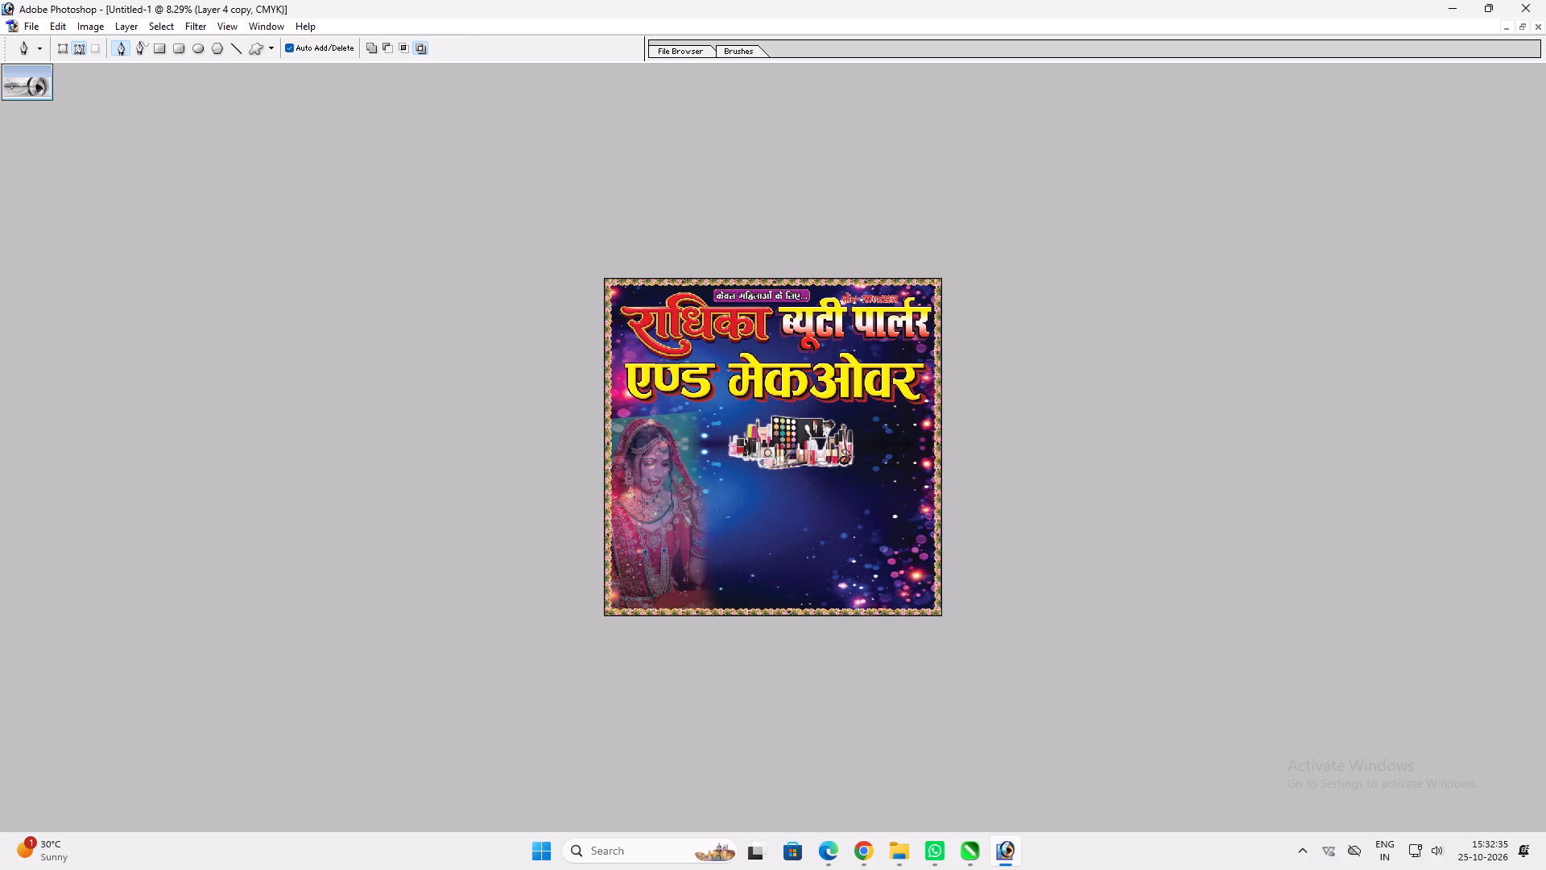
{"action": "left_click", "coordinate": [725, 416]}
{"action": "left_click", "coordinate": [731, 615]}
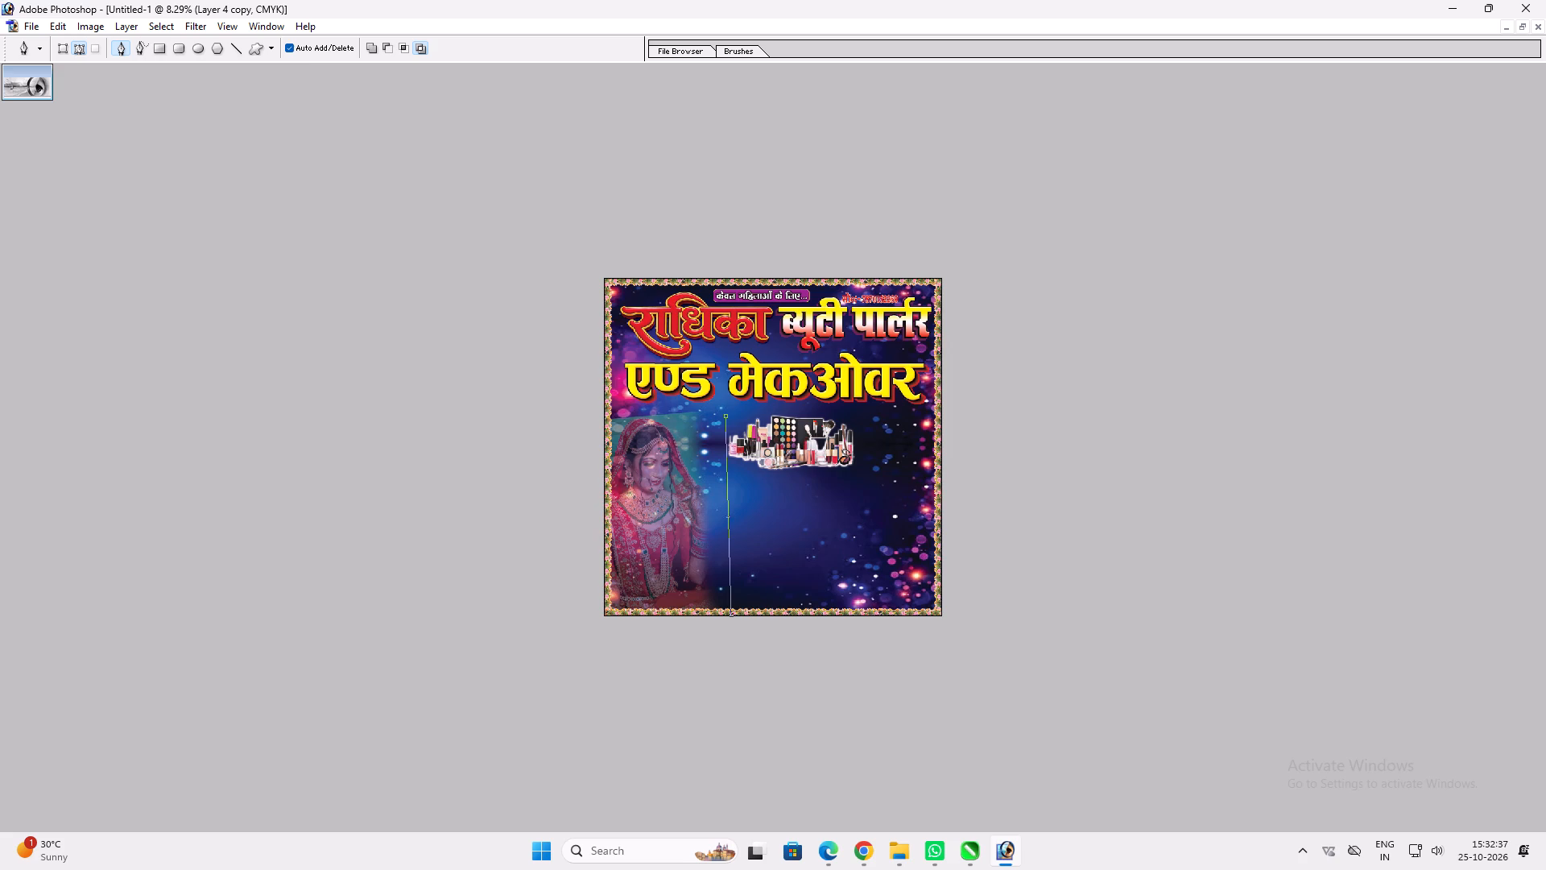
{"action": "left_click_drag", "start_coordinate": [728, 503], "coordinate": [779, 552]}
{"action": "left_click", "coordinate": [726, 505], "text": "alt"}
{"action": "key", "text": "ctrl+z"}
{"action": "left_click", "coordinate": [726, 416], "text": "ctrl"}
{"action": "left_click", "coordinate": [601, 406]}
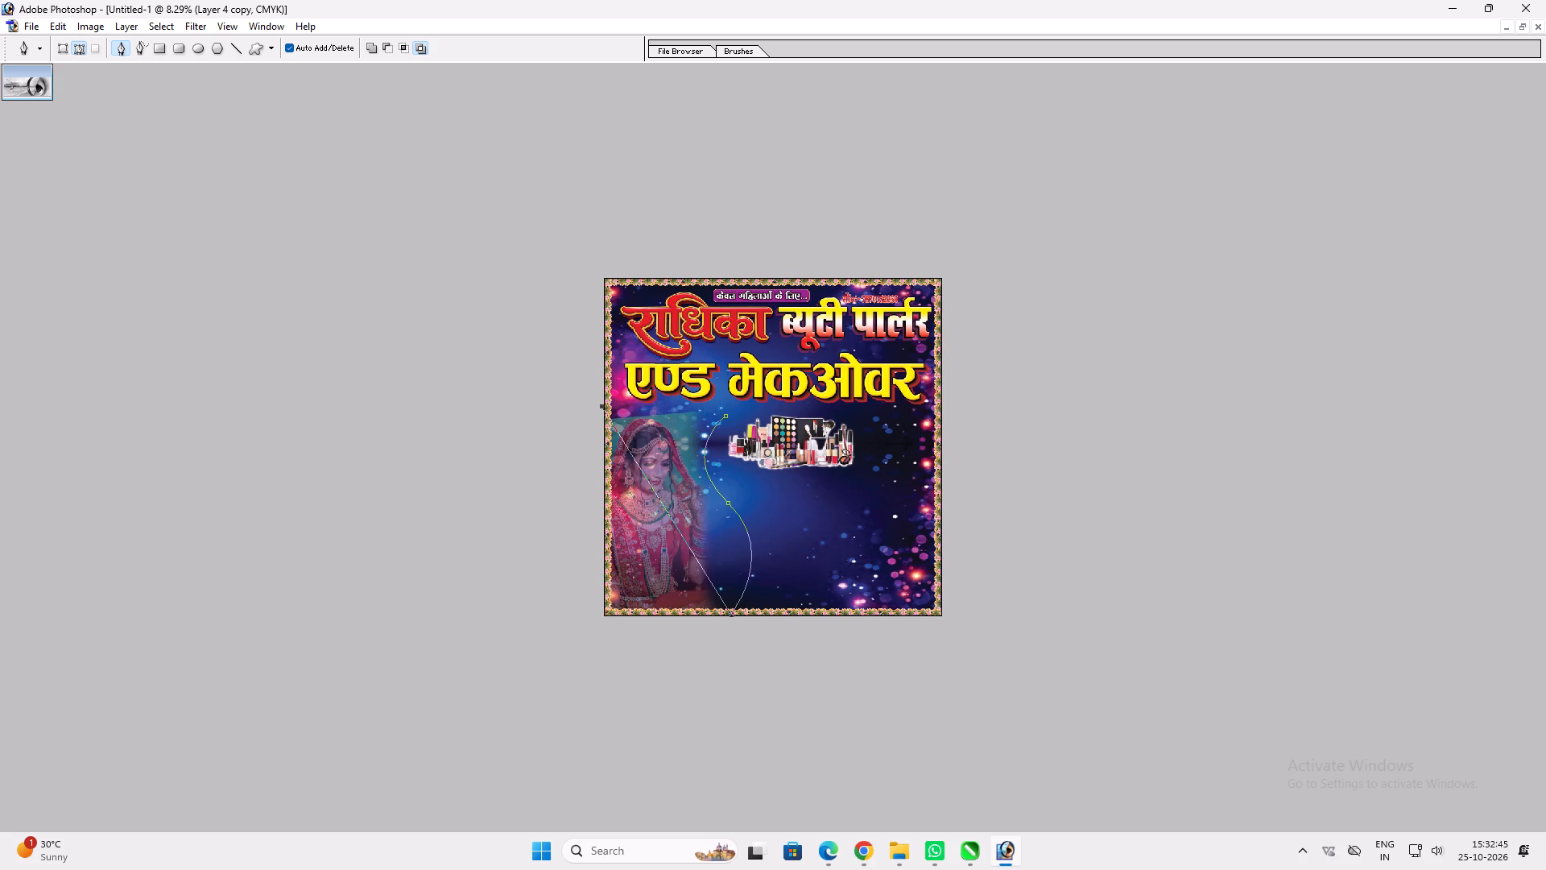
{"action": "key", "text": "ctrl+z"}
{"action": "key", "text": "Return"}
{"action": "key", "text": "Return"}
Draw an S-curved path from the canvas's bottom edge up to beside the makeup kit, curving inward above and outward below.
{"action": "left_click", "coordinate": [729, 615]}
{"action": "left_click", "coordinate": [721, 414]}
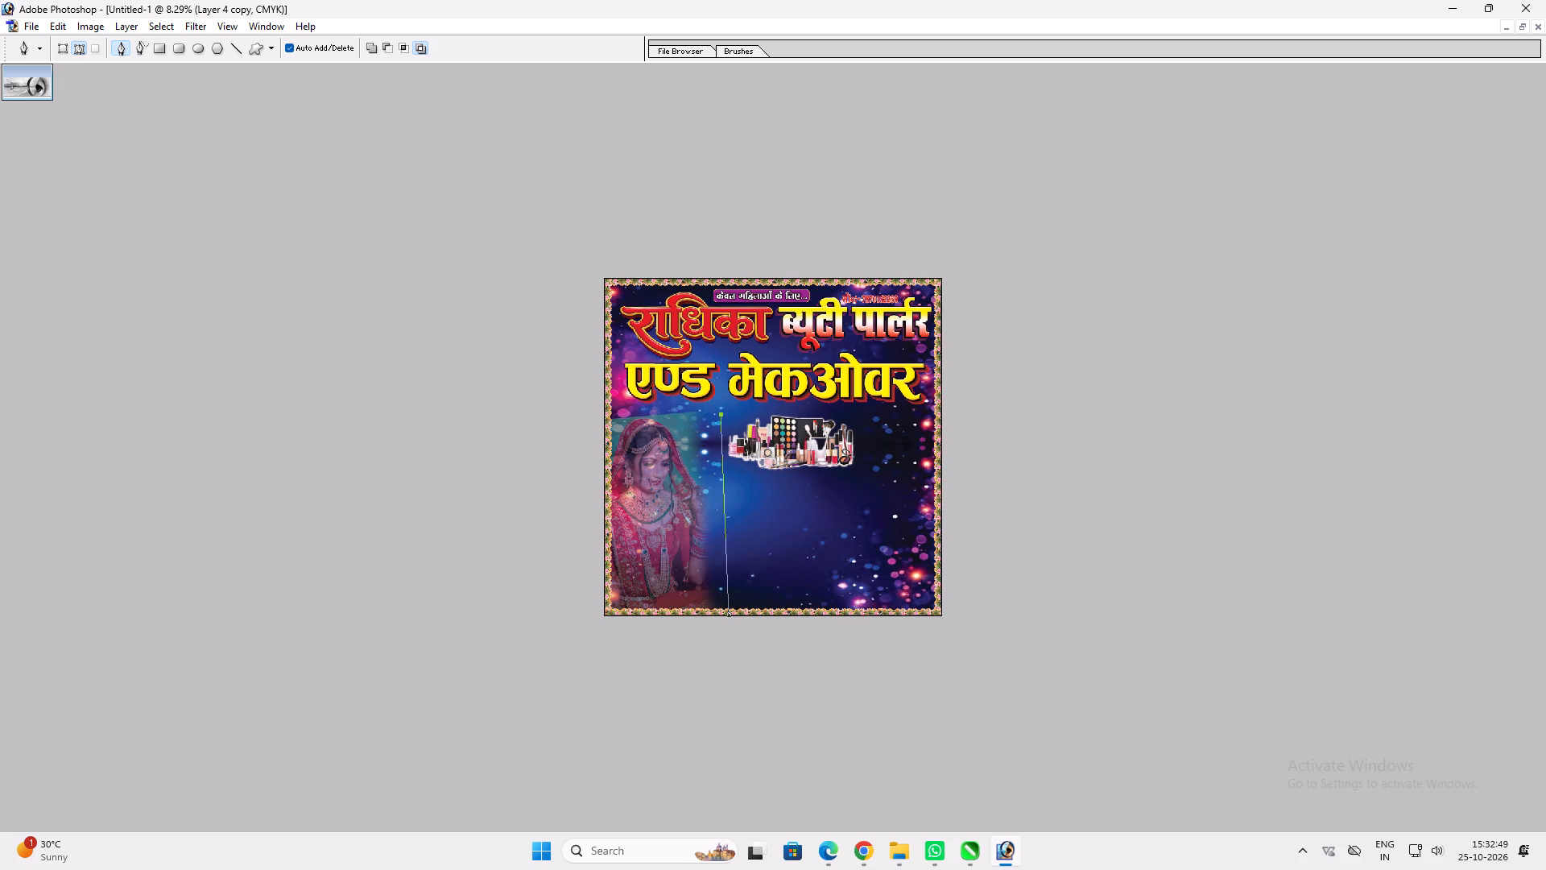
{"action": "key", "text": "ctrl+z"}
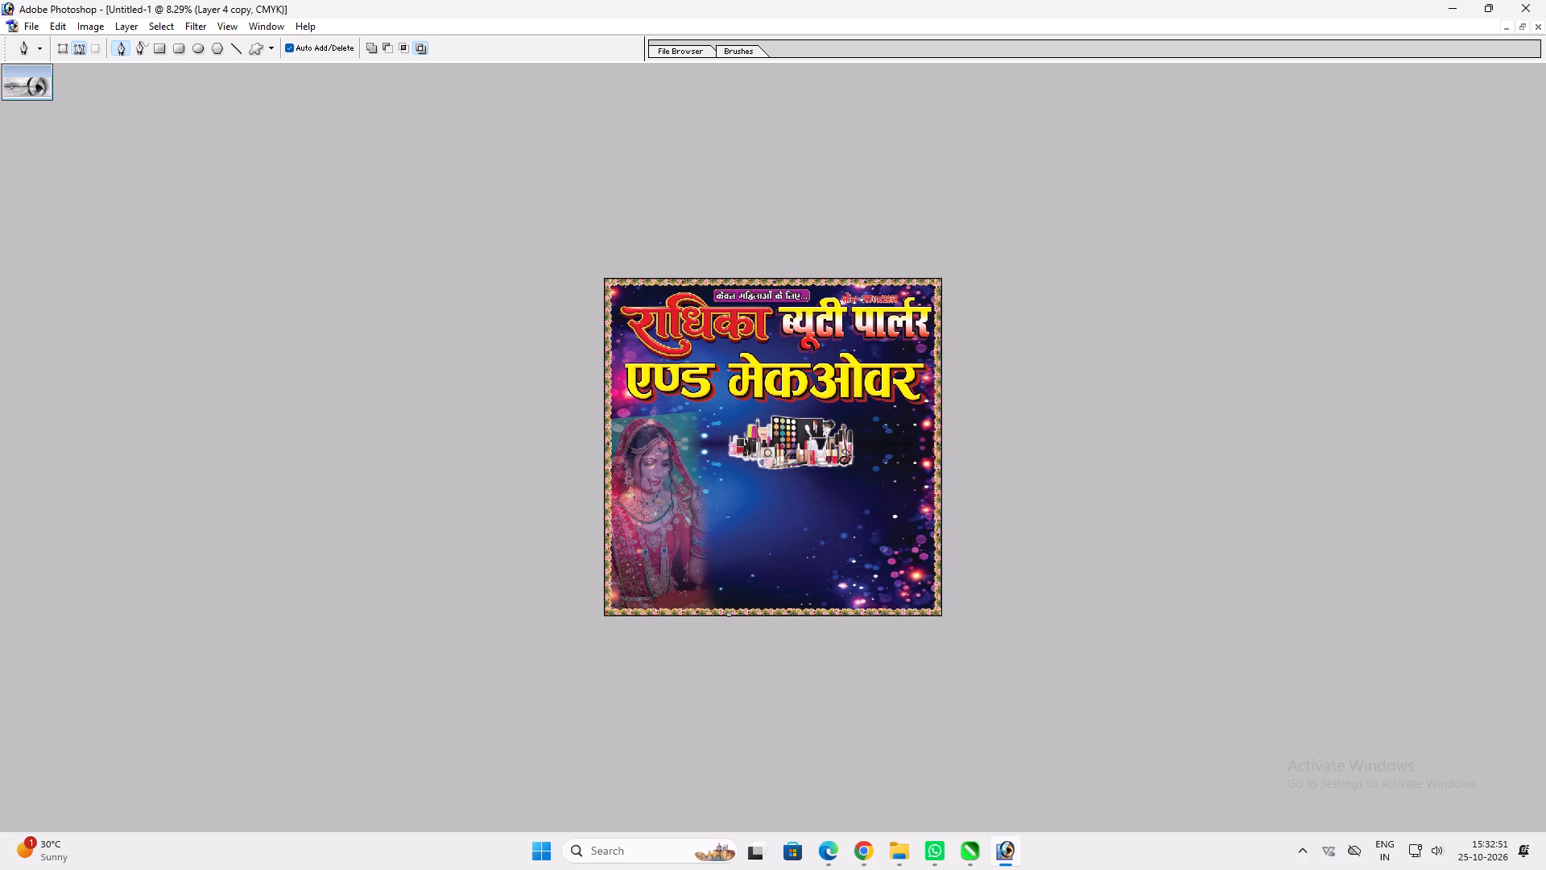
{"action": "left_click", "coordinate": [732, 418]}
{"action": "left_click_drag", "start_coordinate": [729, 515], "coordinate": [749, 535]}
{"action": "left_click_drag", "start_coordinate": [749, 535], "coordinate": [682, 449]}
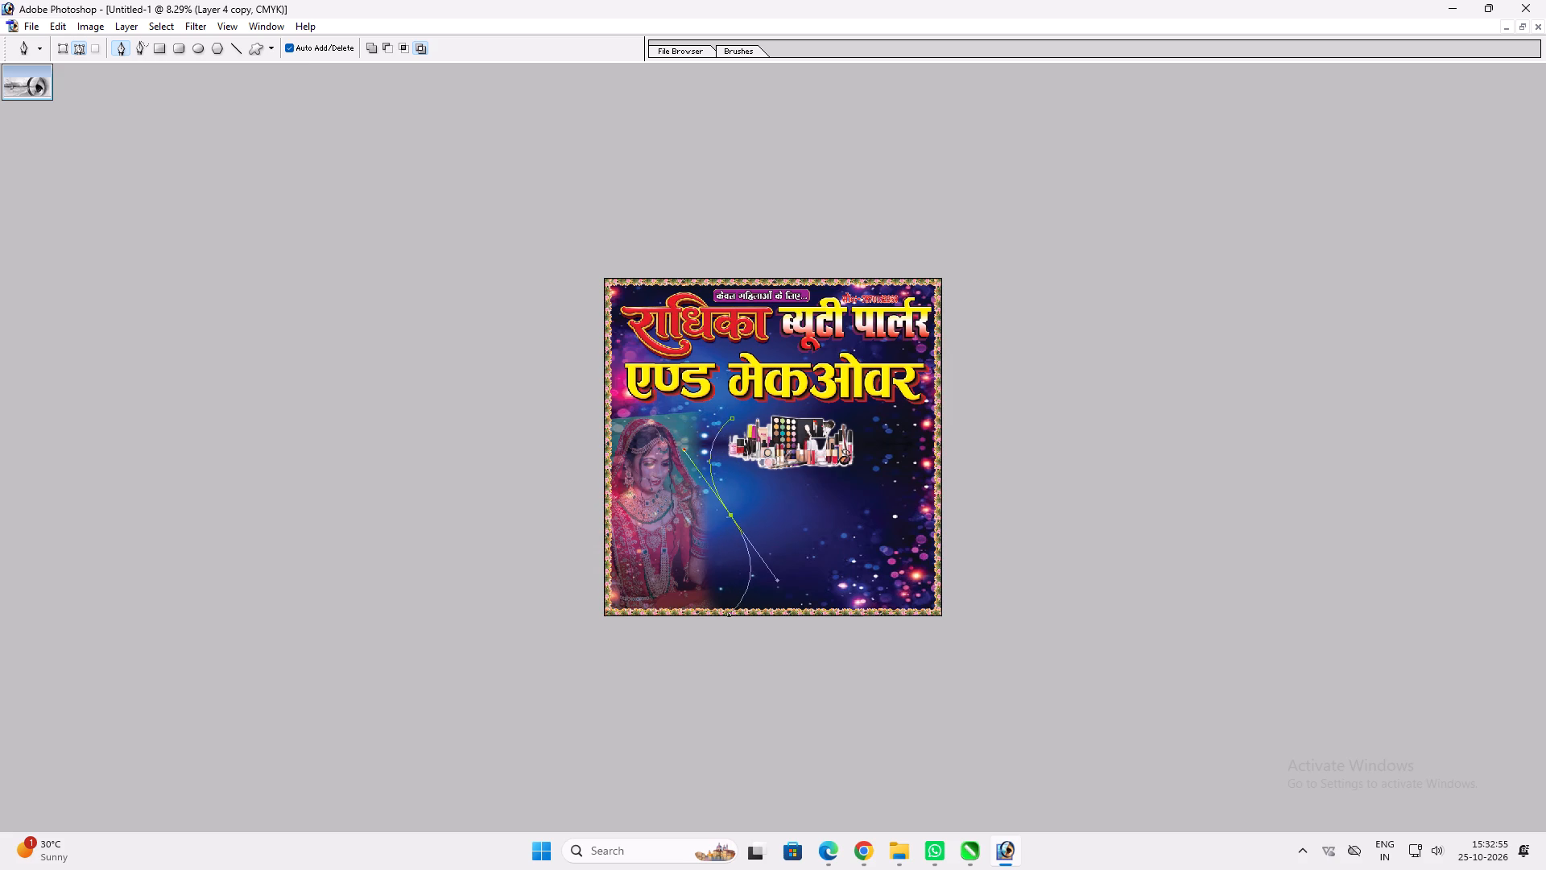
Extend the path to the canvas's left edge and around outside its lower-left corner, and convert it into a selection.
{"action": "left_click", "coordinate": [603, 410]}
{"action": "key", "text": "ctrl+Return"}
{"action": "key", "text": "ctrl+z"}
{"action": "left_click", "coordinate": [571, 652]}
{"action": "left_click_drag", "start_coordinate": [612, 673], "coordinate": [721, 683]}
{"action": "left_click", "coordinate": [787, 690], "text": "ctrl"}
{"action": "key", "text": "ctrl+Return"}
Copy the selected area of the Background layer onto a new layer and raise it four levels behind the bride.
{"action": "key", "text": "v"}
{"action": "right_click", "coordinate": [767, 527]}
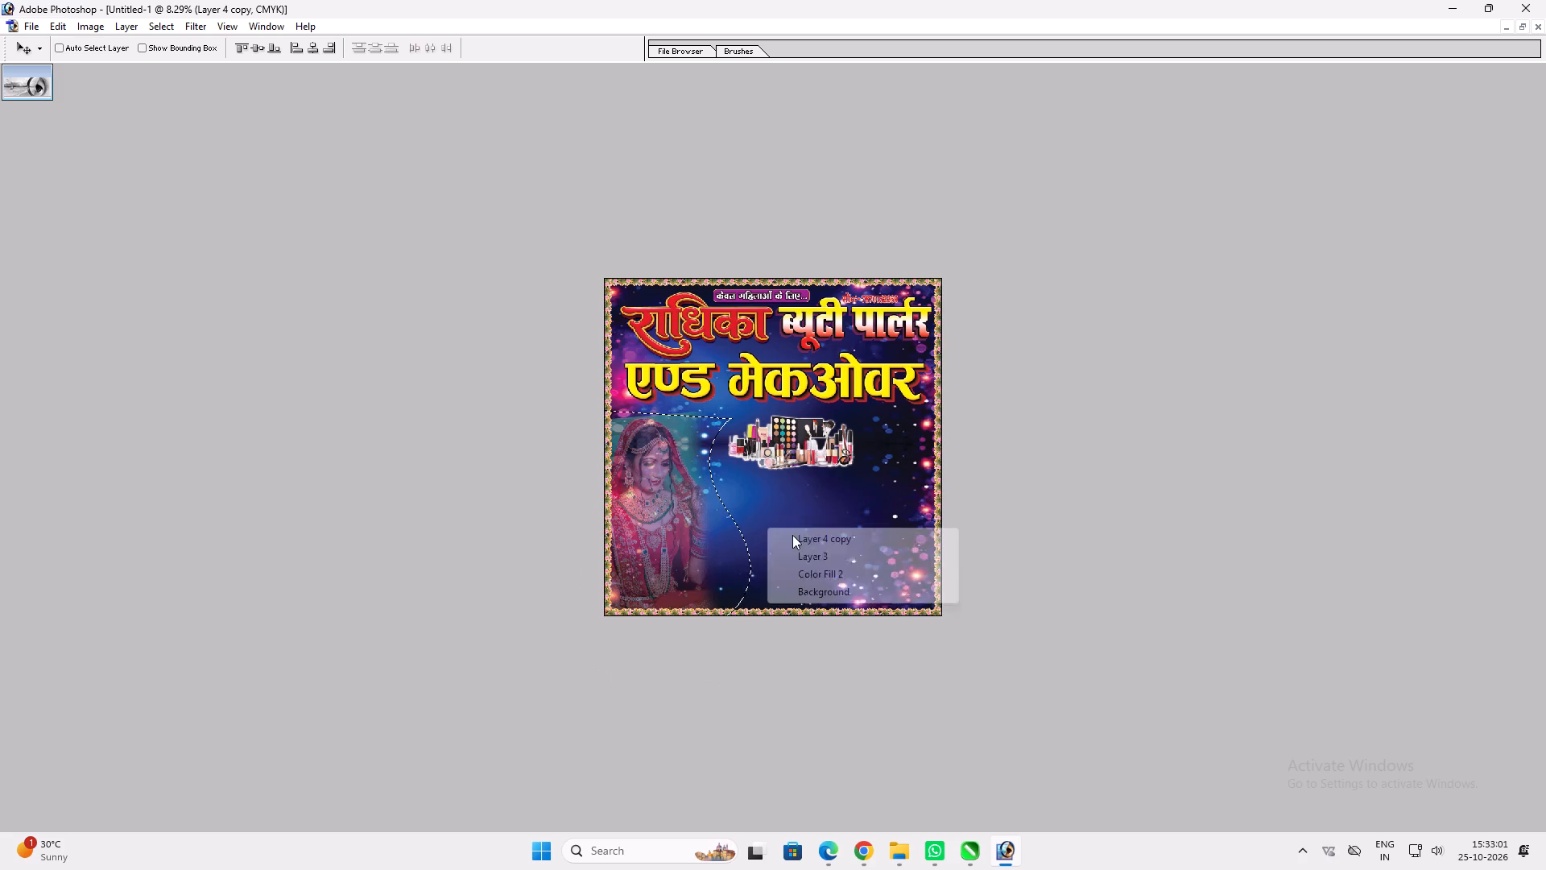
{"action": "left_click", "coordinate": [845, 599]}
{"action": "key", "text": "ctrl+c"}
{"action": "key", "text": "ctrl+v"}
{"action": "key", "text": "ctrl+bracketright"}
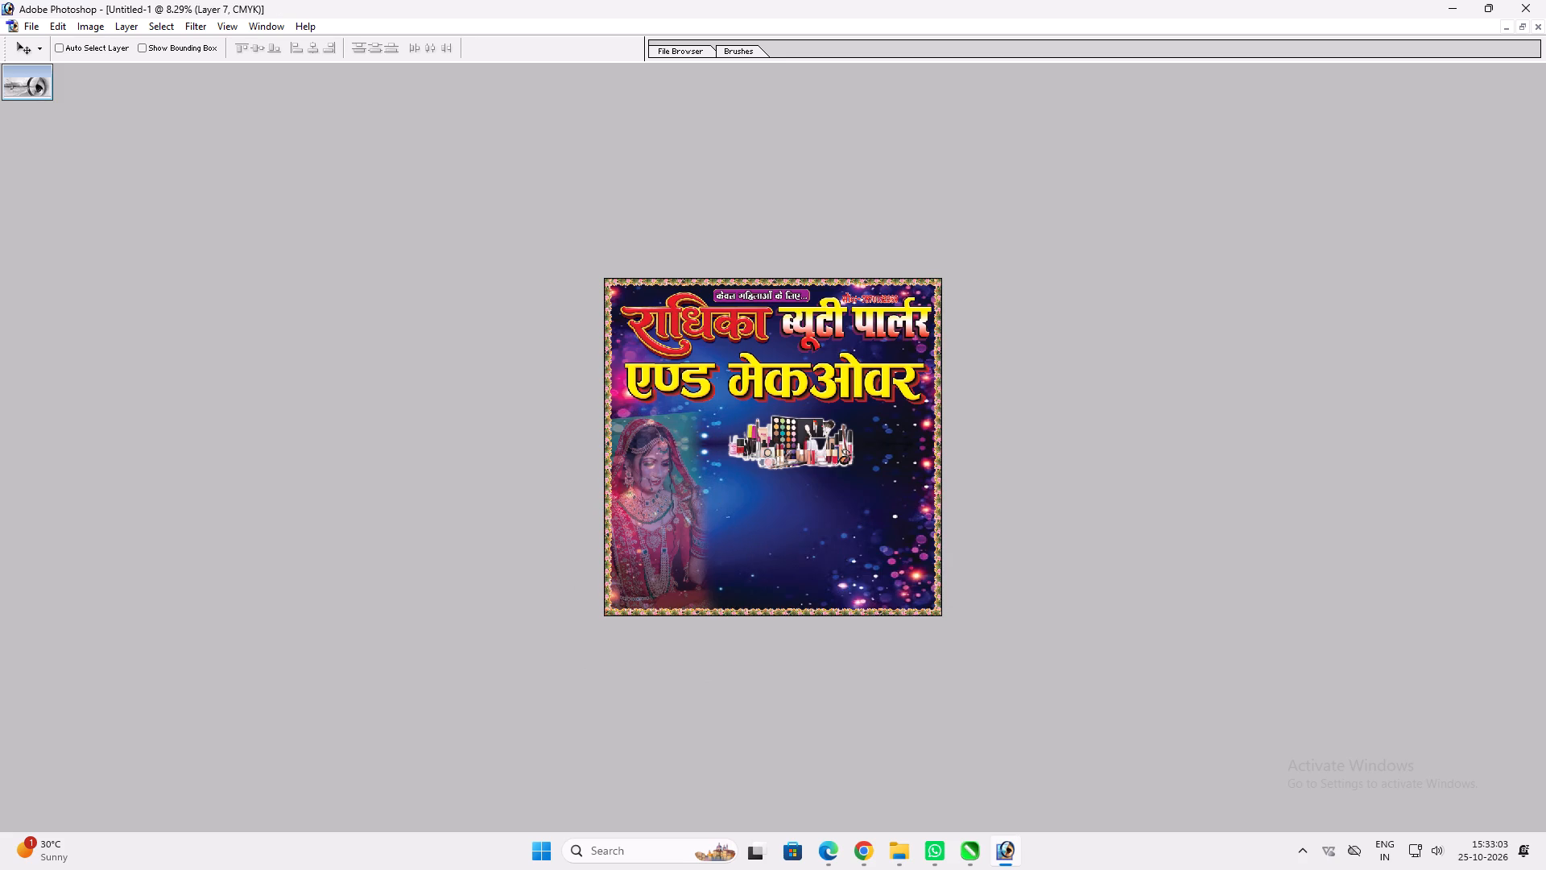
{"action": "key", "text": "ctrl+bracketright"}
{"action": "key", "text": "ctrl+bracketright"}
{"action": "key", "text": "ctrl+bracketright"}
{"action": "key", "text": "ctrl+bracketright"}
{"action": "key", "text": "ctrl+z"}
Rotate the white shape slightly counterclockwise to level its top edge, and scale it to about 101.7% from its upper-left corner.
{"action": "key", "text": "ctrl+t"}
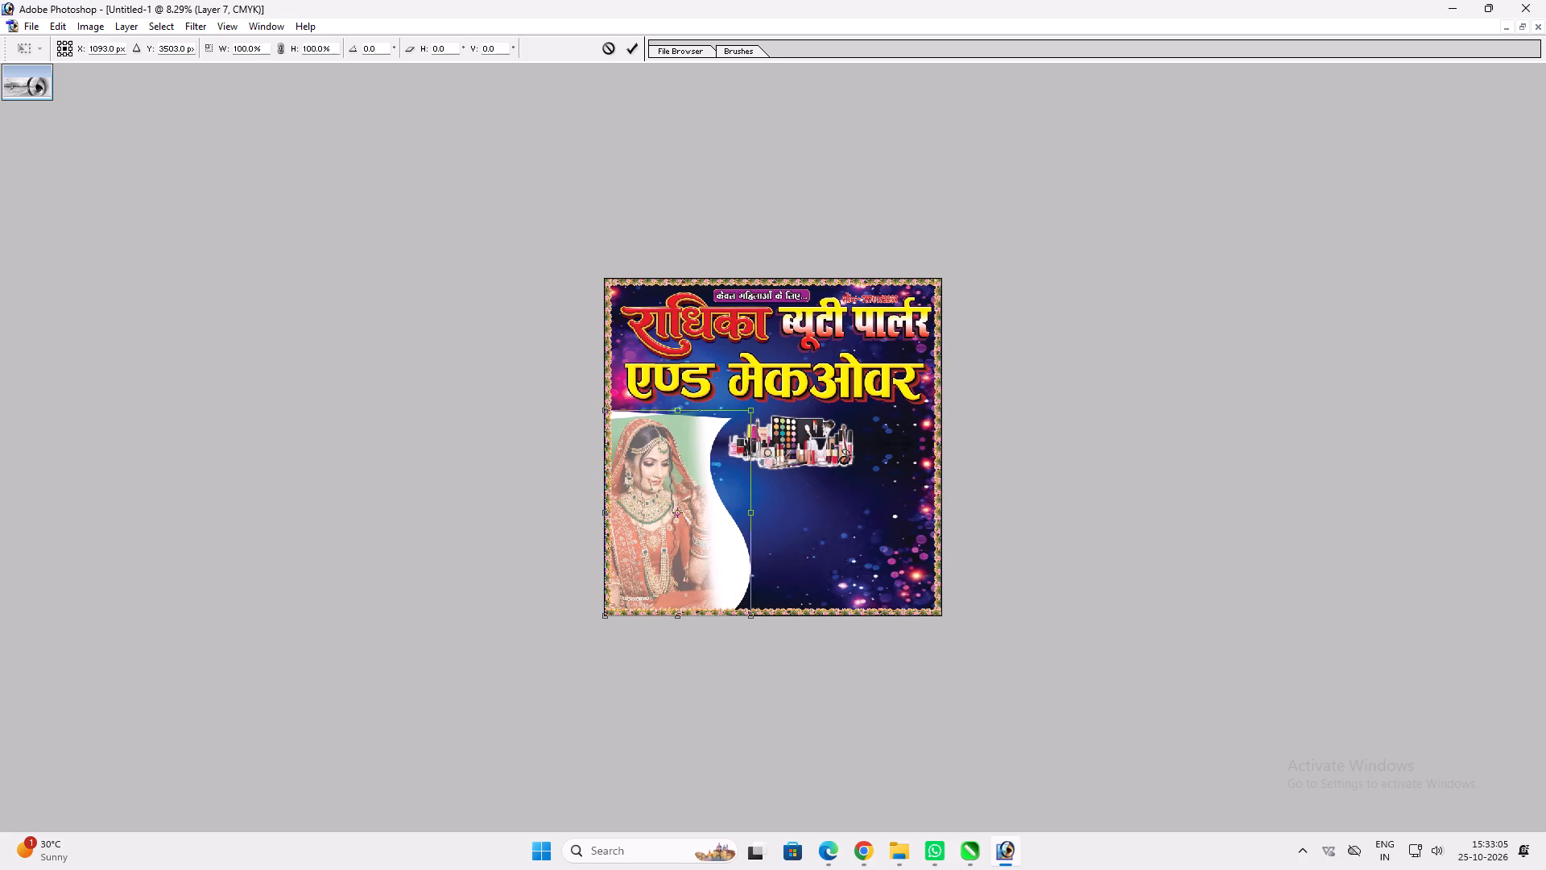
{"action": "left_click_drag", "start_coordinate": [750, 408], "coordinate": [749, 398], "text": "ctrl"}
{"action": "key", "text": "Return"}
{"action": "key", "text": "ctrl+plus"}
{"action": "key", "text": "ctrl+plus"}
{"action": "key", "text": "ctrl+t"}
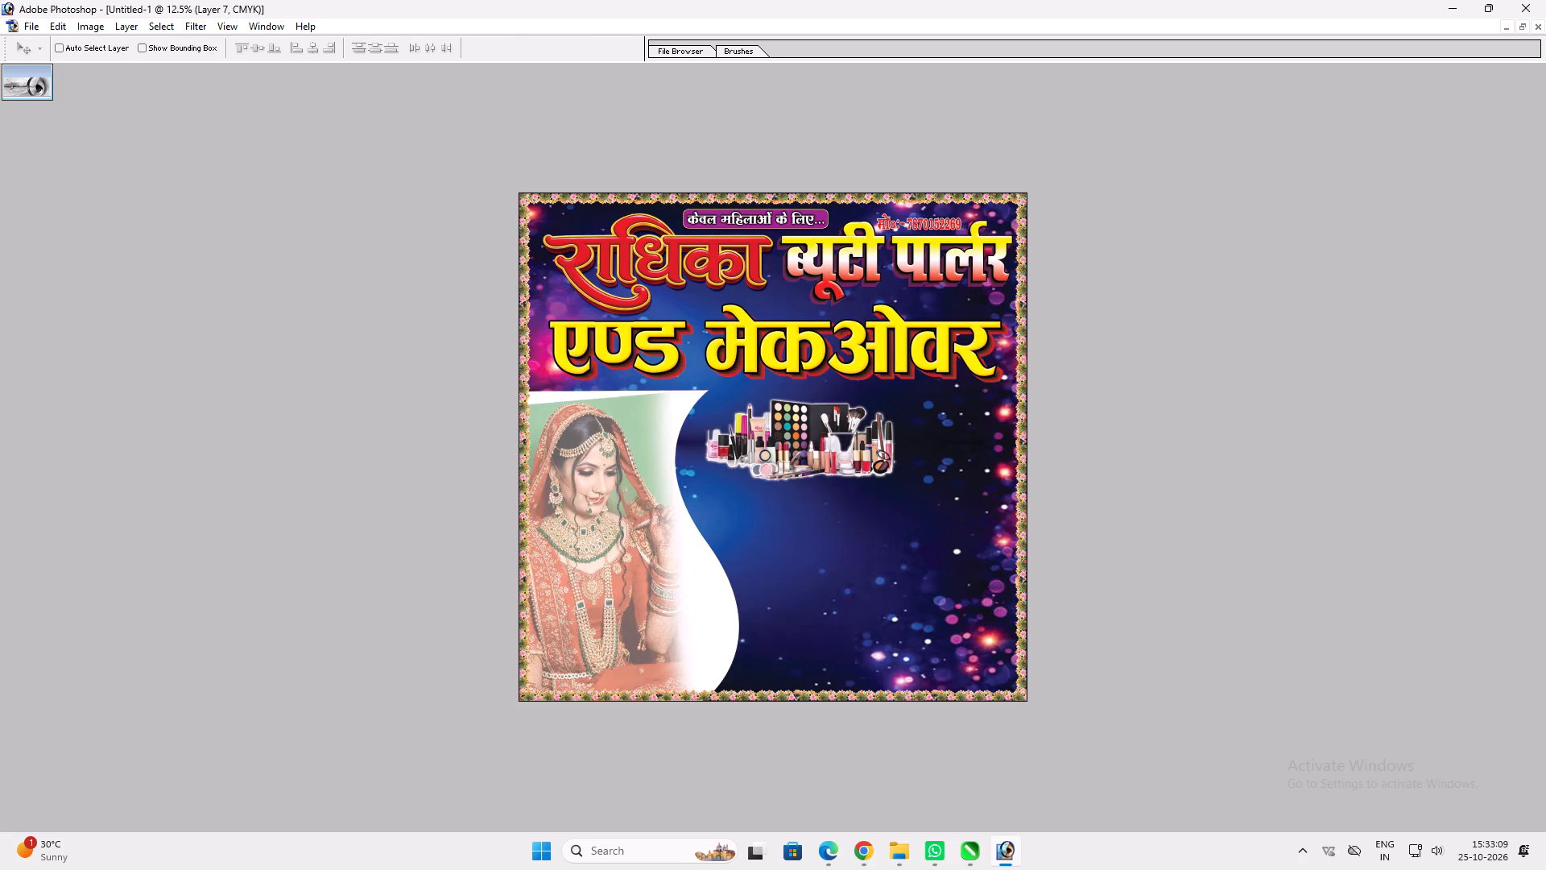
{"action": "left_click_drag", "start_coordinate": [520, 392], "coordinate": [520, 384], "text": "shift"}
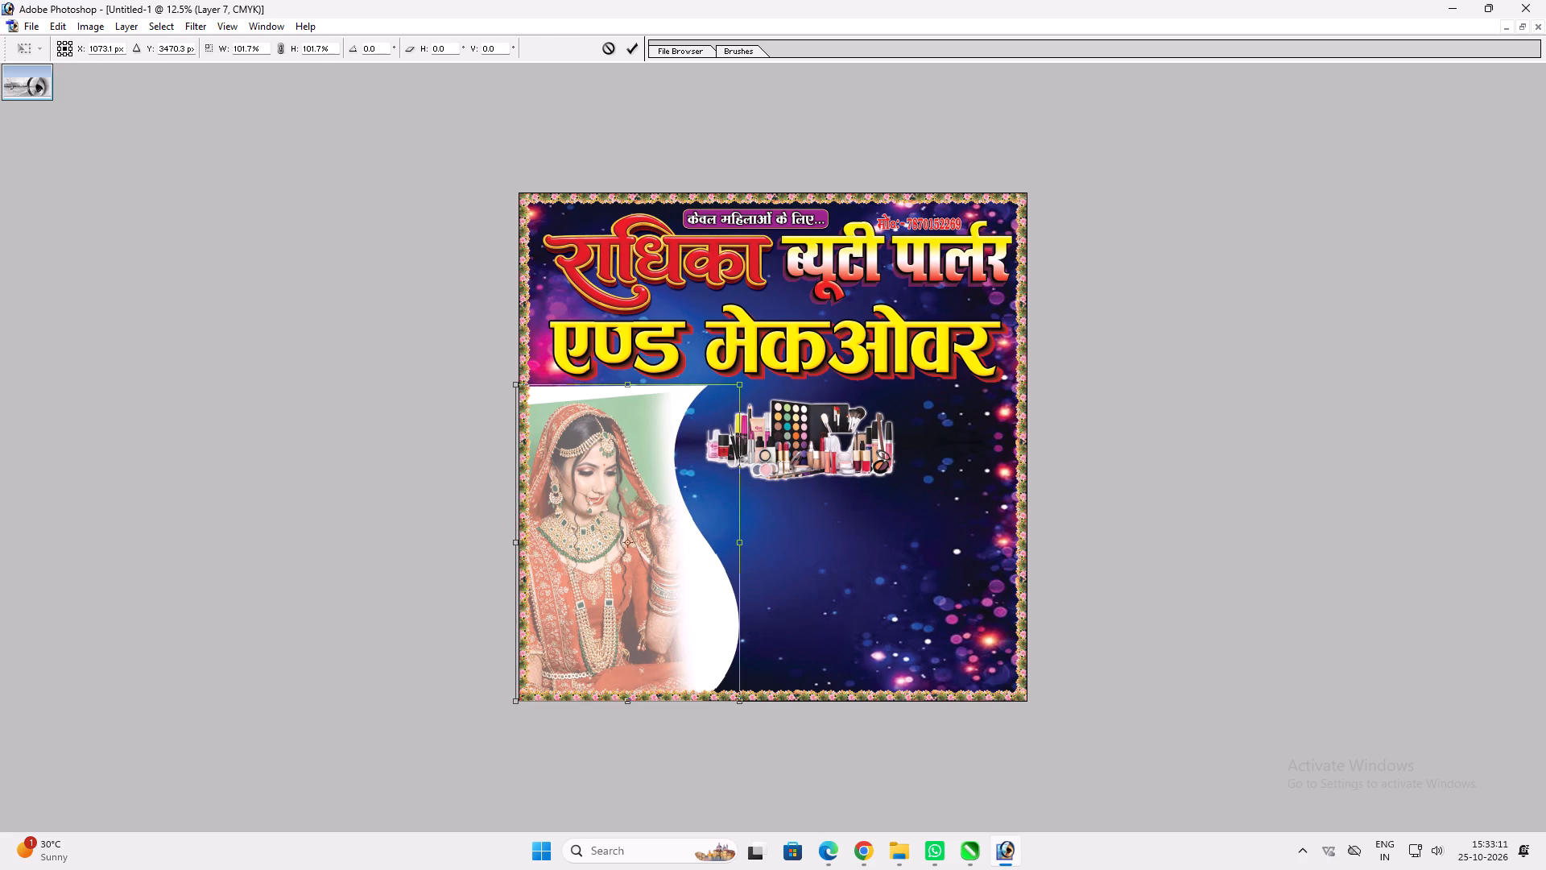
{"action": "left_click_drag", "start_coordinate": [749, 459], "coordinate": [758, 458], "text": "shift"}
{"action": "key", "text": "Return"}
{"action": "key", "text": "v"}
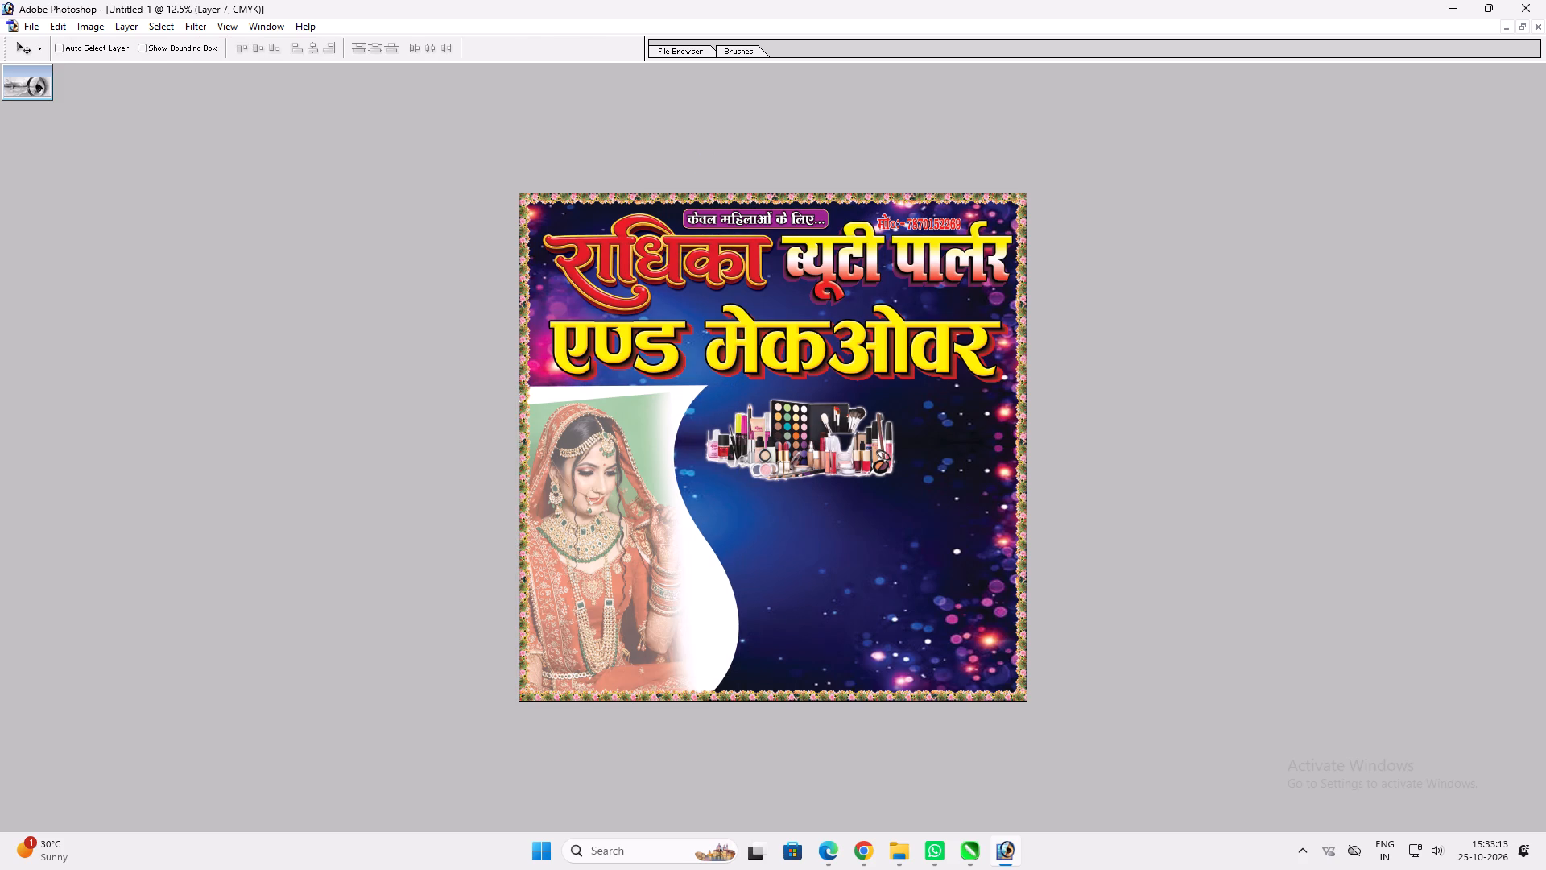
Show the rulers and place a horizontal guide along the white shape's top edge to check its alignment.
{"action": "key", "text": "ctrl+r"}
{"action": "left_click_drag", "start_coordinate": [721, 71], "coordinate": [709, 388]}
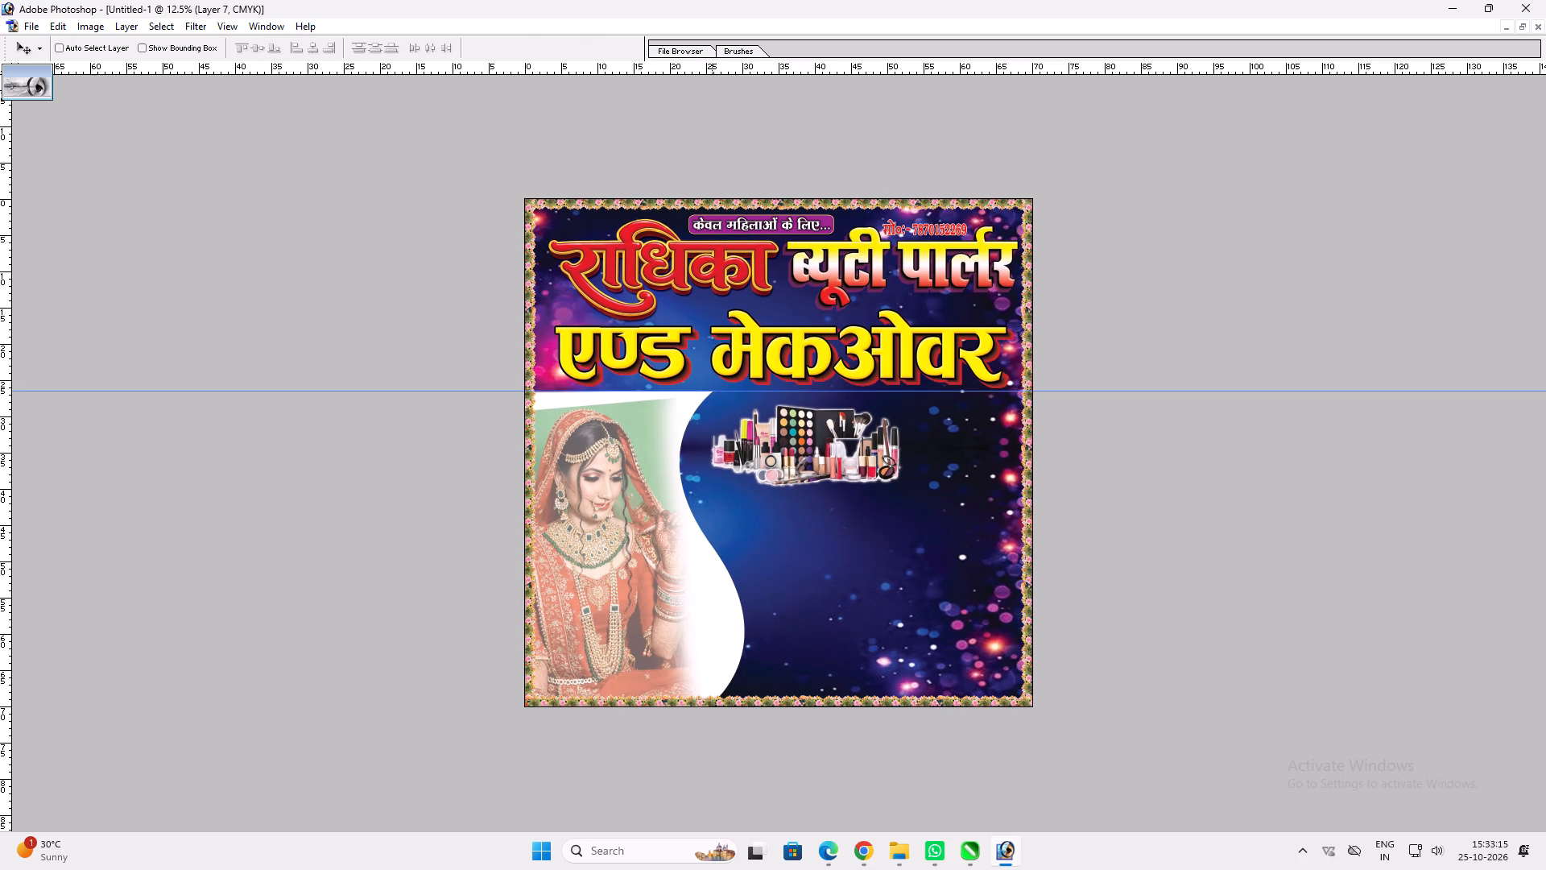
{"action": "left_click", "coordinate": [685, 396], "text": "ctrl"}
{"action": "key", "text": "ctrl+t"}
{"action": "left_click", "coordinate": [520, 390], "text": "ctrl"}
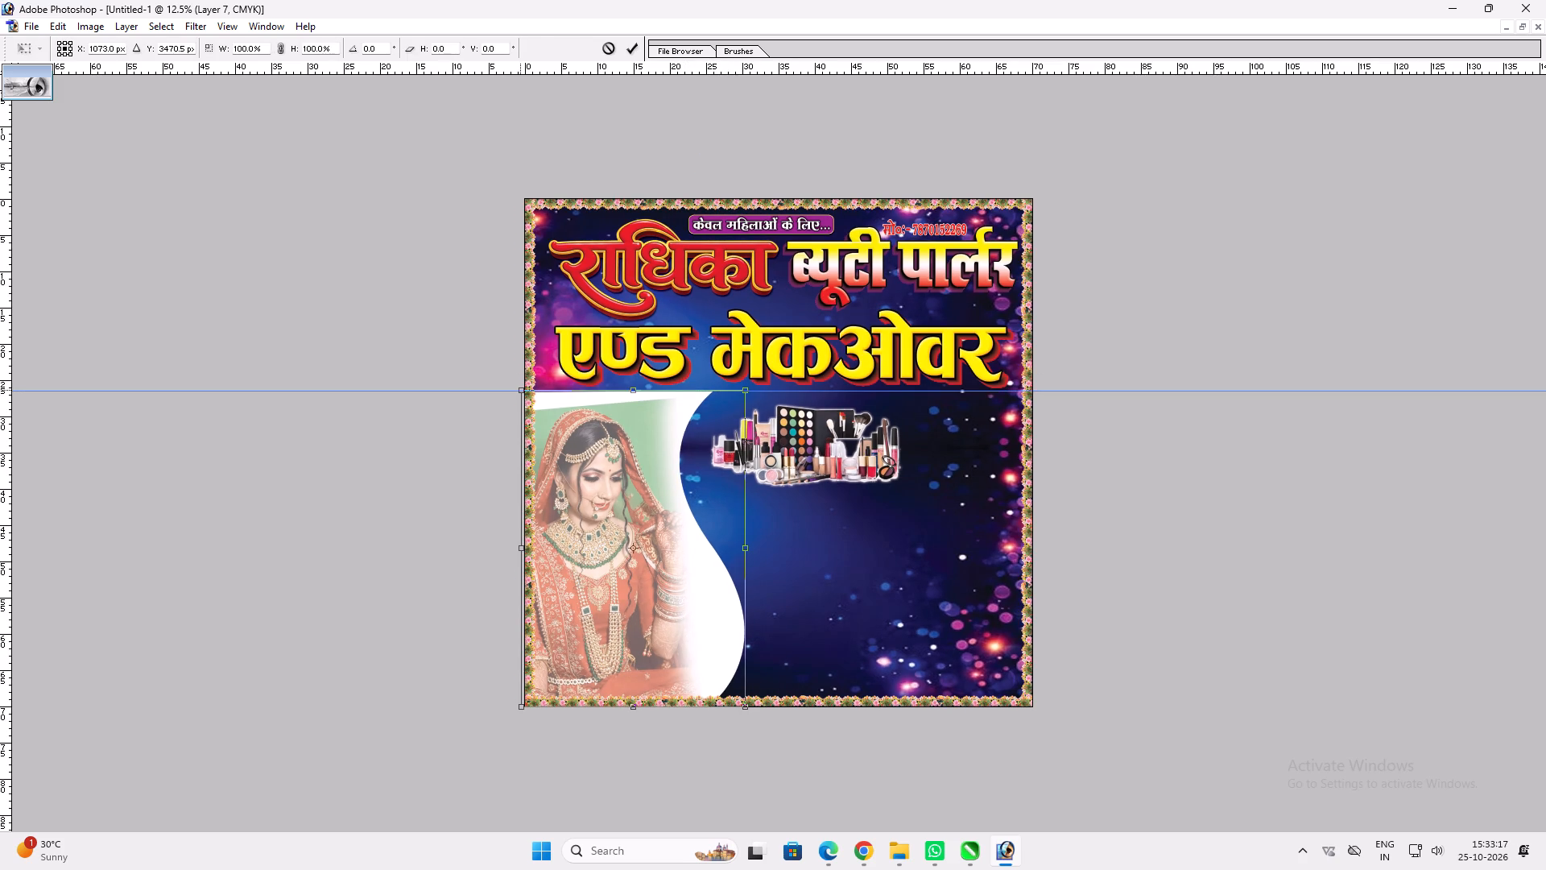
{"action": "key", "text": "Return"}
{"action": "key", "text": "v"}
{"action": "key", "text": "ctrl+plus"}
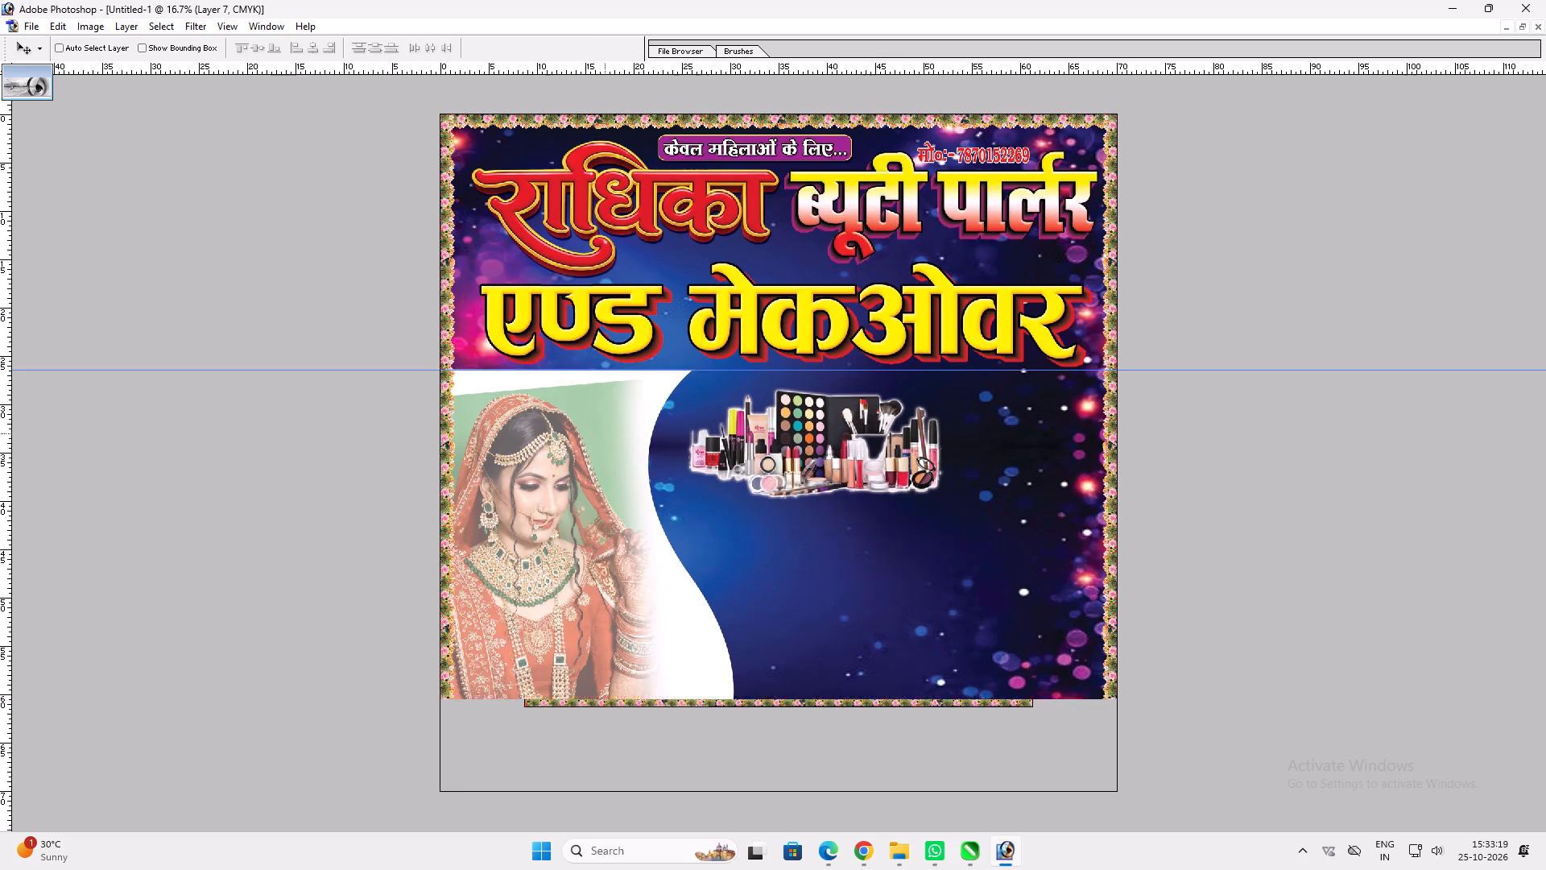
{"action": "right_click", "coordinate": [553, 498]}
{"action": "left_click", "coordinate": [568, 507]}
{"action": "key", "text": "0"}
{"action": "key", "text": "alt+l"}
{"action": "key", "text": "alt+l"}
{"action": "key", "text": "alt+l"}
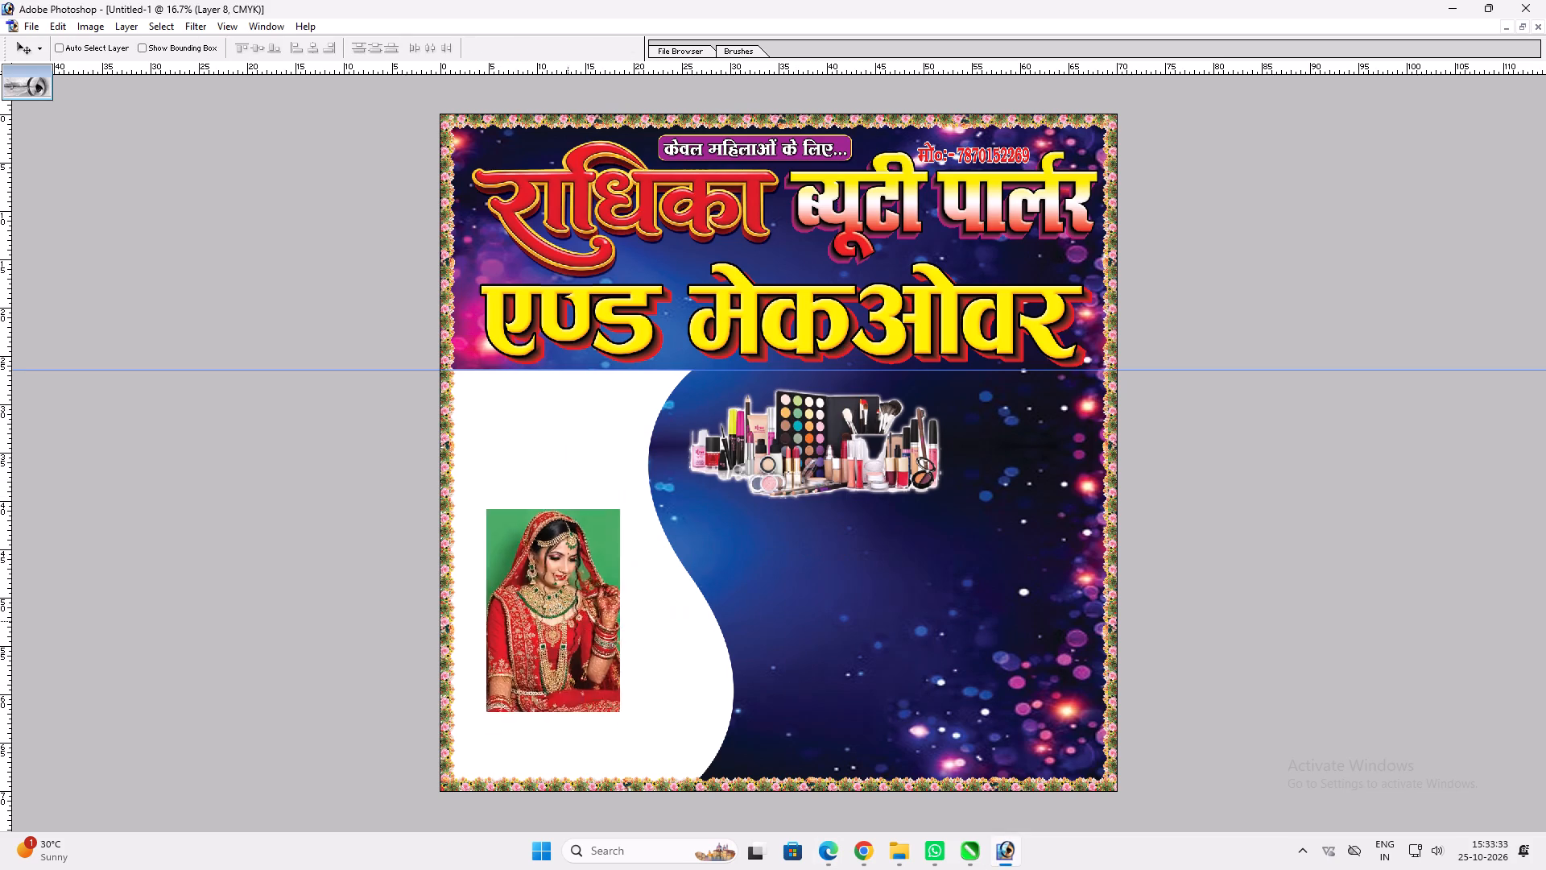
Place the bride picture in the design's lower-left corner, enlarge it up to the horizontal guide, and set its opacity to 50%.
{"action": "left_click_drag", "start_coordinate": [566, 624], "coordinate": [528, 677]}
{"action": "key", "text": "ctrl+t"}
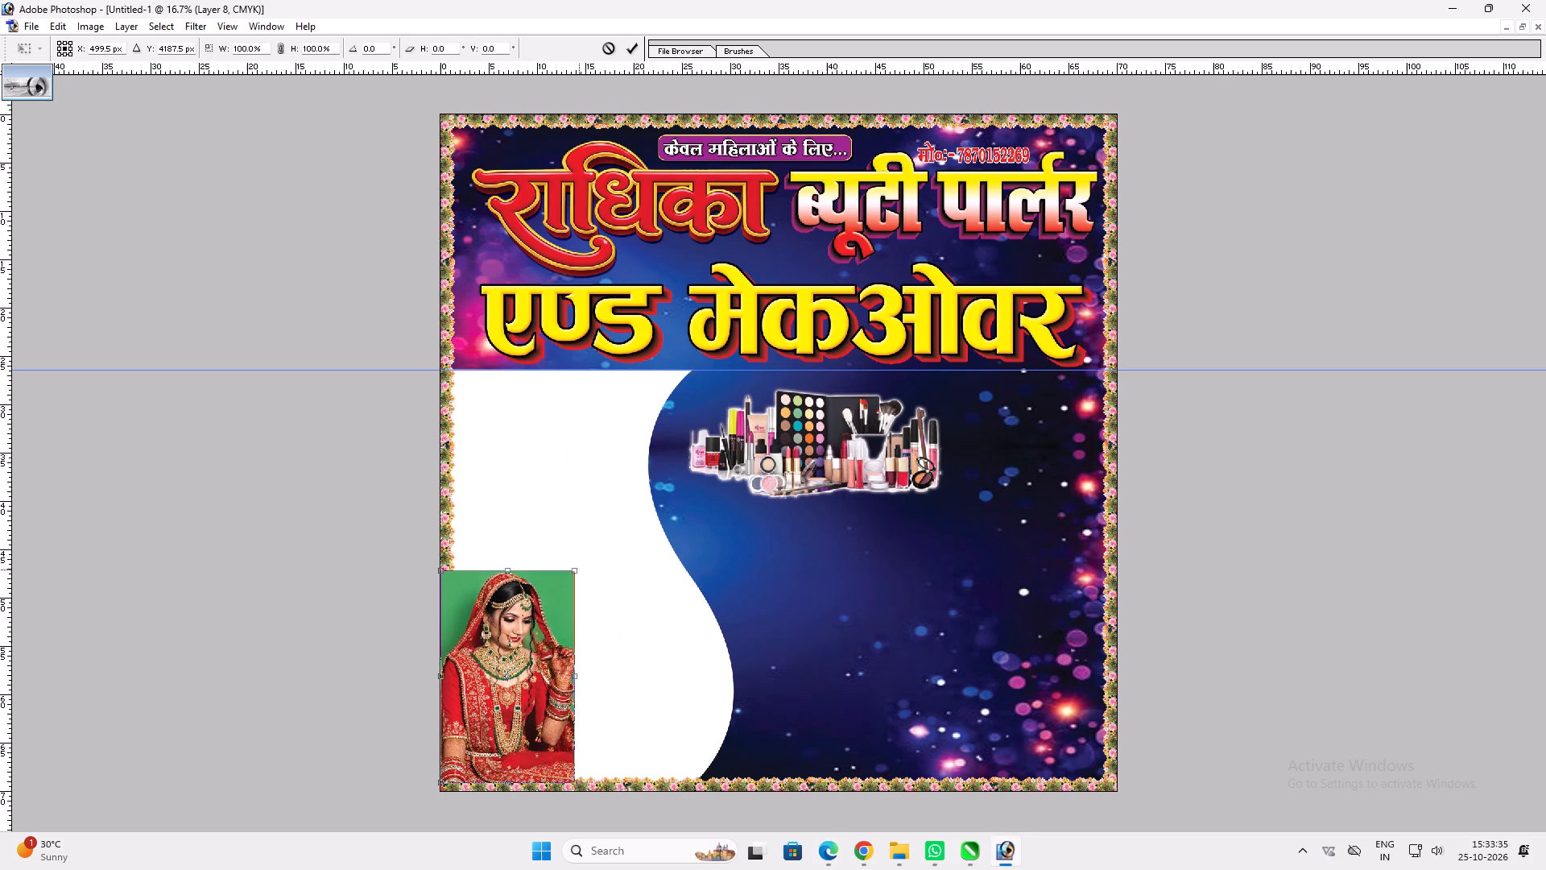
{"action": "left_click_drag", "start_coordinate": [578, 570], "coordinate": [692, 355], "text": "shift"}
{"action": "key", "text": "Return"}
{"action": "type", "text": "v5v"}
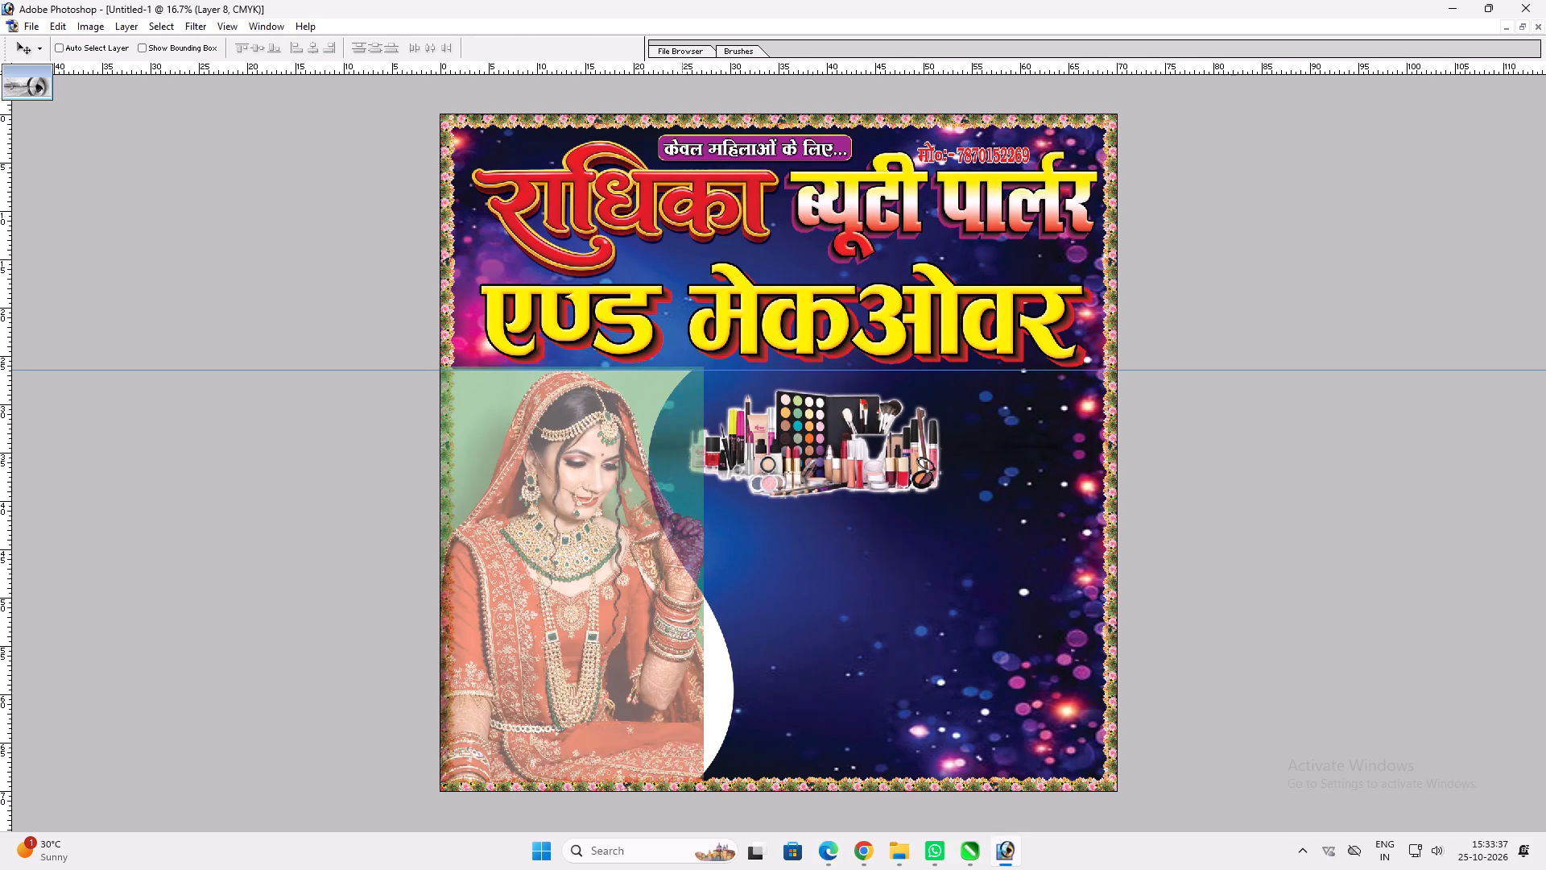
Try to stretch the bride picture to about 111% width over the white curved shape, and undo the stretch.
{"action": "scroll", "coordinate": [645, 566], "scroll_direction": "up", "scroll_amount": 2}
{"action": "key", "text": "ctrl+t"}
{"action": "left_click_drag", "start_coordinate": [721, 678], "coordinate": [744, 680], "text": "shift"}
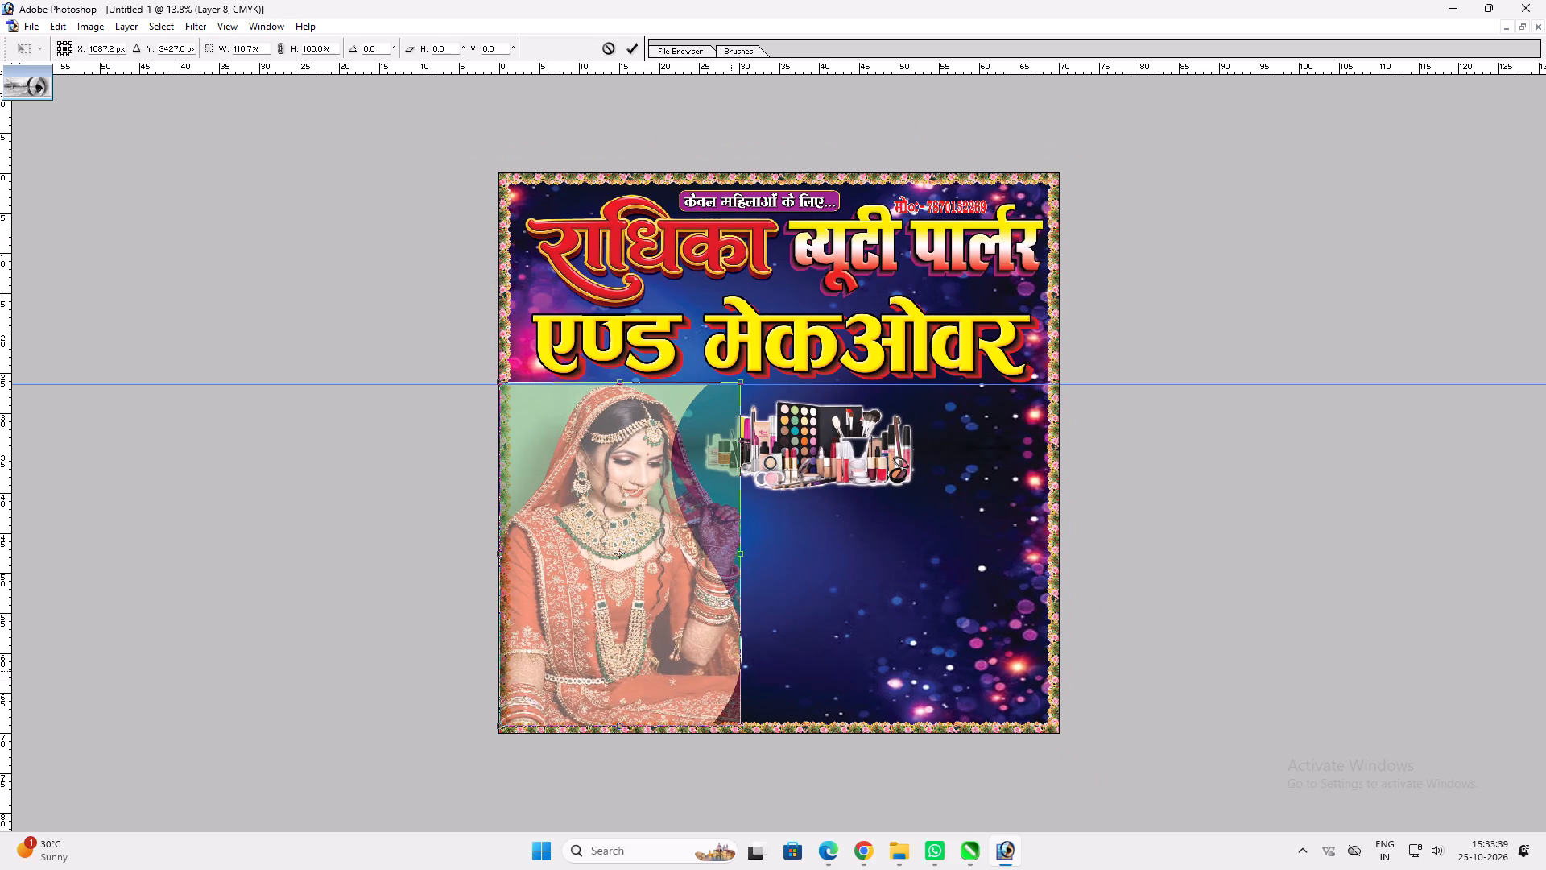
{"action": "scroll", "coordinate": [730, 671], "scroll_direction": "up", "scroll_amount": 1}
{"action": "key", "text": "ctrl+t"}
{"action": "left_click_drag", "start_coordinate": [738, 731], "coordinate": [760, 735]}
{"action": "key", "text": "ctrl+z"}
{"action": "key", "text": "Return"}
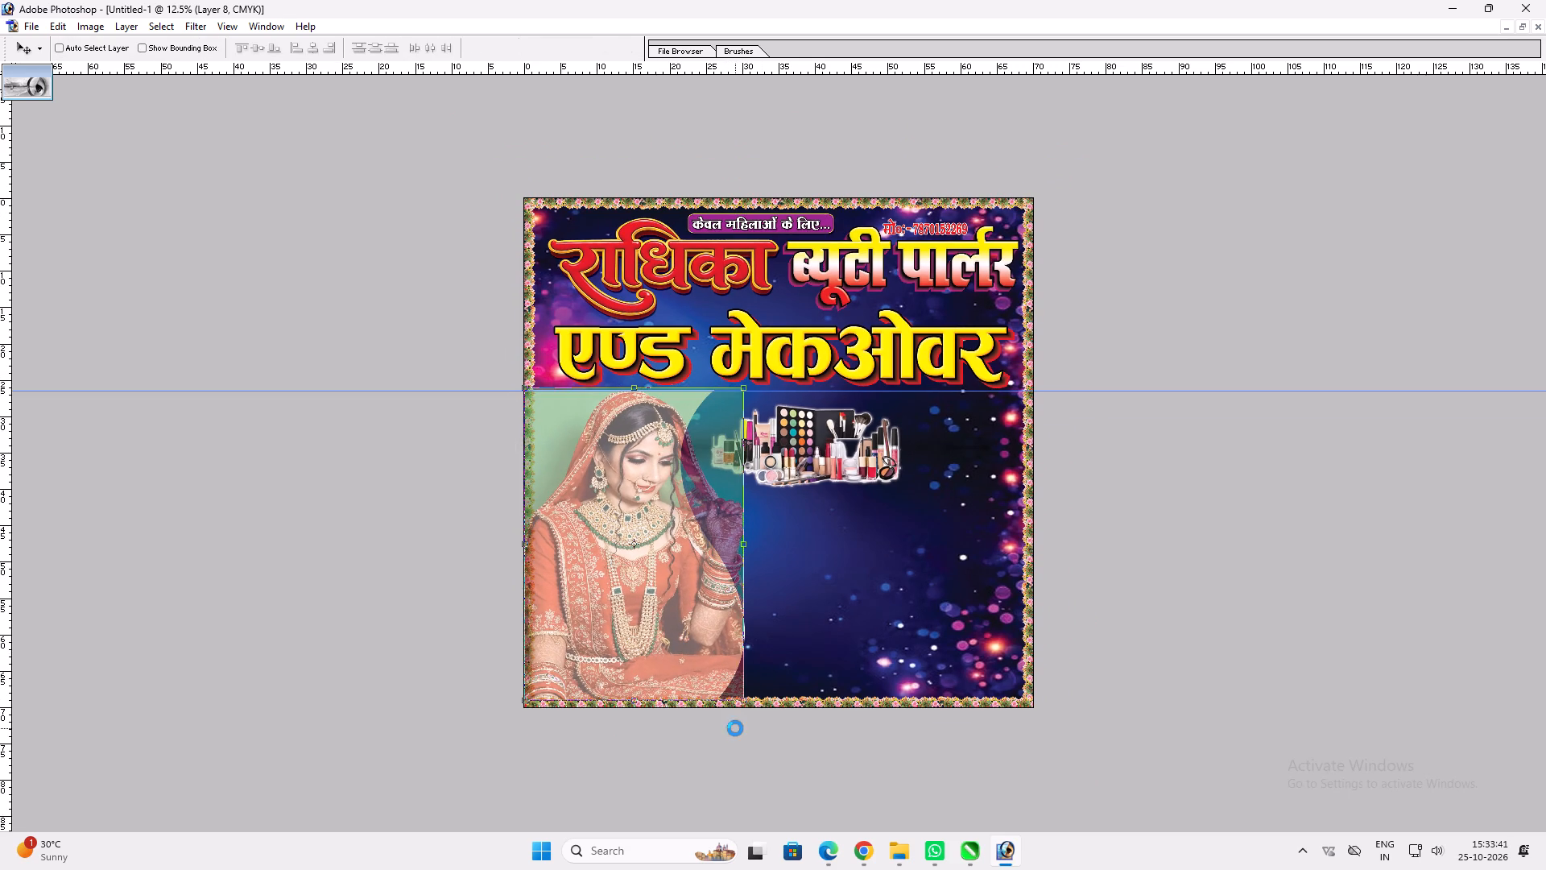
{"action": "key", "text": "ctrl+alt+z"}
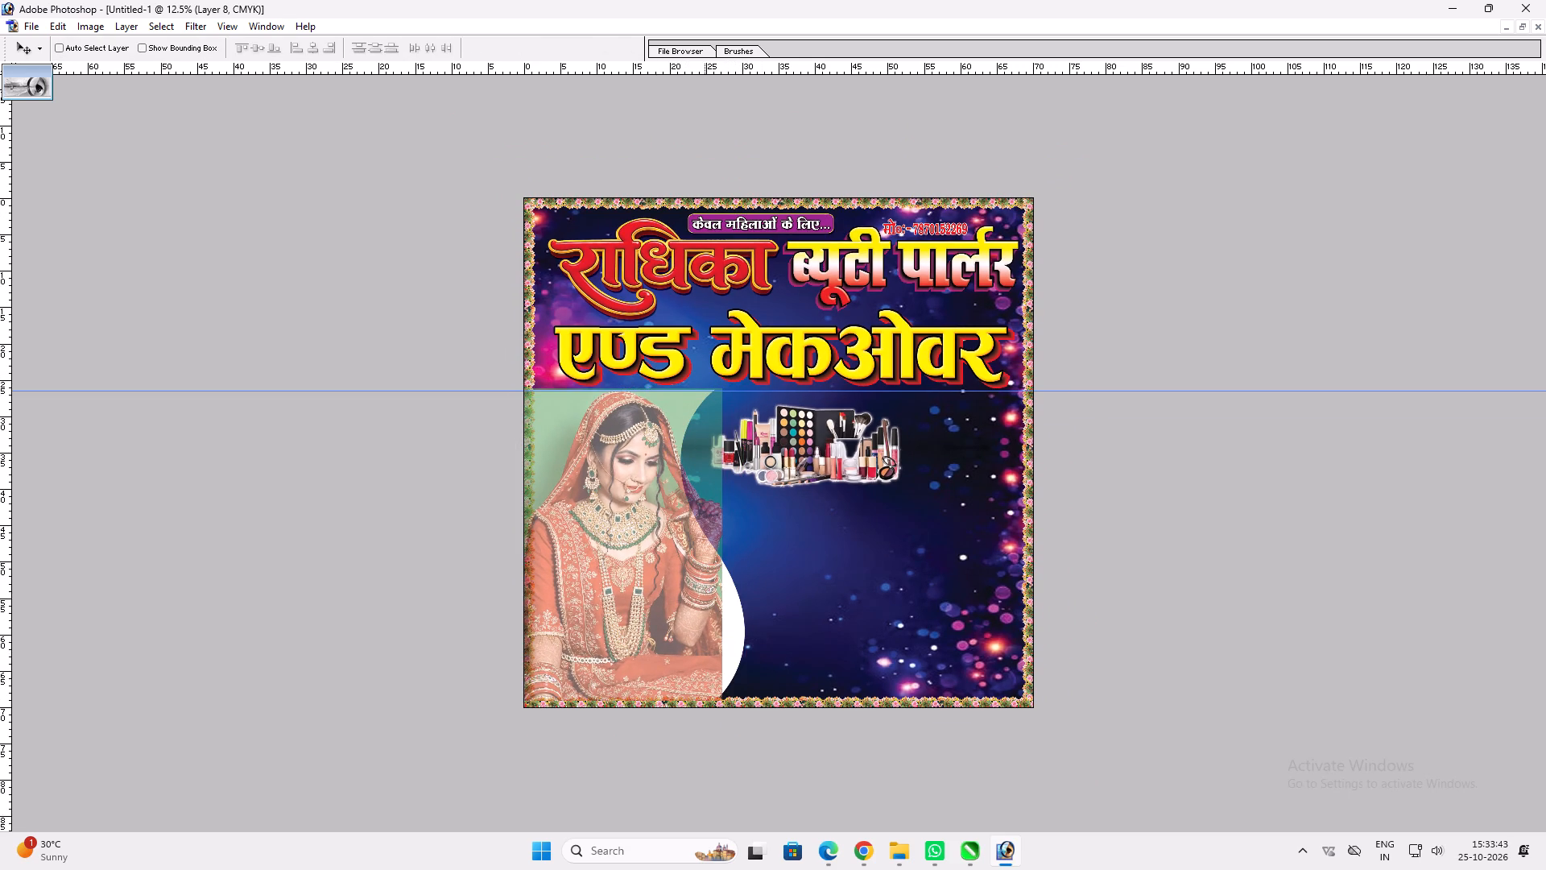
Restack the bride picture so it sits above the white curved shape but below the makeup kit and floral border.
{"action": "key", "text": "ctrl+t"}
{"action": "key", "text": "Return"}
{"action": "key", "text": "v"}
{"action": "key", "text": "ctrl+shift+bracketleft"}
{"action": "key", "text": "ctrl+bracketright"}
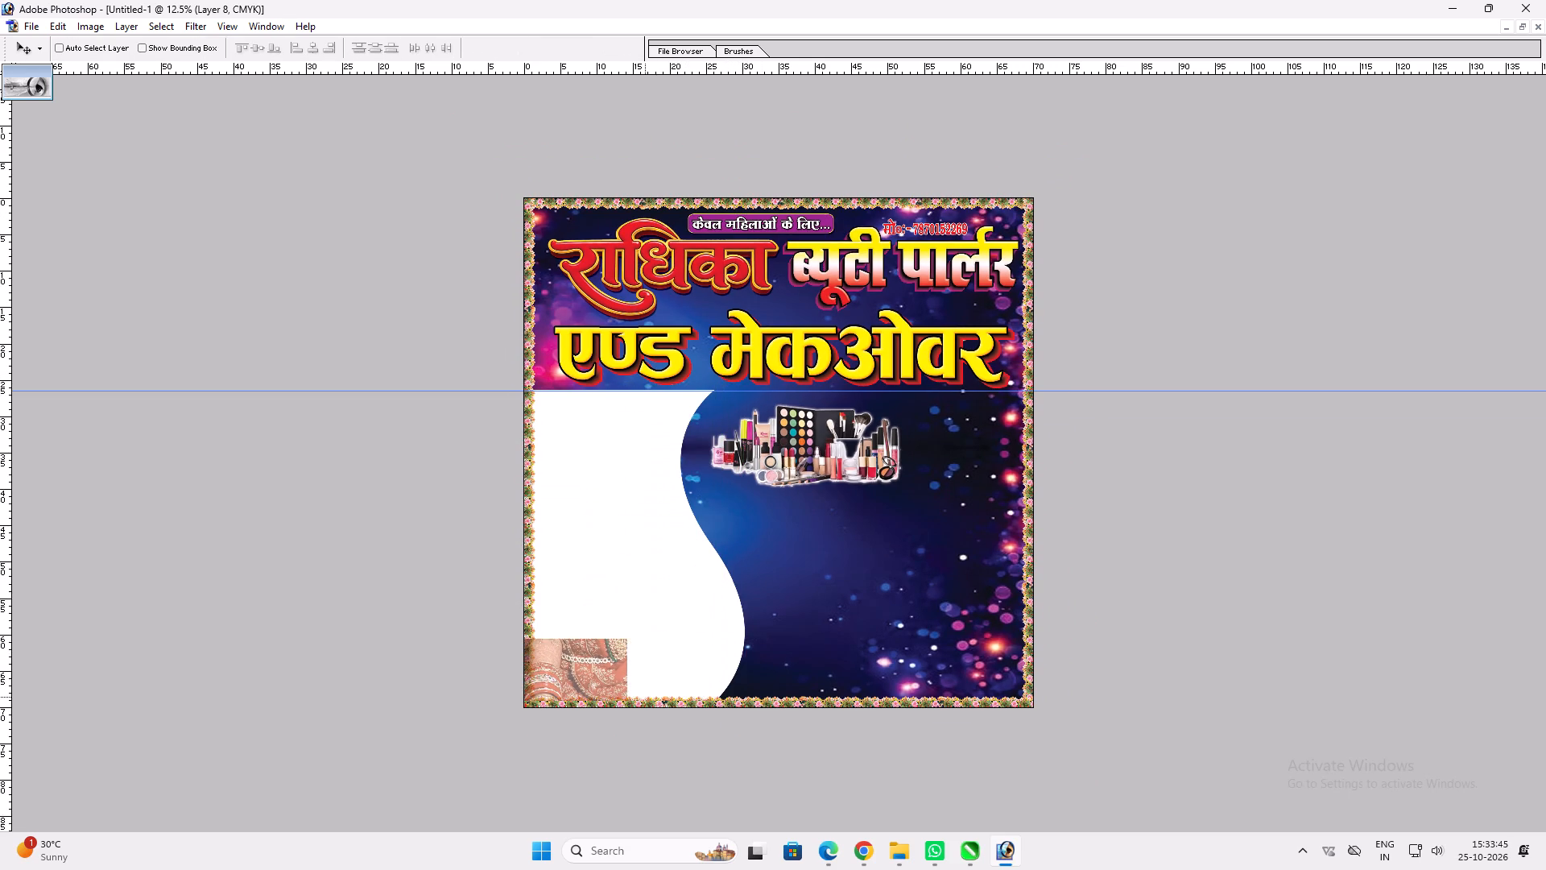
{"action": "key", "text": "ctrl+bracketright"}
{"action": "key", "text": "ctrl+bracketright"}
{"action": "key", "text": "ctrl+bracketright"}
{"action": "key", "text": "ctrl+bracketright"}
{"action": "key", "text": "ctrl+bracketright"}
{"action": "key", "text": "ctrl+bracketright"}
{"action": "key", "text": "v"}
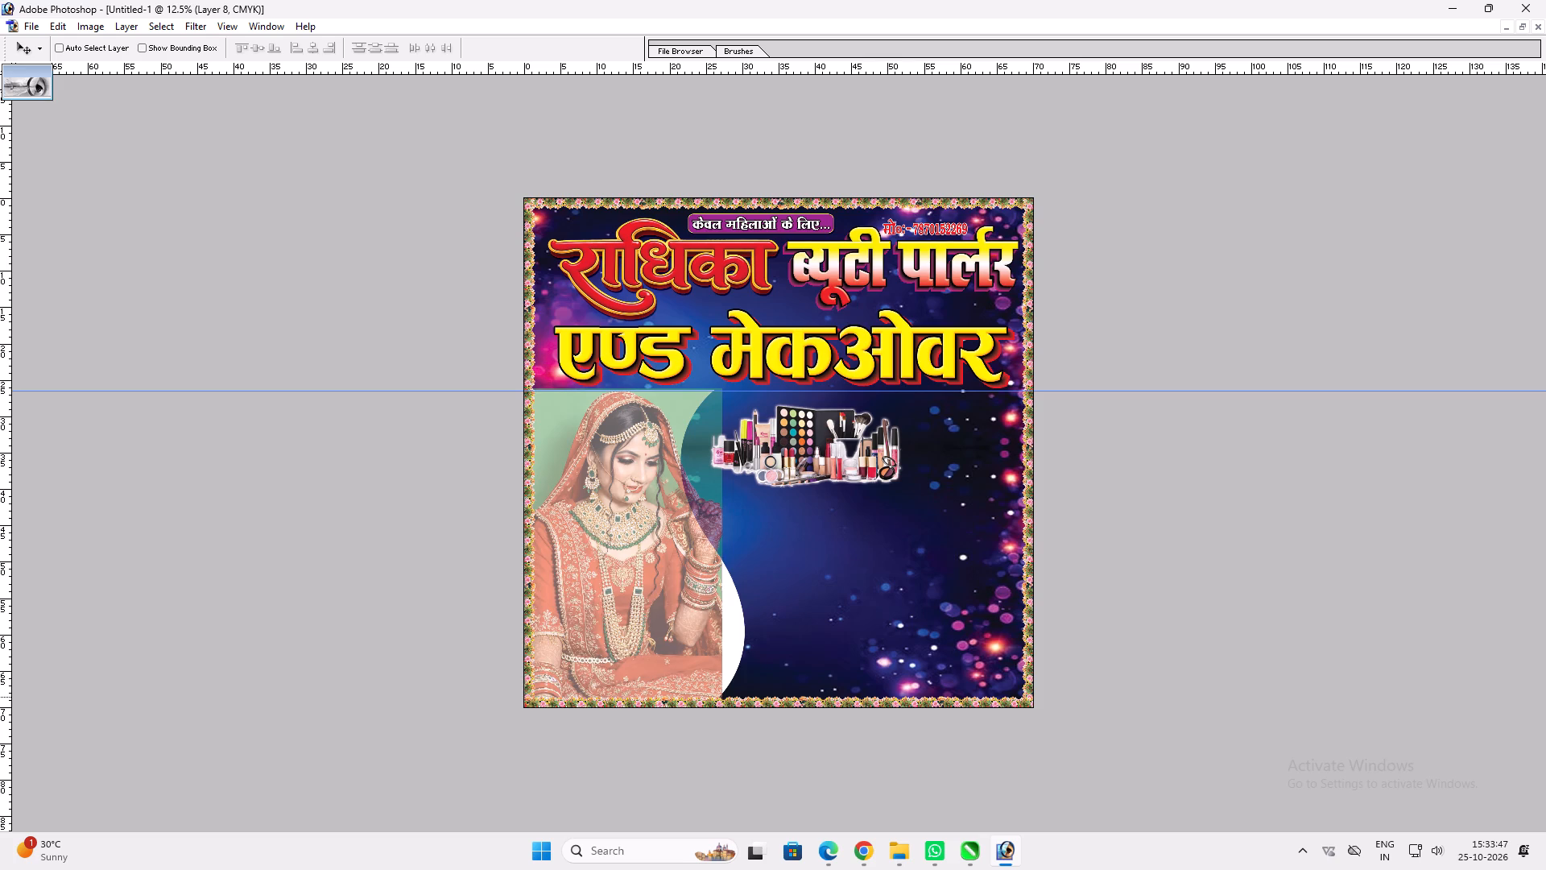
Widen the bride picture and shift it slightly left so it covers the white shape's whole S-curve, finishing with a 107.4% width scale.
{"action": "key", "text": "ctrl+t"}
{"action": "left_click_drag", "start_coordinate": [726, 608], "coordinate": [750, 610], "text": "shift"}
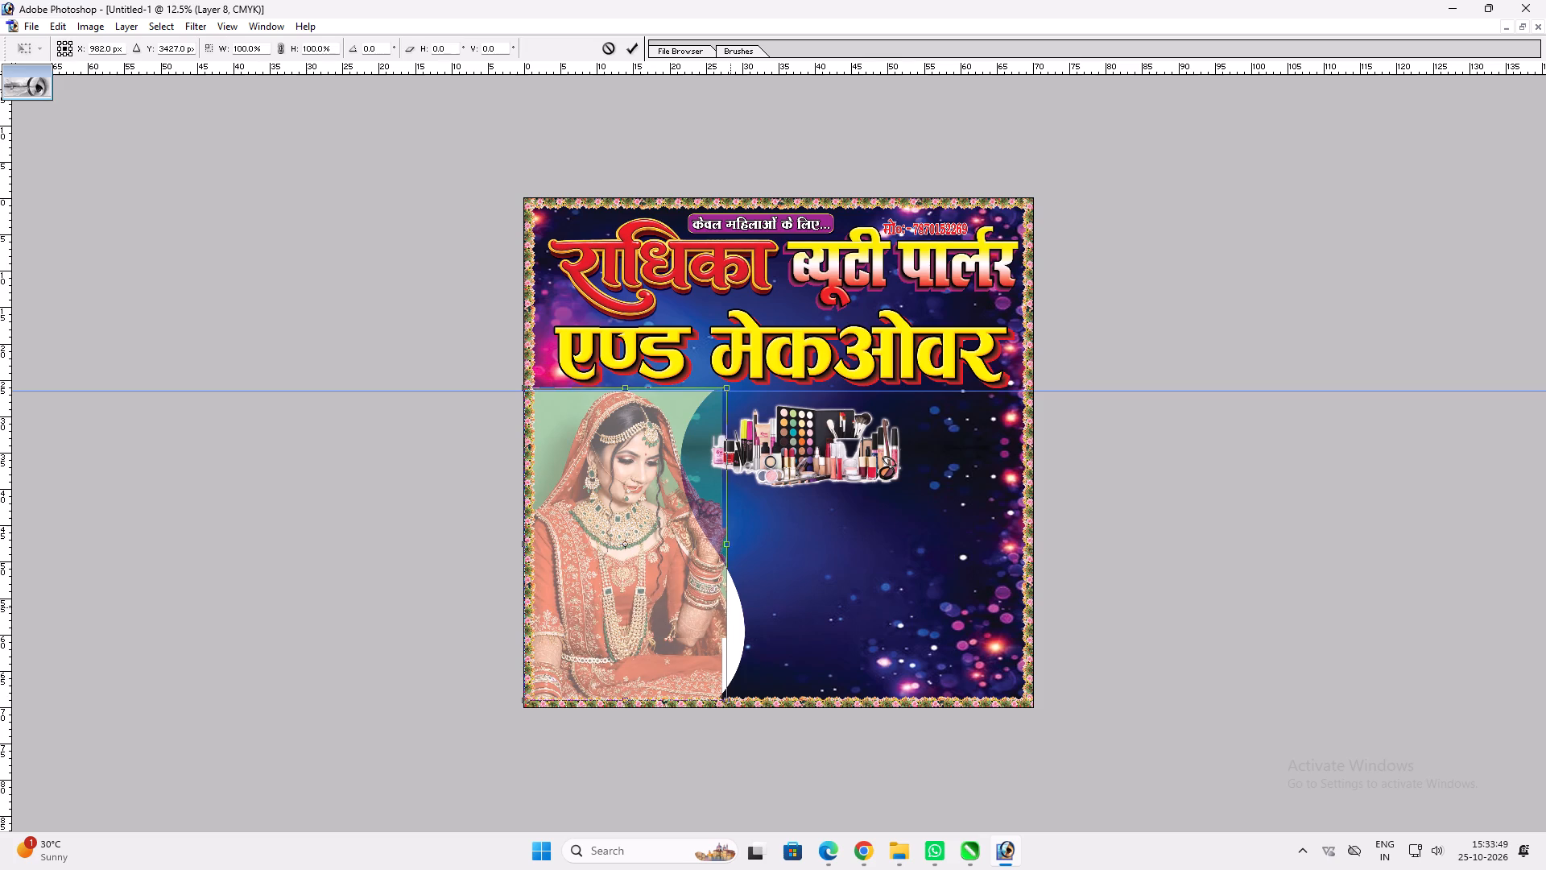
{"action": "left_click_drag", "start_coordinate": [750, 610], "coordinate": [746, 611], "text": "shift"}
{"action": "key", "text": "shift+Return"}
{"action": "key", "text": "v"}
{"action": "left_click_drag", "start_coordinate": [681, 595], "coordinate": [675, 594], "text": "shift"}
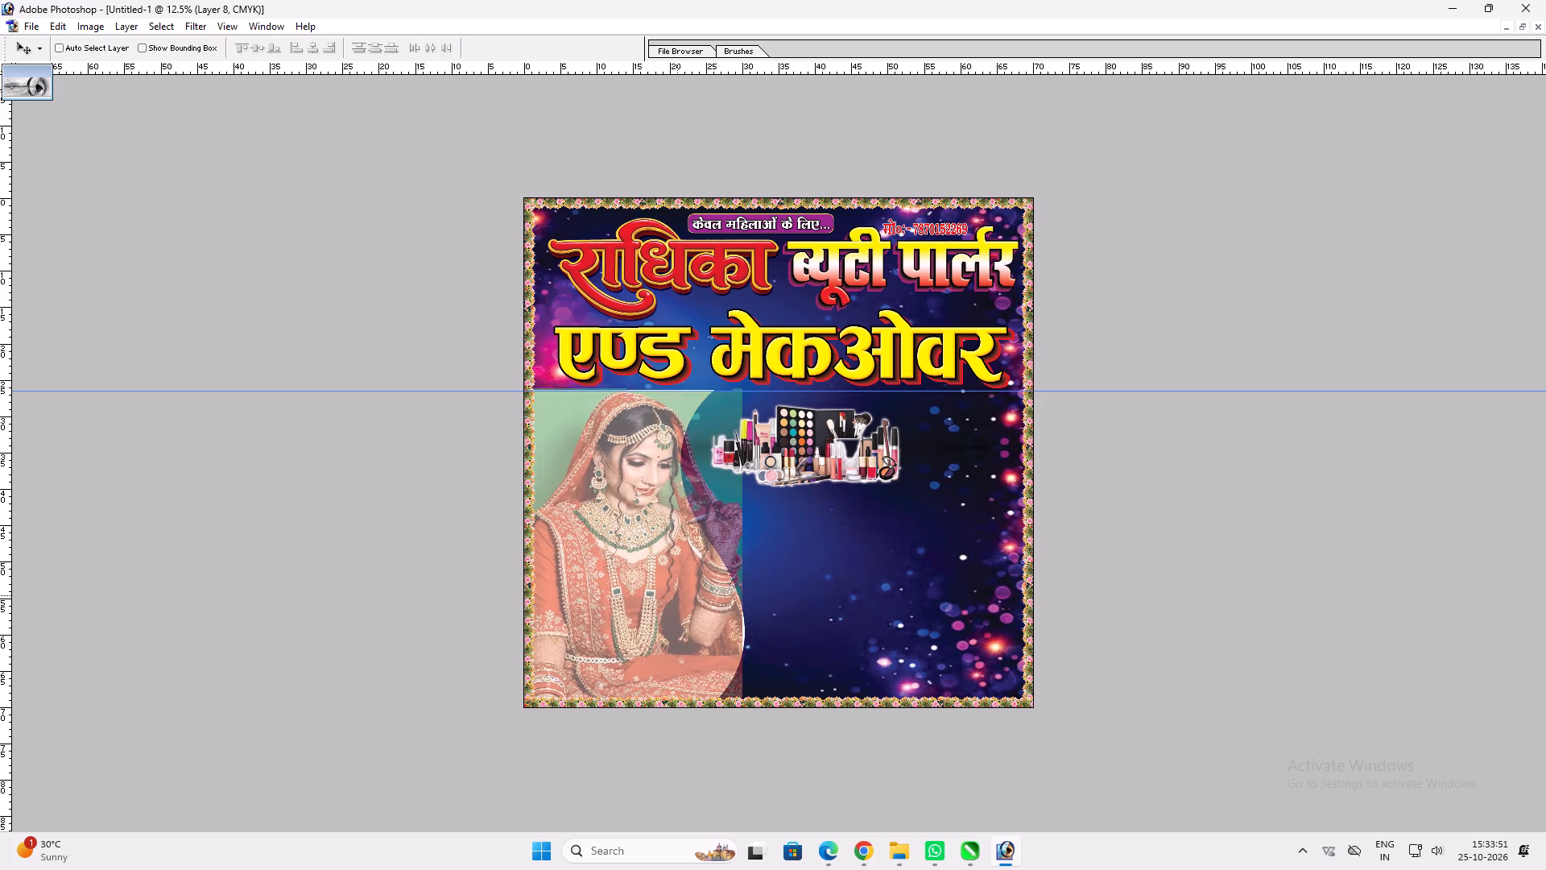
{"action": "left_click_drag", "start_coordinate": [675, 594], "coordinate": [668, 590], "text": "shift"}
{"action": "key", "text": "ctrl+t"}
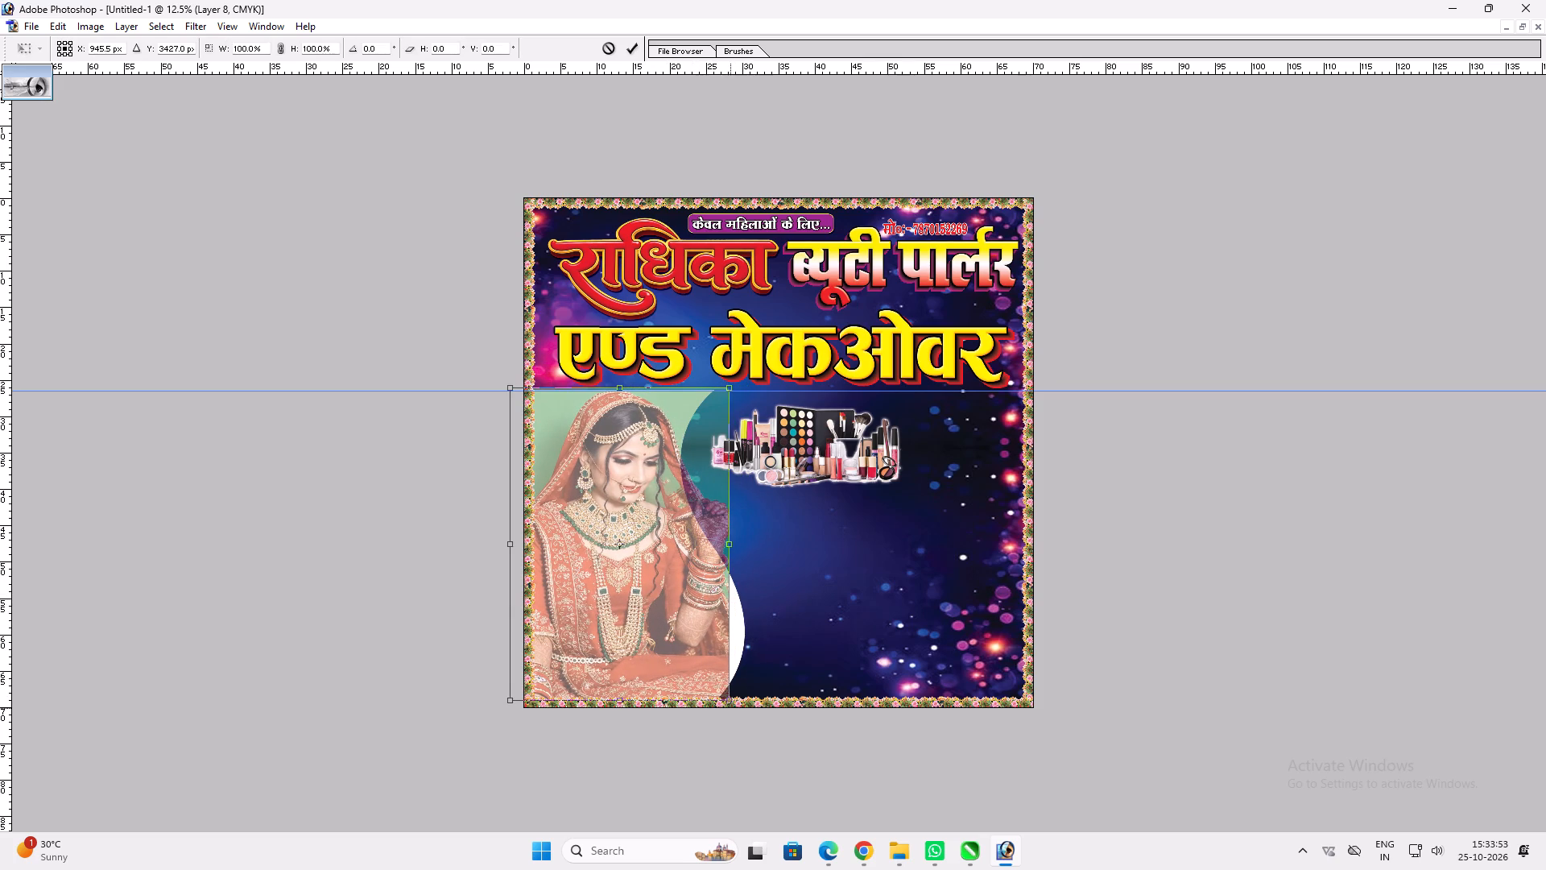
{"action": "left_click_drag", "start_coordinate": [725, 664], "coordinate": [742, 660]}
{"action": "key", "text": "shift+Return"}
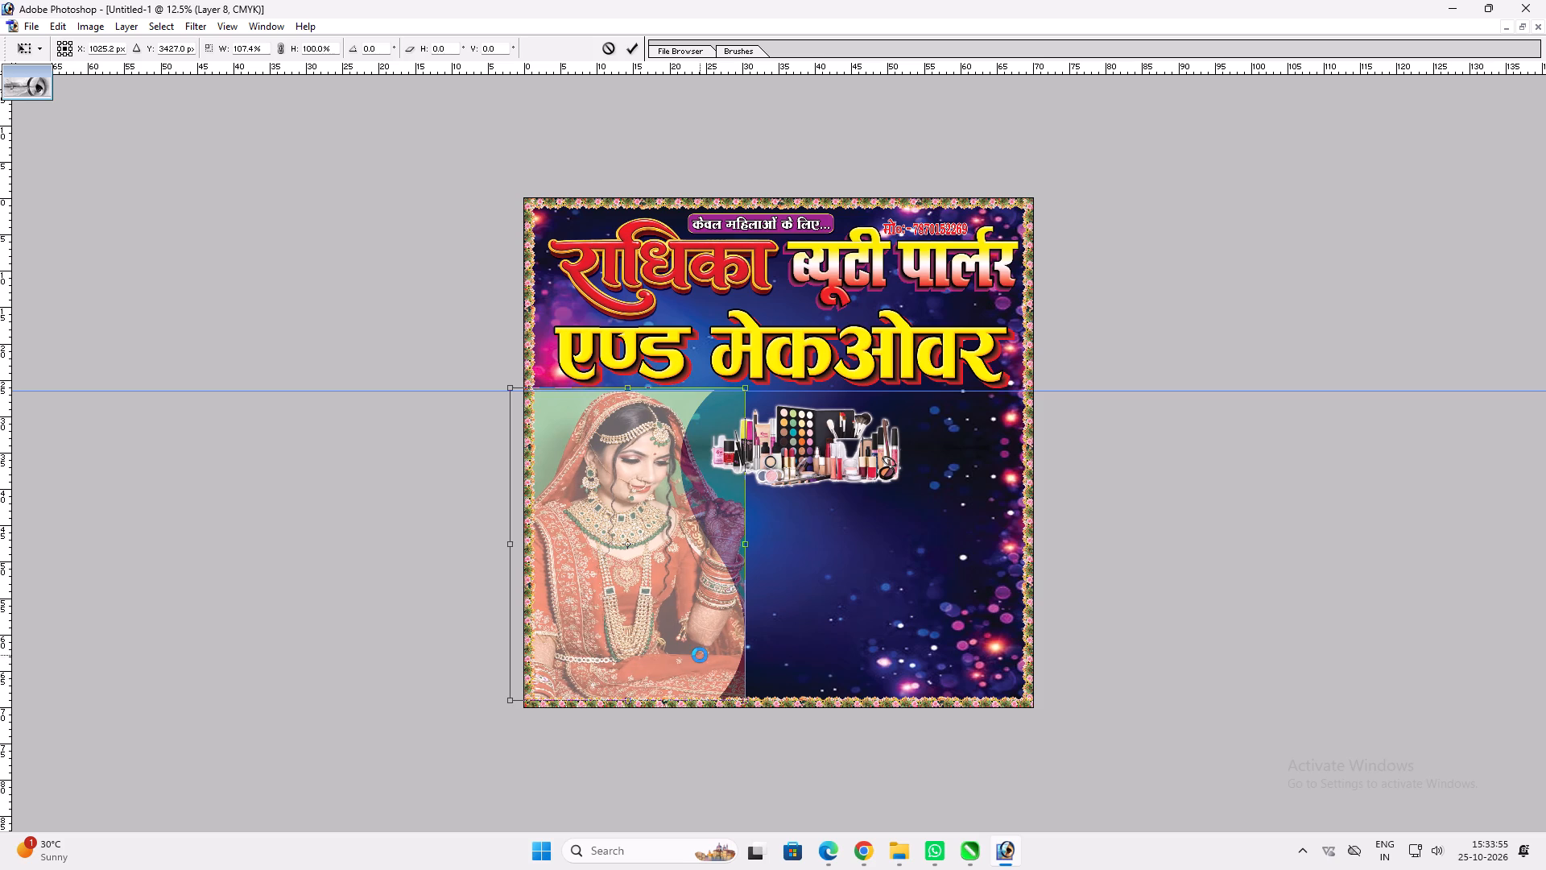
{"action": "key", "text": "v"}
Trim away the part of the bride picture outside the white shape's S-curve and restore the picture to full opacity.
{"action": "right_click", "coordinate": [680, 598]}
{"action": "left_click", "coordinate": [735, 635]}
{"action": "key", "text": "w"}
{"action": "left_click", "coordinate": [787, 632]}
{"action": "key", "text": "v"}
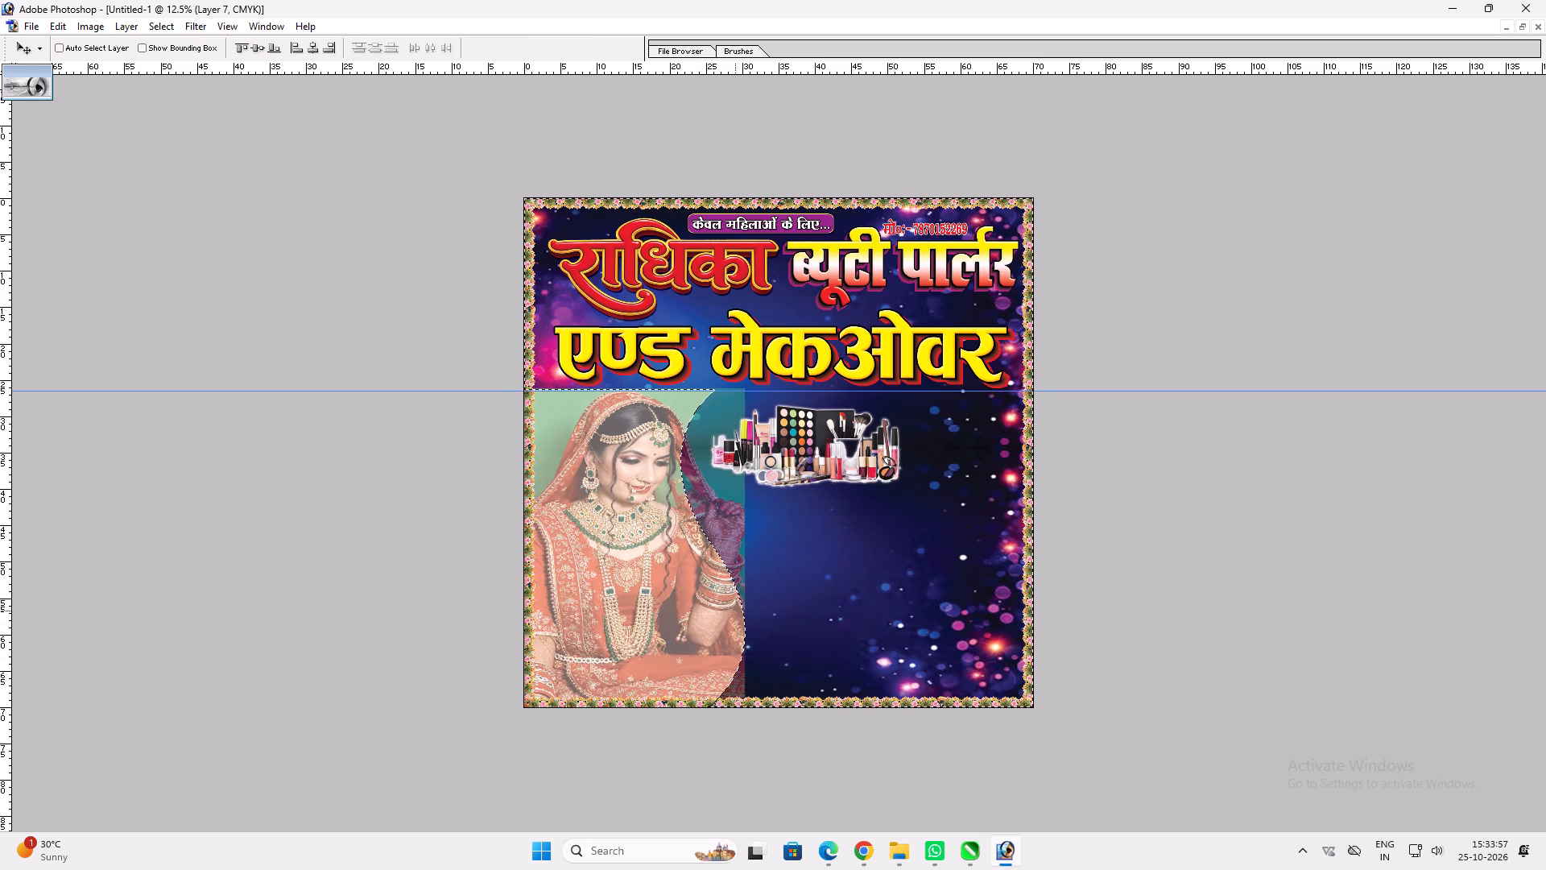
{"action": "right_click", "coordinate": [688, 582]}
{"action": "left_click", "coordinate": [717, 594]}
{"action": "key", "text": "Delete"}
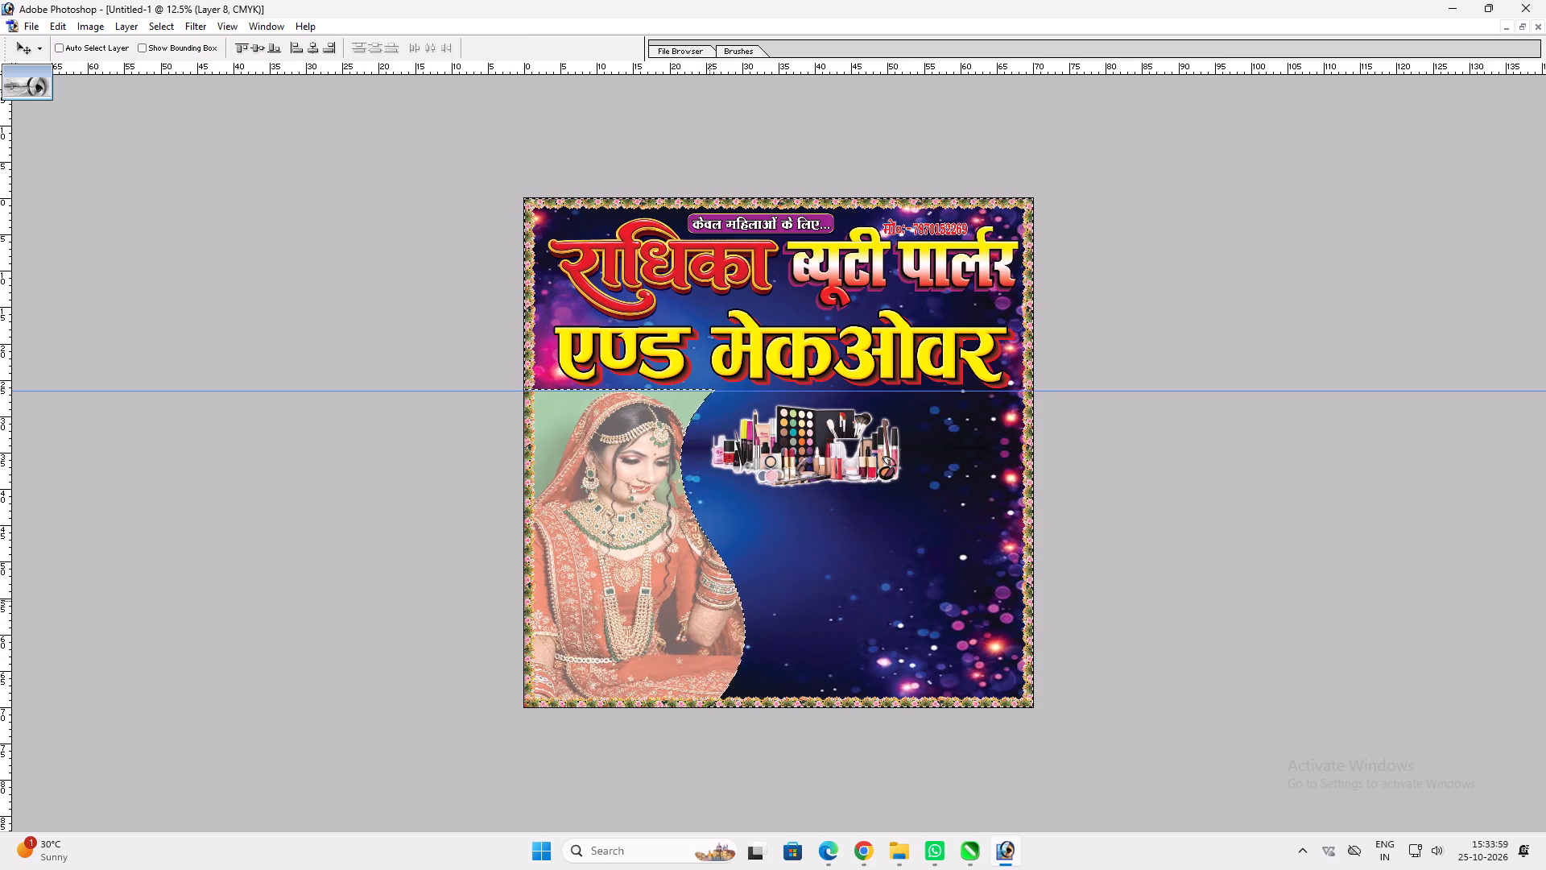
{"action": "key", "text": "ctrl+d"}
{"action": "type", "text": "0v"}
Offset the white curved shape slightly right of the bride picture's edge and reduce its height to about 95%.
{"action": "right_click", "coordinate": [684, 580]}
{"action": "left_click", "coordinate": [737, 606]}
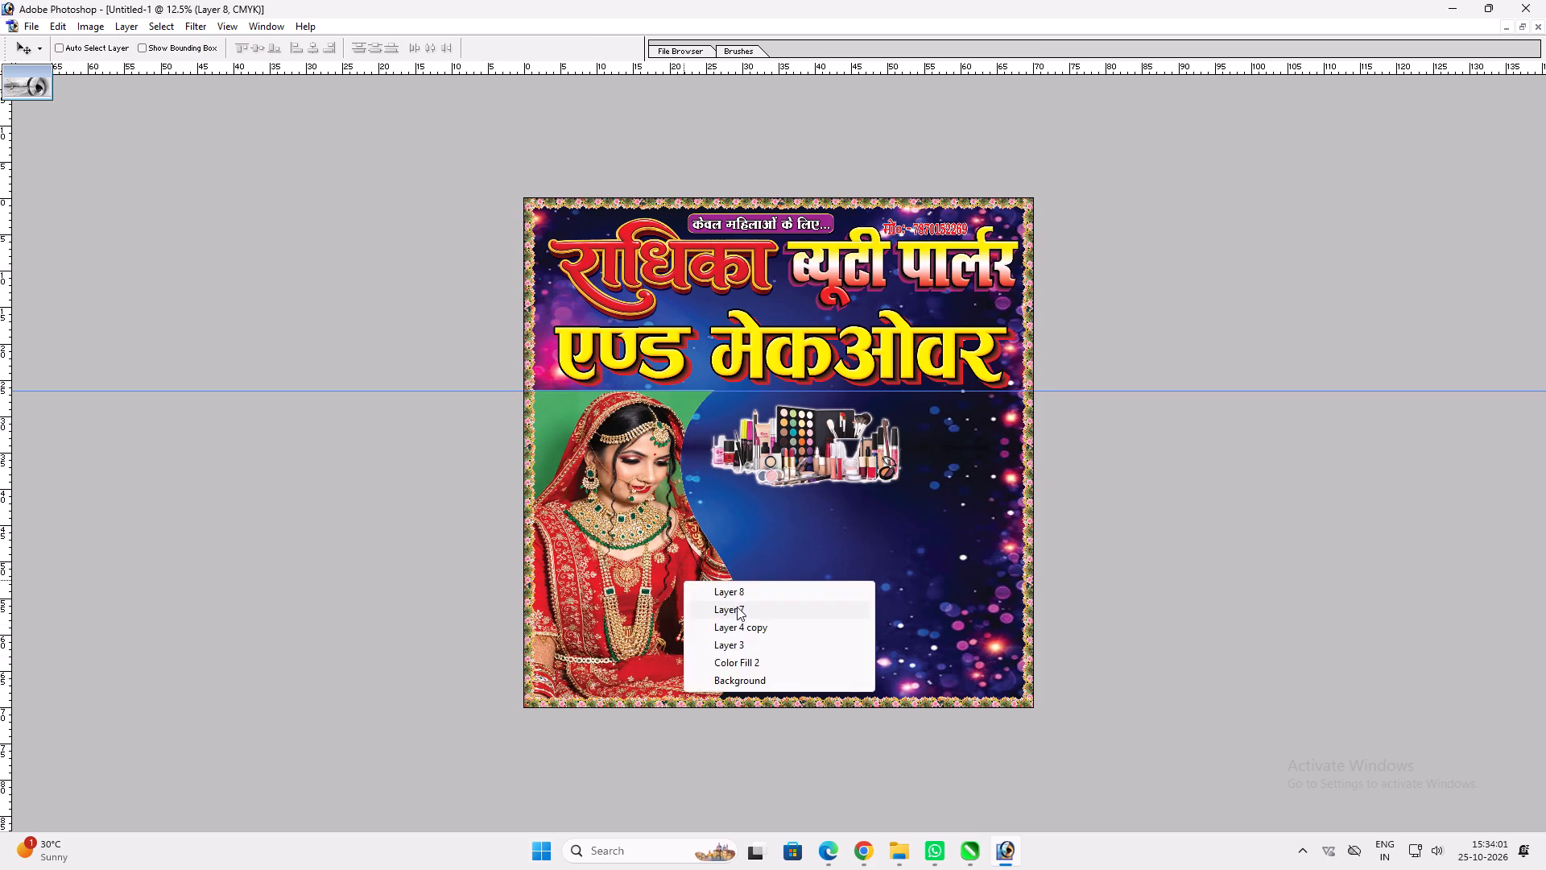
{"action": "left_click", "coordinate": [717, 602], "text": "shift"}
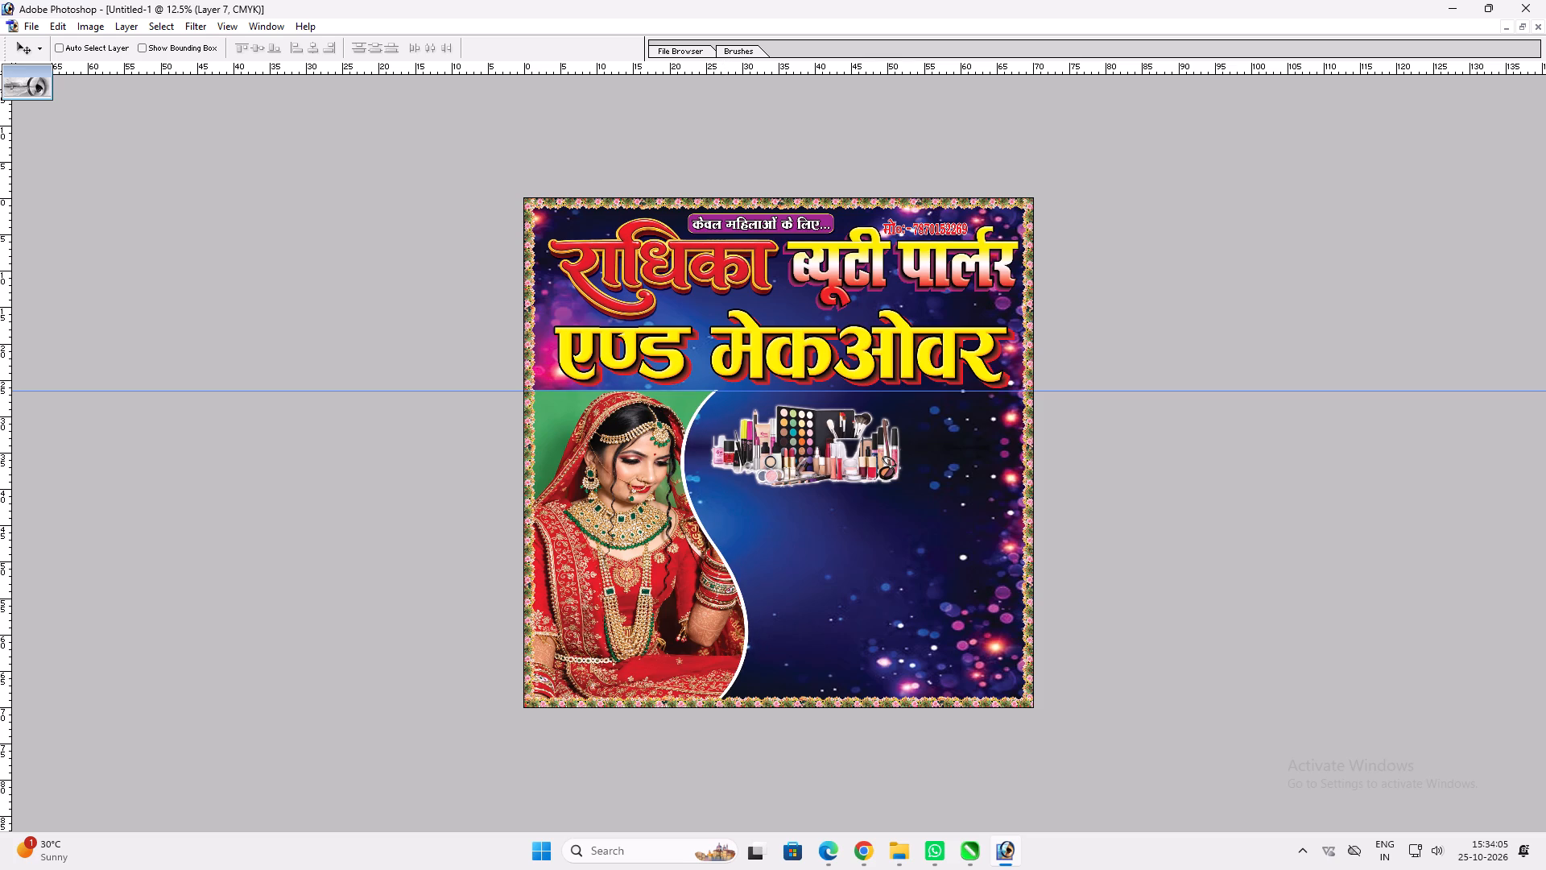
{"action": "key", "text": "ctrl+t"}
{"action": "left_click_drag", "start_coordinate": [726, 704], "coordinate": [723, 689]}
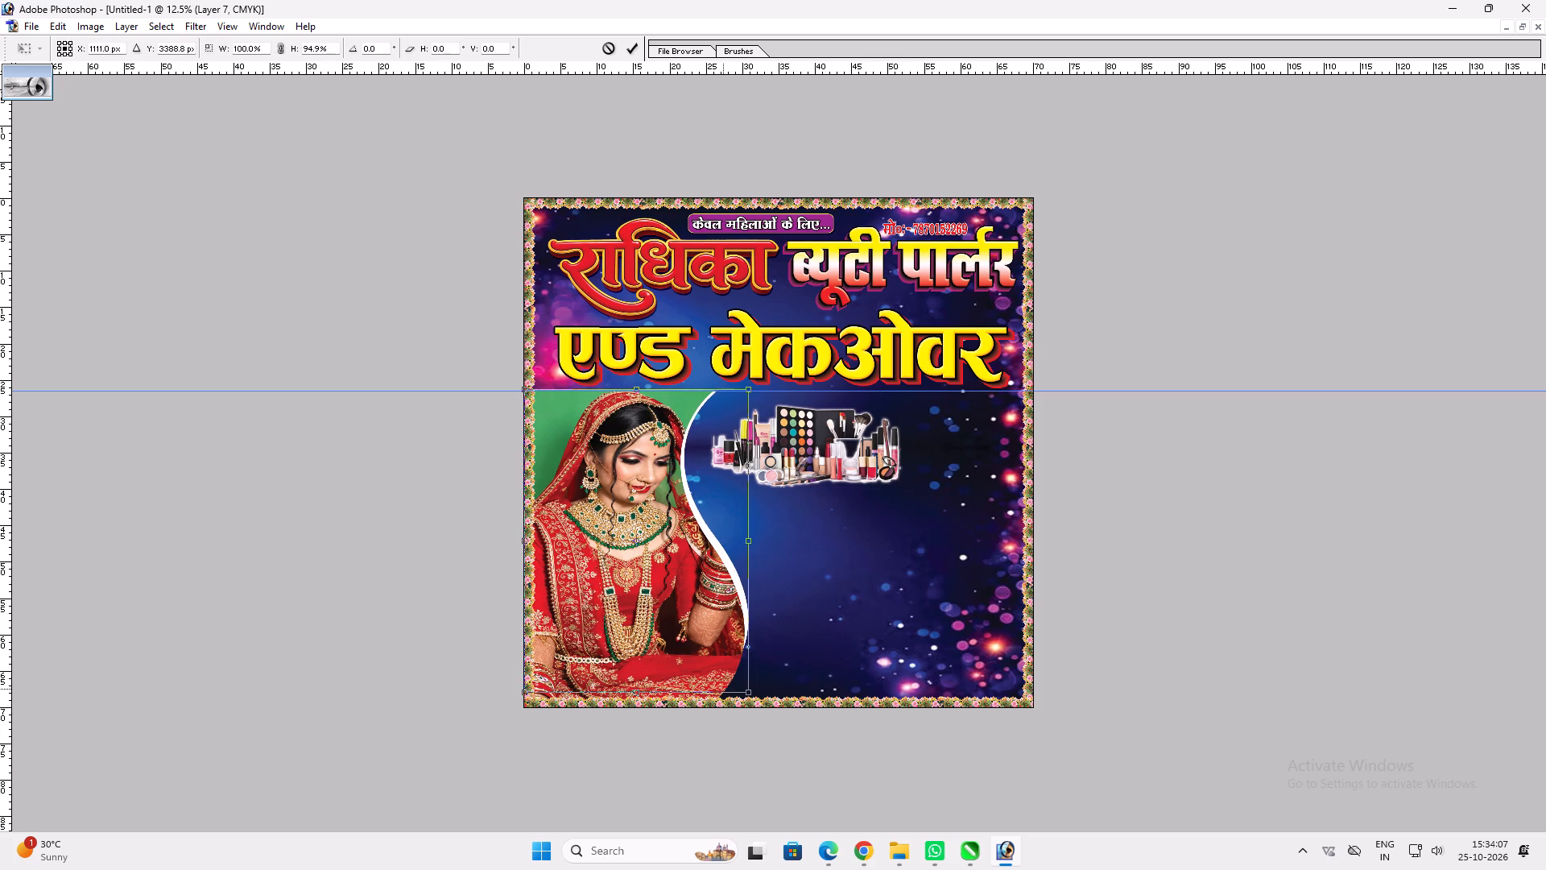
{"action": "left_click_drag", "start_coordinate": [723, 689], "coordinate": [723, 690]}
{"action": "key", "text": "Return"}
{"action": "key", "text": "v"}
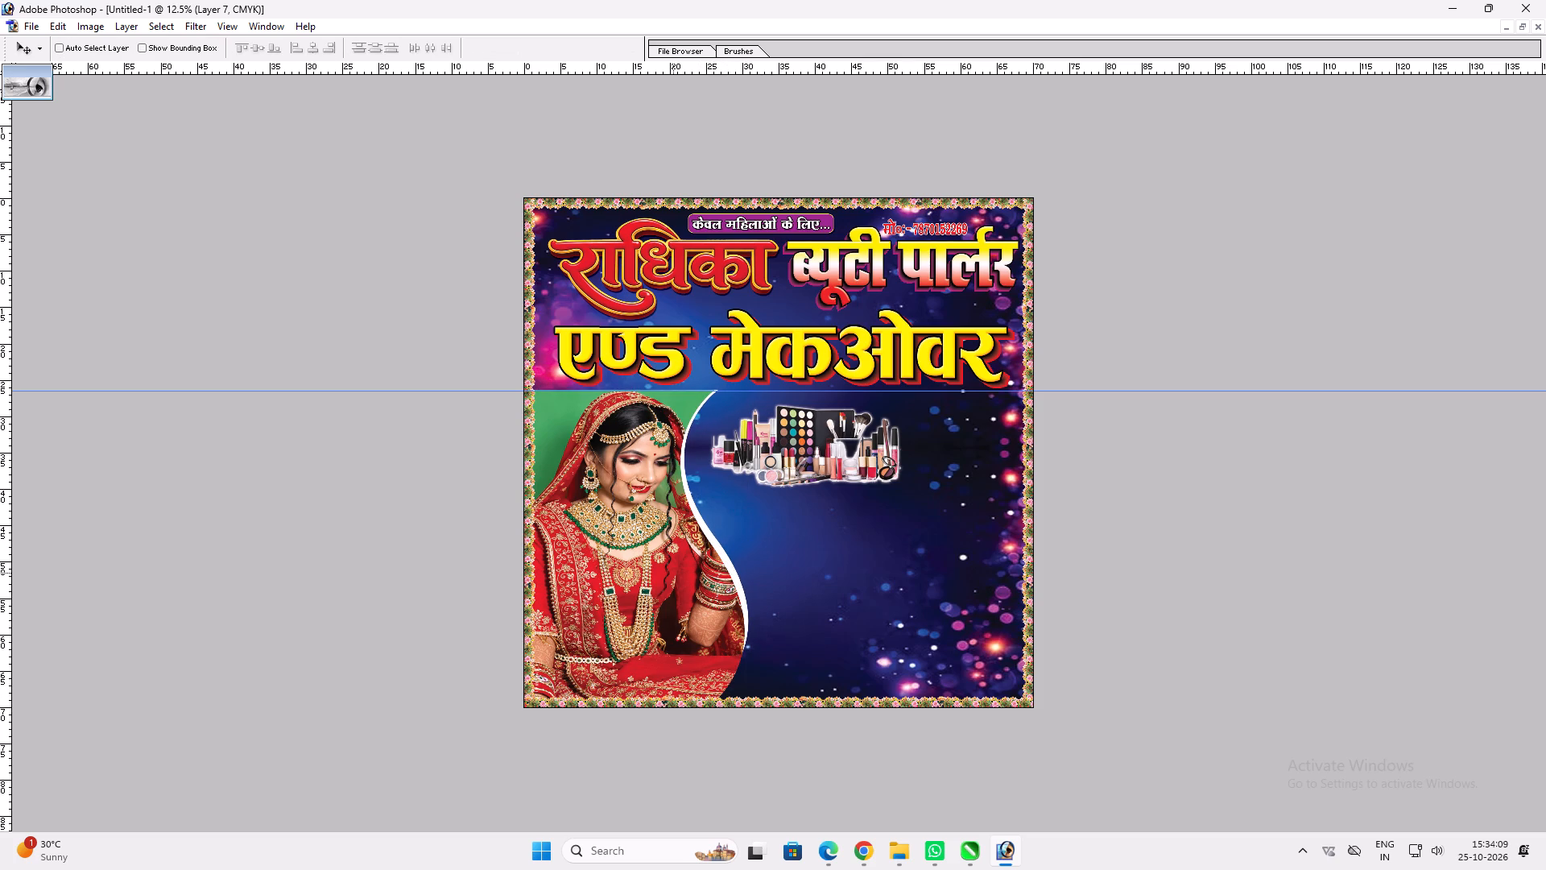
Nudge the white curved shape down in small increments so its top edge sits below the horizontal guide.
{"action": "key", "text": "Down"}
{"action": "key", "text": "Down"}
{"action": "key", "text": "Down"}
{"action": "key", "text": "Down"}
{"action": "key", "text": "Down"}
{"action": "key", "text": "Down"}
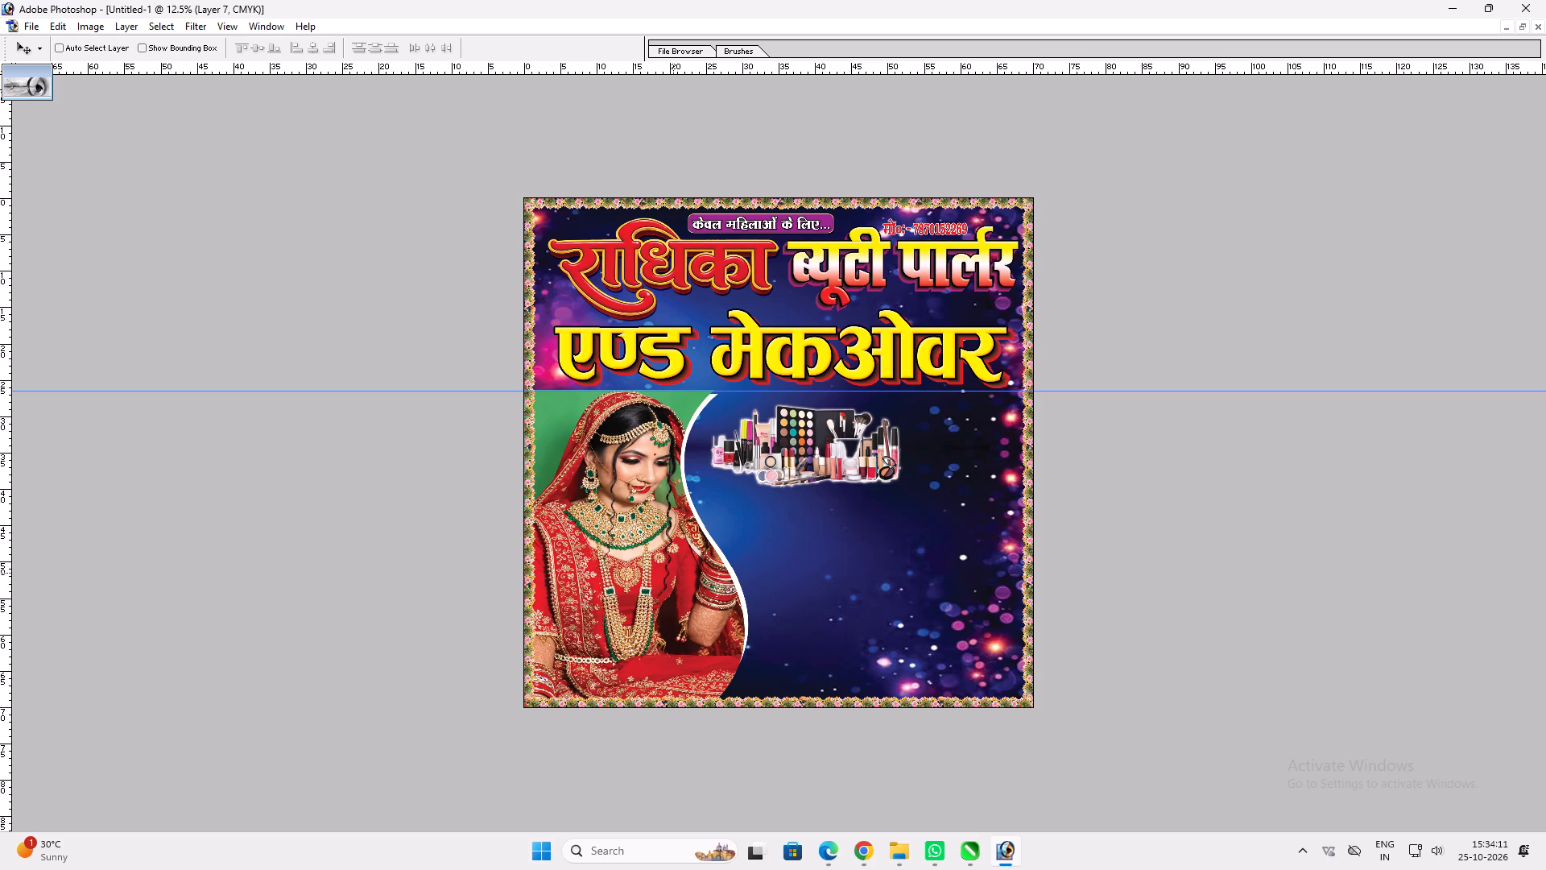
{"action": "key", "text": "Down"}
Apply a linear Gradient Overlay with the dark-to-white Two Color gradient to the white curved shape.
{"action": "type", "text": "lyg"}
{"action": "left_click", "coordinate": [1032, 258]}
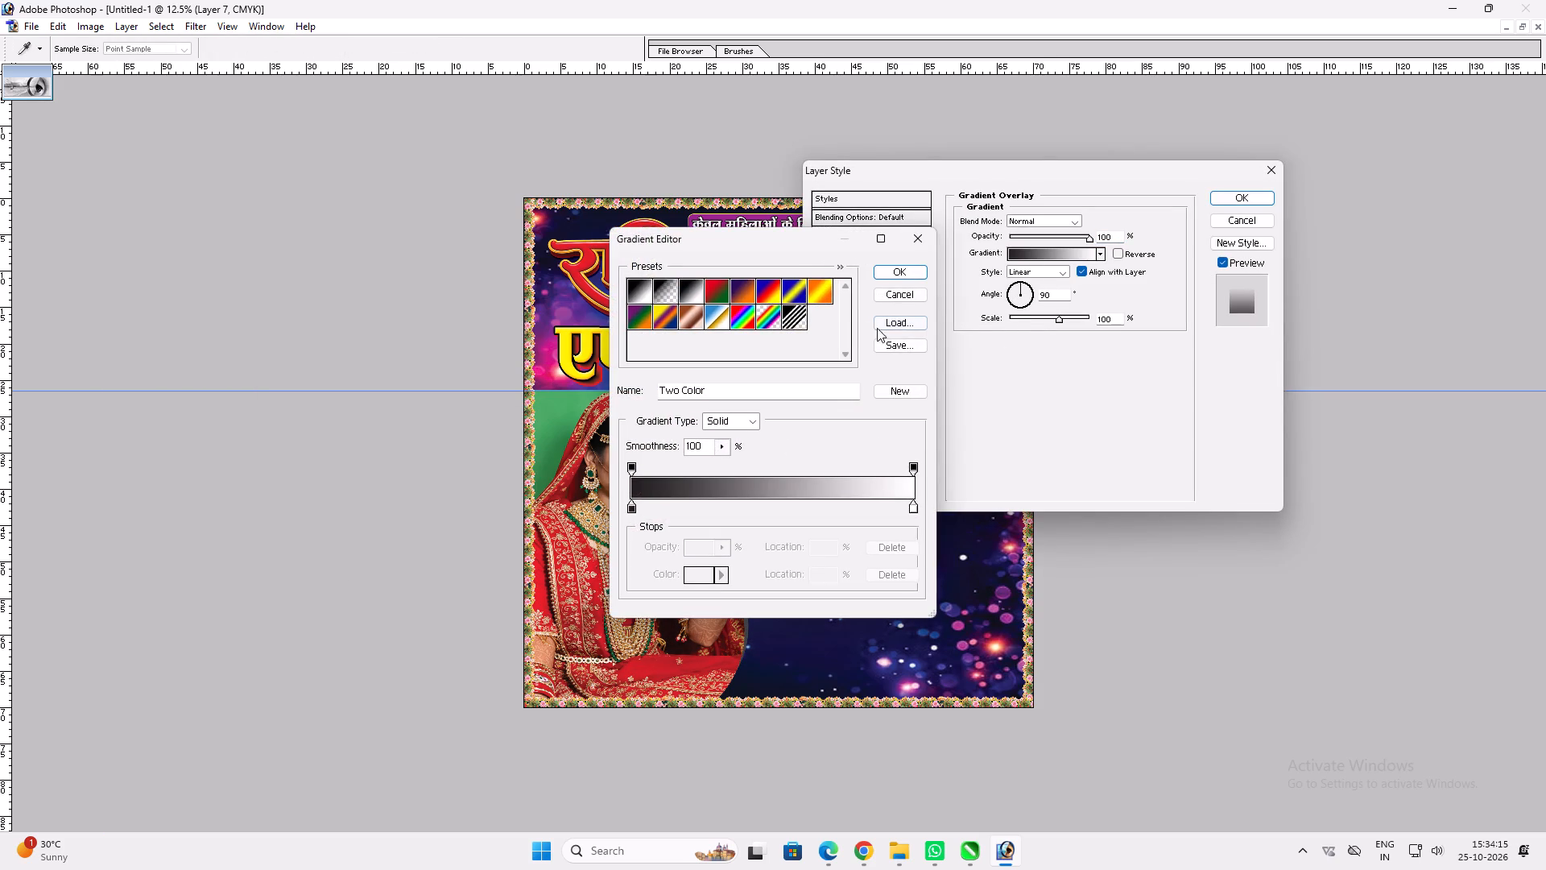
{"action": "key", "text": "Return"}
{"action": "key", "text": "v"}
{"action": "key", "text": "v"}
{"action": "key", "text": "Return"}
{"action": "key", "text": "v"}
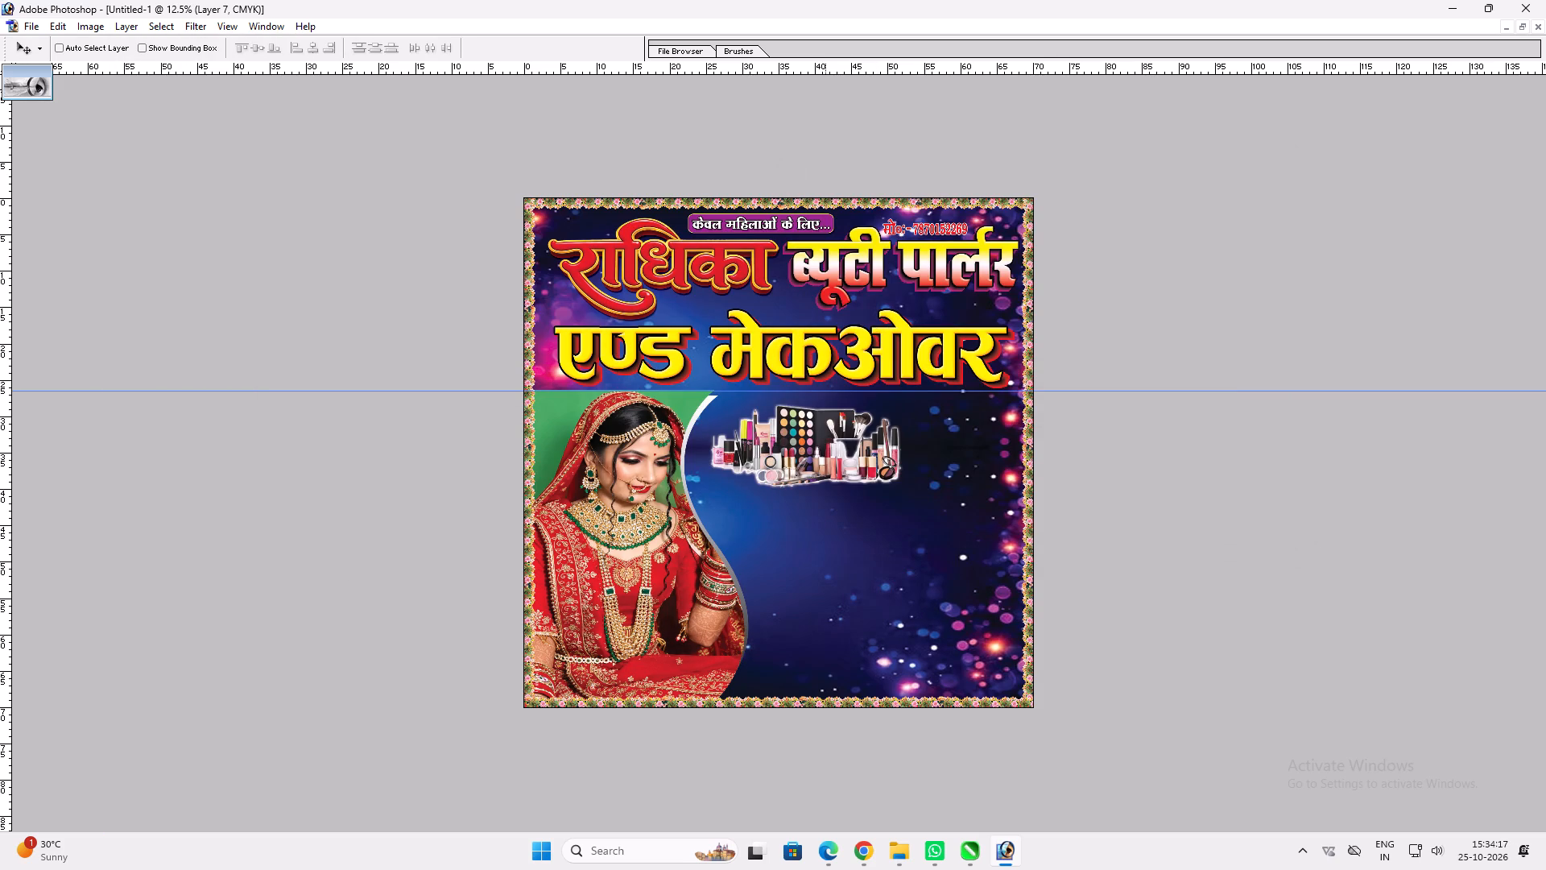
Duplicate the curved shape and give the copy a magenta Color Overlay with C 0, M 100, Y 0, K 0.
{"action": "key", "text": "ctrl+j"}
{"action": "key", "text": "alt+l"}
{"action": "type", "text": "yn"}
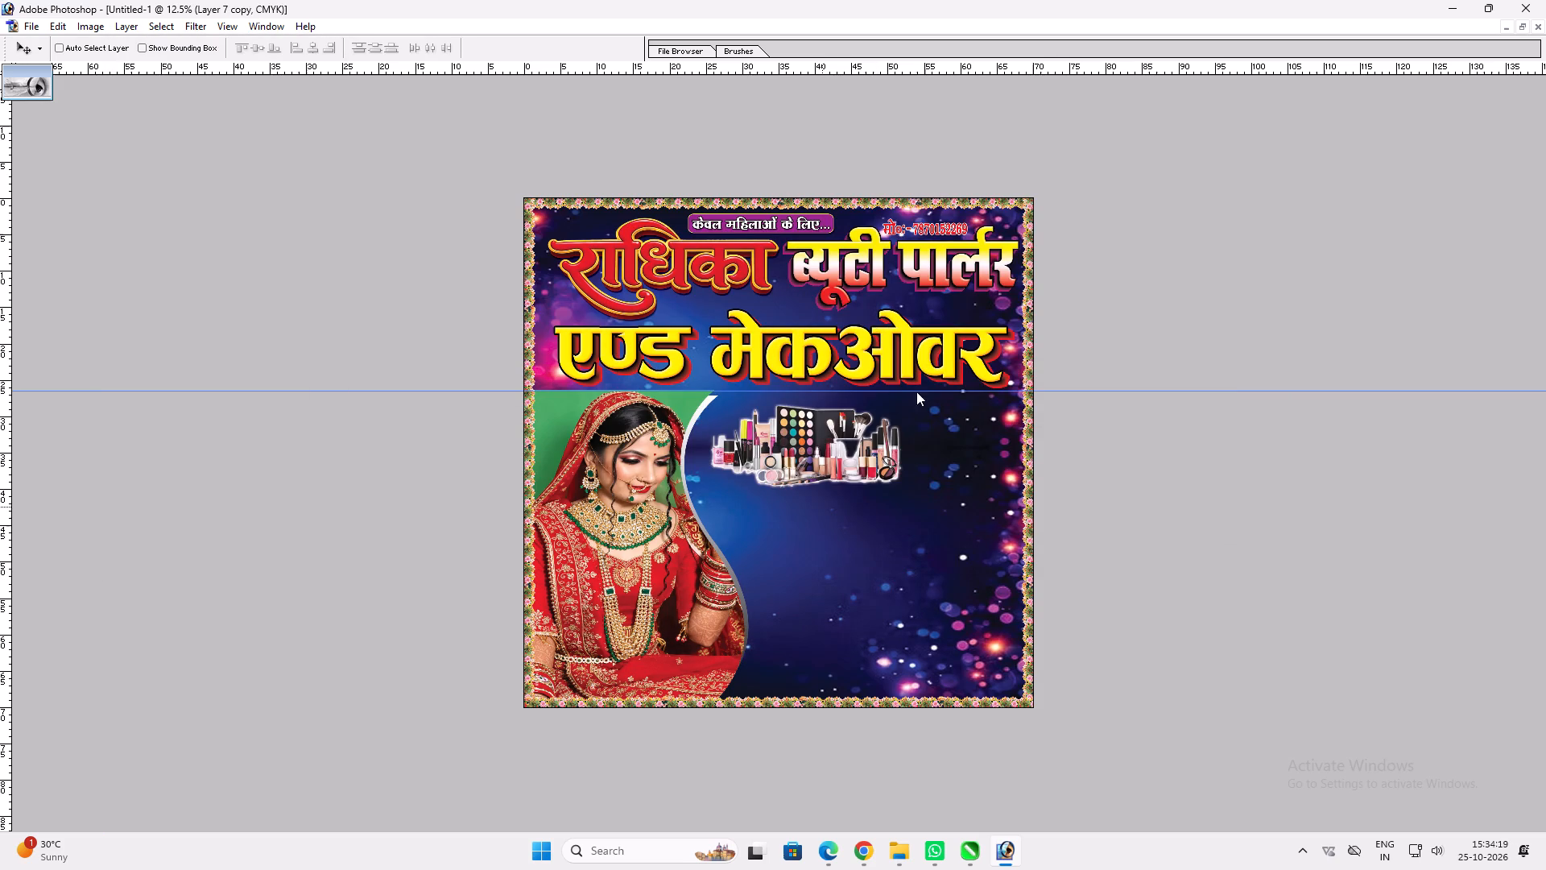
{"action": "left_click", "coordinate": [879, 362]}
{"action": "left_click", "coordinate": [1092, 218]}
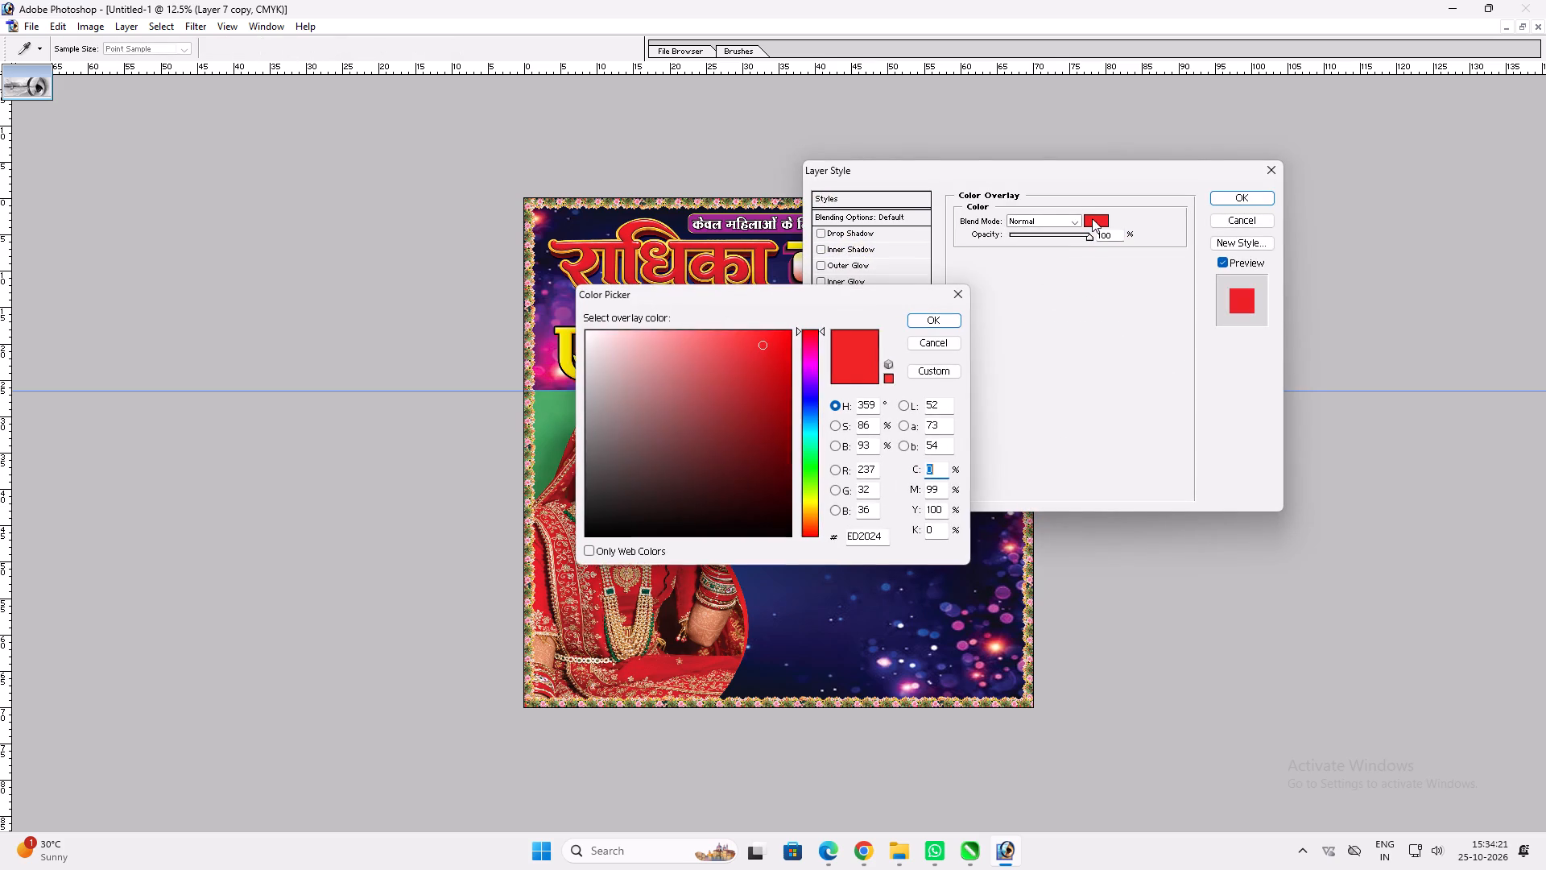
{"action": "key", "text": "Tab"}
{"action": "key", "text": "1"}
{"action": "type", "text": "00"}
{"action": "key", "text": "Tab"}
{"action": "key", "text": "0"}
{"action": "key", "text": "Return"}
{"action": "key", "text": "Return"}
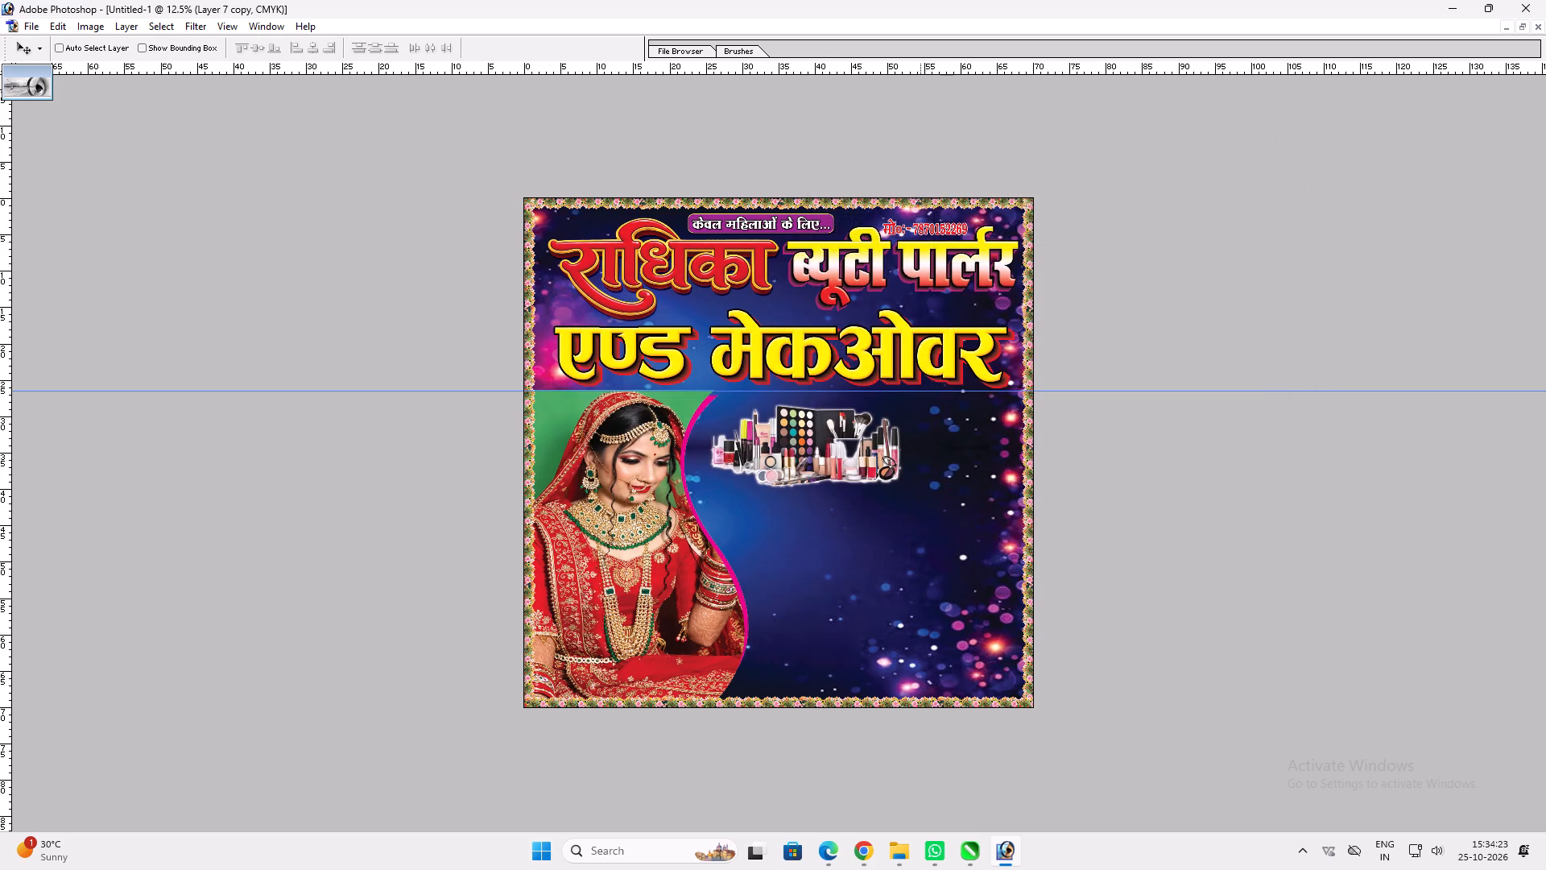
Send the magenta copy behind the gradient shape and offset it slightly right and down as a second curved band.
{"action": "key", "text": "ctrl+bracketleft"}
{"action": "key", "text": "v"}
{"action": "left_click_drag", "start_coordinate": [713, 411], "coordinate": [723, 411]}
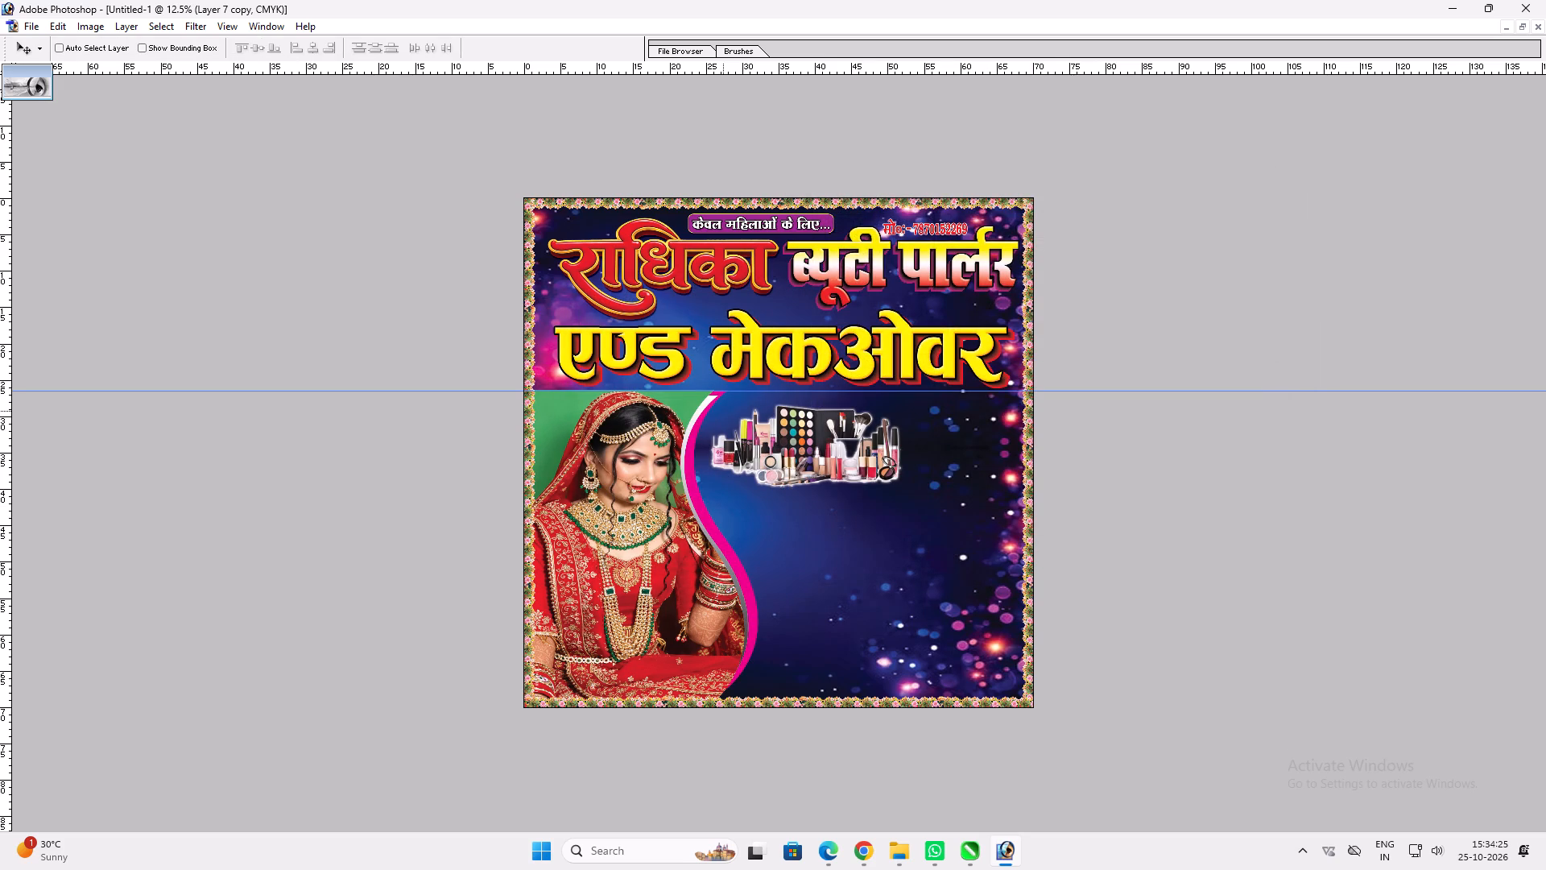
{"action": "left_click_drag", "start_coordinate": [723, 411], "coordinate": [723, 409]}
{"action": "left_click_drag", "start_coordinate": [723, 409], "coordinate": [717, 408]}
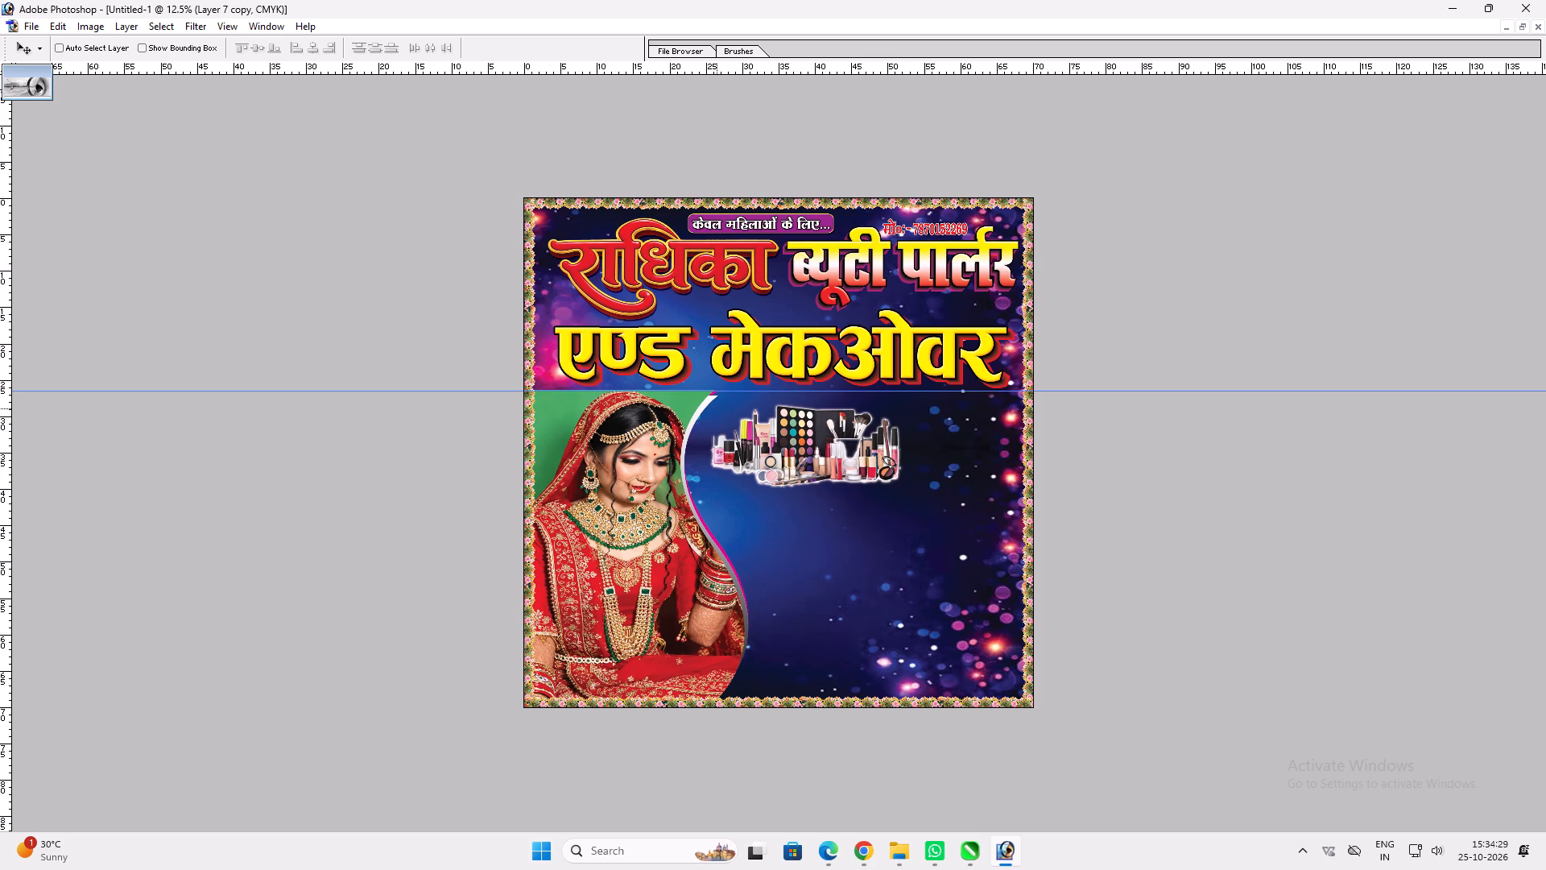
{"action": "left_click_drag", "start_coordinate": [717, 408], "coordinate": [723, 413]}
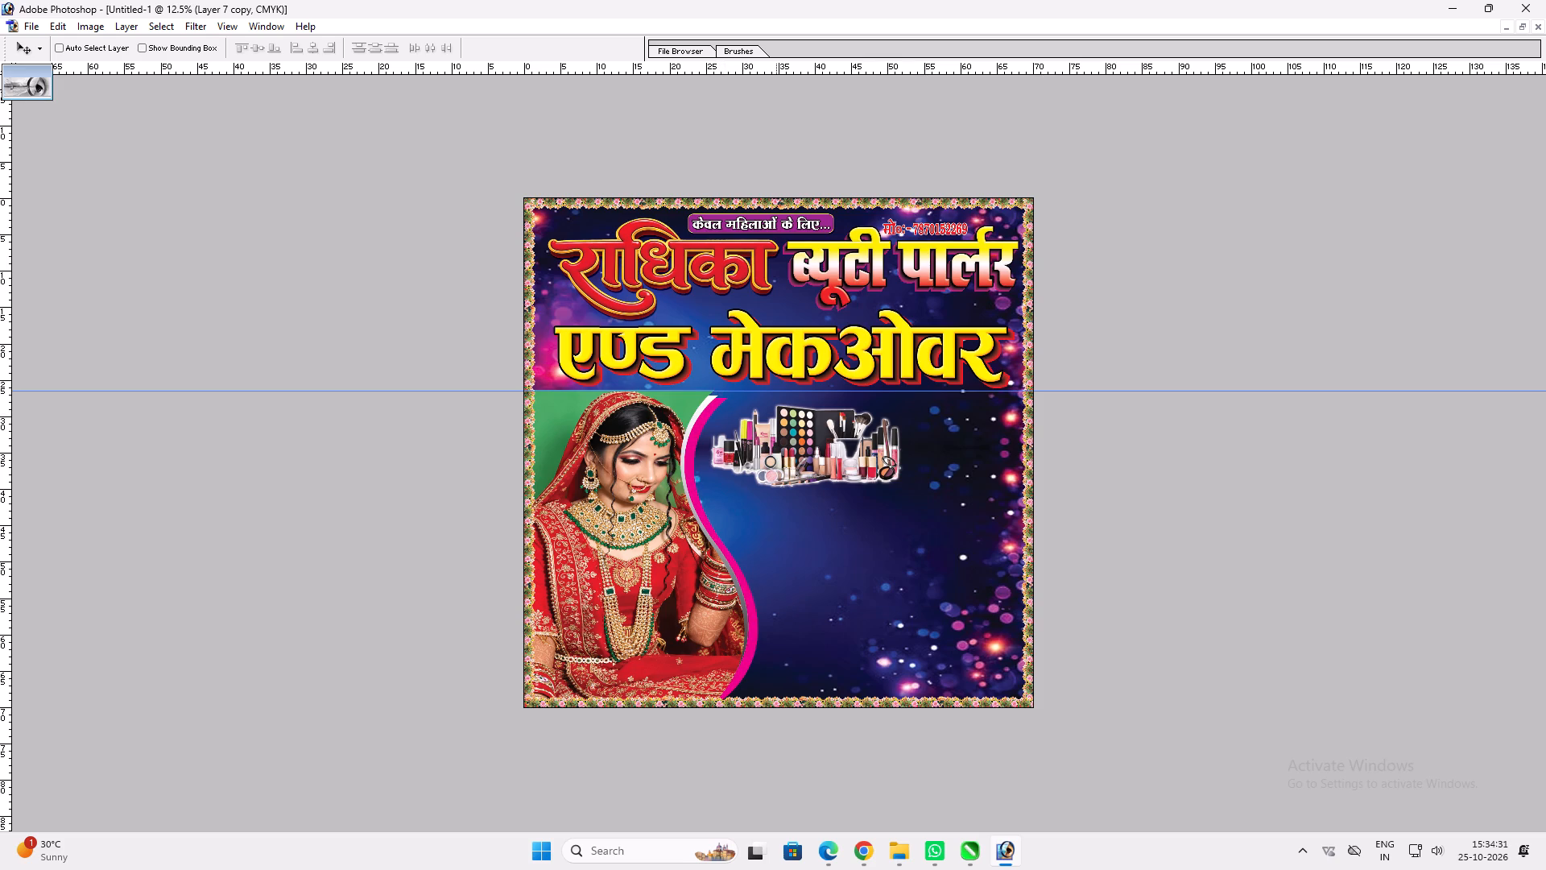
Skew the magenta curved shape horizontally by about -2.1 degrees, pulling its bottom inward toward the bride picture.
{"action": "key", "text": "ctrl+t"}
{"action": "left_click_drag", "start_coordinate": [757, 695], "coordinate": [742, 694], "text": "ctrl"}
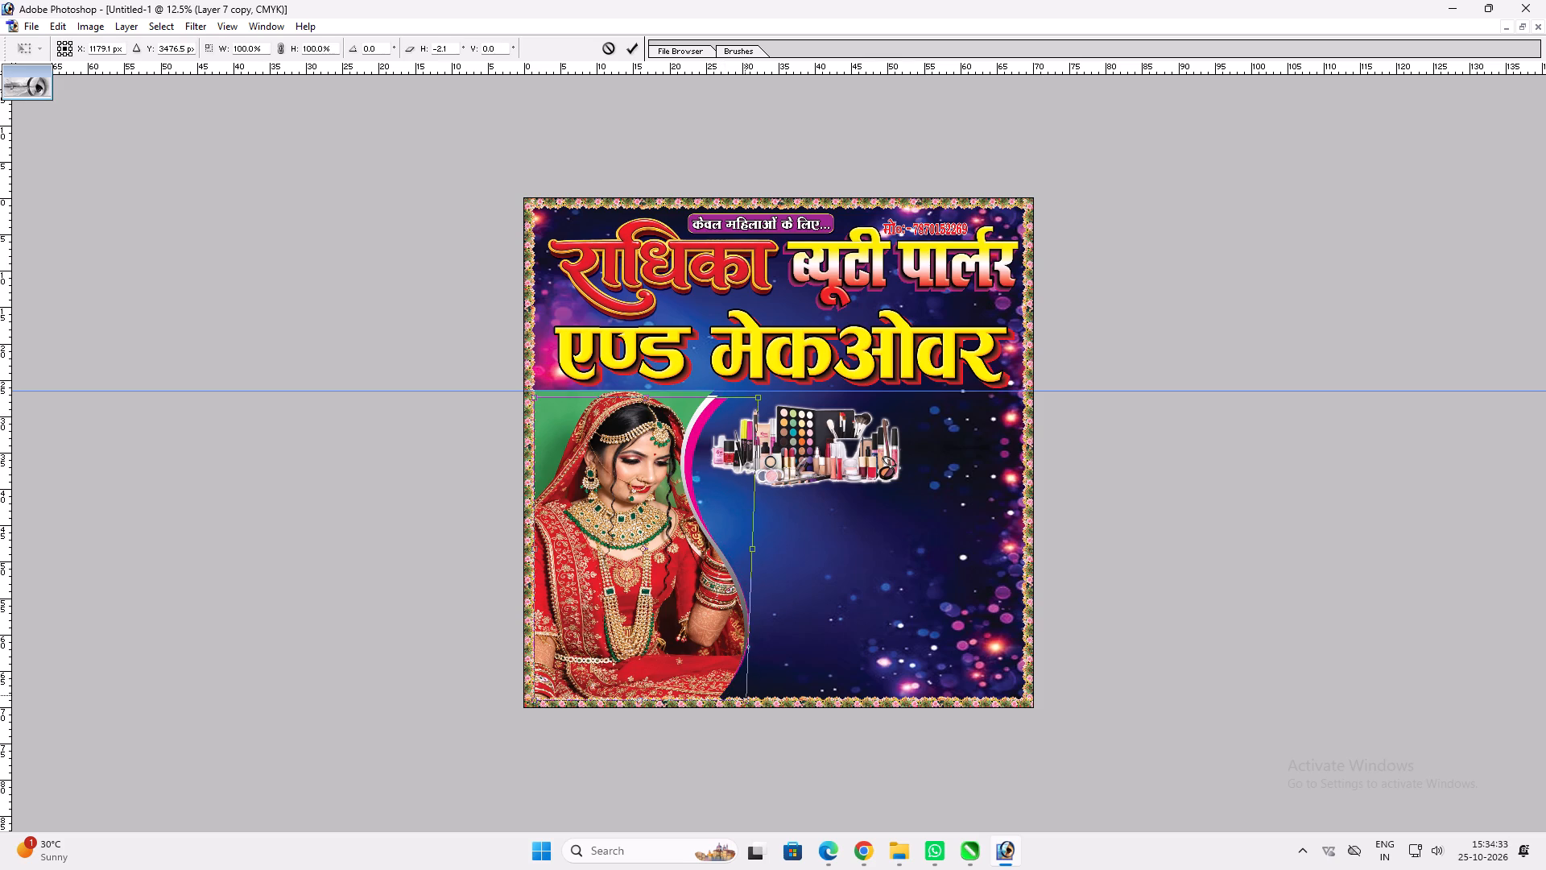
{"action": "key", "text": "ctrl+Return"}
{"action": "key", "text": "v"}
Transform the gradient curved shape, adjusting its width, height and skew to refine the thin edge beside the bride picture.
{"action": "left_click", "coordinate": [743, 602], "text": "ctrl"}
{"action": "key", "text": "ctrl+t"}
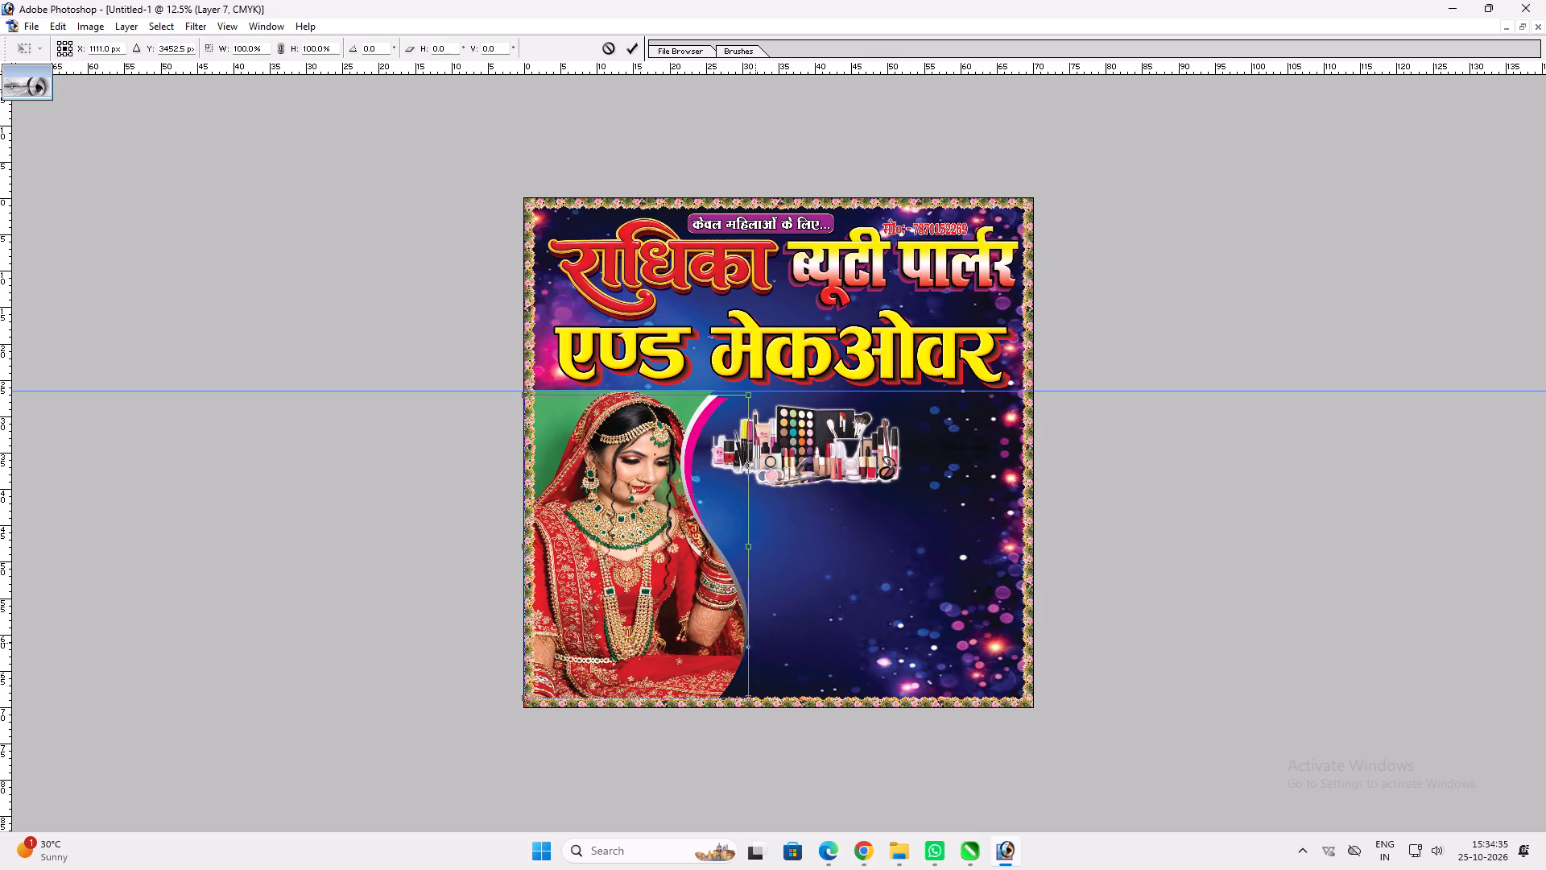
{"action": "left_click", "coordinate": [754, 640], "text": "shift"}
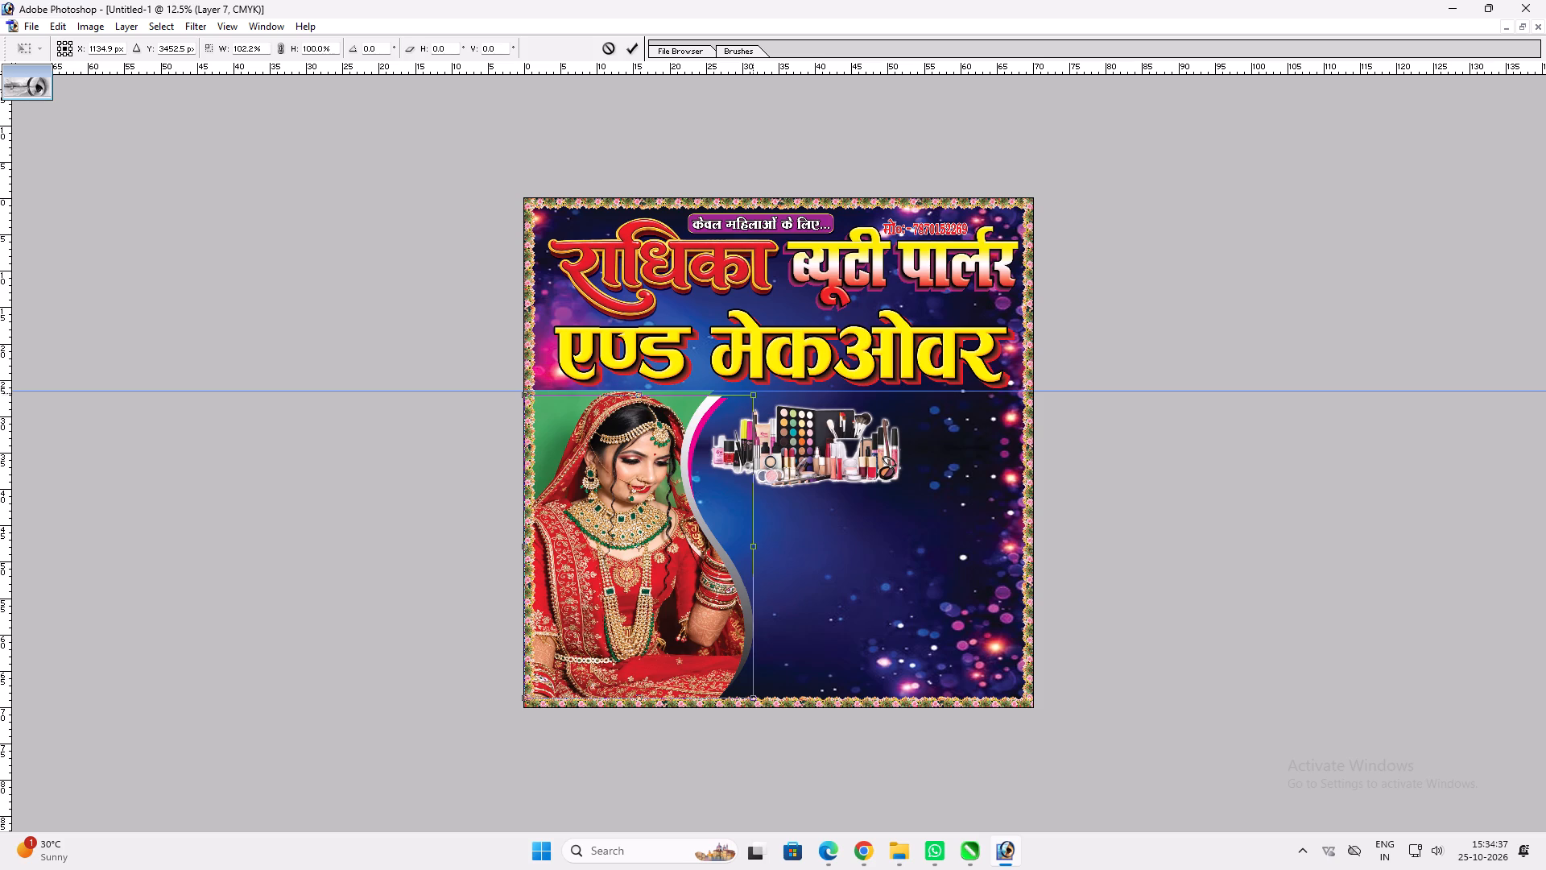
{"action": "left_click", "coordinate": [752, 394], "text": "ctrl"}
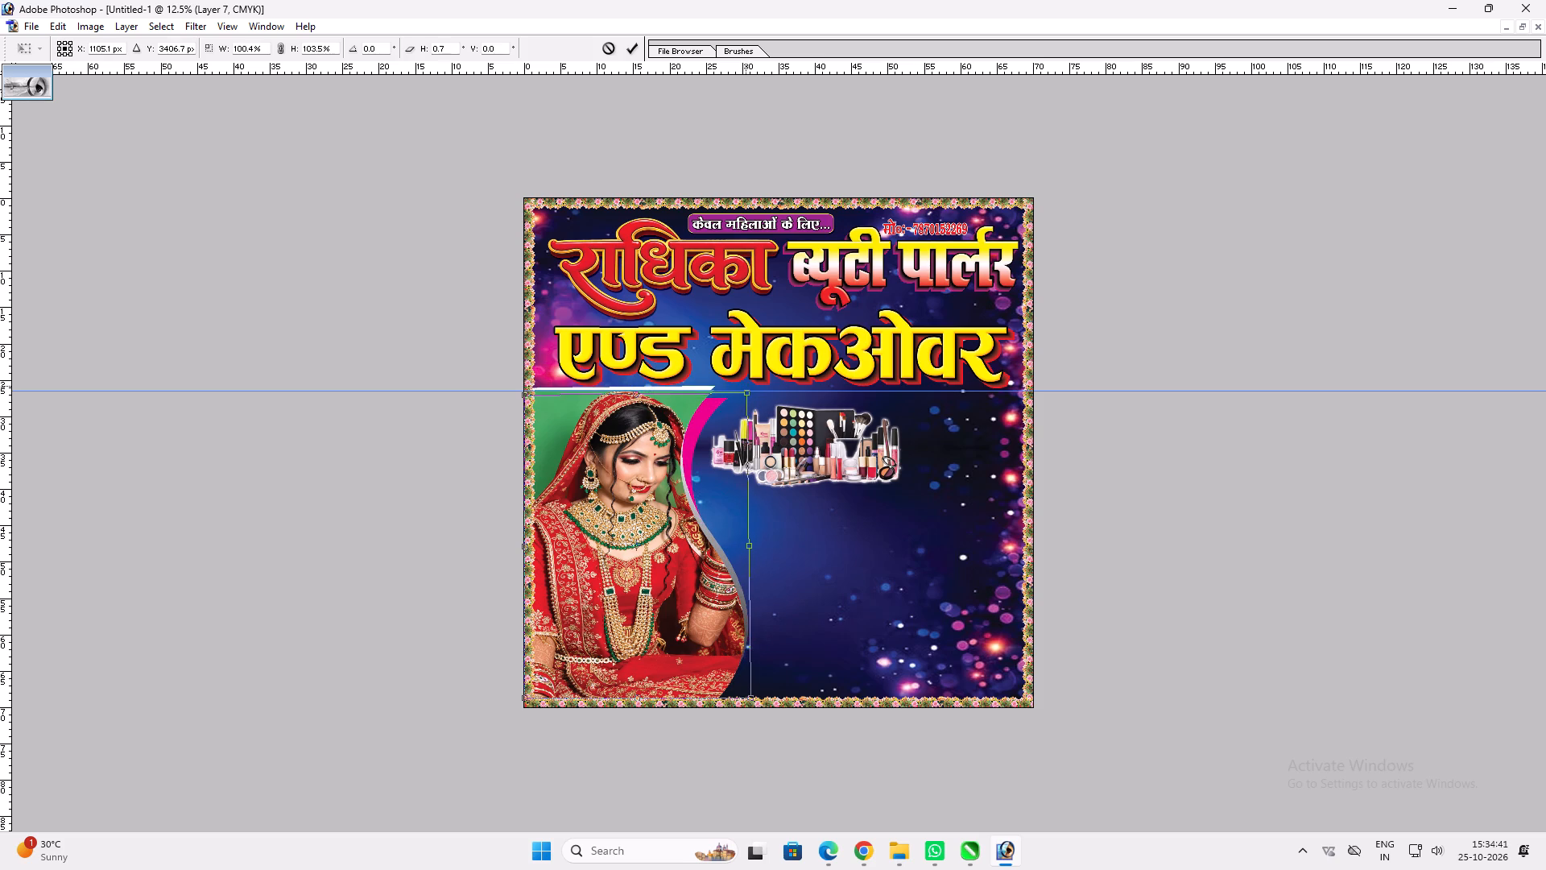
{"action": "key", "text": "Return"}
{"action": "key", "text": "v"}
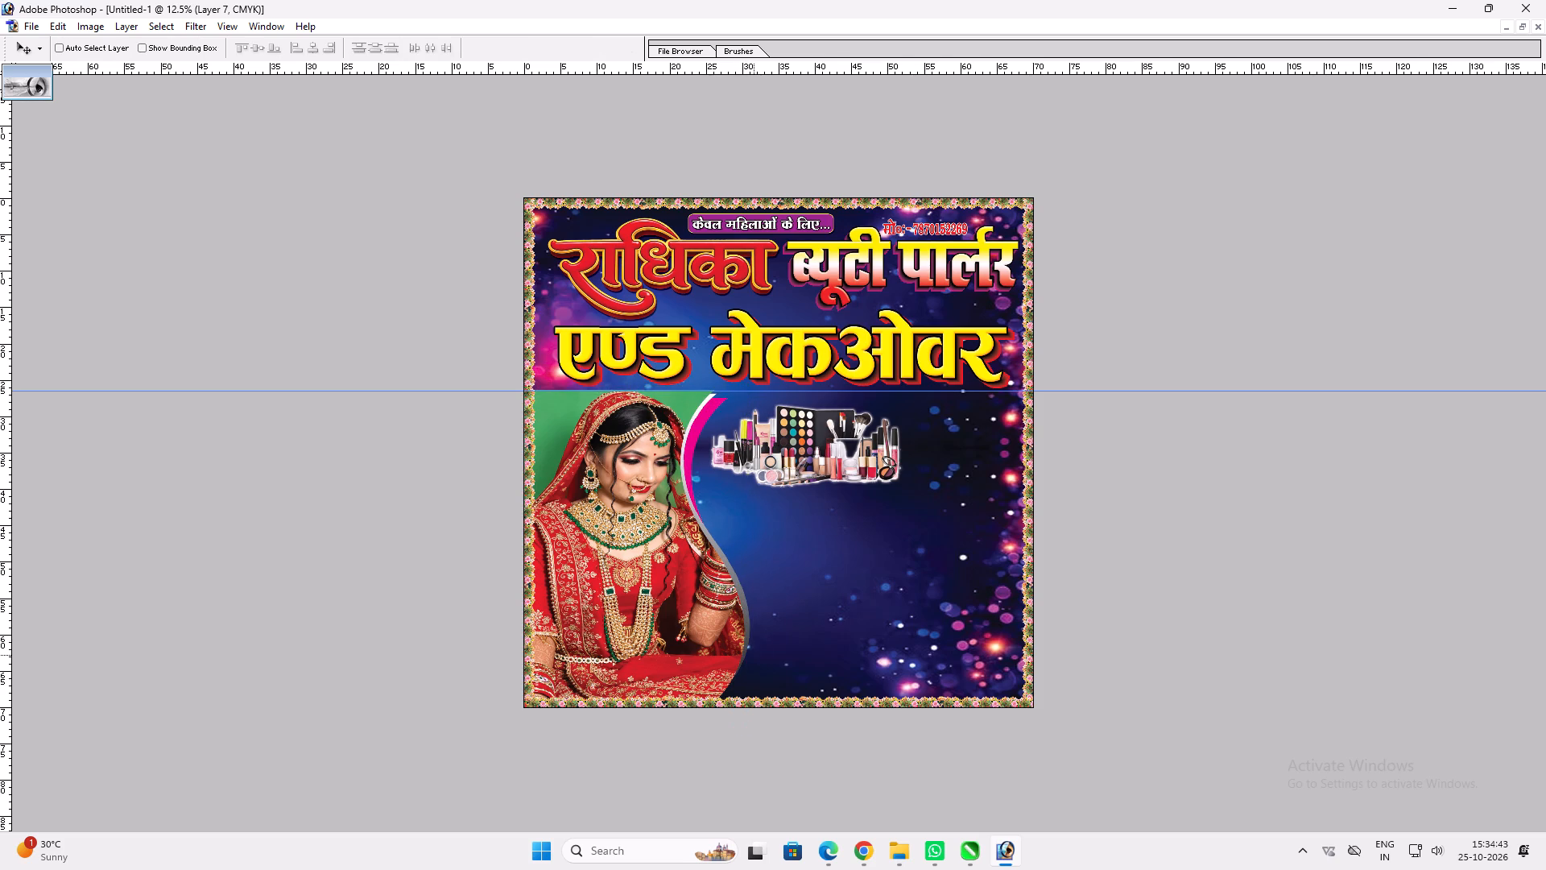
Move the makeup kit picture slightly right and up, away from the curved band.
{"action": "key", "text": "ctrl+0"}
{"action": "key", "text": "v"}
{"action": "left_click", "coordinate": [763, 454], "text": "ctrl"}
{"action": "left_click_drag", "start_coordinate": [763, 454], "coordinate": [772, 448]}
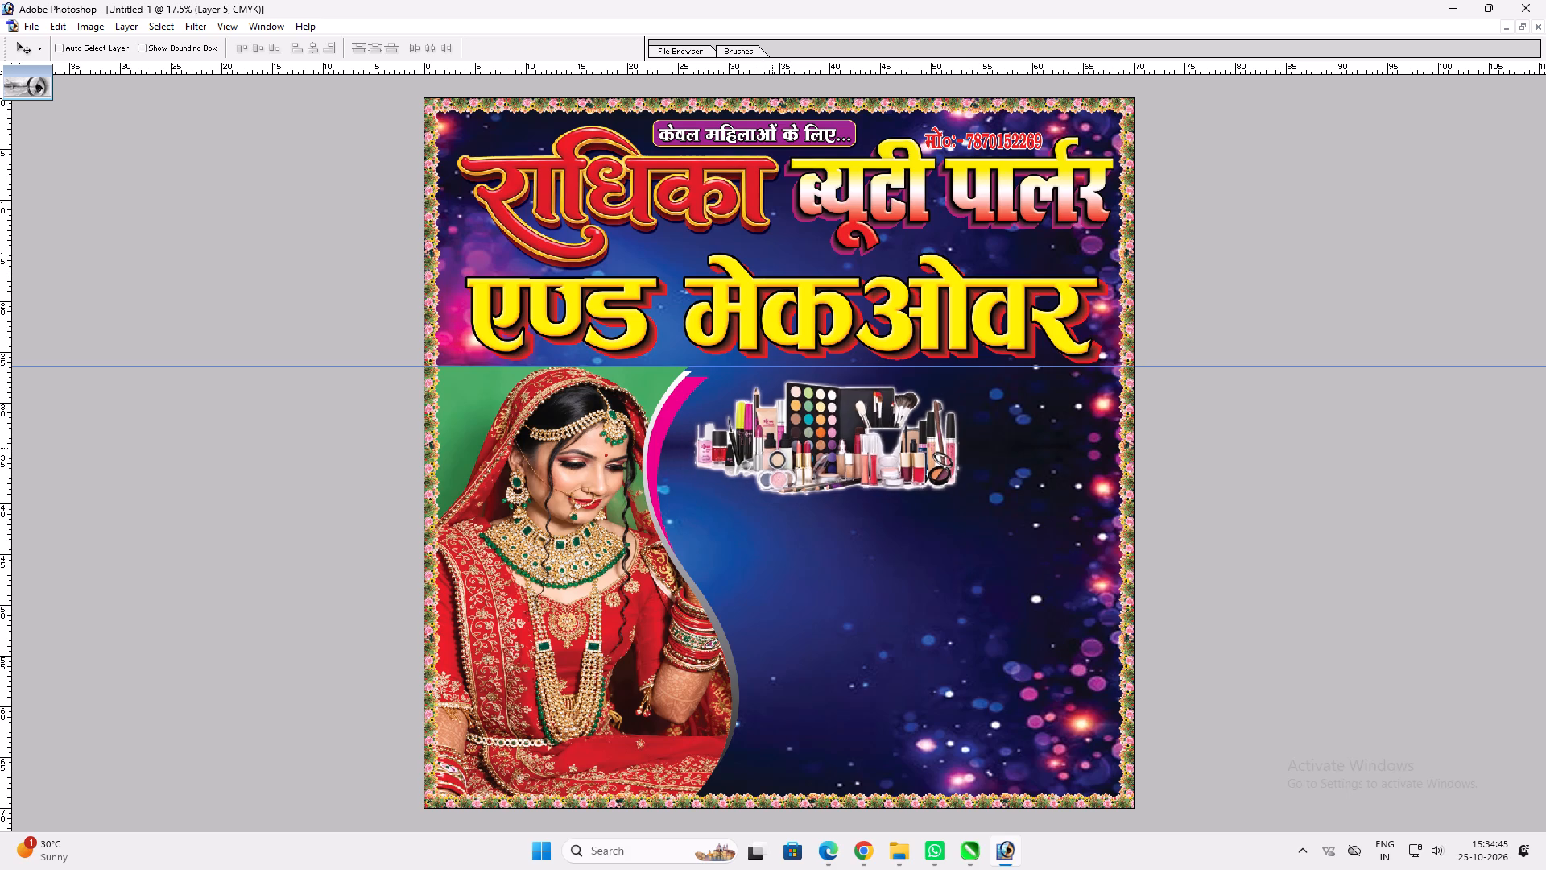
{"action": "left_click_drag", "start_coordinate": [772, 448], "coordinate": [773, 437]}
Switch from the full-screen design to the Radhika Beauti plar 70x30 banner document as the picture source.
{"action": "key", "text": "f"}
{"action": "key", "text": "f"}
{"action": "key", "text": "f"}
{"action": "left_click", "coordinate": [1110, 543]}
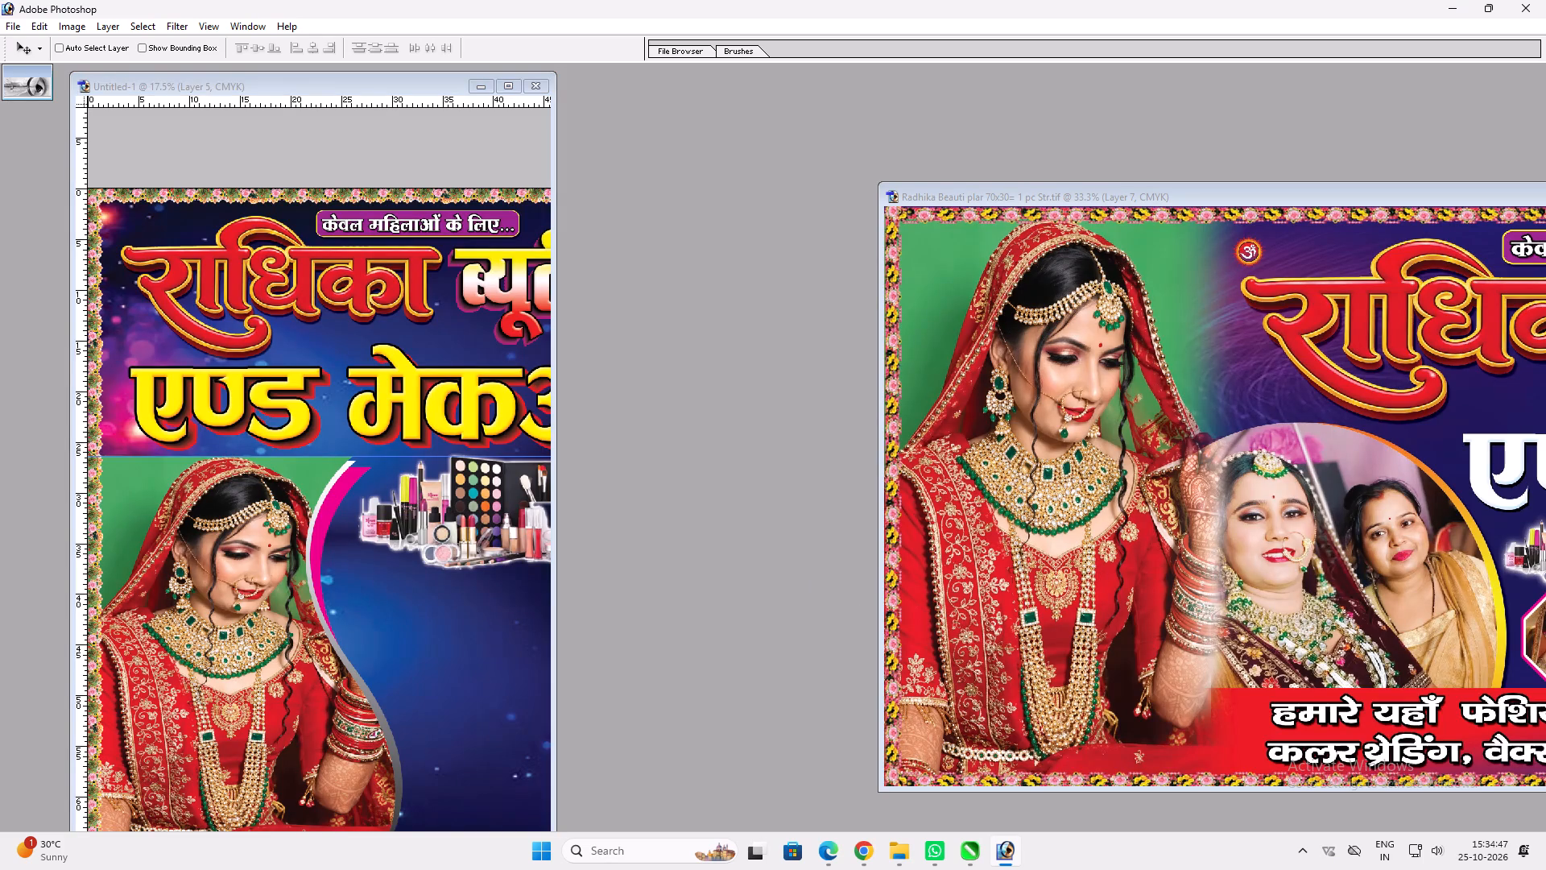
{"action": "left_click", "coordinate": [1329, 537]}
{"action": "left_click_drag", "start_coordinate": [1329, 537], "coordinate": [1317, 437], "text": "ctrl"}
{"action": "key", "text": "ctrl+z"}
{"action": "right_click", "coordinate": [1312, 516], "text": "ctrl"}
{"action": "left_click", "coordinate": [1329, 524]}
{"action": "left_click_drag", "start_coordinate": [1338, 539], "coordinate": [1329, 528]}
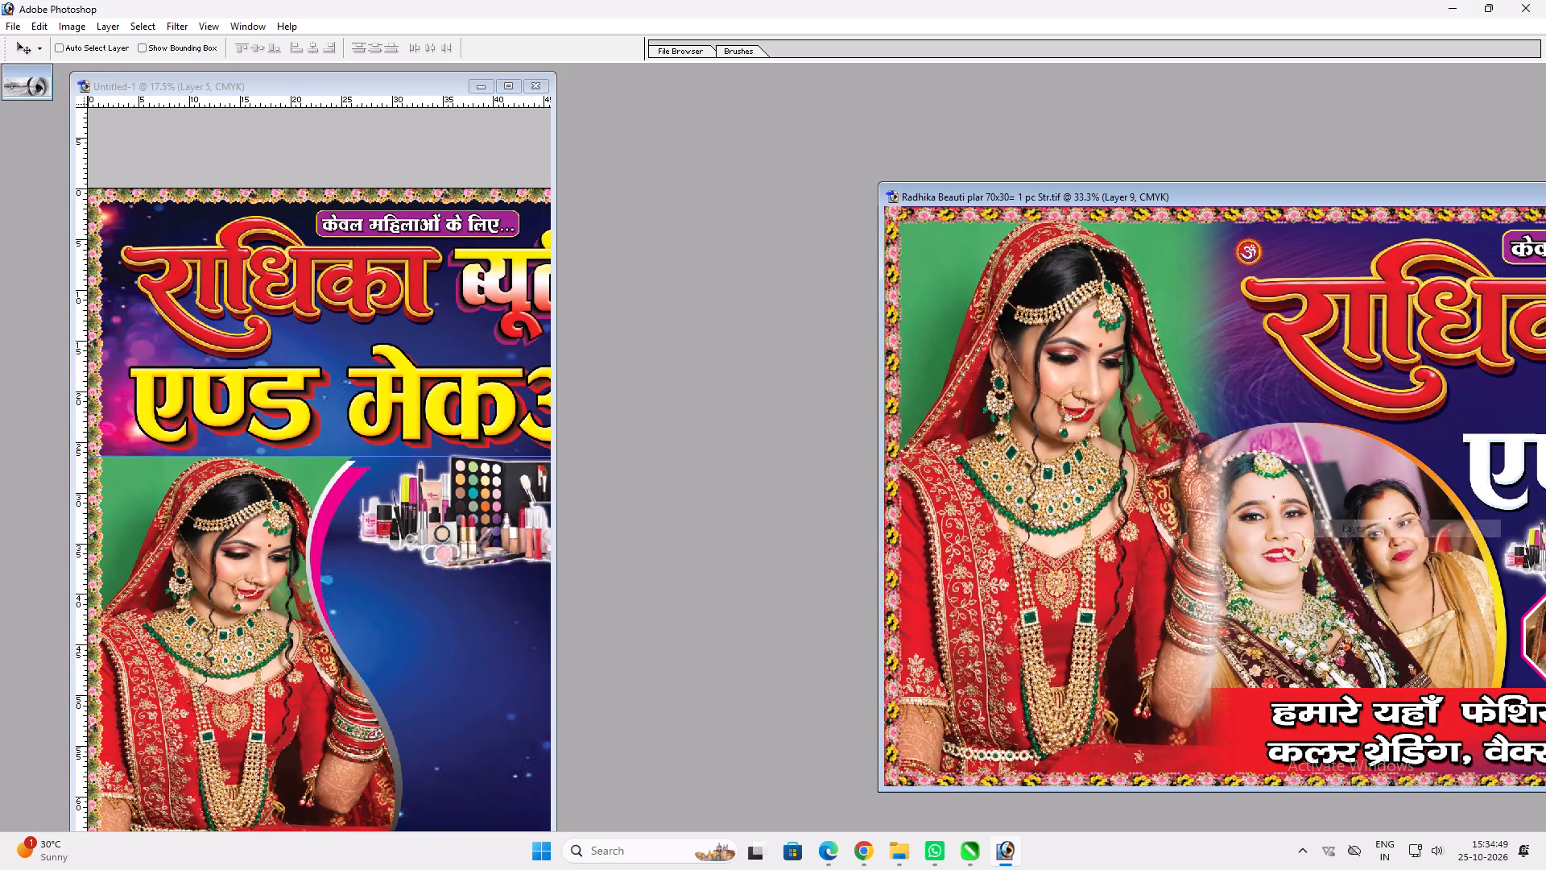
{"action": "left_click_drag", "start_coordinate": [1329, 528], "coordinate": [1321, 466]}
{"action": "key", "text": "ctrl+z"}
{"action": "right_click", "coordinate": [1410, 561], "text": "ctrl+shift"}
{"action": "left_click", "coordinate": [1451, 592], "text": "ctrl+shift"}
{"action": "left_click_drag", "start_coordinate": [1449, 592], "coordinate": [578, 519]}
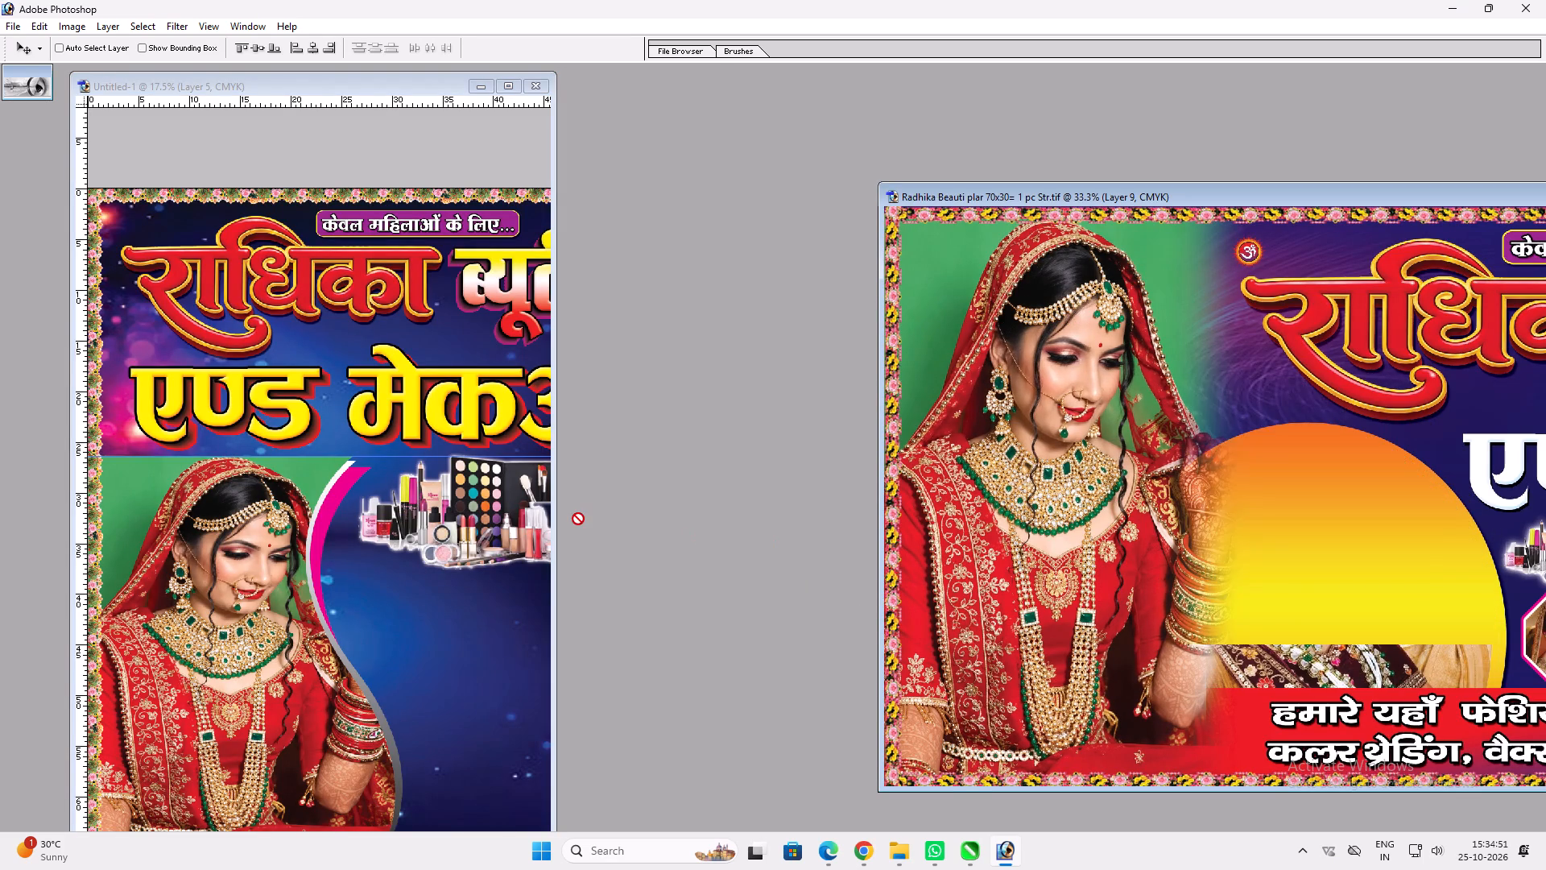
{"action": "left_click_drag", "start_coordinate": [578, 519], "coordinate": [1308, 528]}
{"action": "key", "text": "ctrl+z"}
Copy the linked circular two-women portrait layers from the Radhika banner into the Untitled-1 design, placing them at the bottom beside the bride.
{"action": "right_click", "coordinate": [1374, 492], "text": "ctrl+shift"}
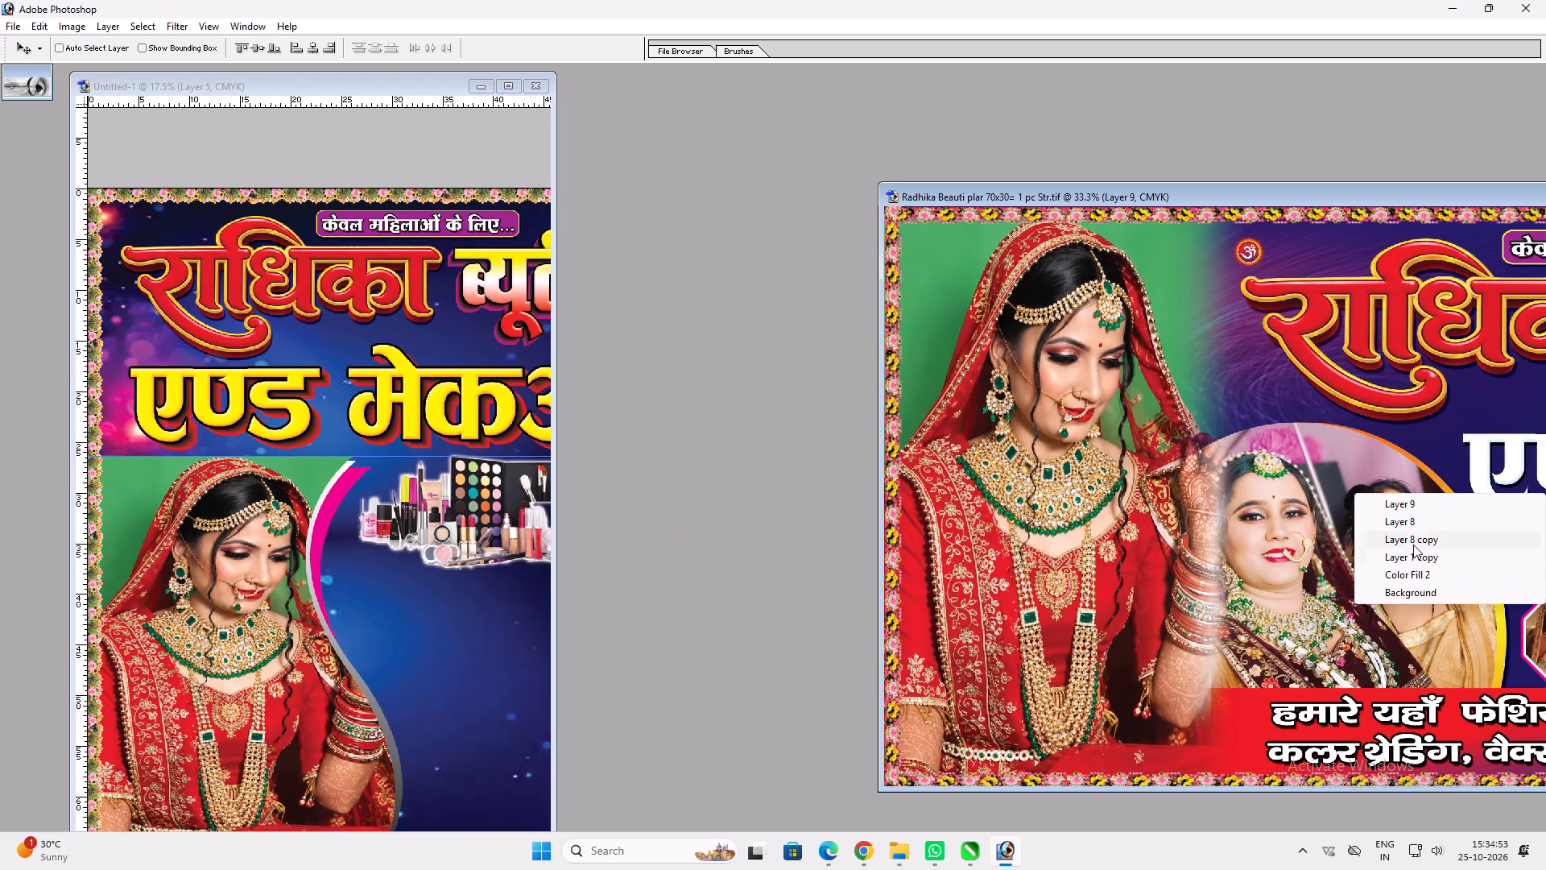
{"action": "left_click", "coordinate": [1413, 544], "text": "ctrl+shift"}
{"action": "left_click_drag", "start_coordinate": [1413, 541], "coordinate": [515, 483]}
{"action": "key", "text": "v"}
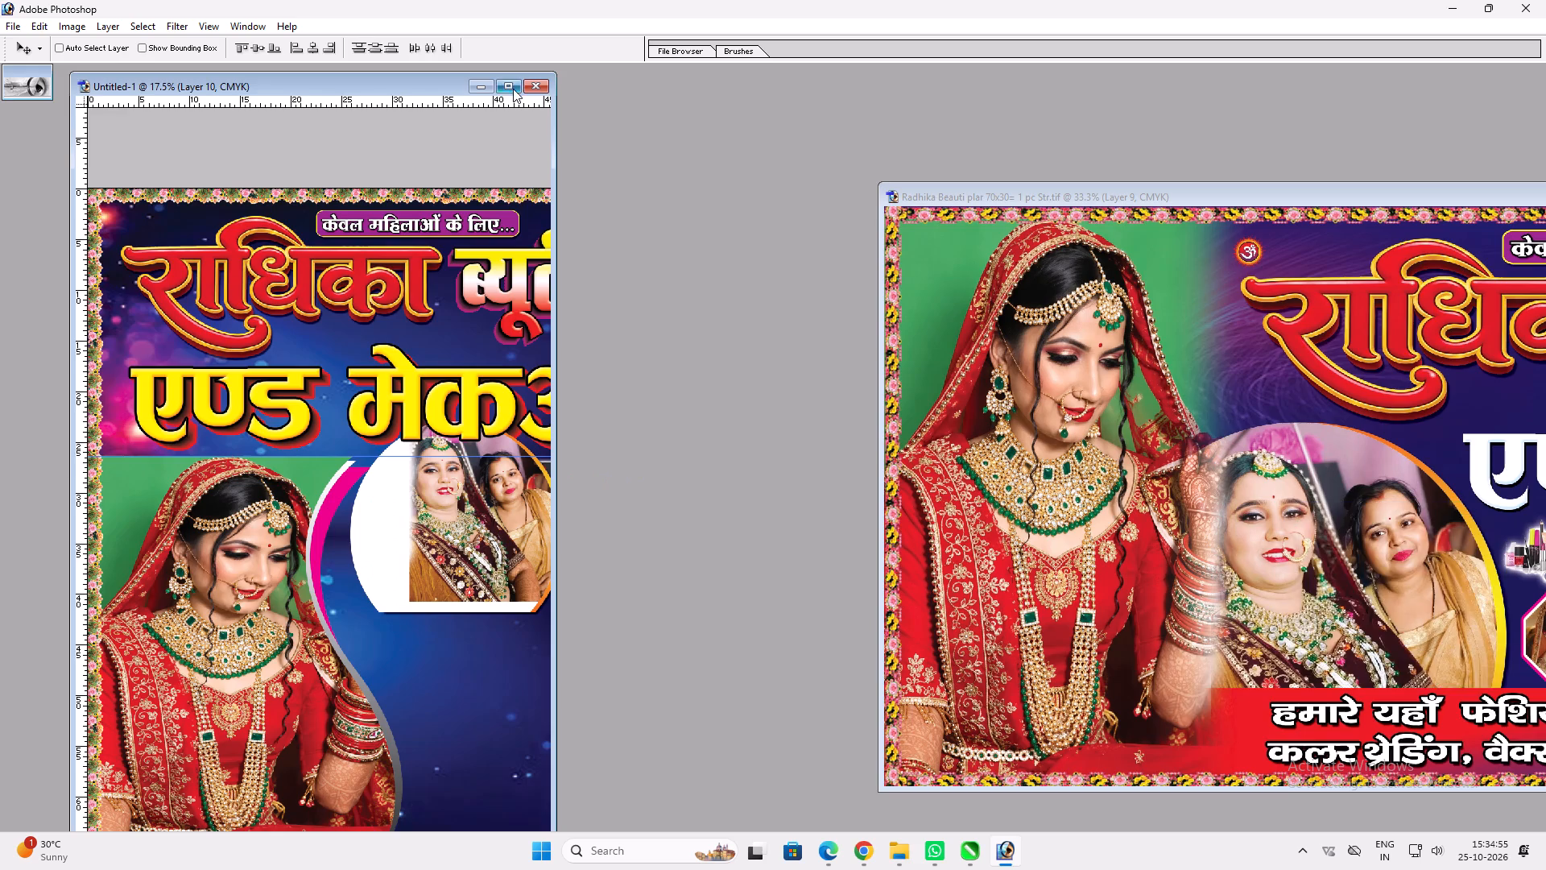
{"action": "left_click", "coordinate": [512, 89]}
{"action": "key", "text": "v"}
{"action": "key", "text": "v"}
{"action": "left_click_drag", "start_coordinate": [873, 503], "coordinate": [878, 694]}
{"action": "left_click_drag", "start_coordinate": [849, 624], "coordinate": [815, 715]}
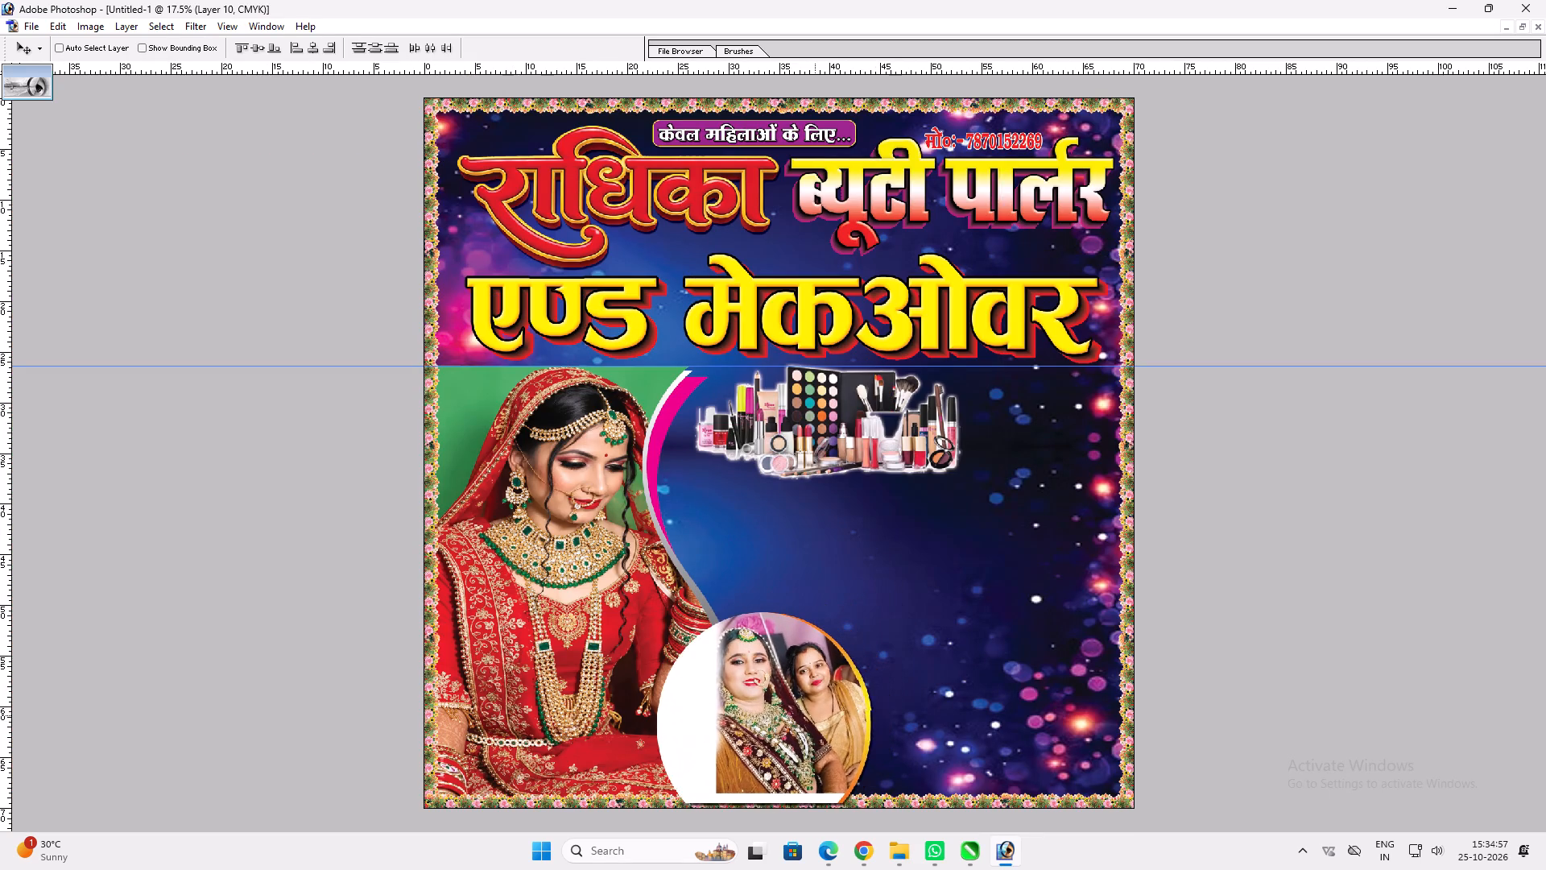
{"action": "left_click_drag", "start_coordinate": [815, 715], "coordinate": [797, 715]}
Send the white circle copied with the portrait to the back and delete its layer.
{"action": "left_click", "coordinate": [662, 710], "text": "ctrl"}
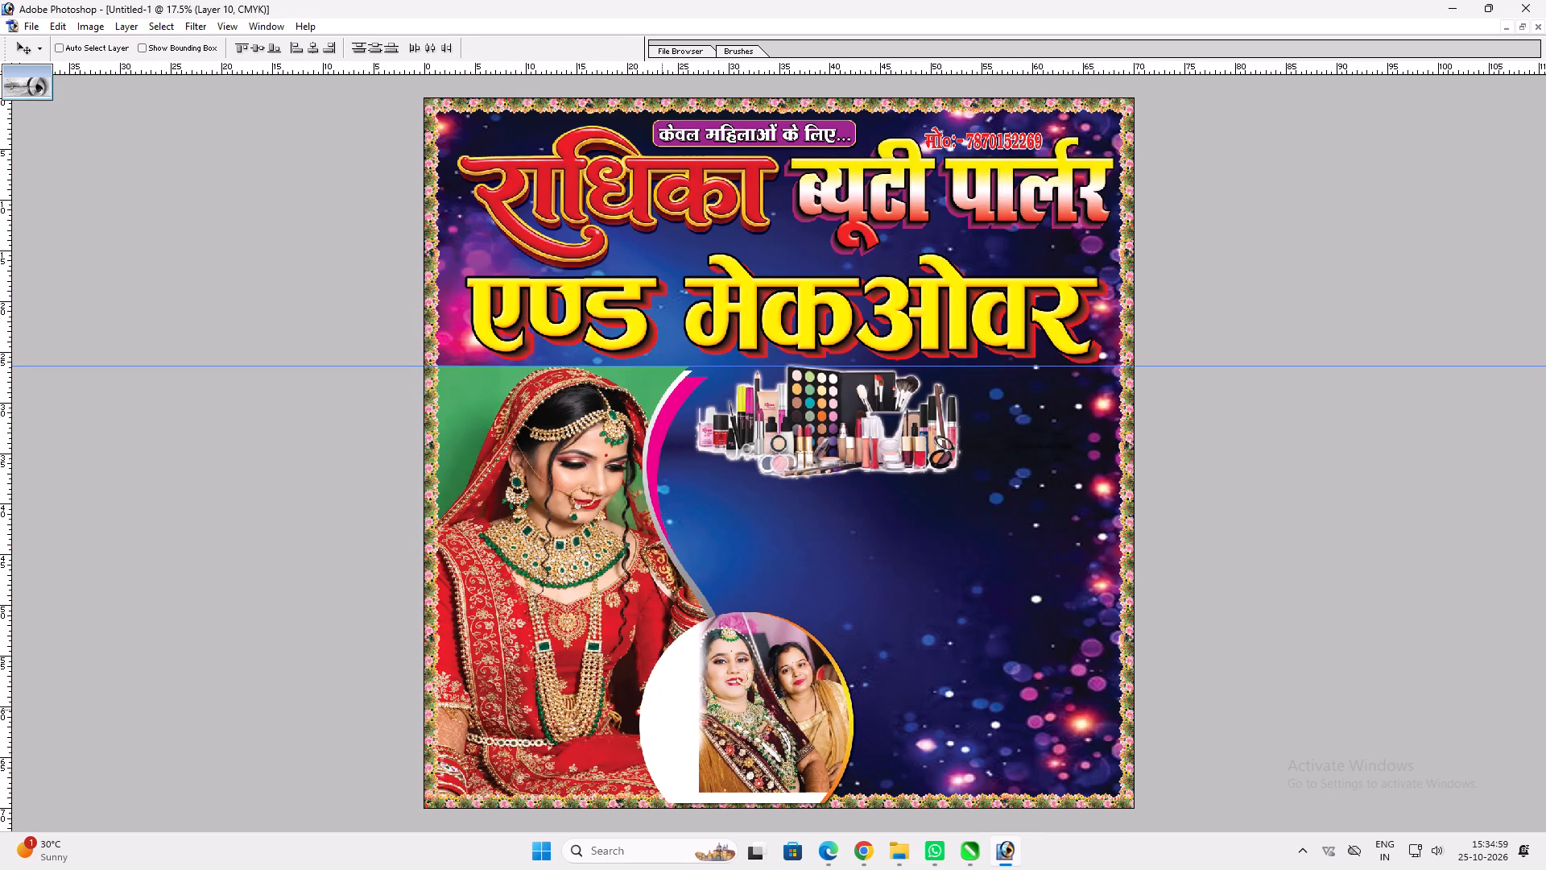
{"action": "key", "text": "ctrl+shift+bracketleft"}
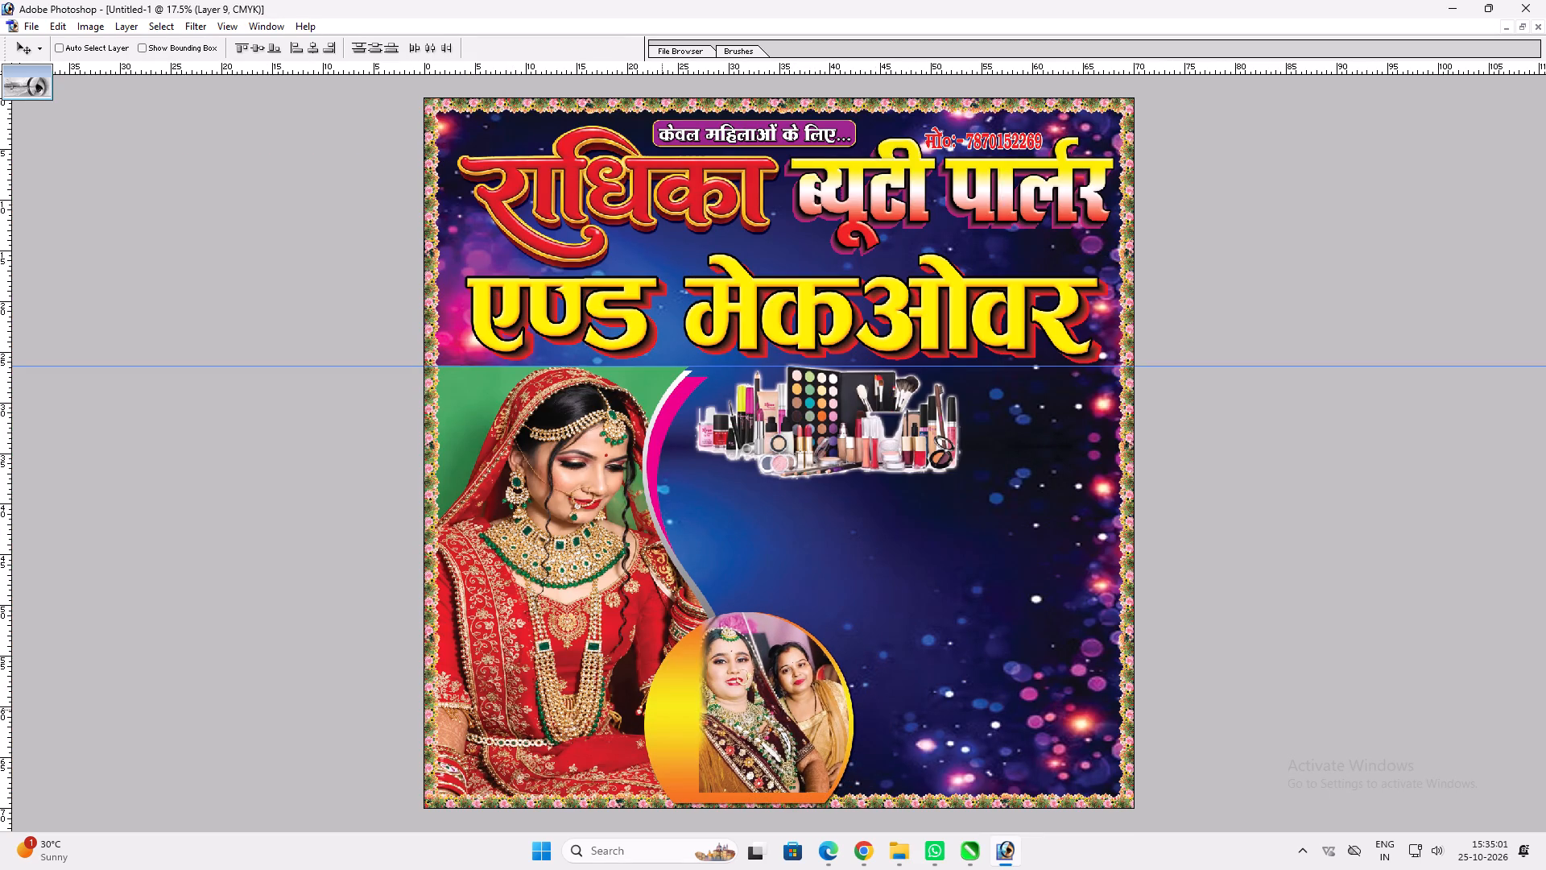
{"action": "key", "text": "alt+l"}
{"action": "key", "text": "alt+l"}
{"action": "key", "text": "alt+l"}
Restack the orange-yellow gradient circle behind the portrait and bride but above the background, and nudge the portrait group against the bride picture.
{"action": "left_click", "coordinate": [662, 710], "text": "ctrl"}
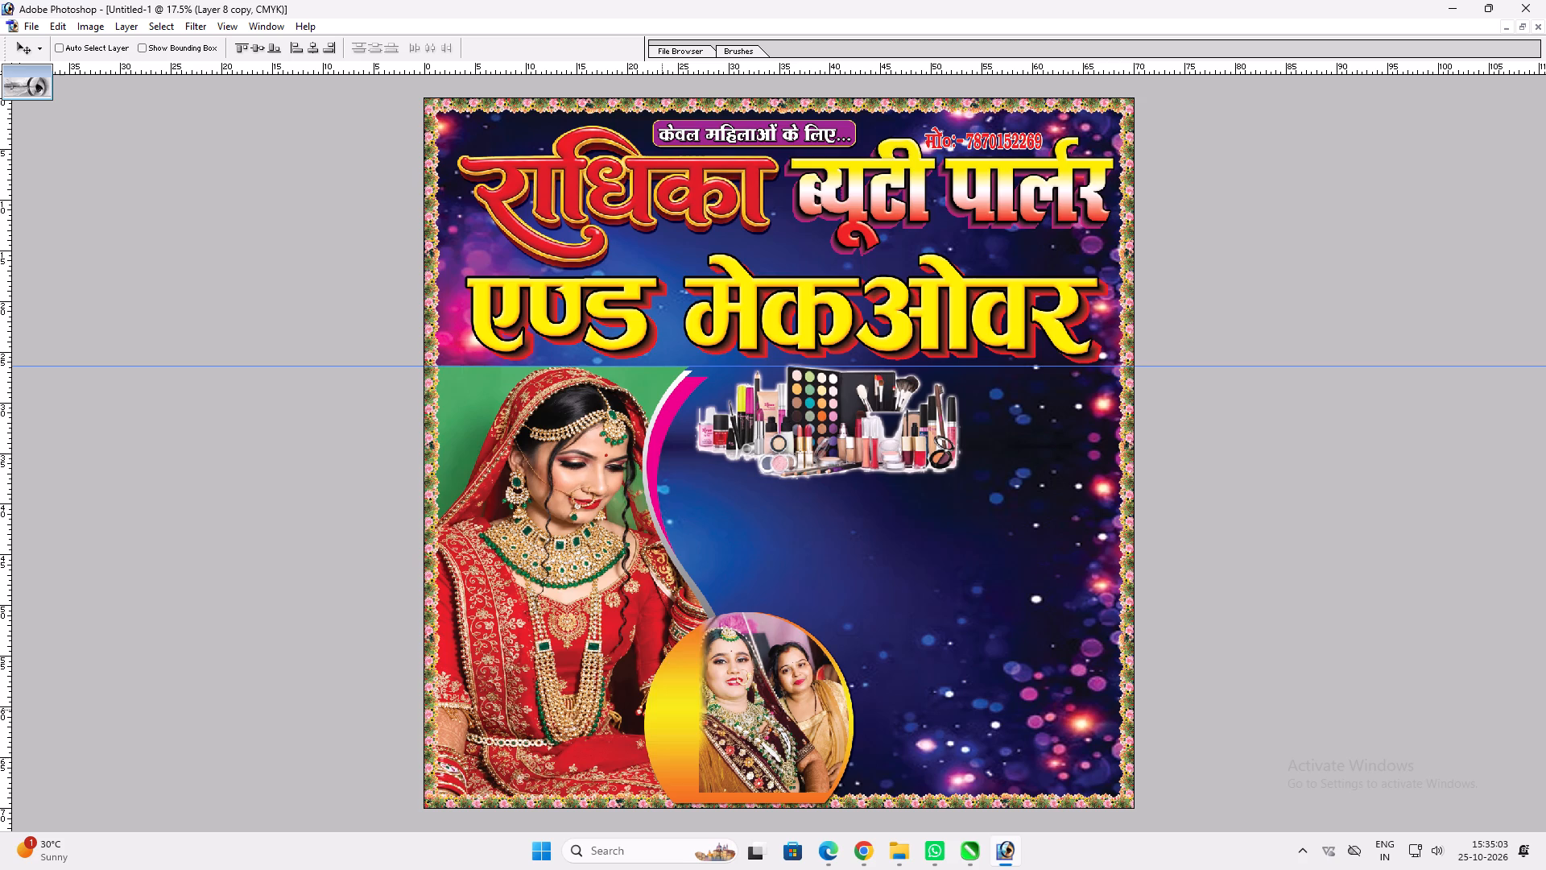
{"action": "key", "text": "ctrl+shift+bracketleft"}
{"action": "key", "text": "v"}
{"action": "left_click_drag", "start_coordinate": [794, 736], "coordinate": [822, 739]}
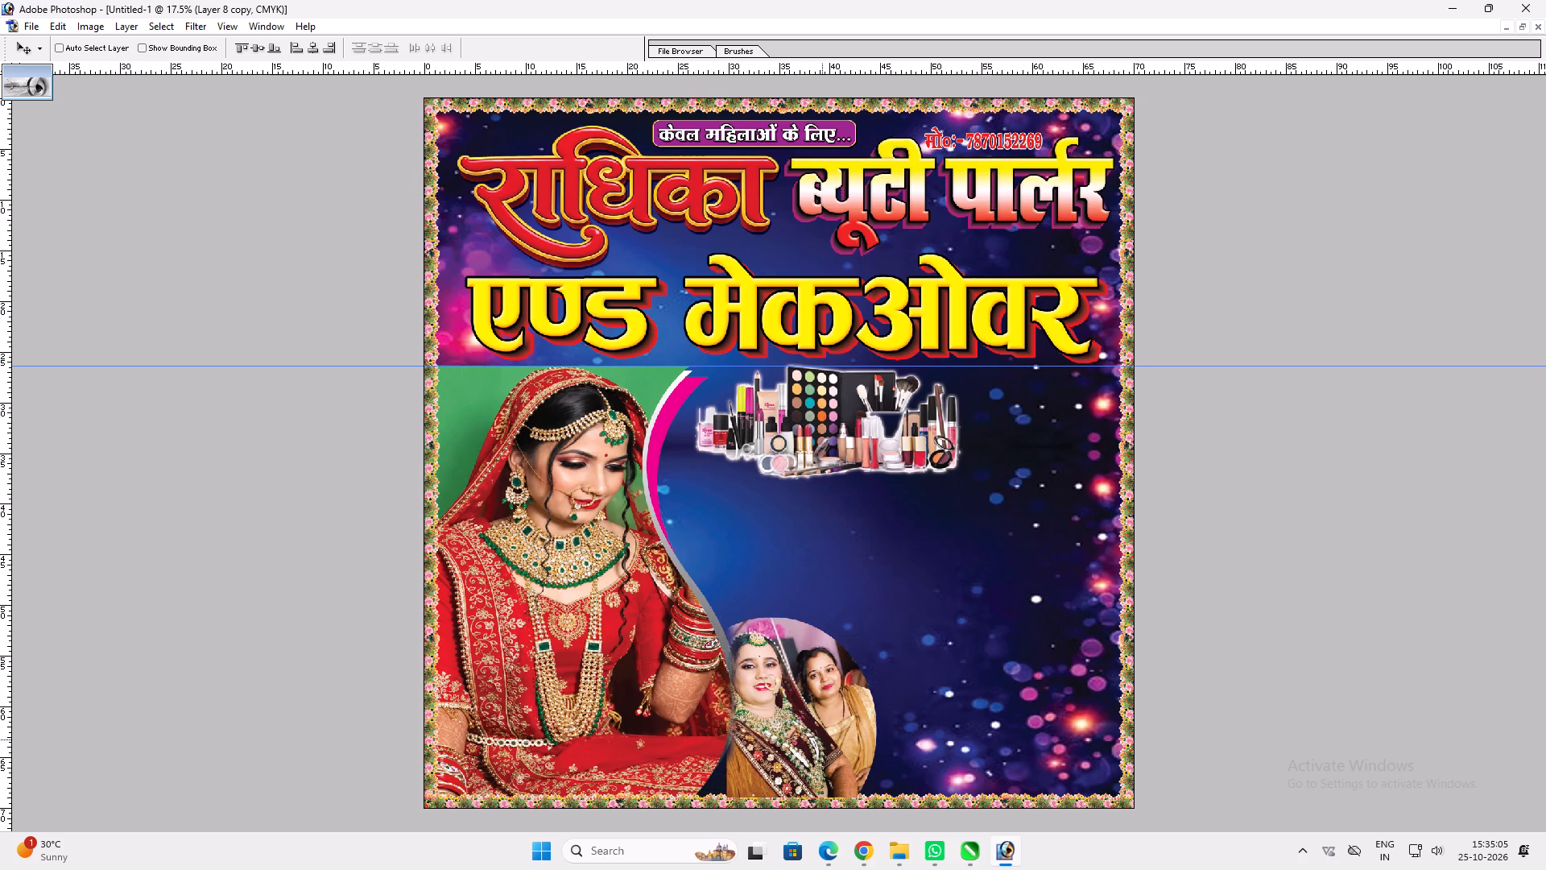
{"action": "left_click_drag", "start_coordinate": [822, 739], "coordinate": [821, 731]}
{"action": "key", "text": "ctrl+bracketright"}
{"action": "key", "text": "ctrl+bracketright"}
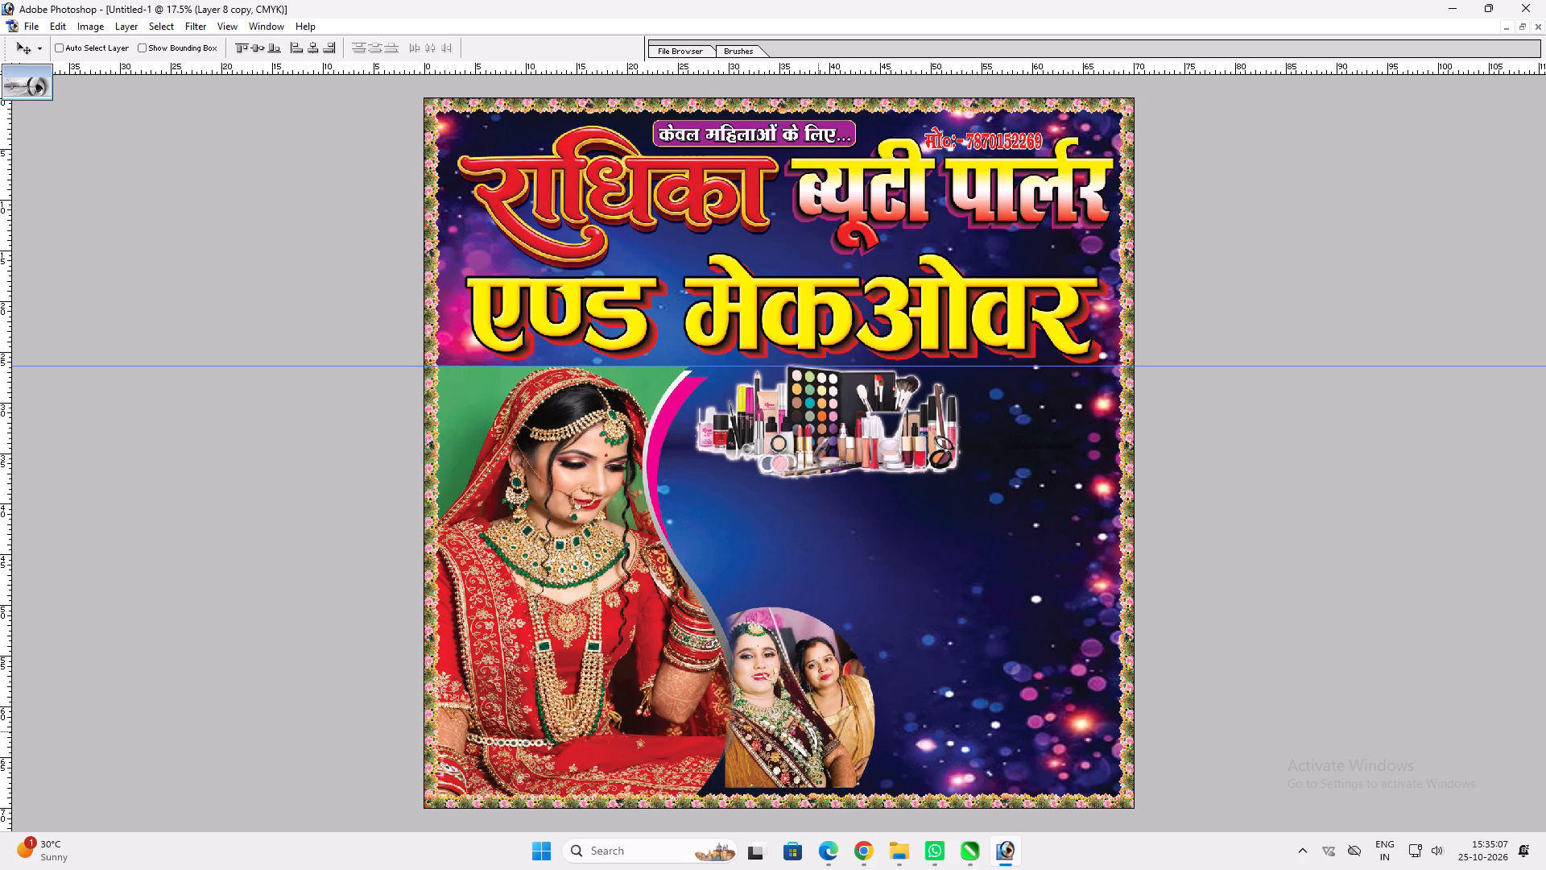
{"action": "key", "text": "ctrl+bracketright"}
{"action": "key", "text": "ctrl+bracketright"}
{"action": "key", "text": "ctrl+bracketright"}
{"action": "left_click_drag", "start_coordinate": [796, 717], "coordinate": [793, 727]}
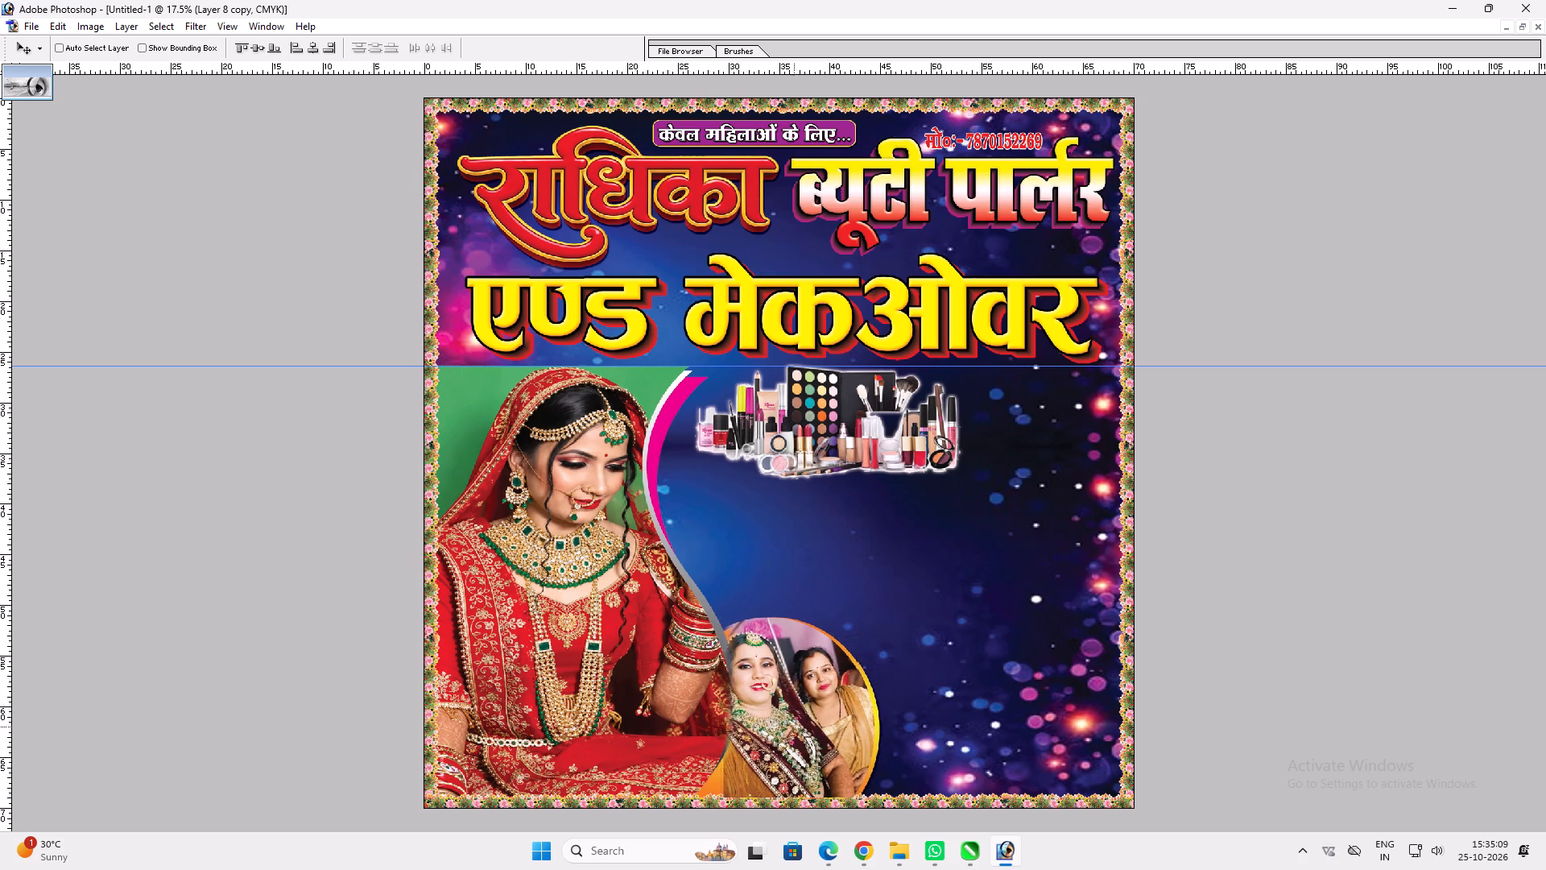
{"action": "left_click_drag", "start_coordinate": [793, 727], "coordinate": [766, 735]}
Bring the flower border strip along the design's bottom edge to the front.
{"action": "left_click", "coordinate": [874, 798], "text": "ctrl"}
{"action": "key", "text": "ctrl+shift+bracketright"}
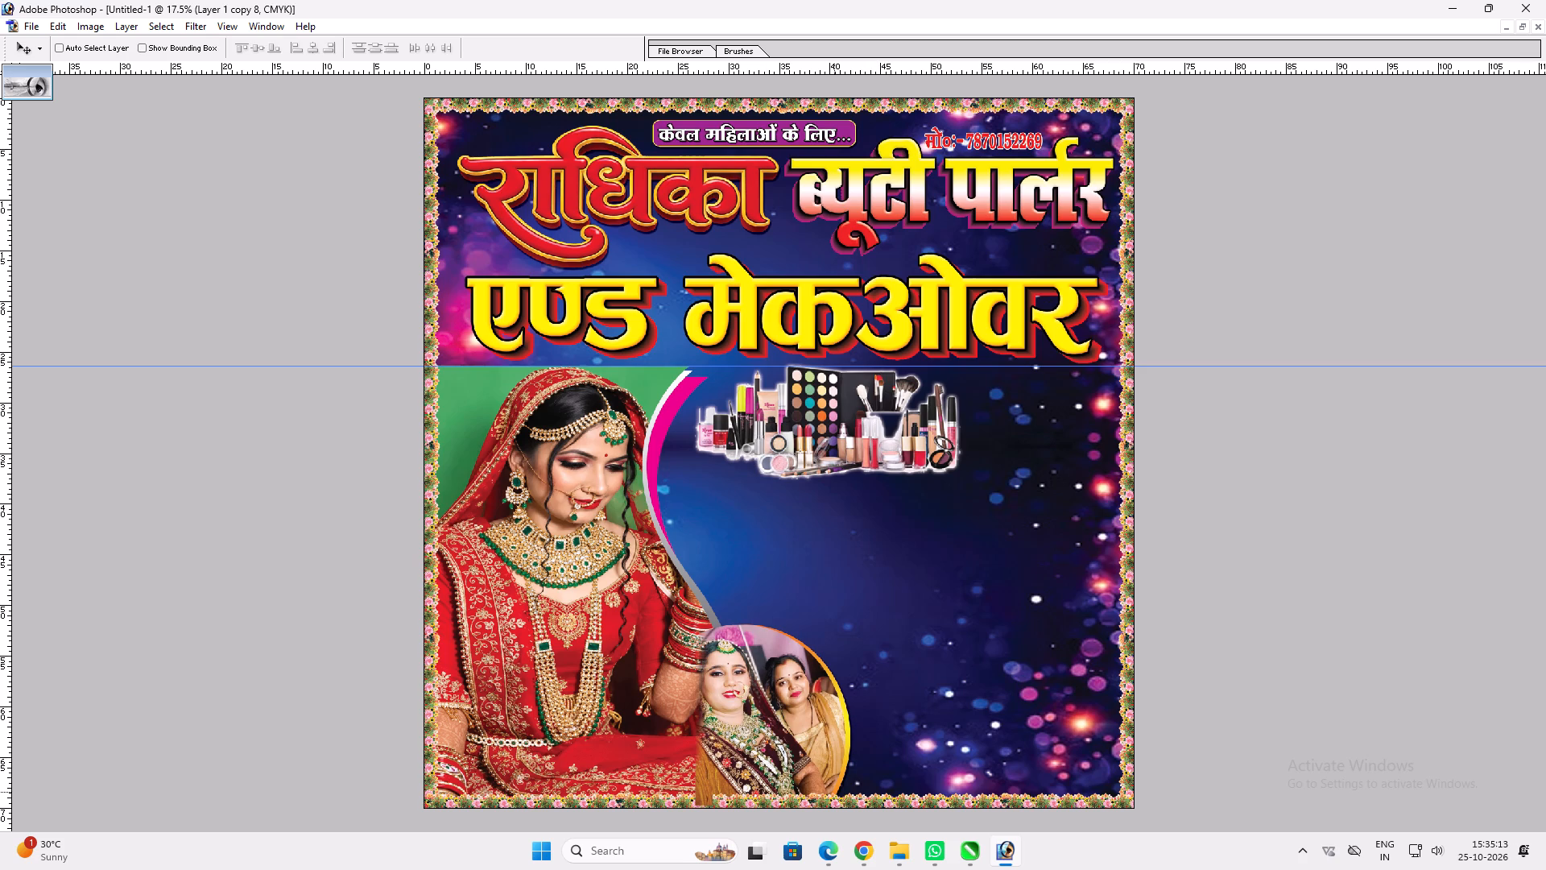
Move the two-women portrait and its gradient circle into the design's lower-right corner, partly under the flower border.
{"action": "key", "text": "v"}
{"action": "left_click", "coordinate": [806, 715], "text": "ctrl"}
{"action": "left_click_drag", "start_coordinate": [806, 715], "coordinate": [1047, 694], "text": "shift"}
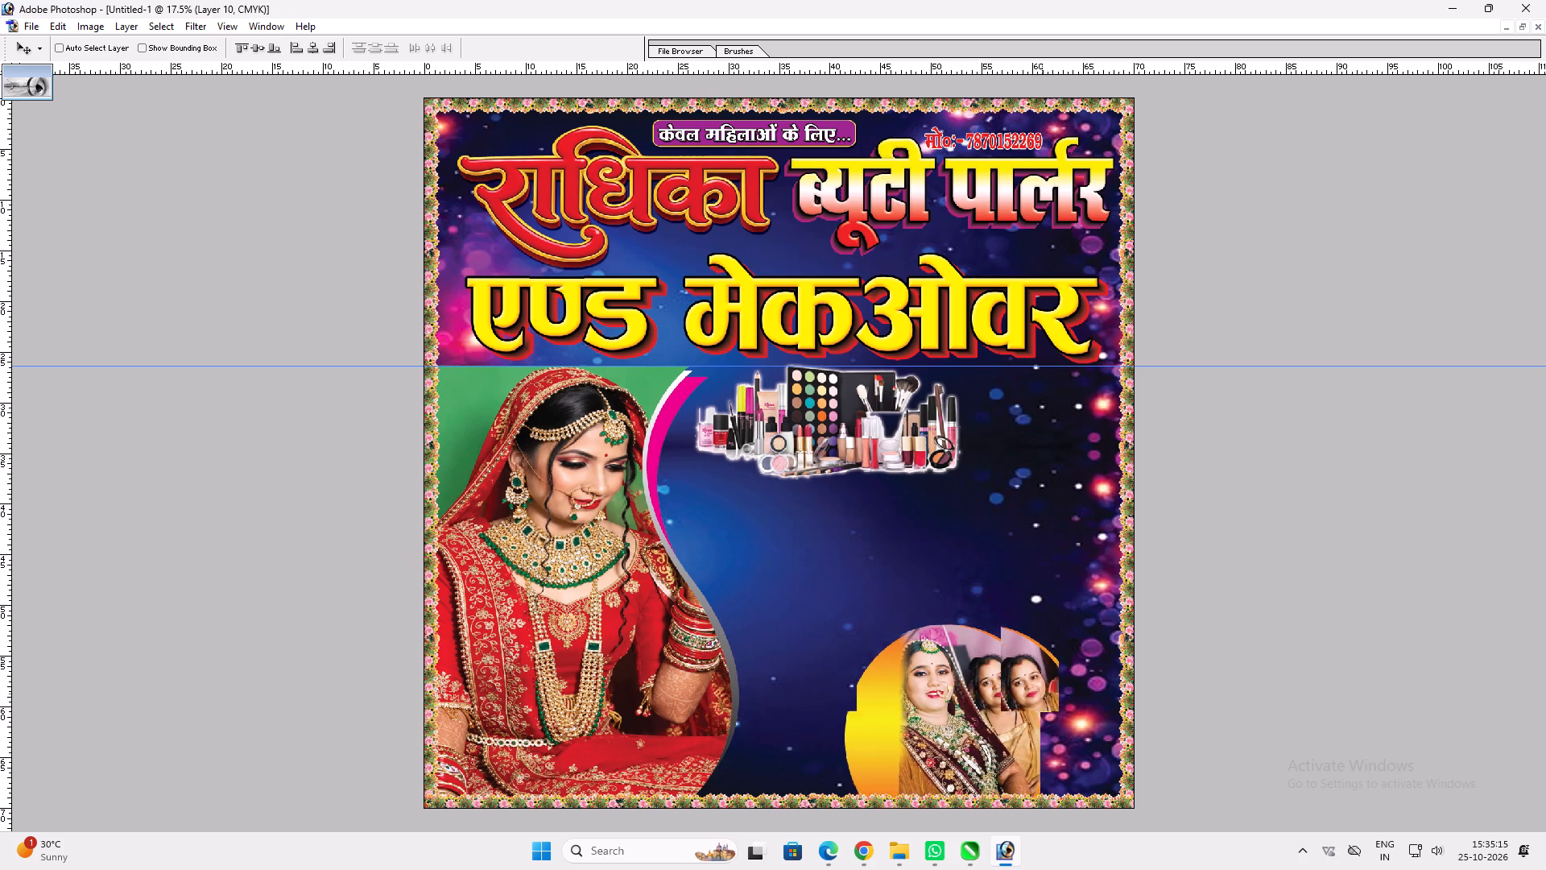
{"action": "left_click_drag", "start_coordinate": [1047, 694], "coordinate": [1051, 694], "text": "shift"}
{"action": "right_click", "coordinate": [908, 710]}
{"action": "left_click", "coordinate": [929, 719]}
{"action": "left_click_drag", "start_coordinate": [911, 712], "coordinate": [960, 730]}
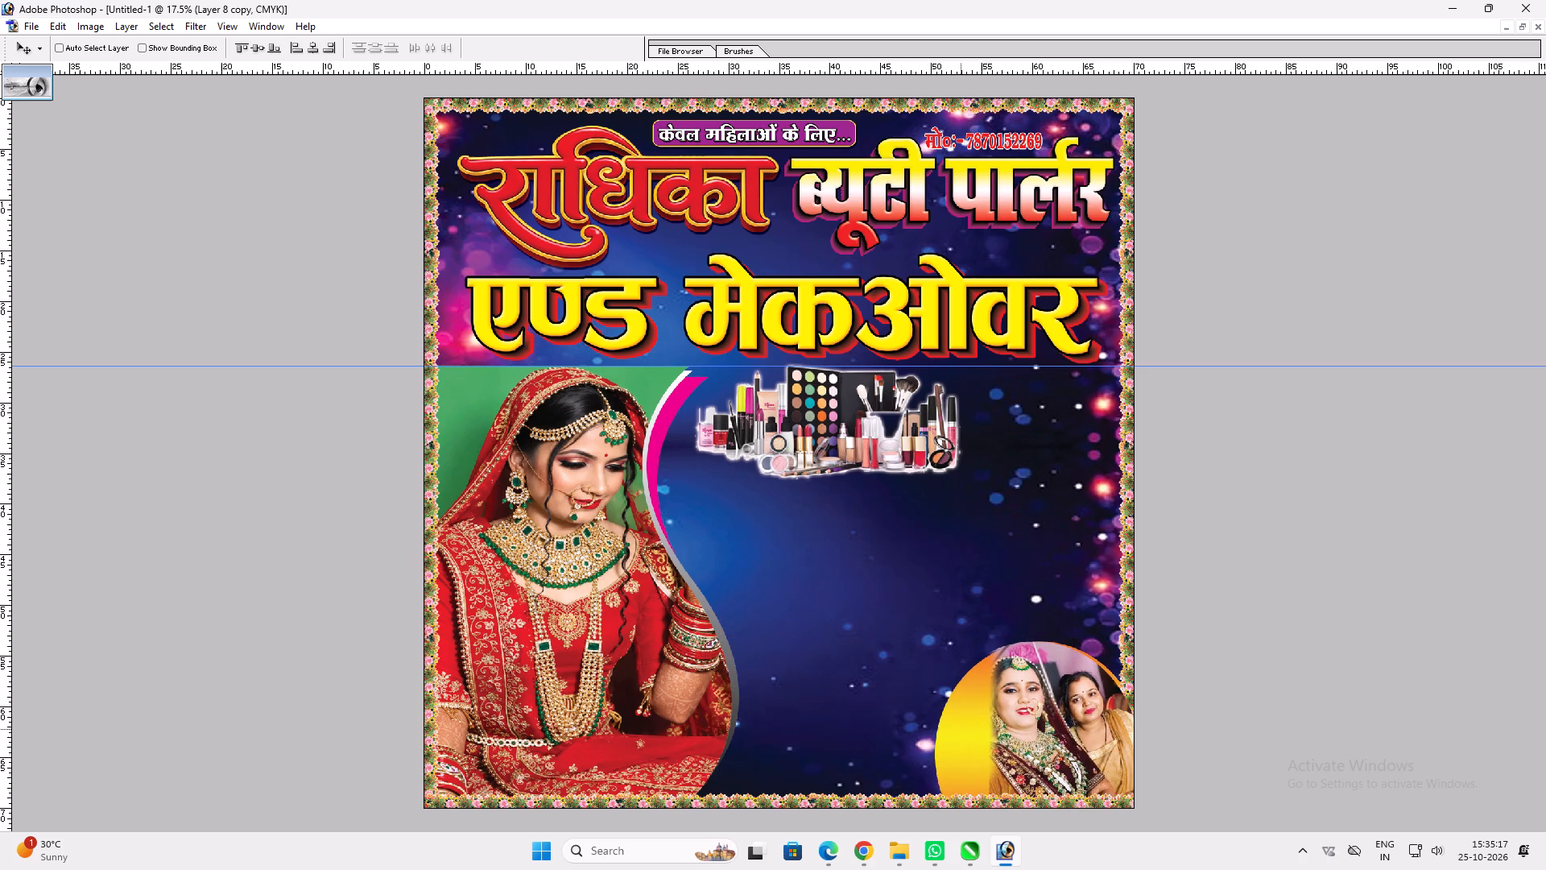
{"action": "left_click_drag", "start_coordinate": [960, 730], "coordinate": [960, 732]}
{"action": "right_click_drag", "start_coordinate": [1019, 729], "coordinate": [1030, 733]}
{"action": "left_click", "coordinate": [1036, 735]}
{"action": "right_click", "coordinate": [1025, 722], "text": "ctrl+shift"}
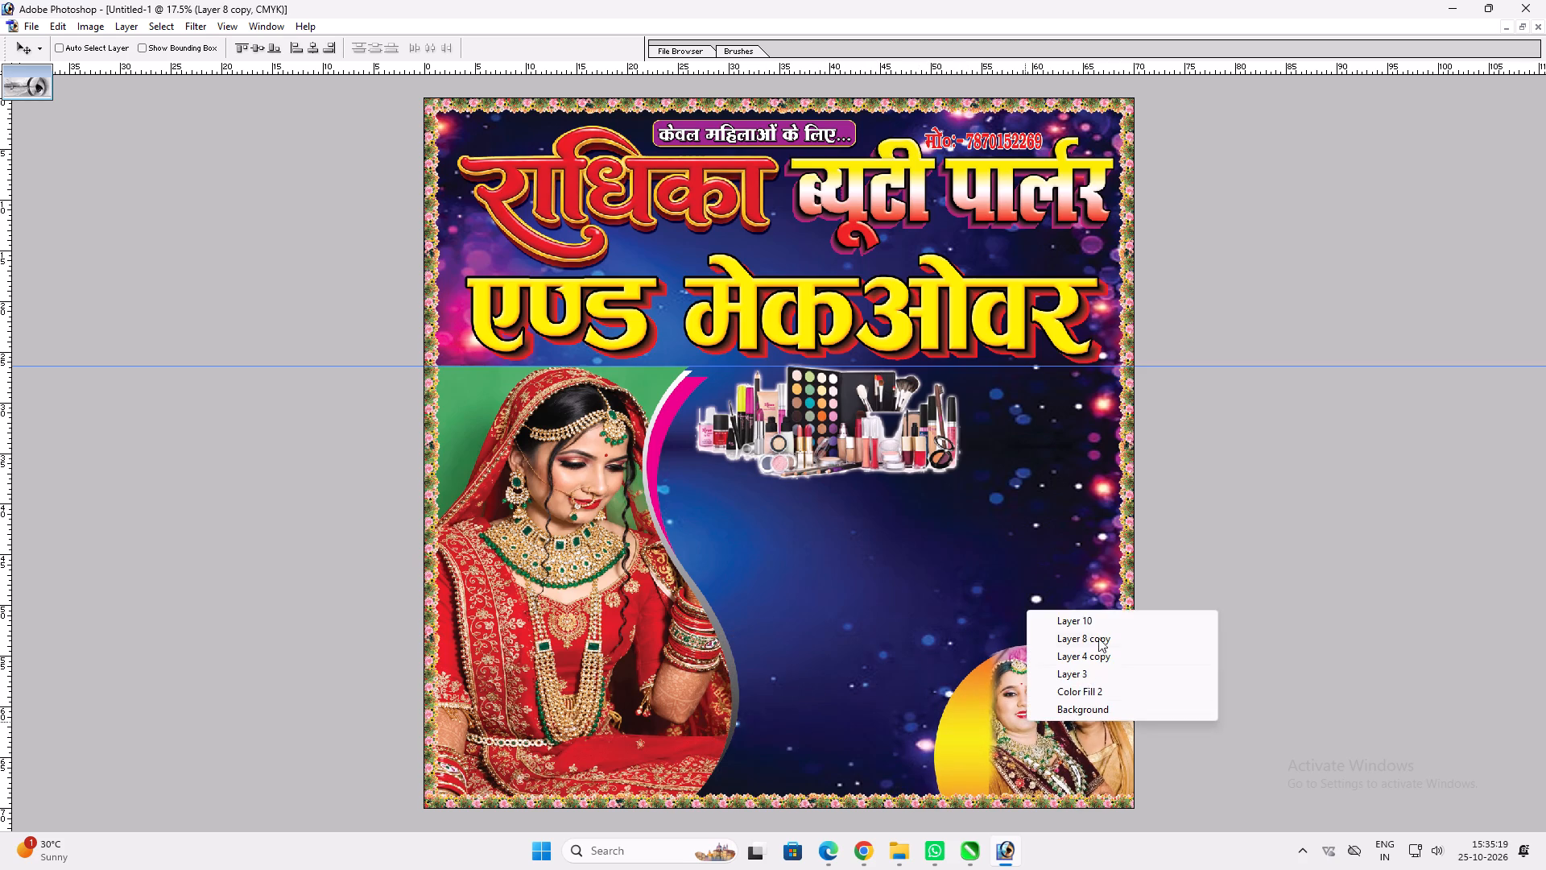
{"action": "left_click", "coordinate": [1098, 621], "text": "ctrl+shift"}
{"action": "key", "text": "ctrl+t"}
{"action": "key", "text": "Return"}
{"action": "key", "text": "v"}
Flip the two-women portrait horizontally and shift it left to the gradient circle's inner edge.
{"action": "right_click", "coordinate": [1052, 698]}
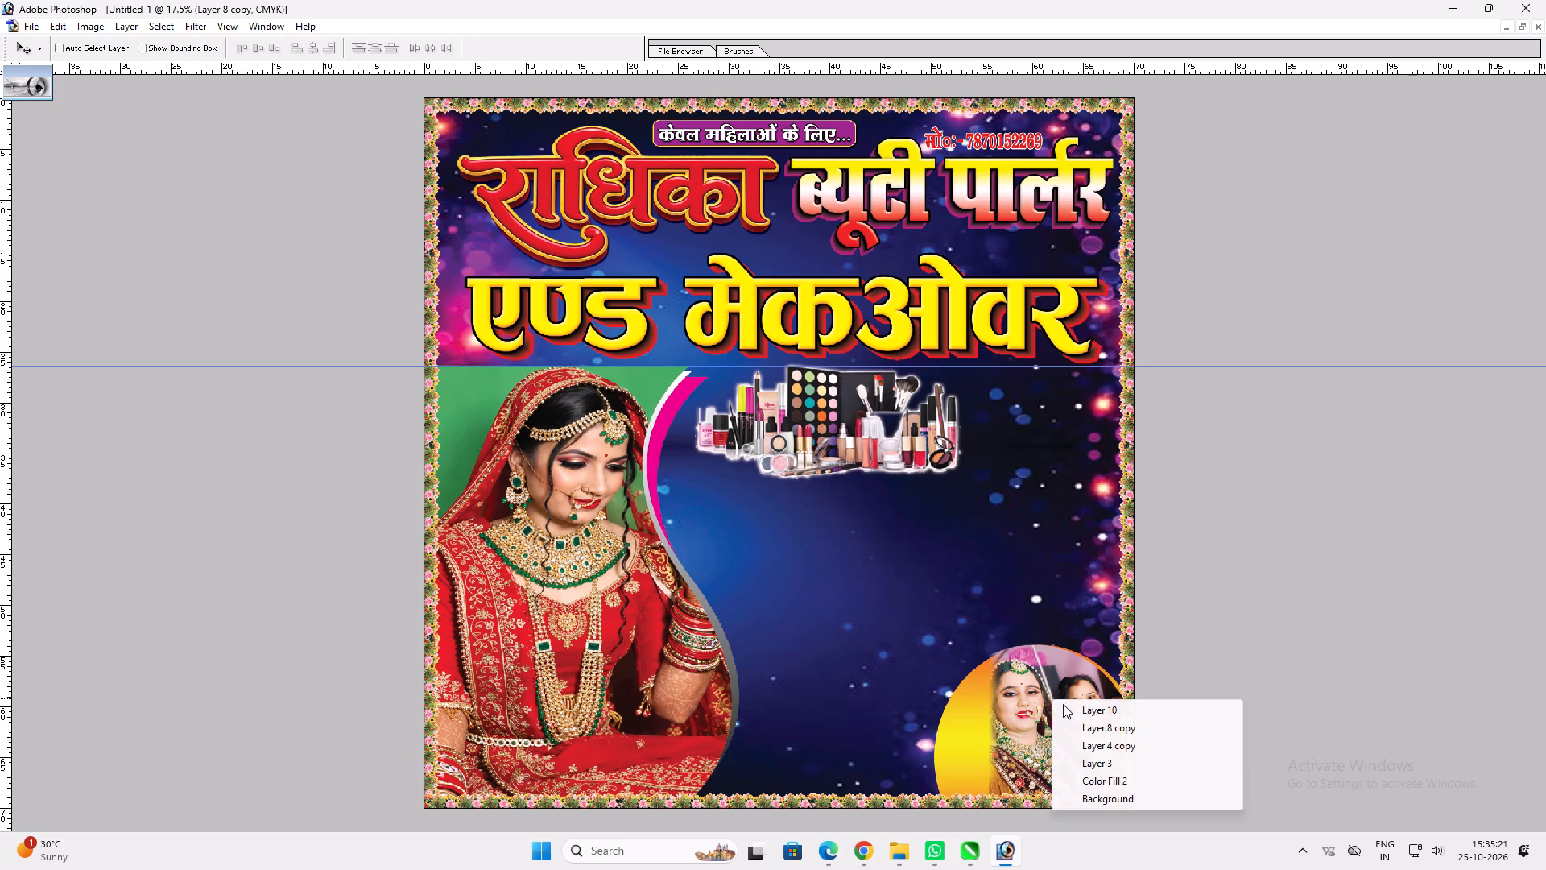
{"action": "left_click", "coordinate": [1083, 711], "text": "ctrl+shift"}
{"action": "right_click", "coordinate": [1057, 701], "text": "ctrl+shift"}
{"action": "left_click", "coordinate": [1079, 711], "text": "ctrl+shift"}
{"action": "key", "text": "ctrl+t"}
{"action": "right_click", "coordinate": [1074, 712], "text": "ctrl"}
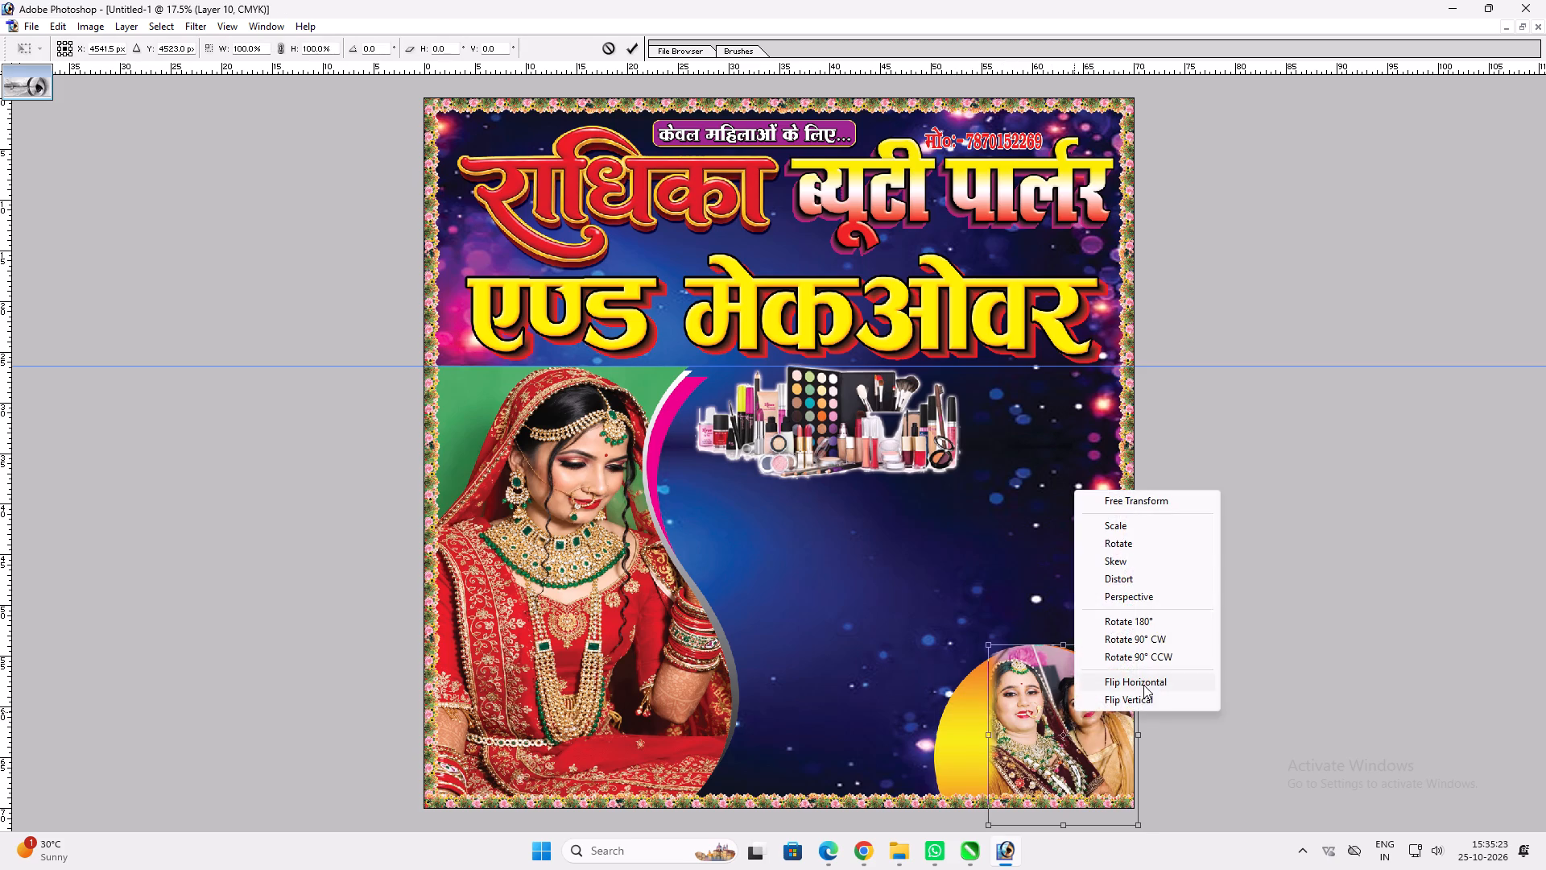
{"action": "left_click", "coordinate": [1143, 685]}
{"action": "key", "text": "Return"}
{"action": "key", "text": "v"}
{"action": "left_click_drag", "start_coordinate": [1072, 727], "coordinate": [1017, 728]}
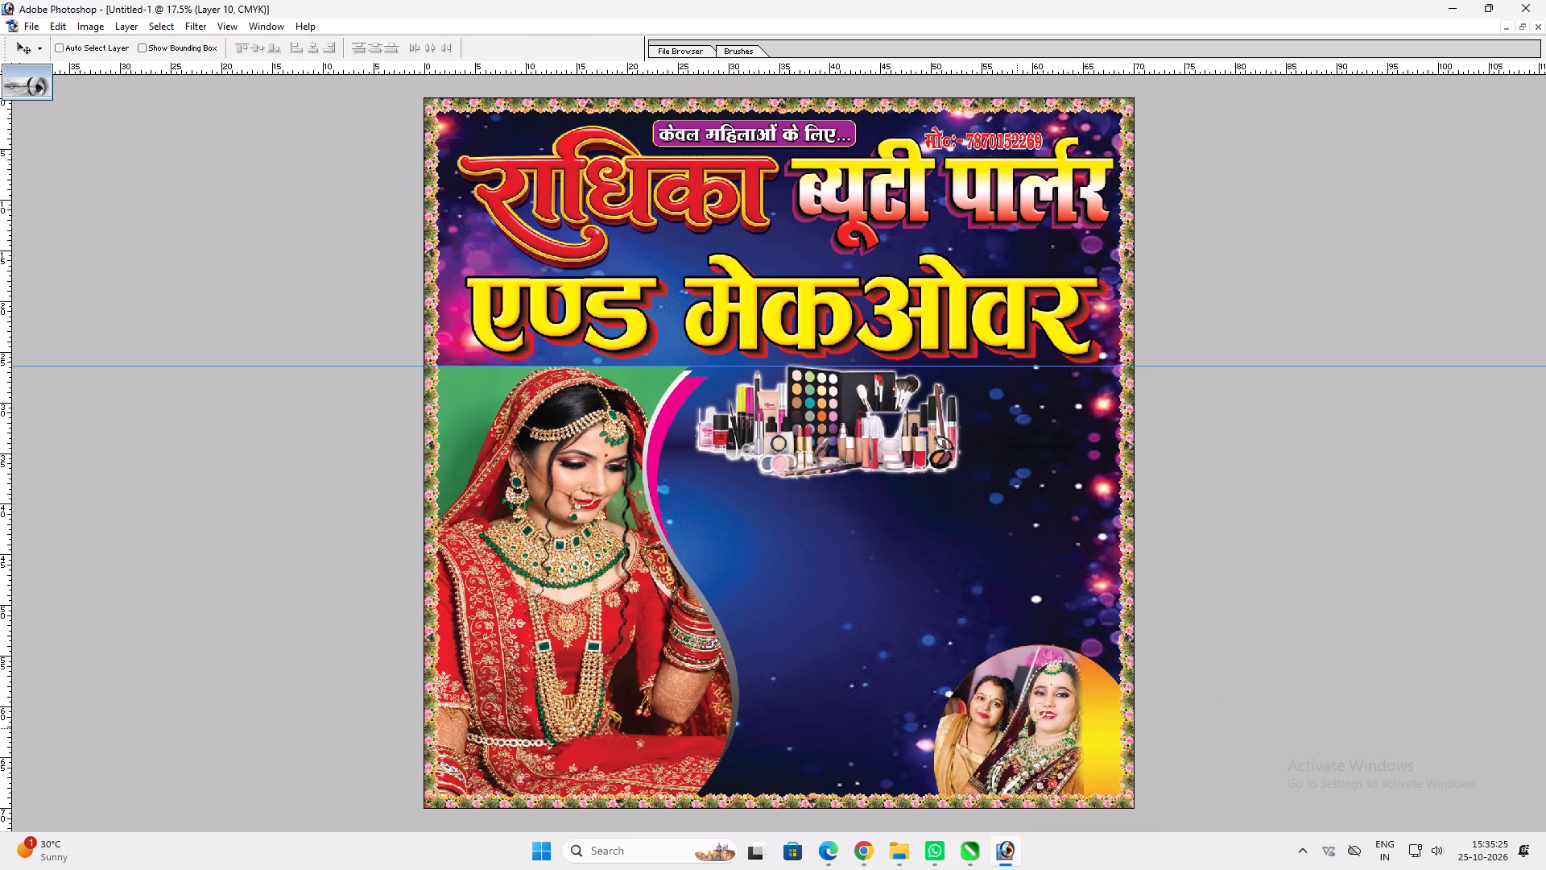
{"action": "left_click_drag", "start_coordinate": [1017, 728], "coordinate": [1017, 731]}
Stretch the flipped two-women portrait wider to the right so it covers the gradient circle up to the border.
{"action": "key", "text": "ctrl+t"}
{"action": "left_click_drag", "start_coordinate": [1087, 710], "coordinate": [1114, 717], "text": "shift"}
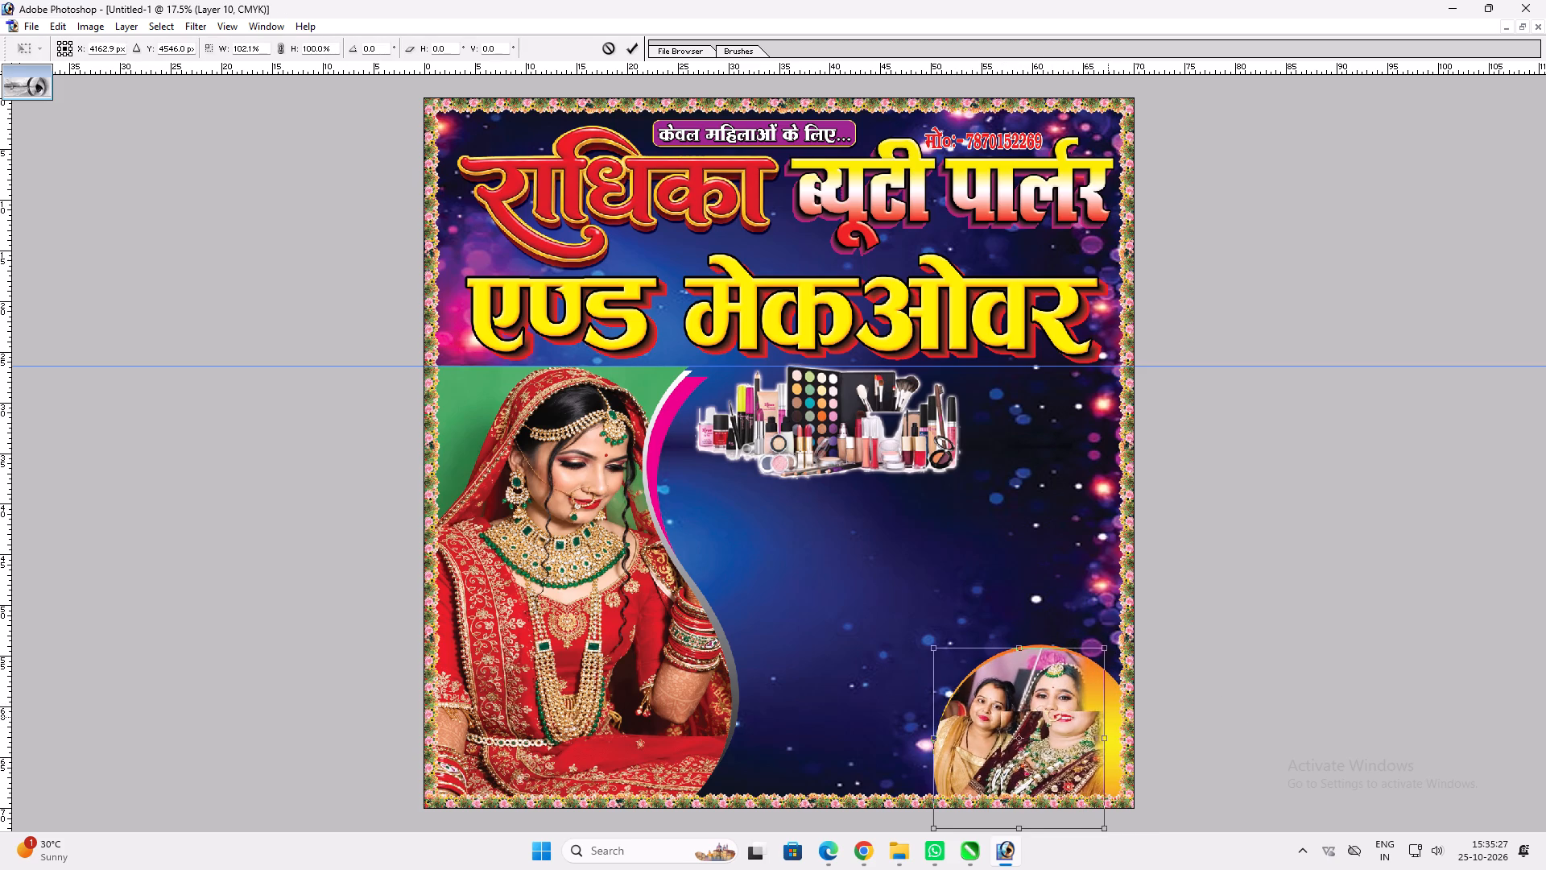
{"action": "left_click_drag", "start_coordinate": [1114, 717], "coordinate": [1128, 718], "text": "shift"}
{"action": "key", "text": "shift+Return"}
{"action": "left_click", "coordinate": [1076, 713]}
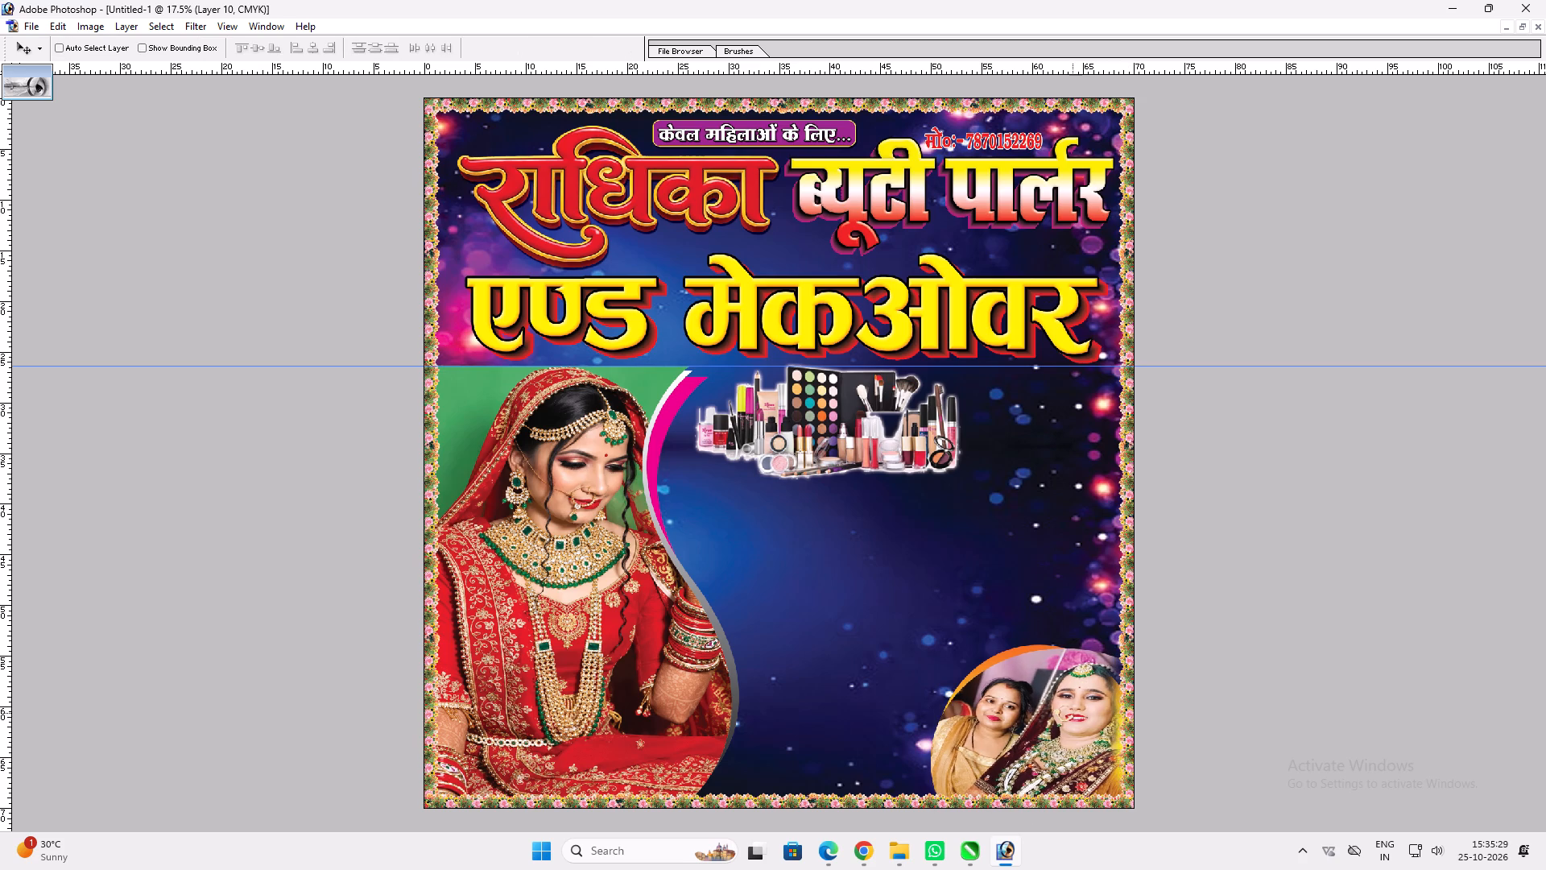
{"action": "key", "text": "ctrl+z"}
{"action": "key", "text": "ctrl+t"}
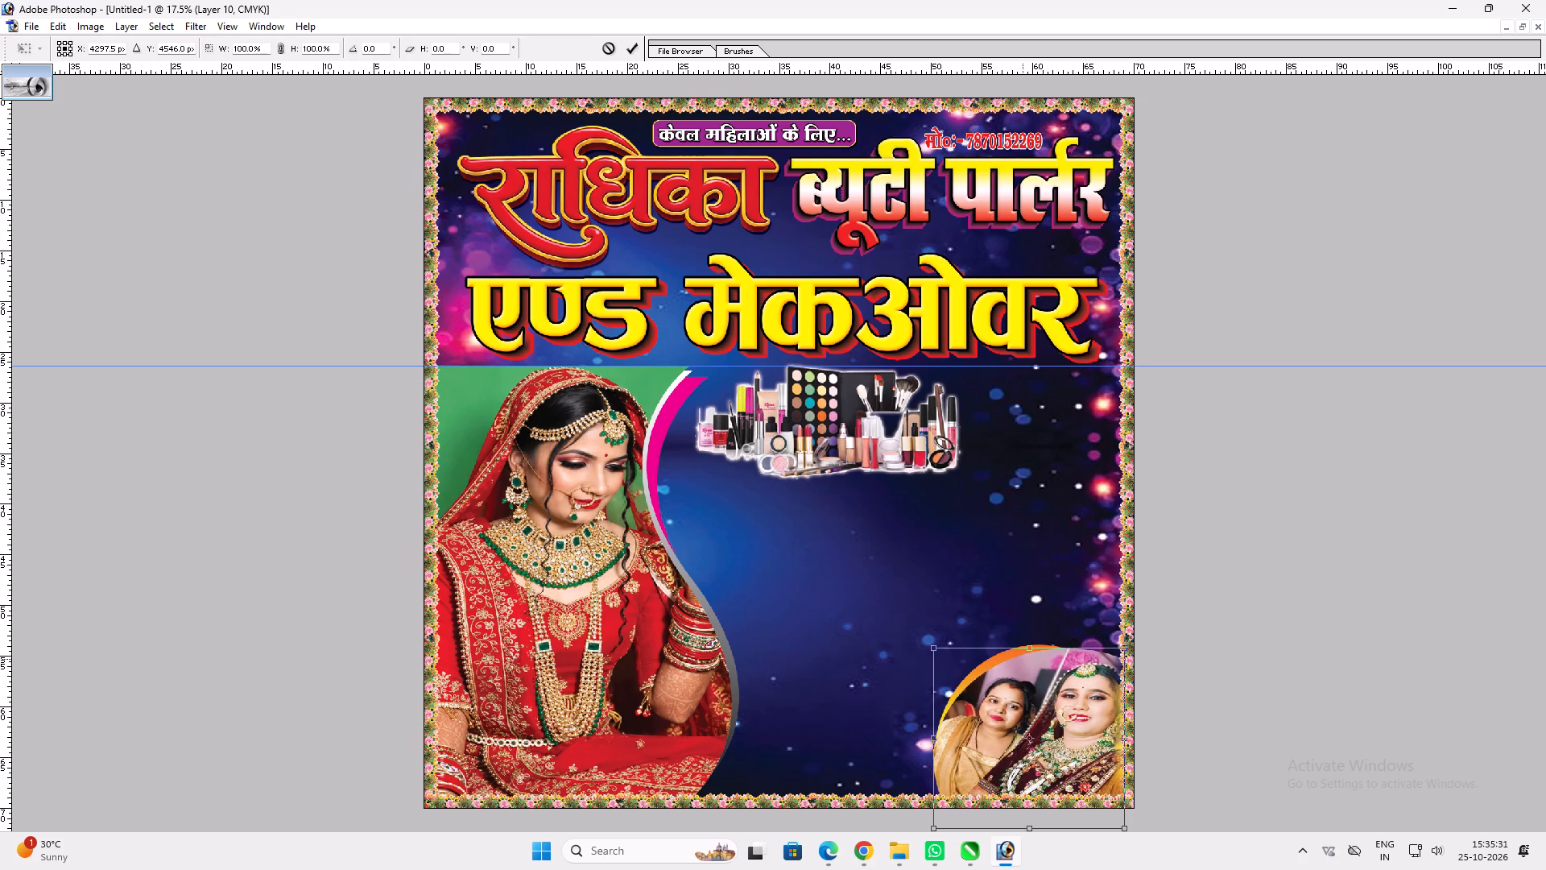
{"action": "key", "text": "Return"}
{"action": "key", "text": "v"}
Delete the two-women portrait layer, keeping only the orange-yellow gradient circle.
{"action": "left_click", "coordinate": [1022, 690], "text": "ctrl"}
{"action": "key", "text": "alt+l"}
{"action": "key", "text": "alt+l"}
{"action": "key", "text": "alt+l"}
Enlarge the orange-yellow gradient circle and reposition it in the design's lower-right corner.
{"action": "left_click", "coordinate": [1022, 690], "text": "ctrl"}
{"action": "key", "text": "ctrl+t"}
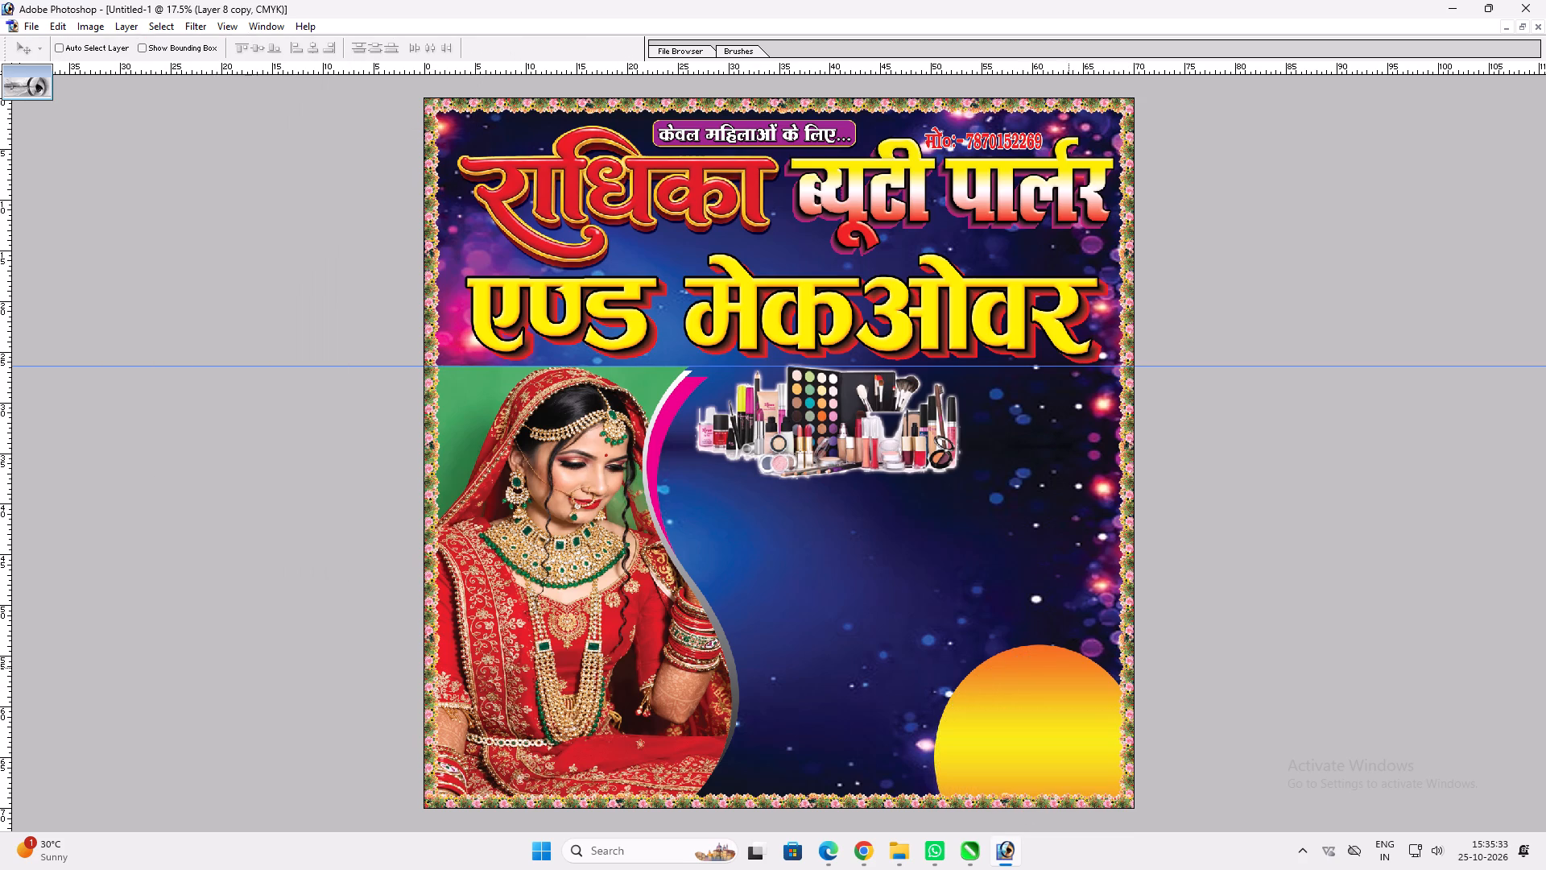
{"action": "left_click_drag", "start_coordinate": [1142, 647], "coordinate": [1190, 597], "text": "alt+shift"}
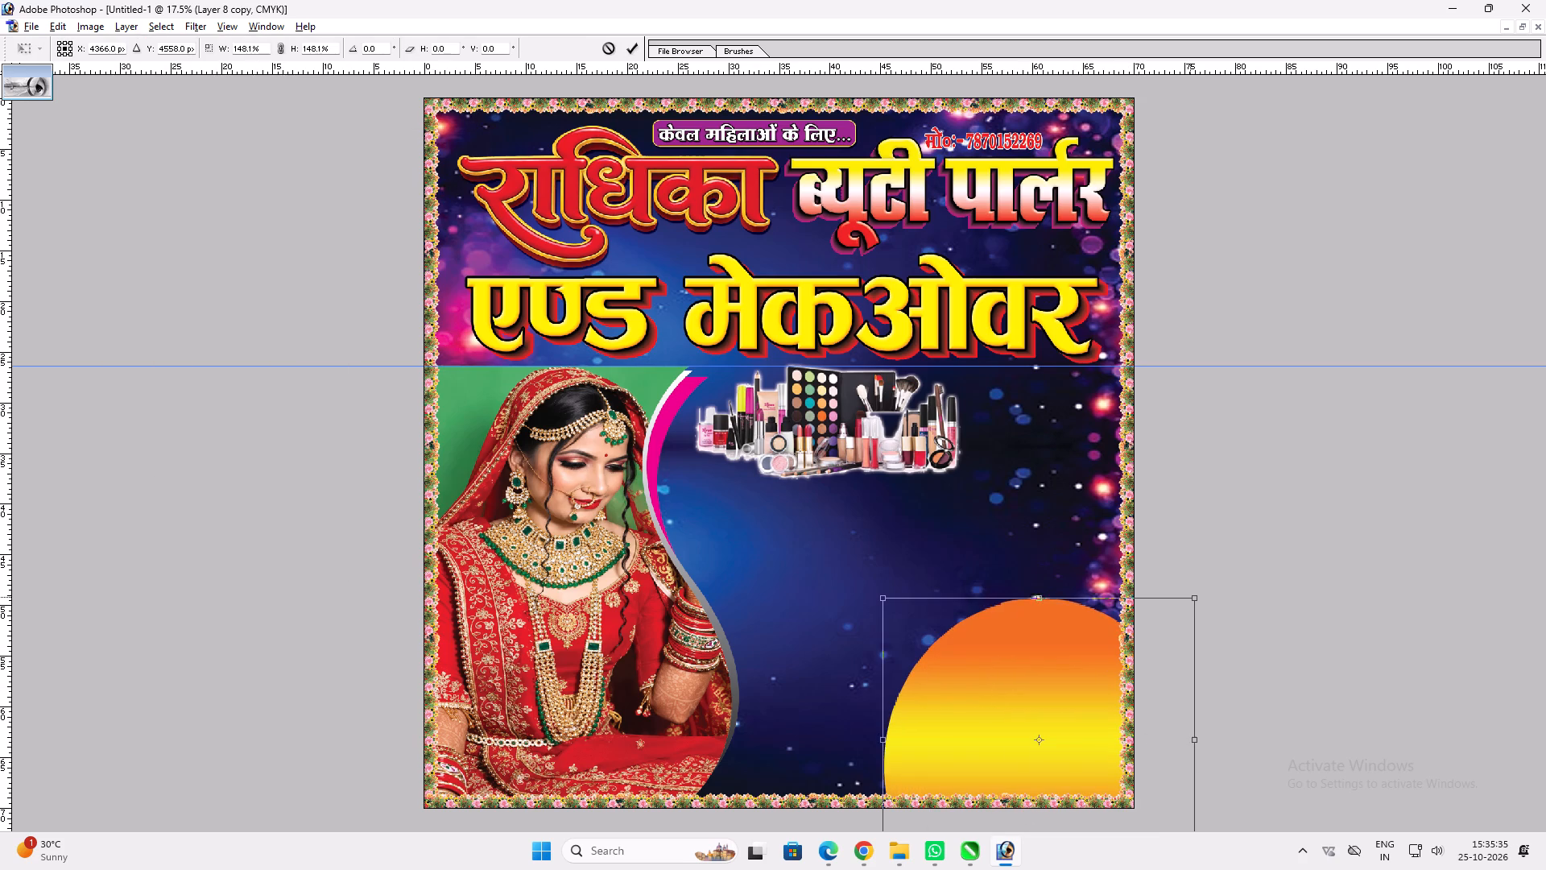
{"action": "key", "text": "Return"}
{"action": "left_click_drag", "start_coordinate": [1086, 658], "coordinate": [1081, 668]}
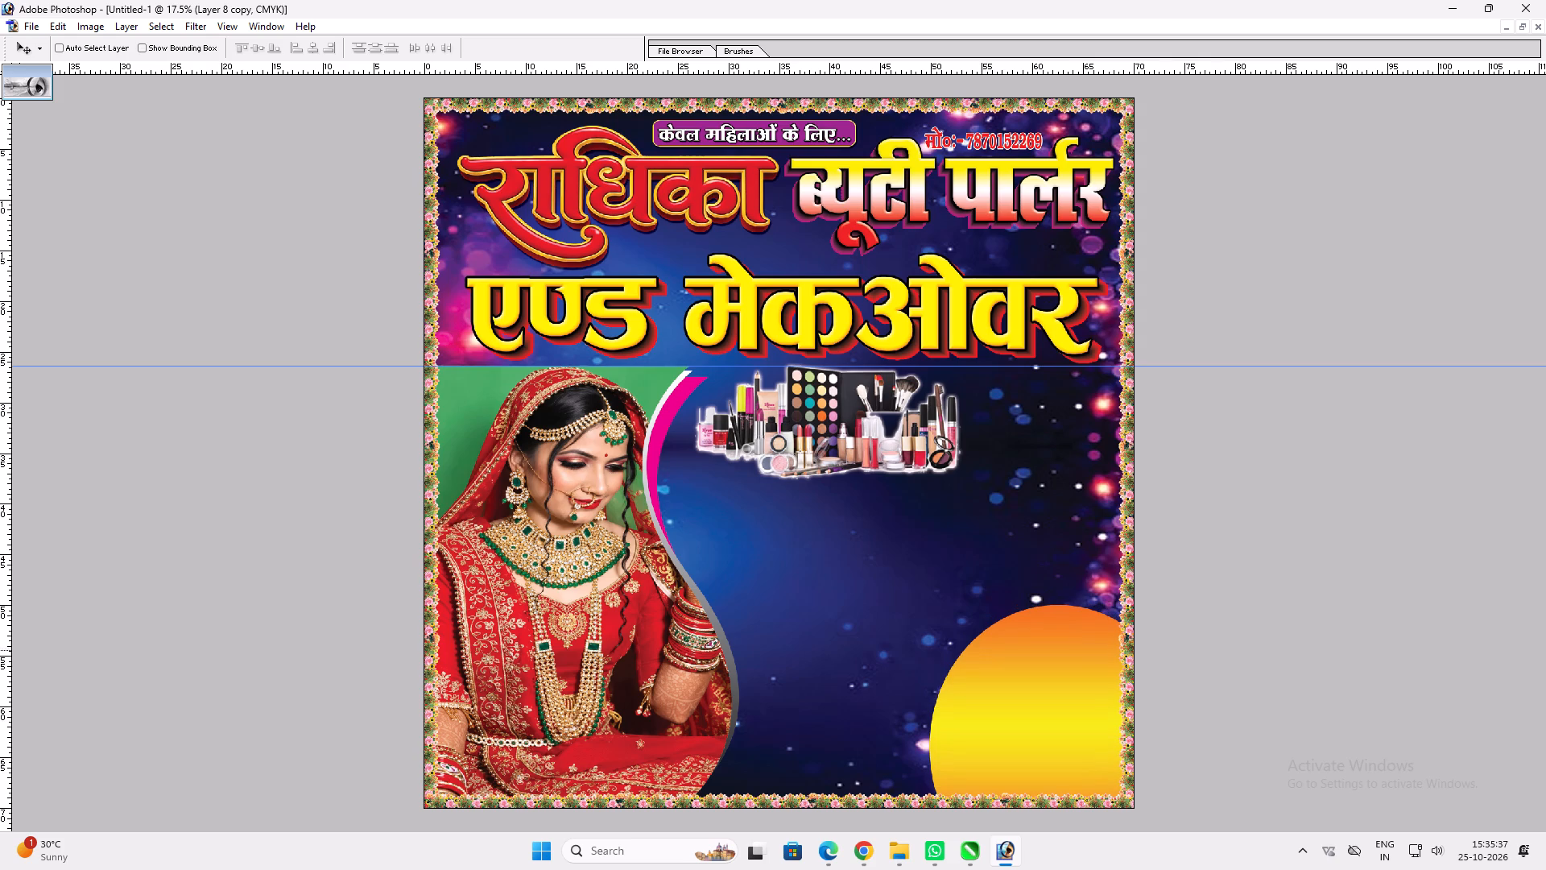
Scale the gradient circle to about 113.5% and stretch its left side outward toward the bride picture.
{"action": "key", "text": "ctrl+t"}
{"action": "left_click_drag", "start_coordinate": [1184, 600], "coordinate": [1213, 595], "text": "alt+shift"}
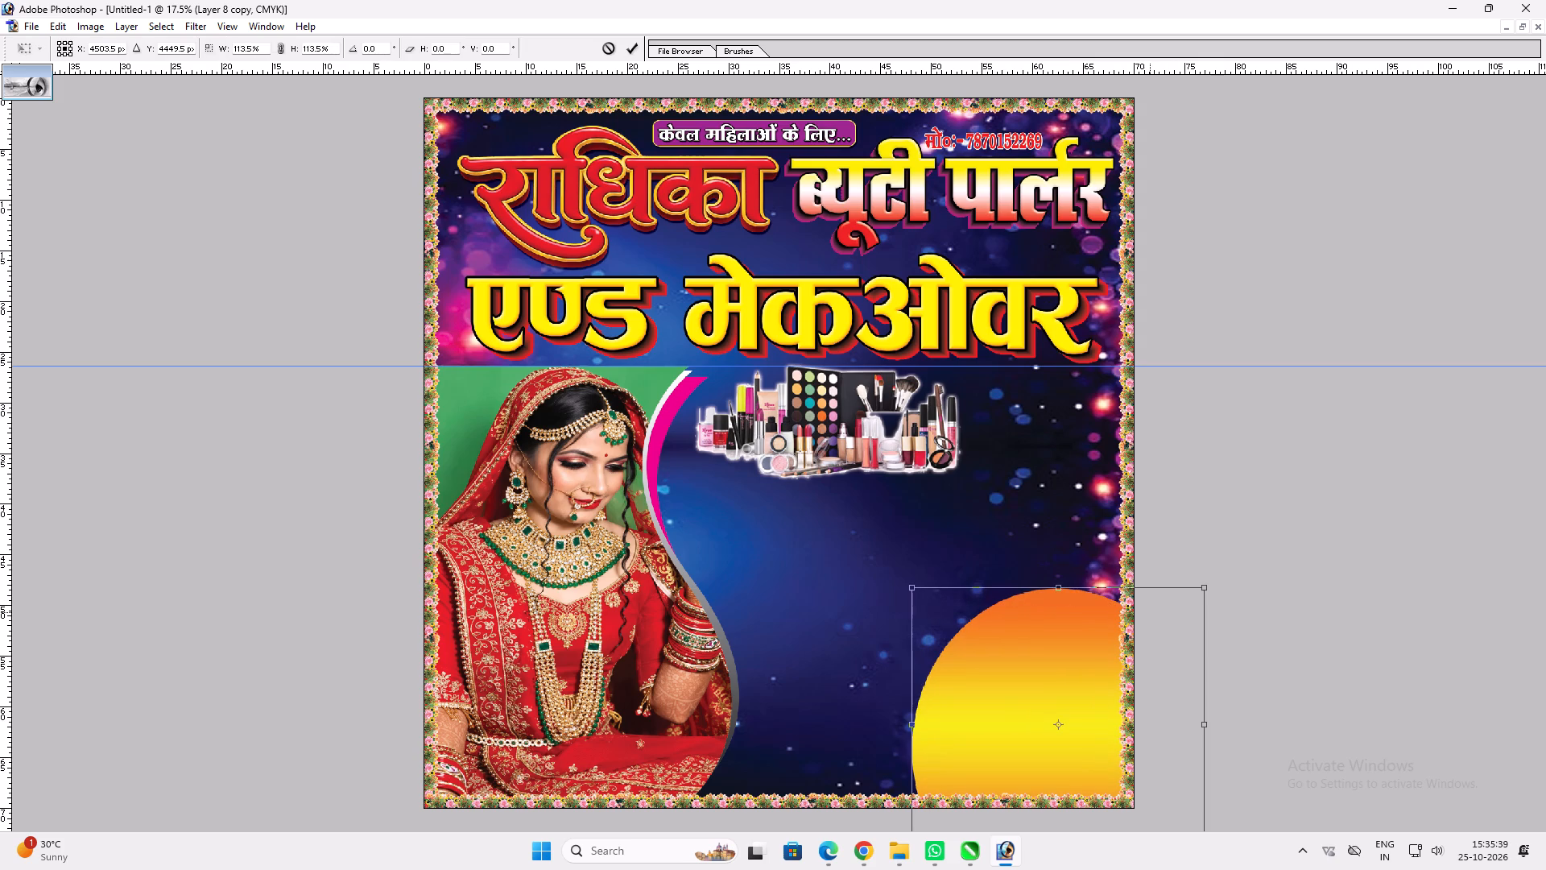
{"action": "key", "text": "Return"}
{"action": "key", "text": "v"}
{"action": "left_click", "coordinate": [1069, 643]}
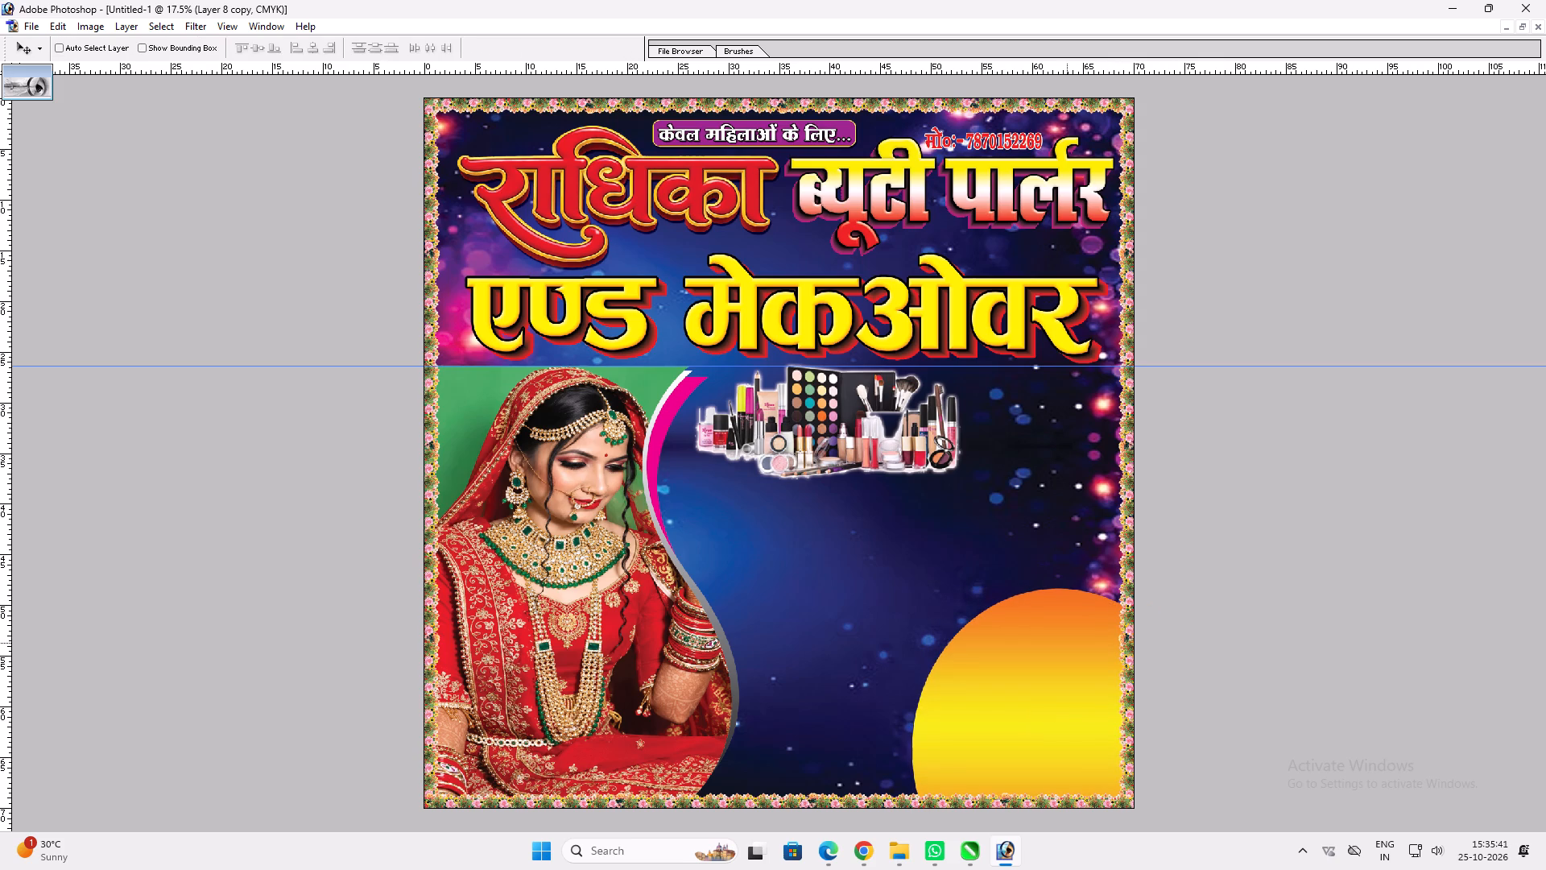
{"action": "key", "text": "ctrl+t"}
{"action": "left_click_drag", "start_coordinate": [911, 628], "coordinate": [882, 620], "text": "shift"}
{"action": "key", "text": "shift+Return"}
{"action": "key", "text": "v"}
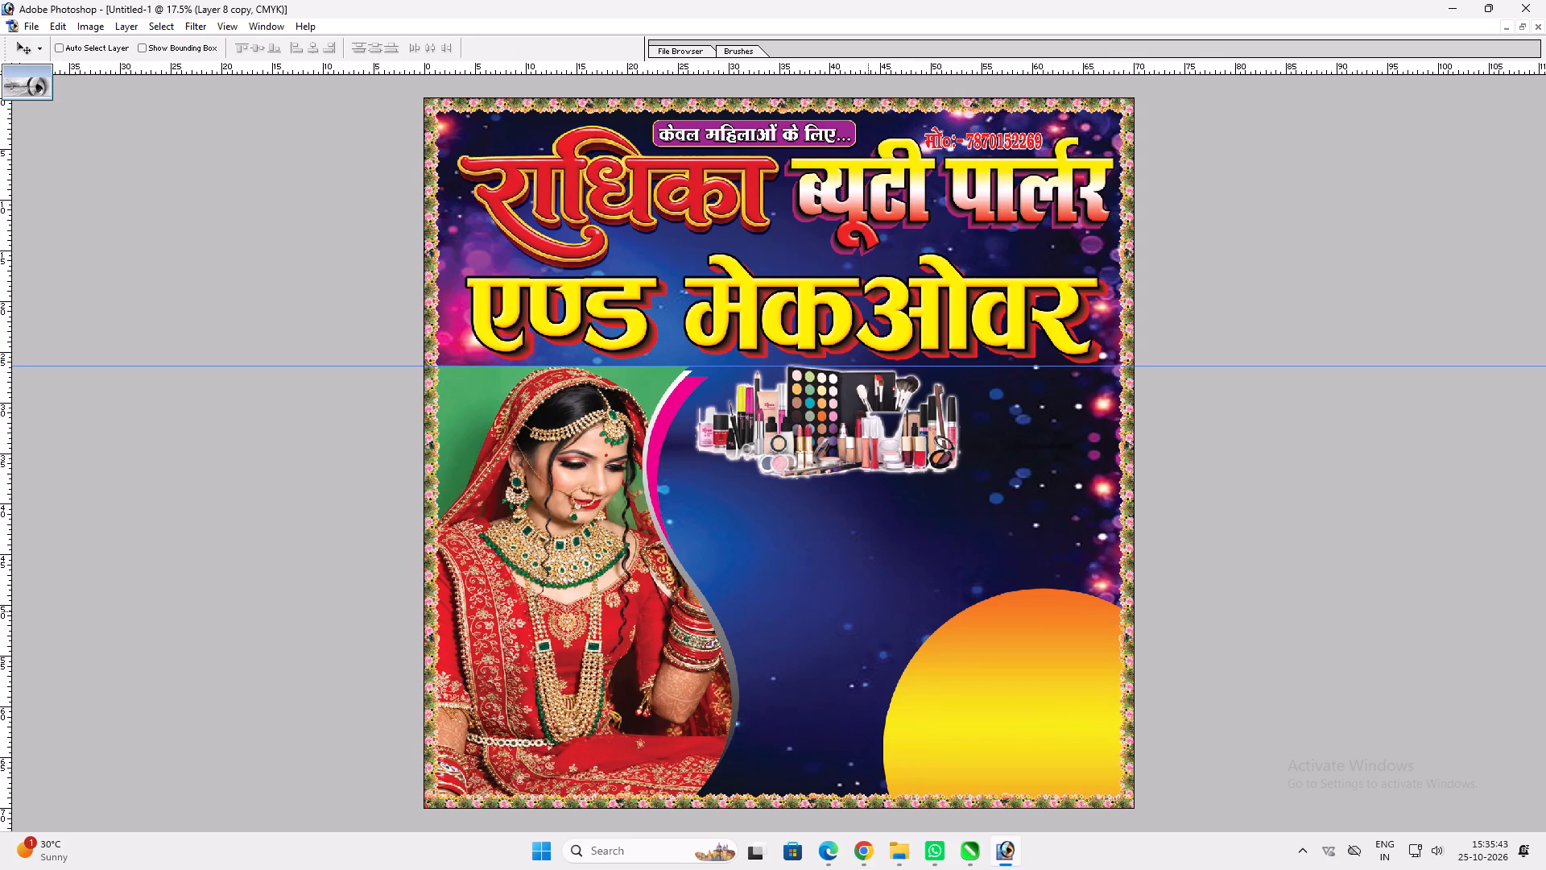
Search the 2026 october folder on Local Disk (H:) for "nik" and open the Nikhar Beauti plar 98x25inch banner in Photoshop.
{"action": "key", "text": "f"}
{"action": "key", "text": "f"}
{"action": "key", "text": "f"}
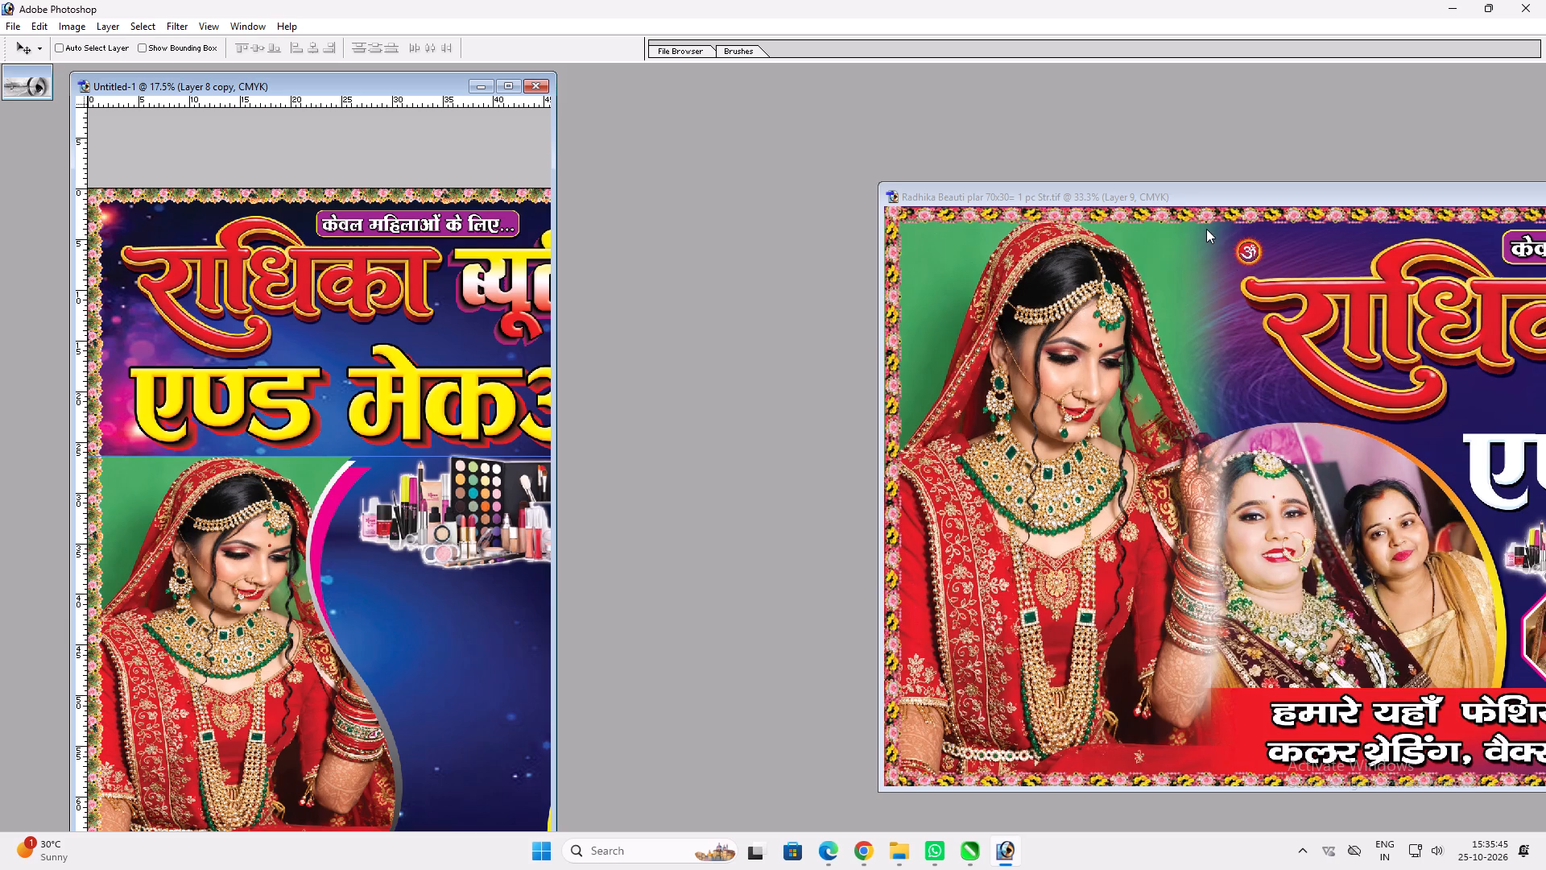
{"action": "left_click", "coordinate": [1175, 195]}
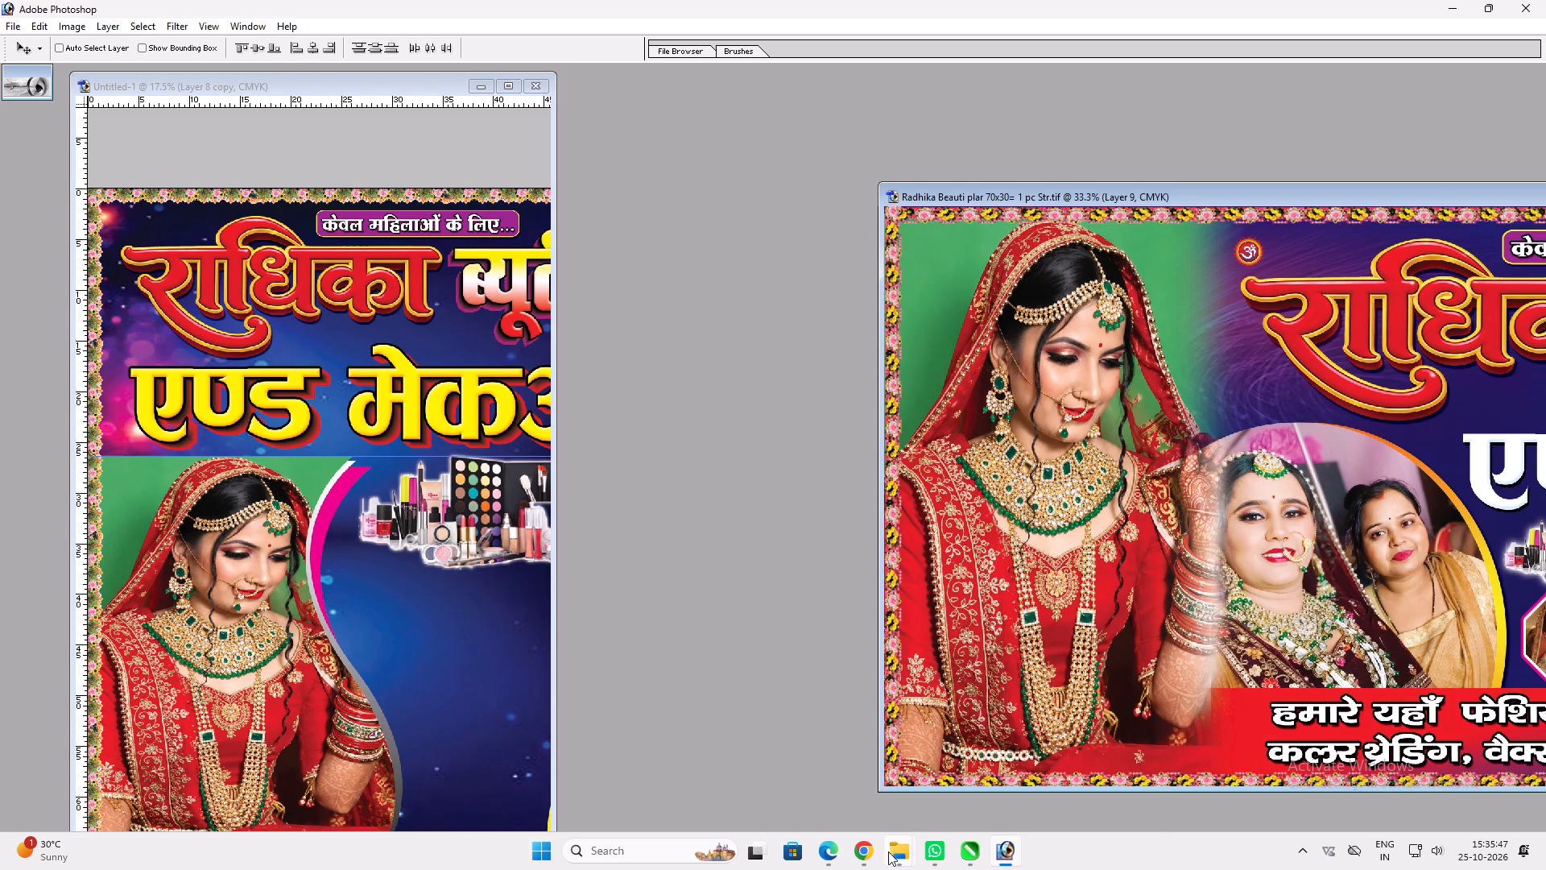
{"action": "left_click", "coordinate": [891, 846]}
{"action": "left_click", "coordinate": [1048, 753]}
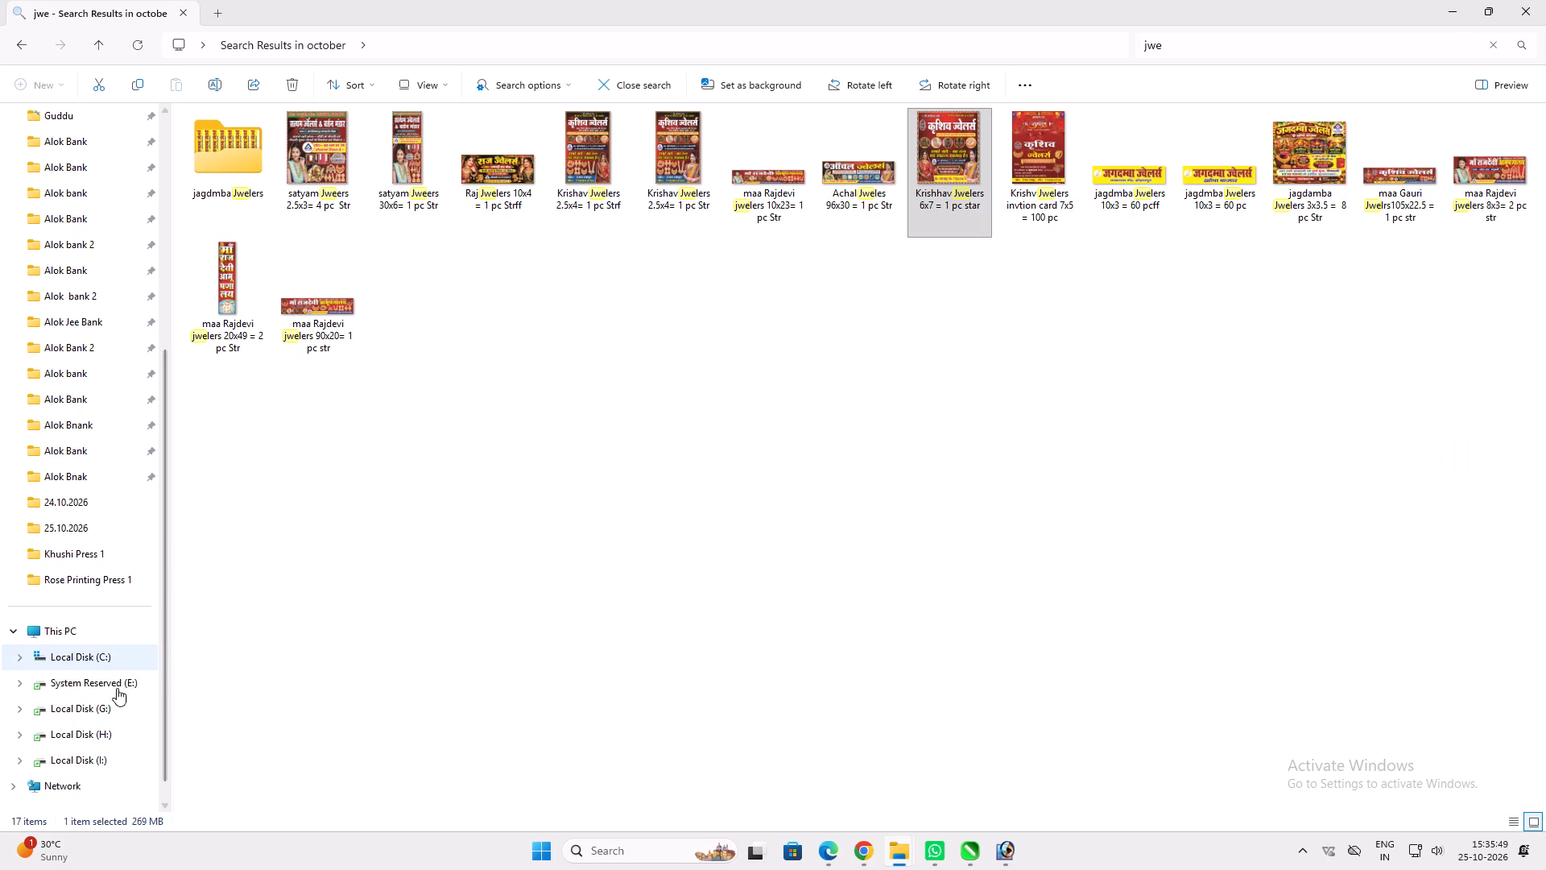
{"action": "left_click", "coordinate": [110, 735]}
{"action": "double_click", "coordinate": [247, 164]}
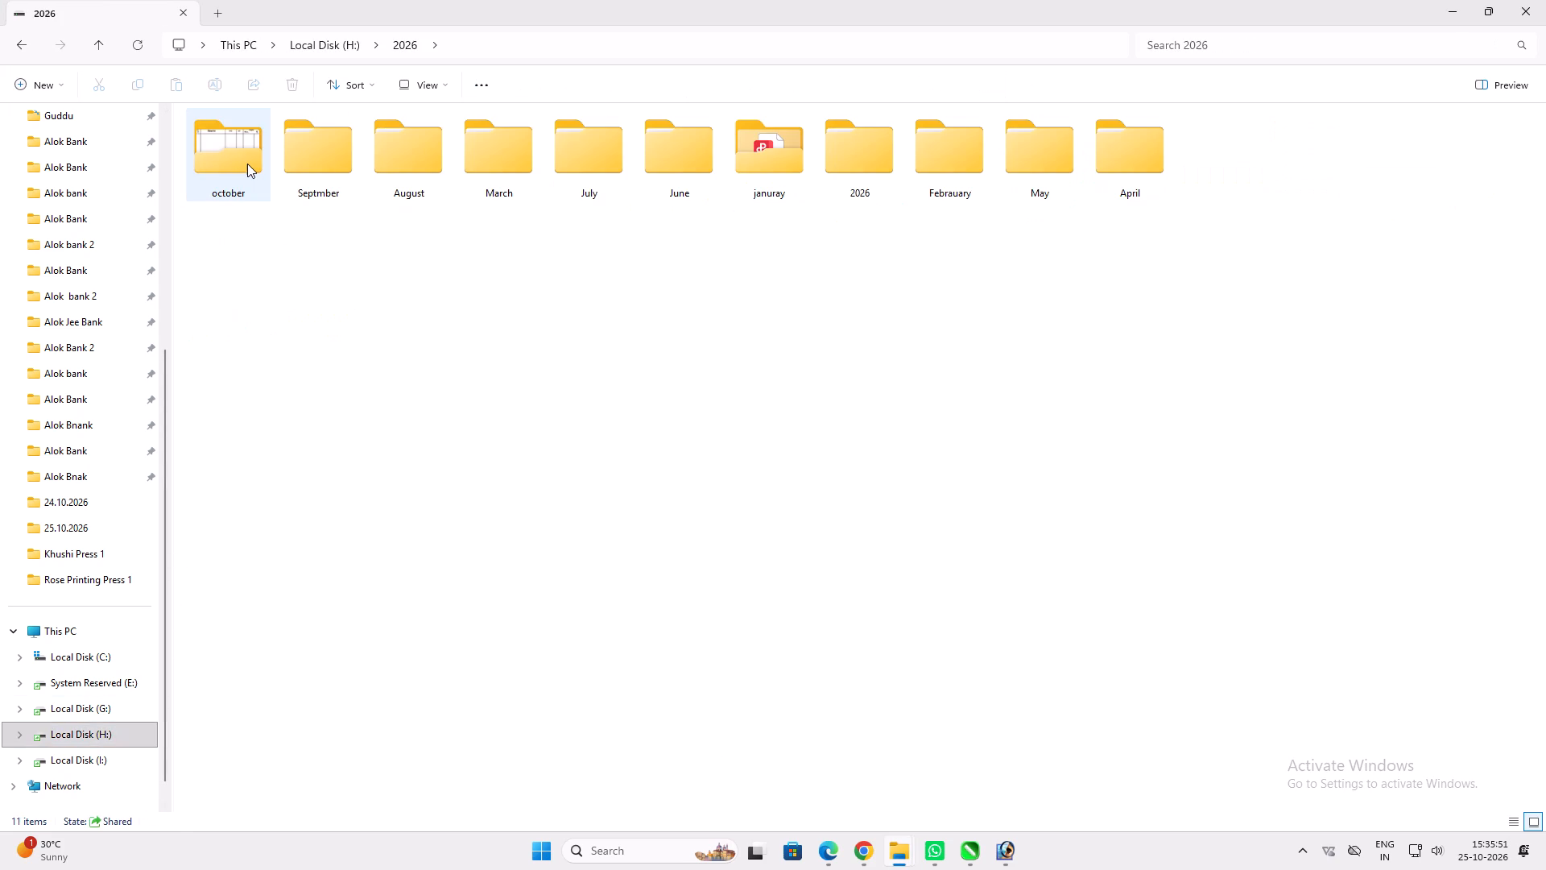
{"action": "double_click", "coordinate": [247, 164]}
{"action": "left_click", "coordinate": [1163, 40]}
{"action": "type", "text": "nik"}
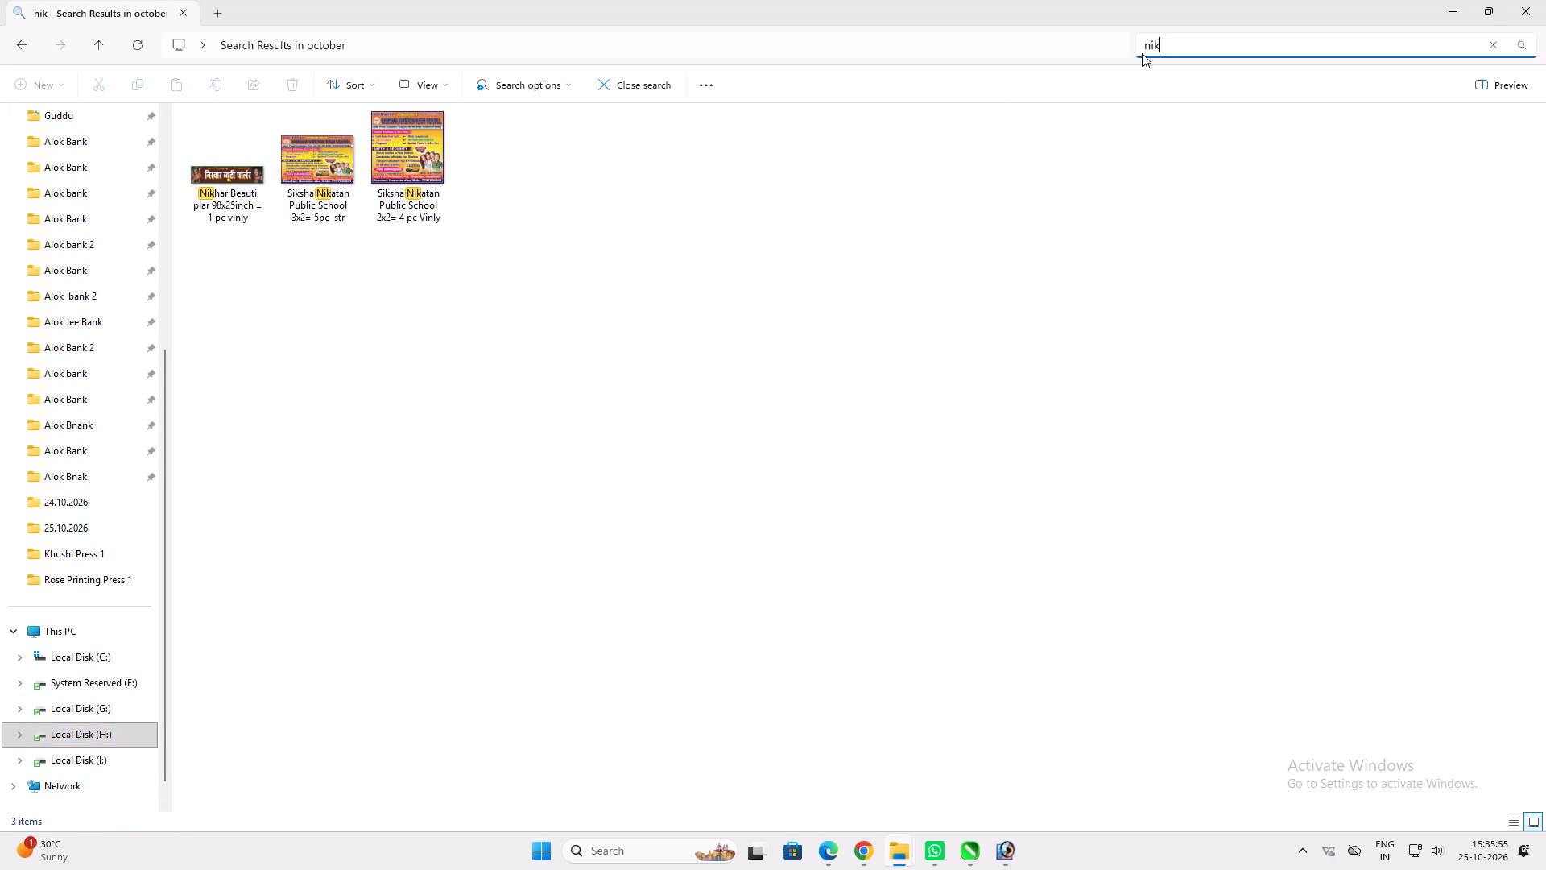
{"action": "left_click_drag", "start_coordinate": [225, 172], "coordinate": [1009, 839]}
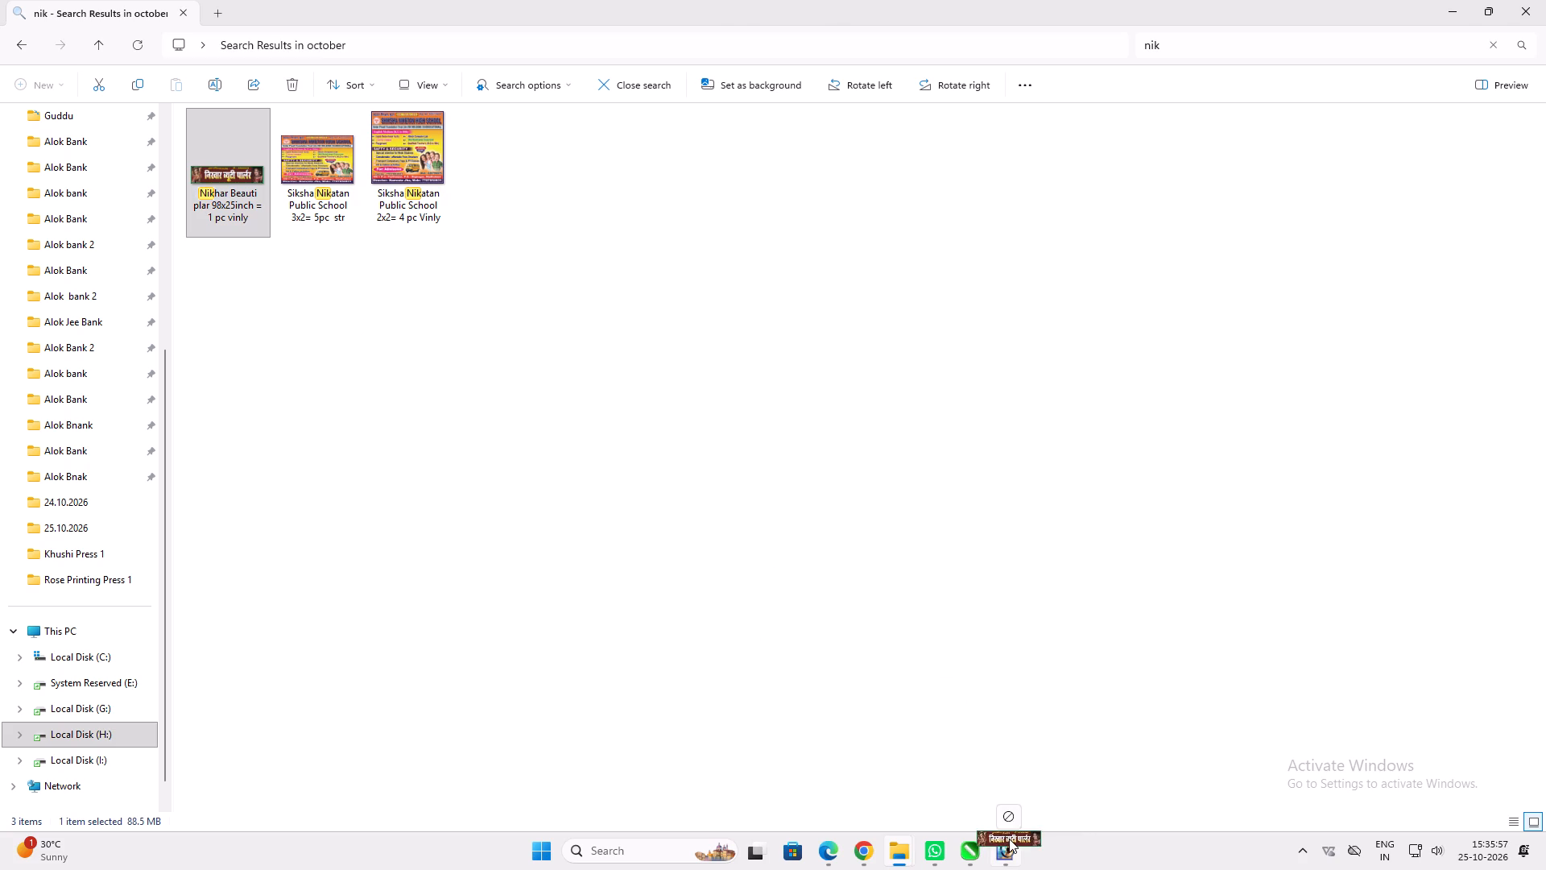
{"action": "left_click_drag", "start_coordinate": [1009, 839], "coordinate": [831, 455]}
{"action": "key", "text": "v"}
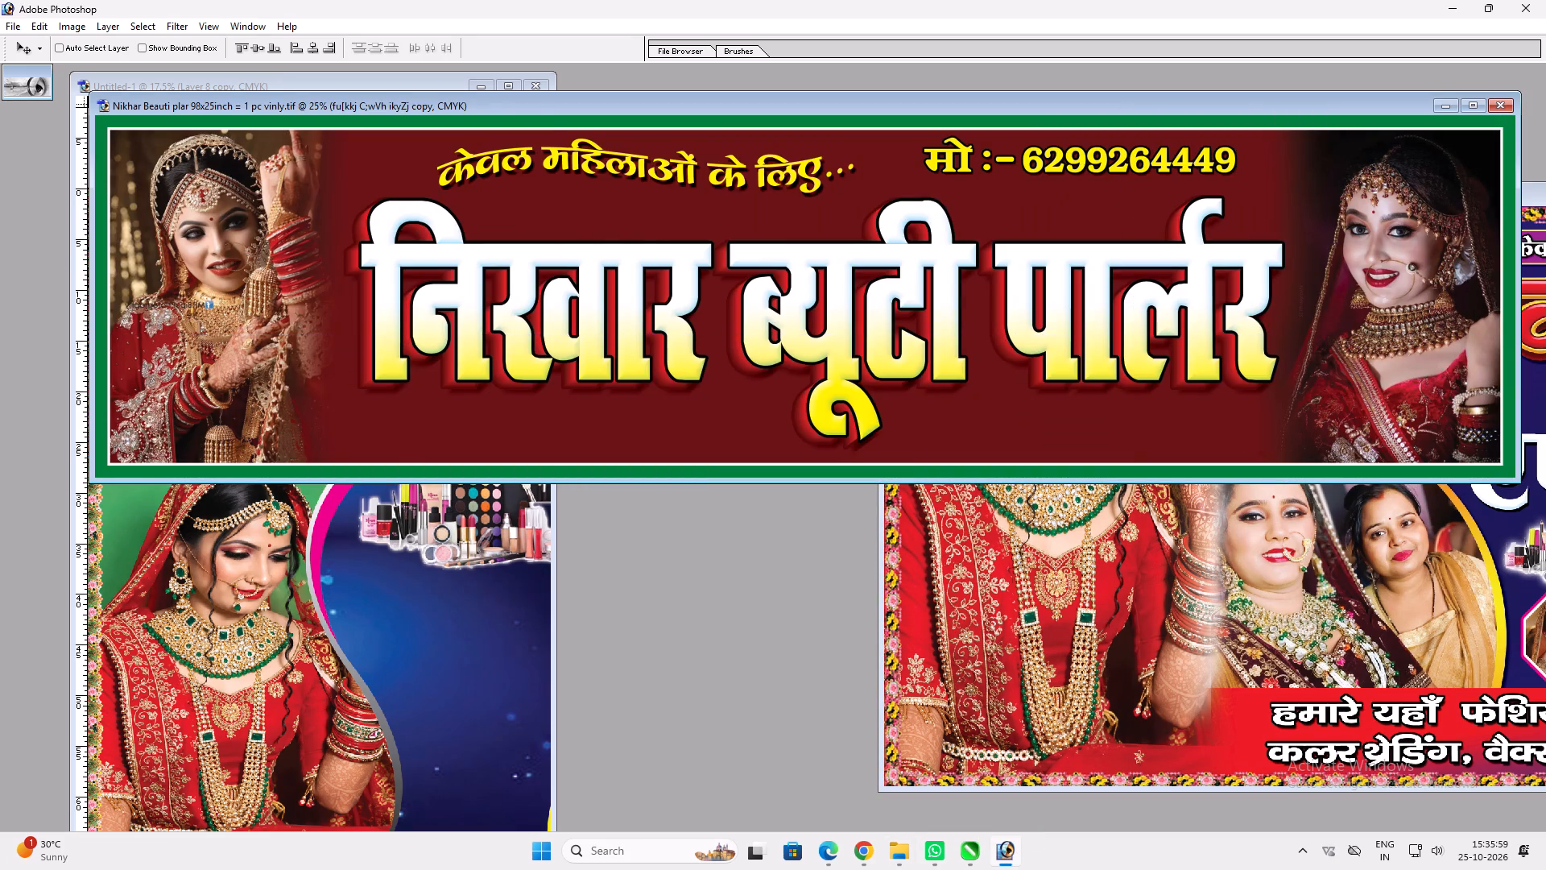
Copy the bride picture with the raised hand from the Nikhar banner into the Untitled-1 design and maximize the design window.
{"action": "left_click", "coordinate": [249, 289], "text": "ctrl"}
{"action": "left_click_drag", "start_coordinate": [243, 286], "coordinate": [414, 624]}
{"action": "key", "text": "v"}
{"action": "left_click", "coordinate": [515, 83]}
{"action": "key", "text": "v"}
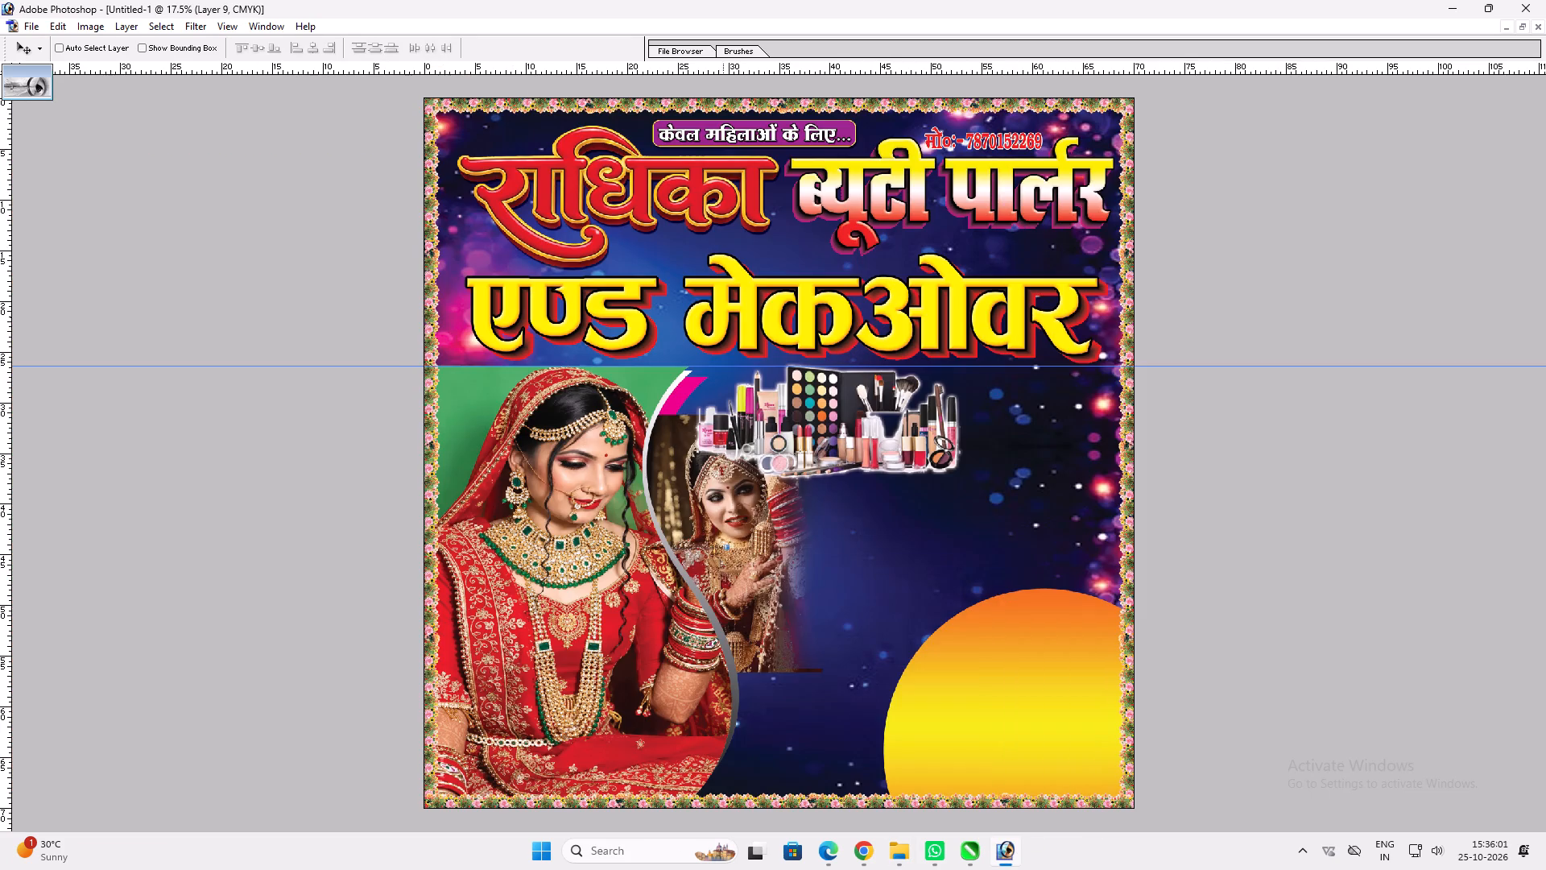
Move the copied bride picture over the gradient circle's left edge and flip it horizontally.
{"action": "key", "text": "v"}
{"action": "left_click_drag", "start_coordinate": [787, 536], "coordinate": [1006, 578]}
{"action": "key", "text": "ctrl+t"}
{"action": "right_click_drag", "start_coordinate": [982, 660], "coordinate": [992, 664]}
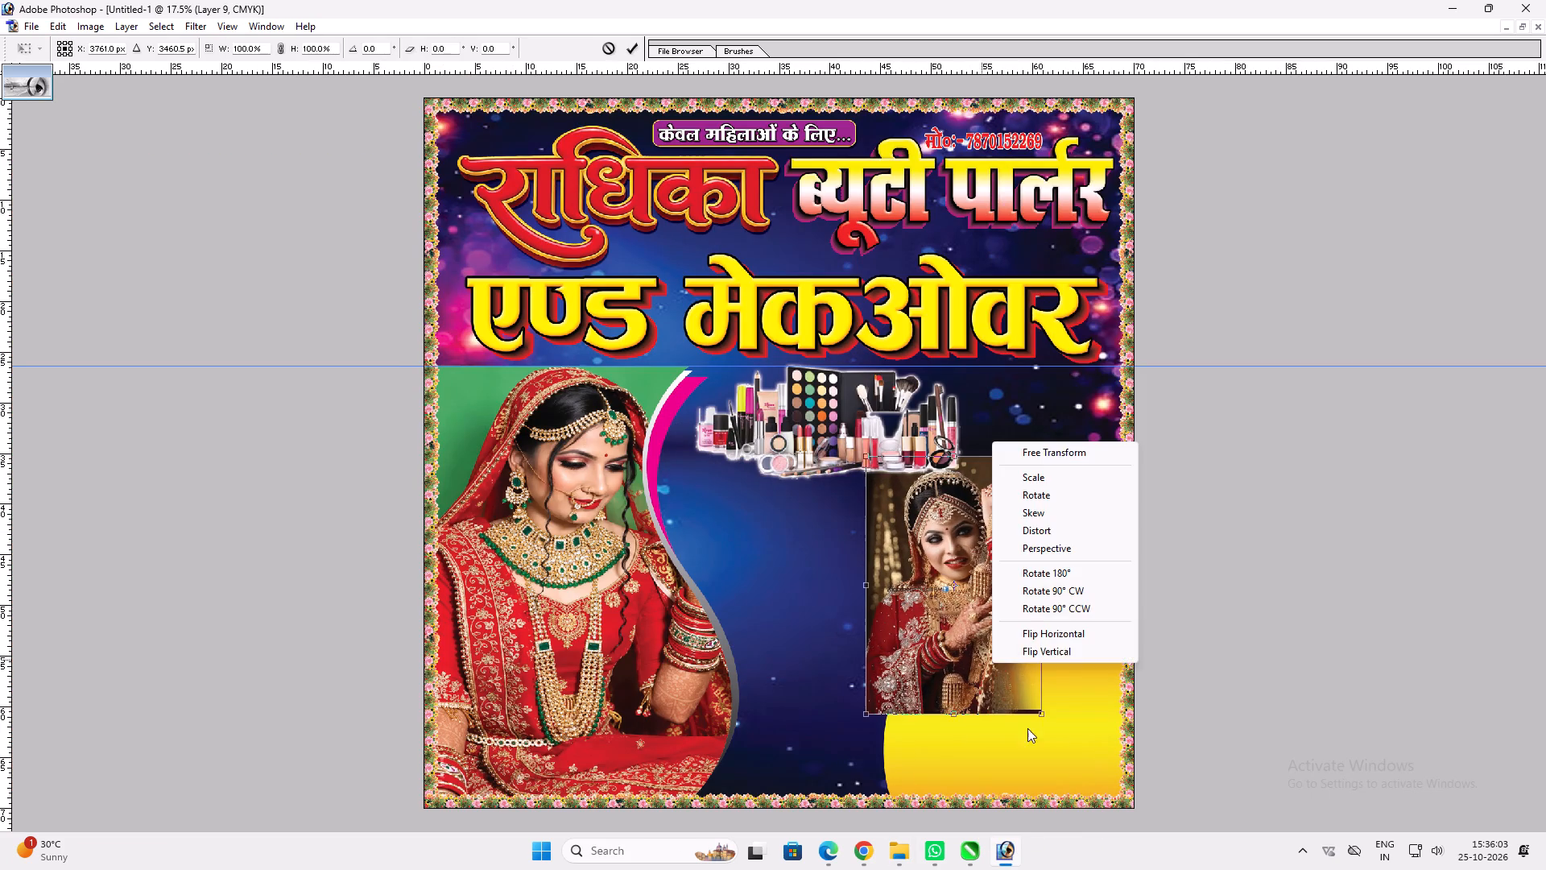
{"action": "left_click", "coordinate": [1041, 634]}
{"action": "key", "text": "Return"}
Position the flipped bride picture in the design's lower-right corner and enlarge it up and to the left.
{"action": "key", "text": "v"}
{"action": "left_click_drag", "start_coordinate": [952, 595], "coordinate": [1051, 694]}
{"action": "key", "text": "ctrl+t"}
{"action": "left_click_drag", "start_coordinate": [965, 552], "coordinate": [920, 499], "text": "shift"}
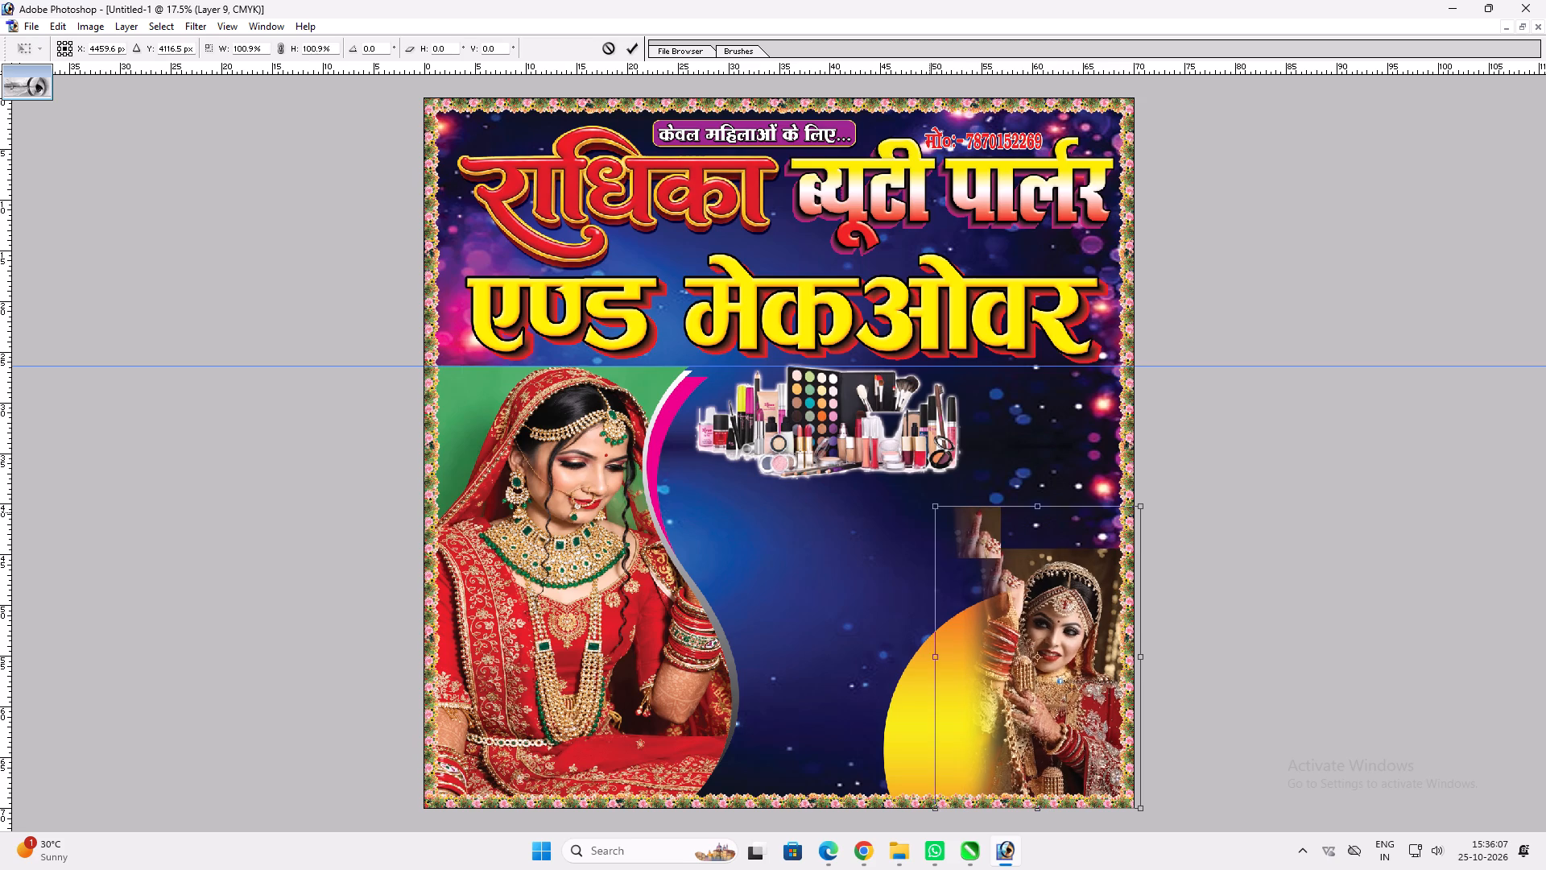
{"action": "left_click_drag", "start_coordinate": [920, 499], "coordinate": [910, 485], "text": "shift"}
{"action": "key", "text": "shift+Return"}
{"action": "key", "text": "v"}
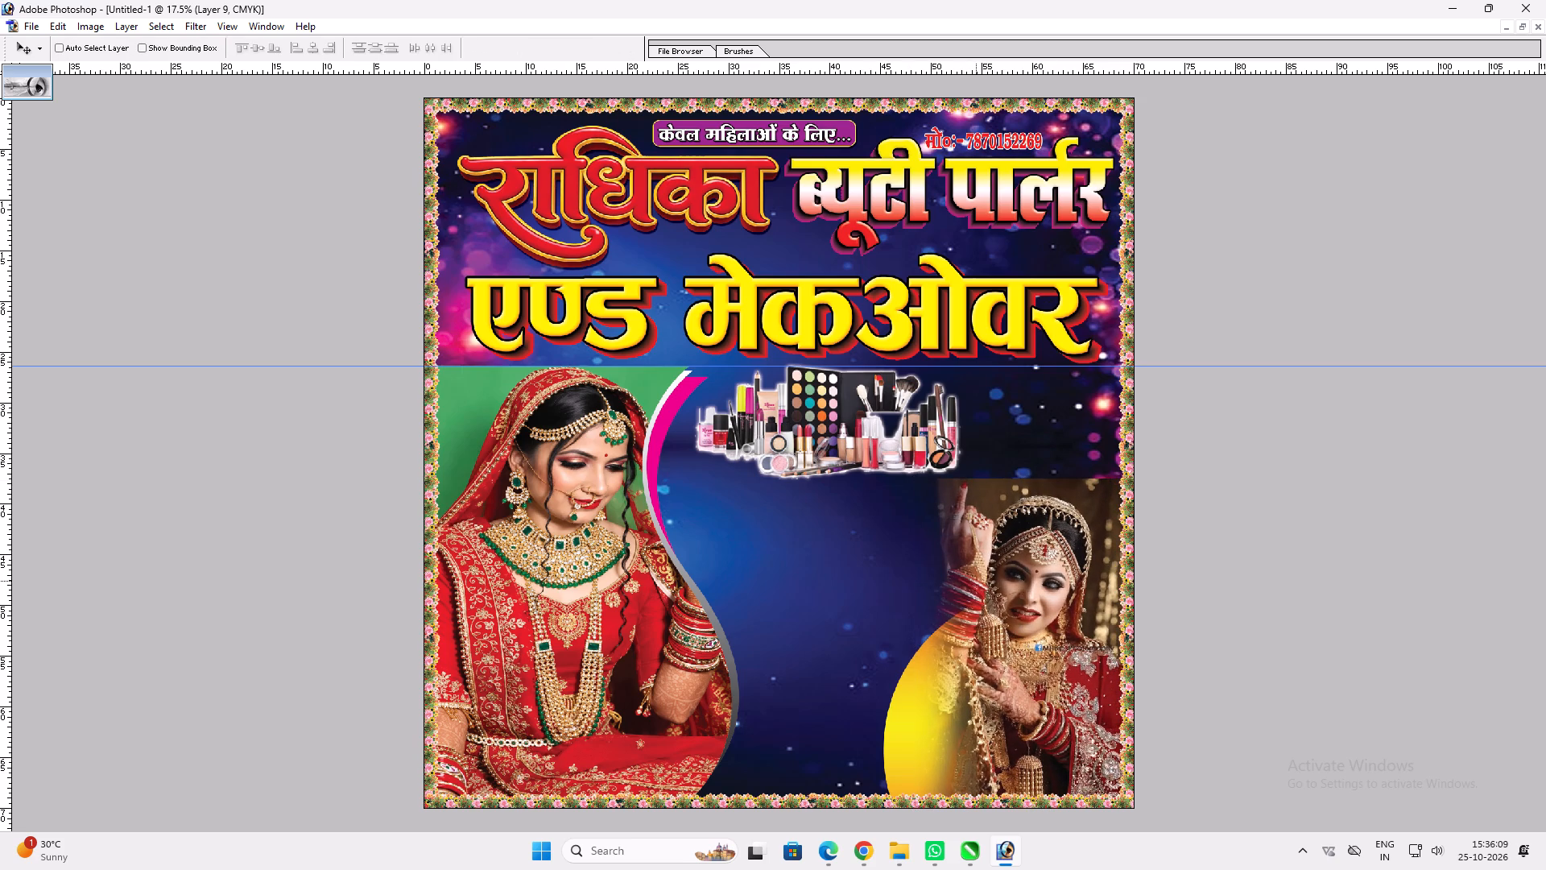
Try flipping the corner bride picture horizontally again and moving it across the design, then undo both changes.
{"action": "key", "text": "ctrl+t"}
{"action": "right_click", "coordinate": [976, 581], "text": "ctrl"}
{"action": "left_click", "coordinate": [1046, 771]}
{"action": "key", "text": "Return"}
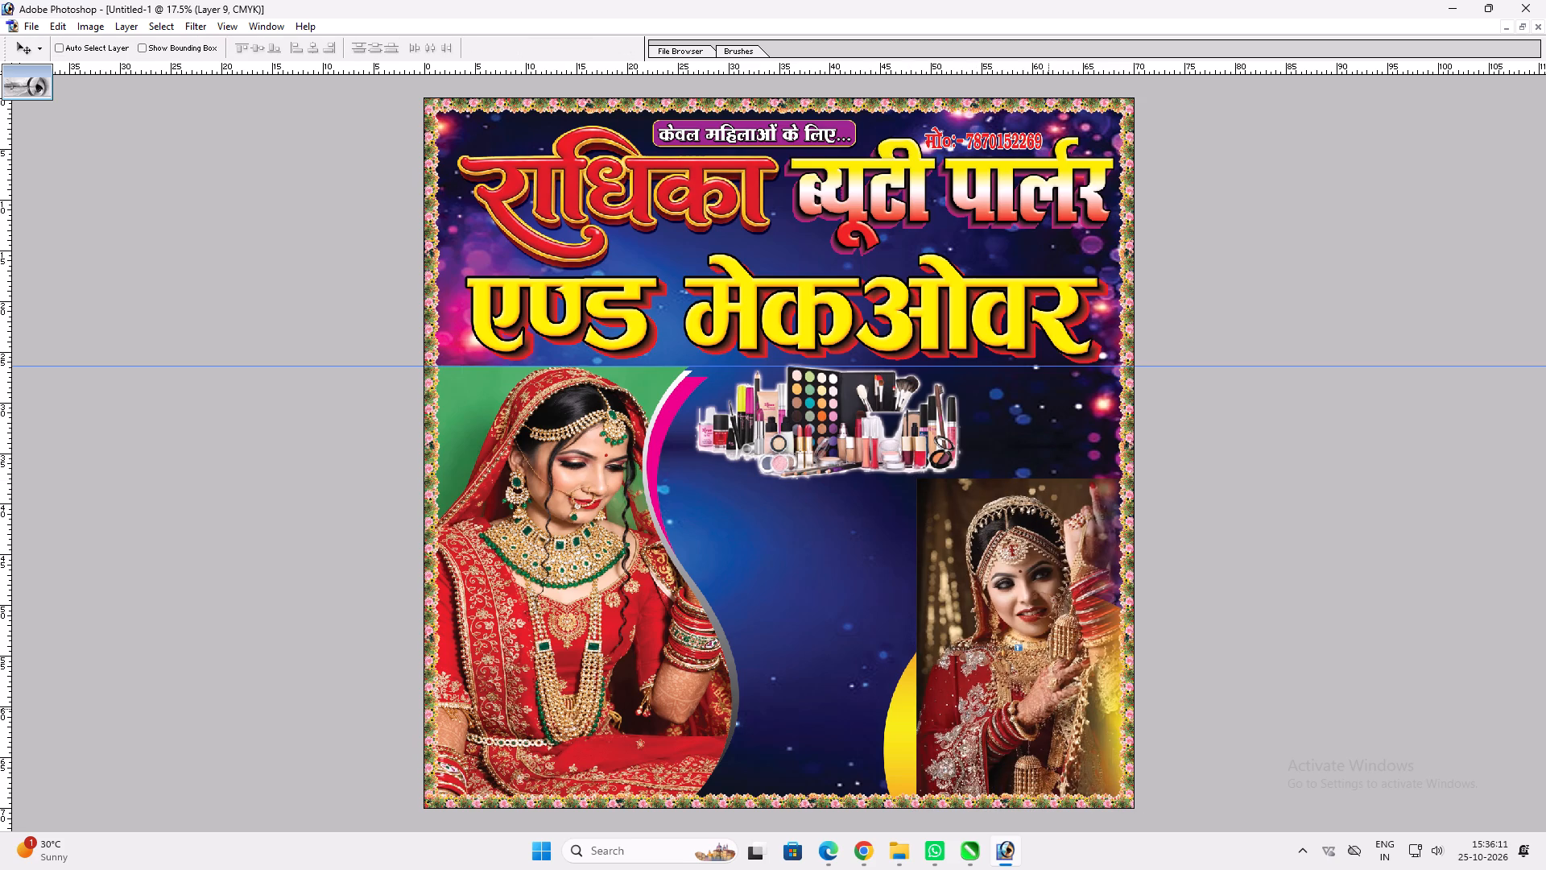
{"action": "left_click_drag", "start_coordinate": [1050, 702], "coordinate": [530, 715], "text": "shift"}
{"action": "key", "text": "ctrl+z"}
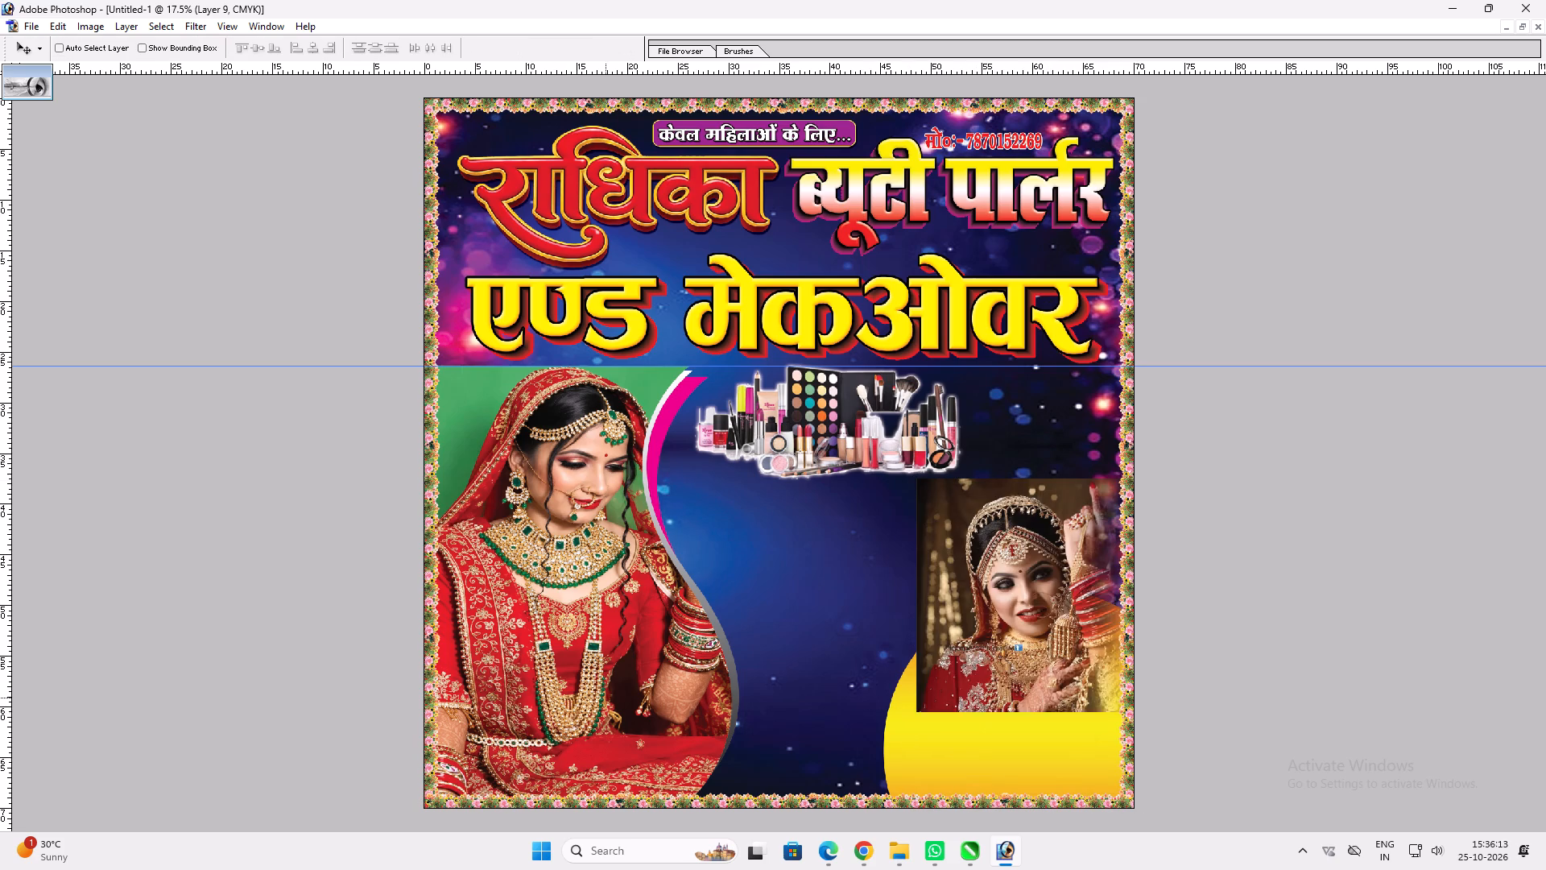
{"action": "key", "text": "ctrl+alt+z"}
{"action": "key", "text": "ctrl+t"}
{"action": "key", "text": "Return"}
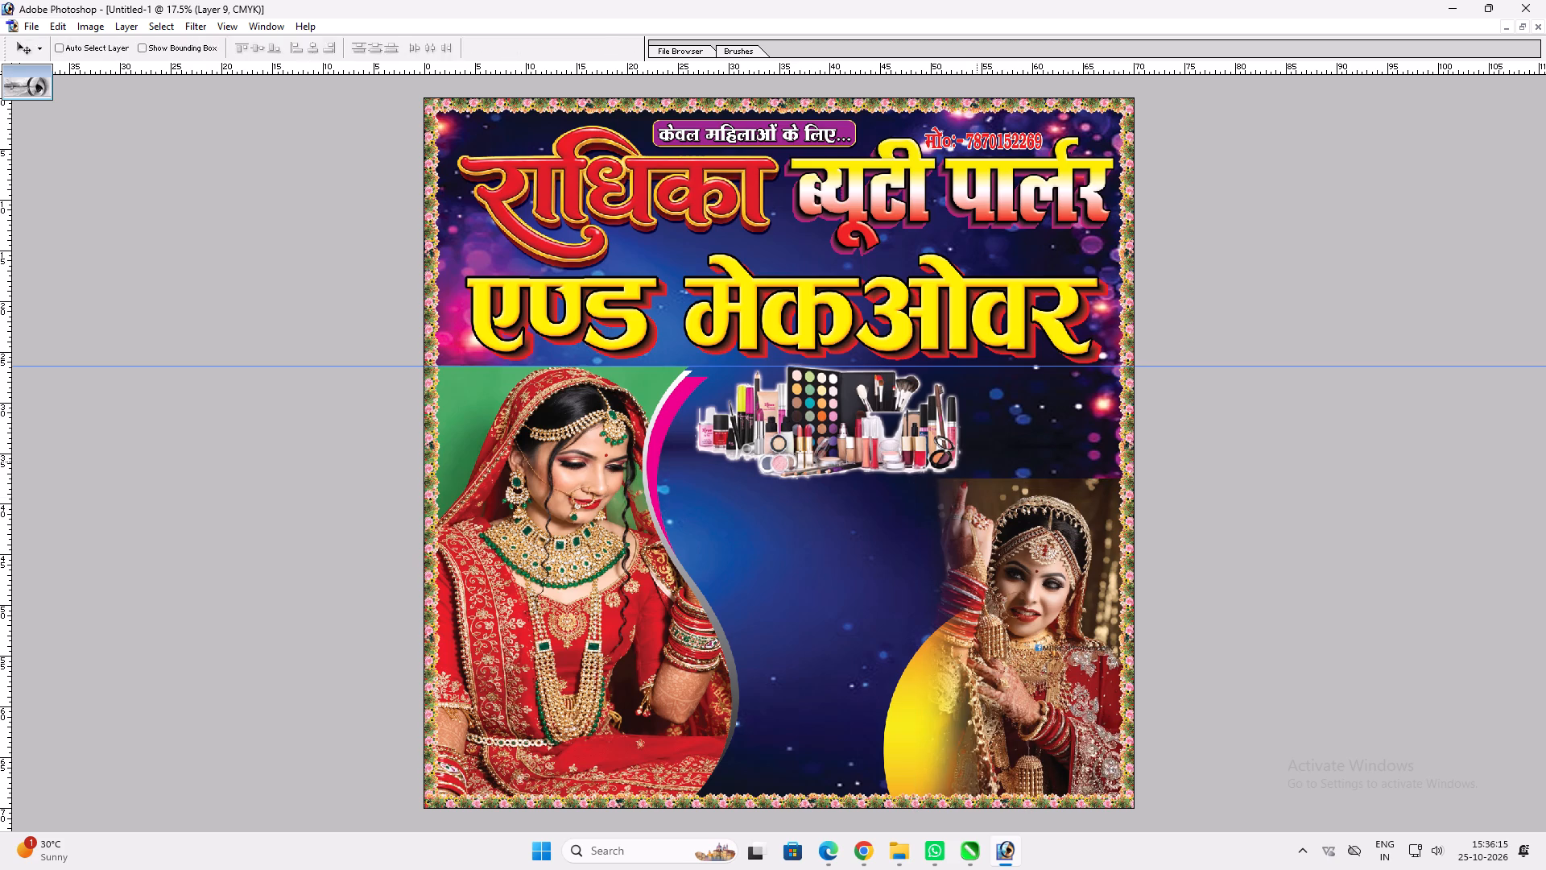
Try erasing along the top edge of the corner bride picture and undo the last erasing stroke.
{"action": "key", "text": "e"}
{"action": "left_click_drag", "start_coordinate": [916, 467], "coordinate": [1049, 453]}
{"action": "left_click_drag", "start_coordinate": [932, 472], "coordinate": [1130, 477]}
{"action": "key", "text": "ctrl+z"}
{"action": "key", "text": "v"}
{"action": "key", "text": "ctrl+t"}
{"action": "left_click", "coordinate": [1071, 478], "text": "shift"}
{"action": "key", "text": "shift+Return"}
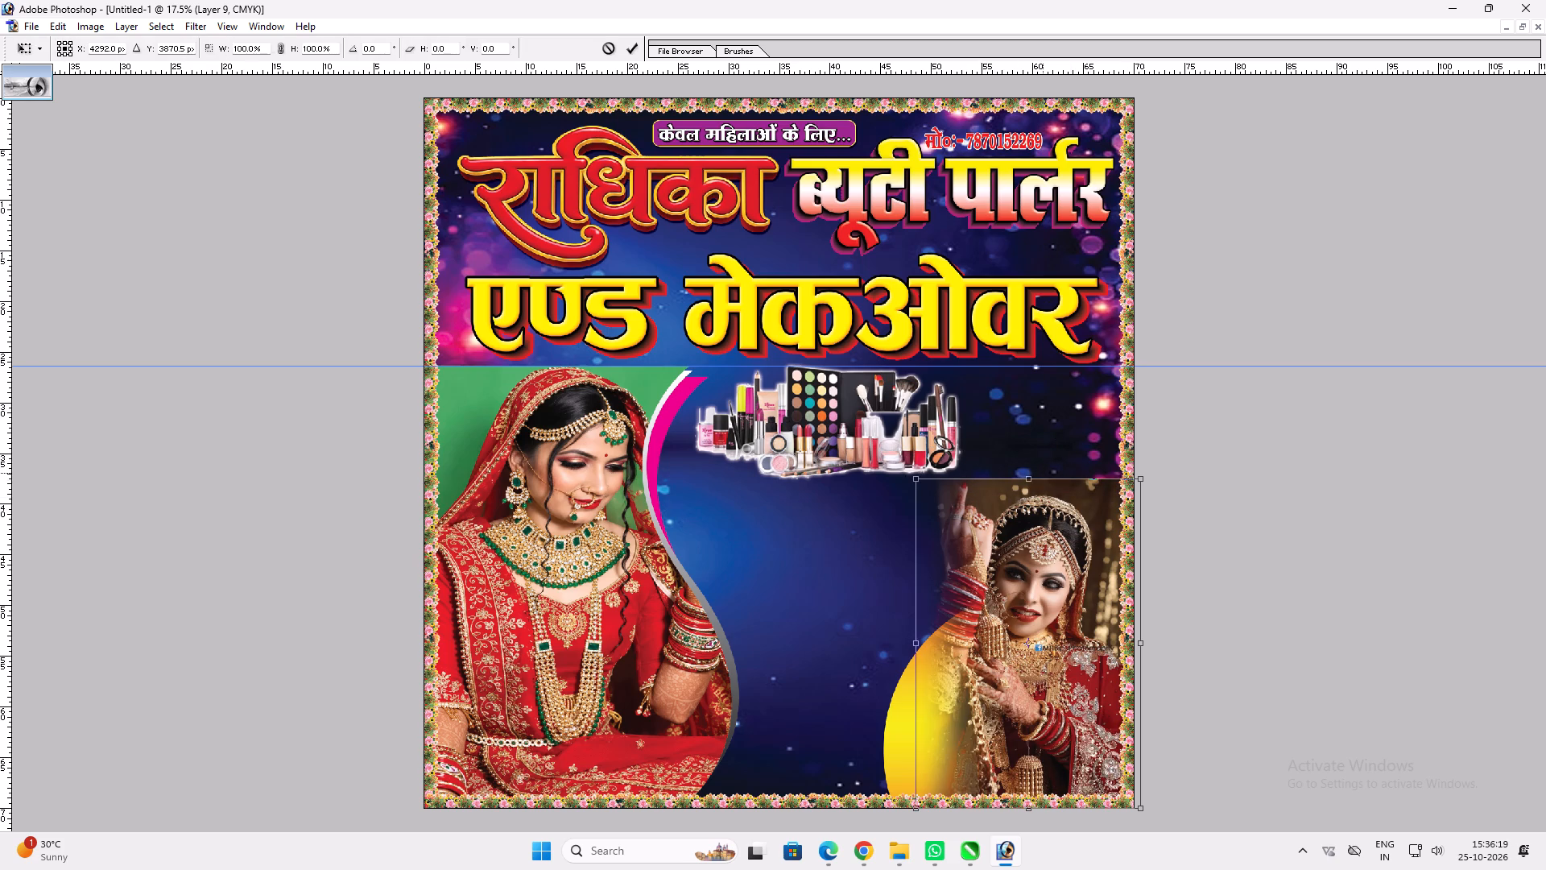
Move the makeup kit slightly down toward the curved pink edge and scale it down proportionally.
{"action": "key", "text": "v"}
{"action": "left_click", "coordinate": [909, 440], "text": "ctrl"}
{"action": "left_click_drag", "start_coordinate": [890, 441], "coordinate": [873, 474]}
{"action": "key", "text": "ctrl+t"}
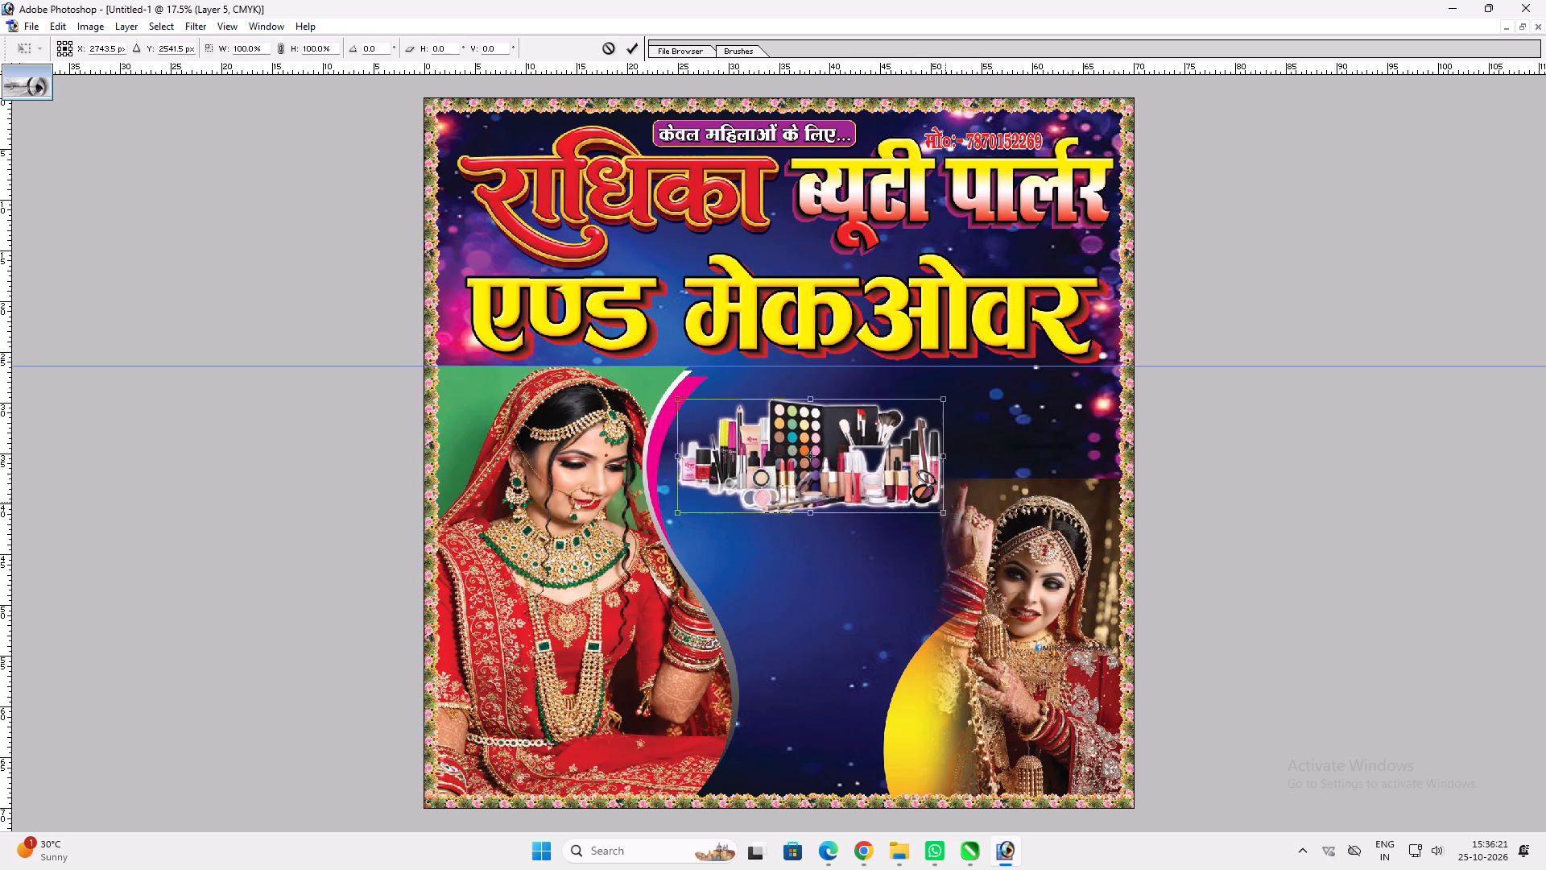
{"action": "left_click_drag", "start_coordinate": [940, 507], "coordinate": [874, 490], "text": "shift"}
{"action": "key", "text": "shift+Return"}
{"action": "key", "text": "v"}
{"action": "left_click", "coordinate": [842, 467]}
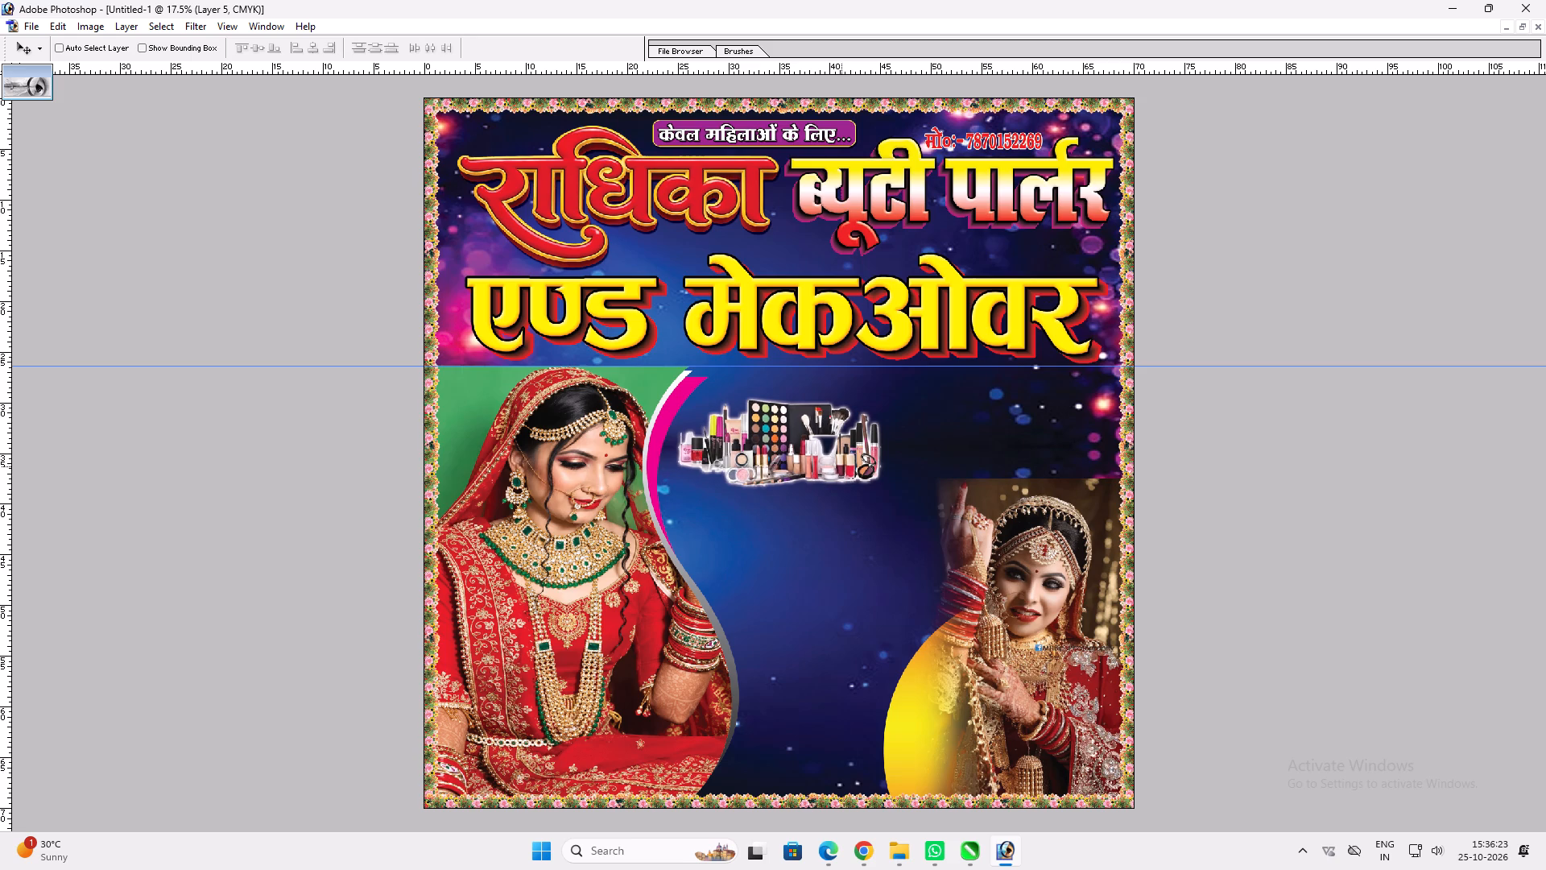
Select the orange-yellow gradient circle, shift it up behind the corner bride, and delete its layer.
{"action": "left_click", "coordinate": [920, 695], "text": "ctrl"}
{"action": "left_click_drag", "start_coordinate": [911, 694], "coordinate": [936, 463]}
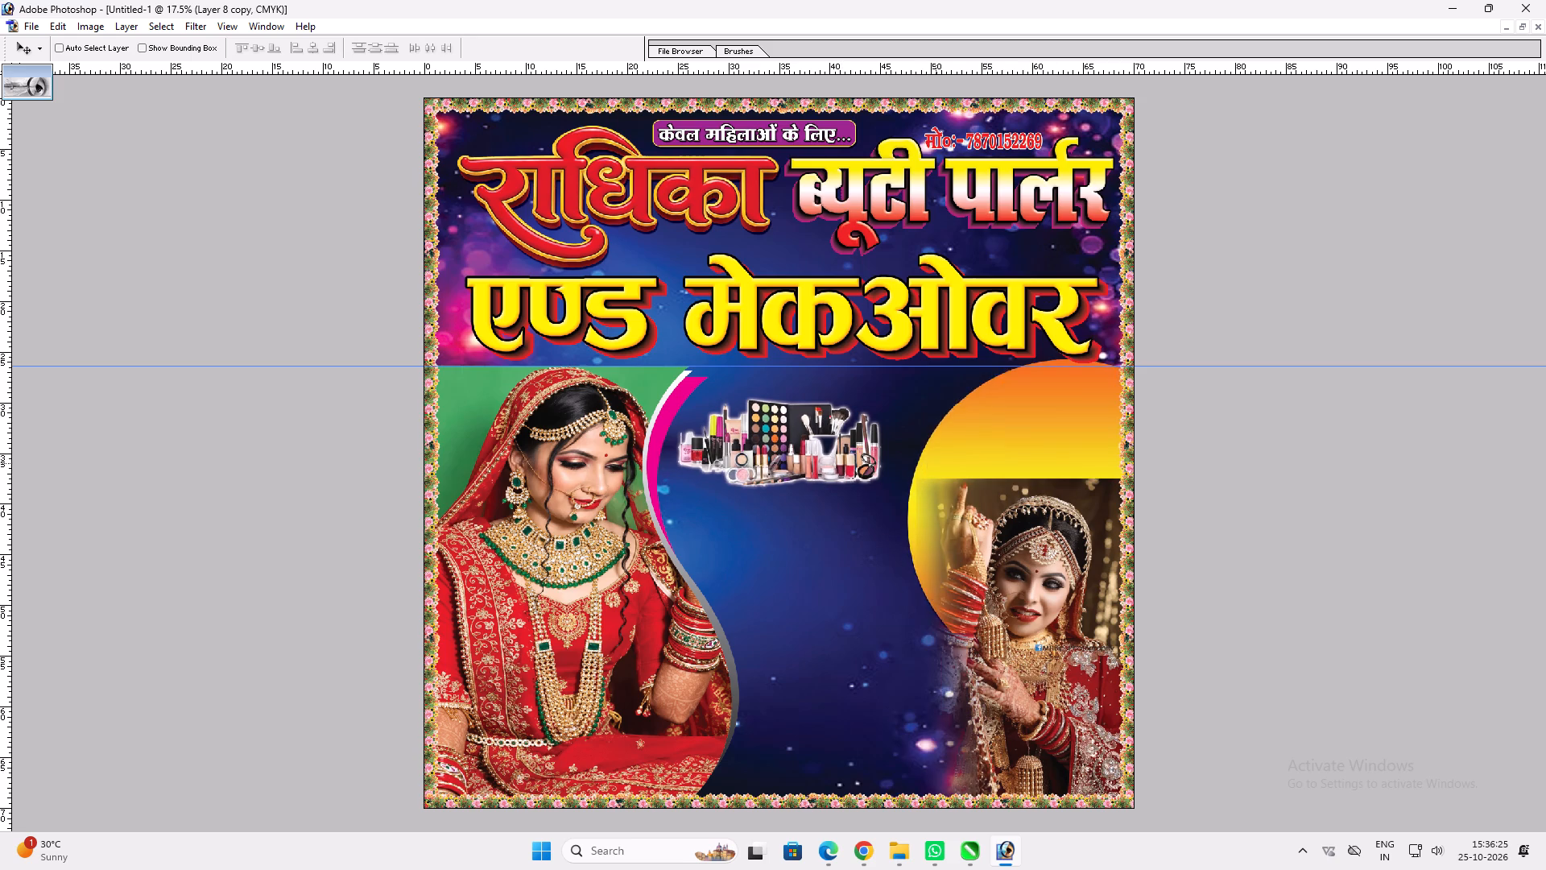
{"action": "left_click_drag", "start_coordinate": [936, 463], "coordinate": [911, 451]}
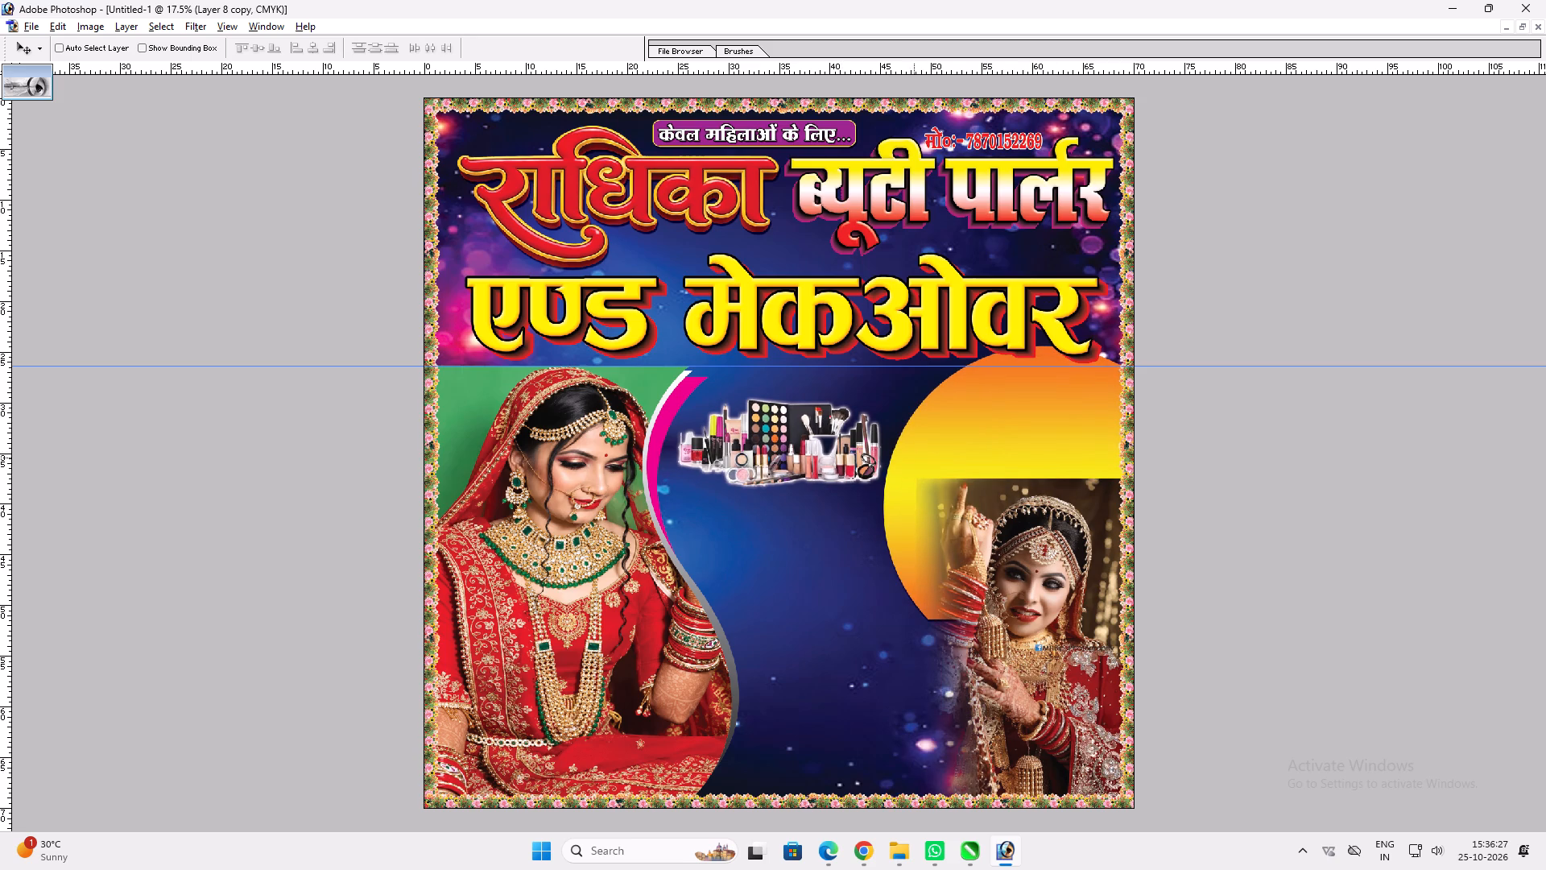
{"action": "key", "text": "alt+l"}
{"action": "key", "text": "alt+l"}
{"action": "key", "text": "alt+l"}
Shift the corner bride picture slightly down and to the left.
{"action": "left_click", "coordinate": [946, 524], "text": "ctrl"}
{"action": "left_click", "coordinate": [976, 524], "text": "ctrl"}
{"action": "left_click_drag", "start_coordinate": [974, 524], "coordinate": [969, 534]}
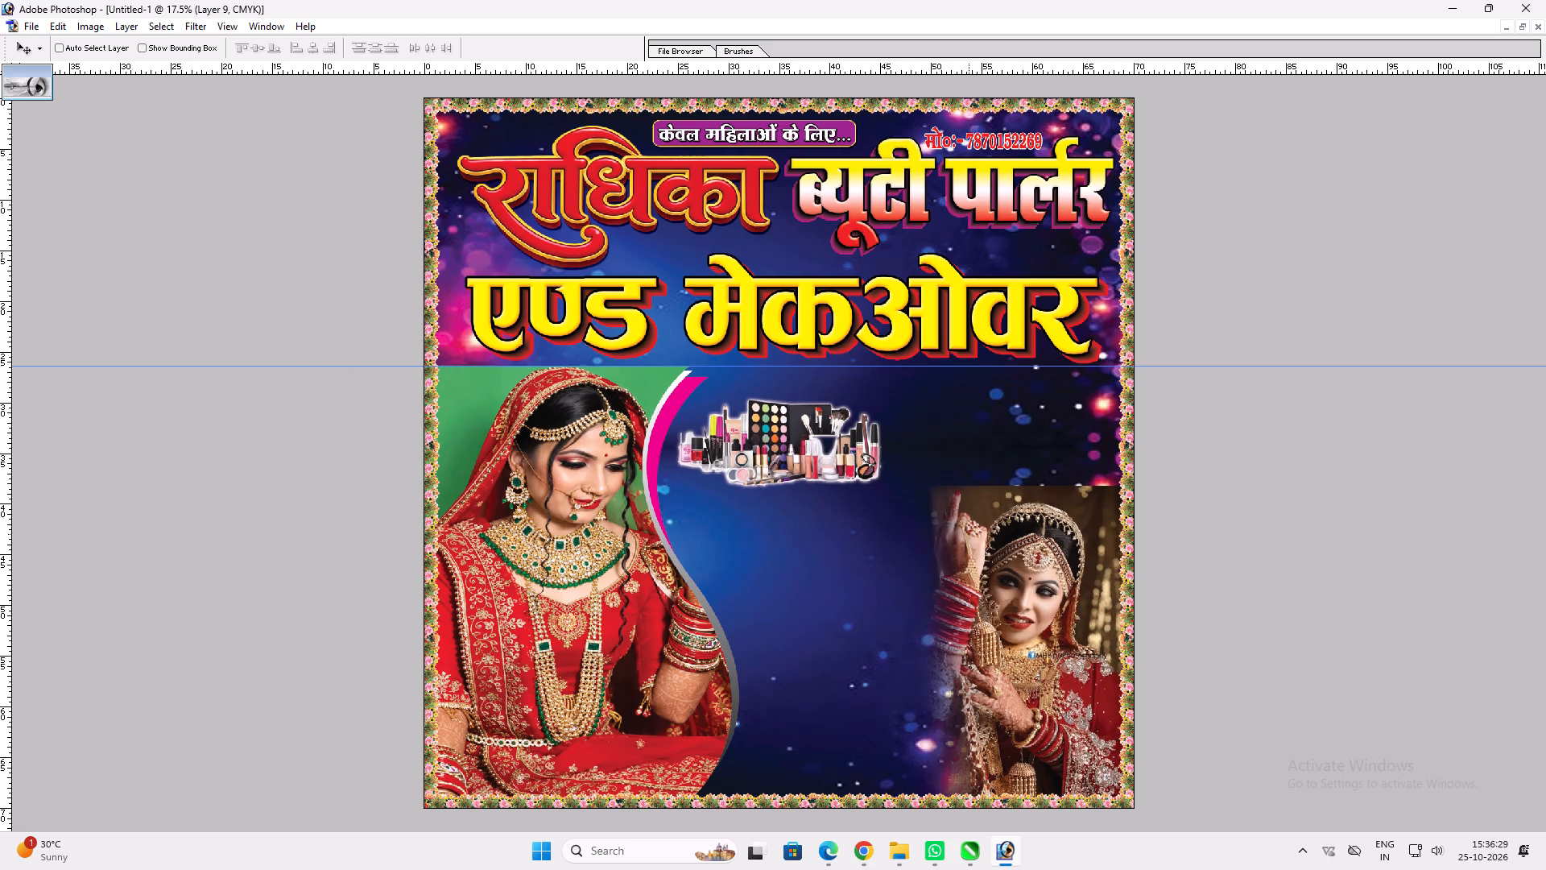
{"action": "left_click_drag", "start_coordinate": [969, 534], "coordinate": [958, 538]}
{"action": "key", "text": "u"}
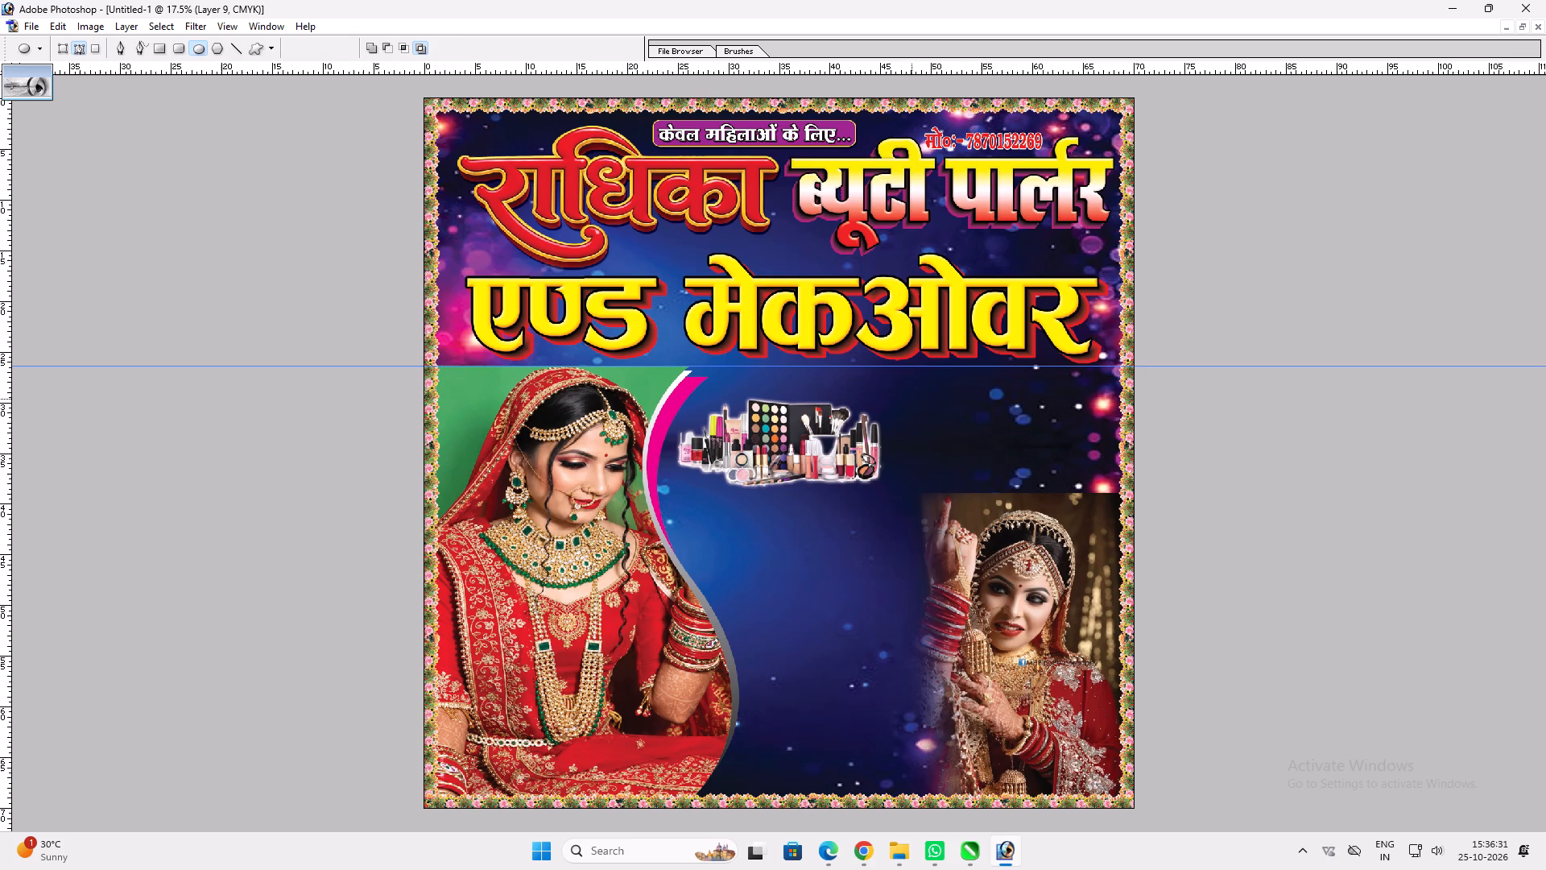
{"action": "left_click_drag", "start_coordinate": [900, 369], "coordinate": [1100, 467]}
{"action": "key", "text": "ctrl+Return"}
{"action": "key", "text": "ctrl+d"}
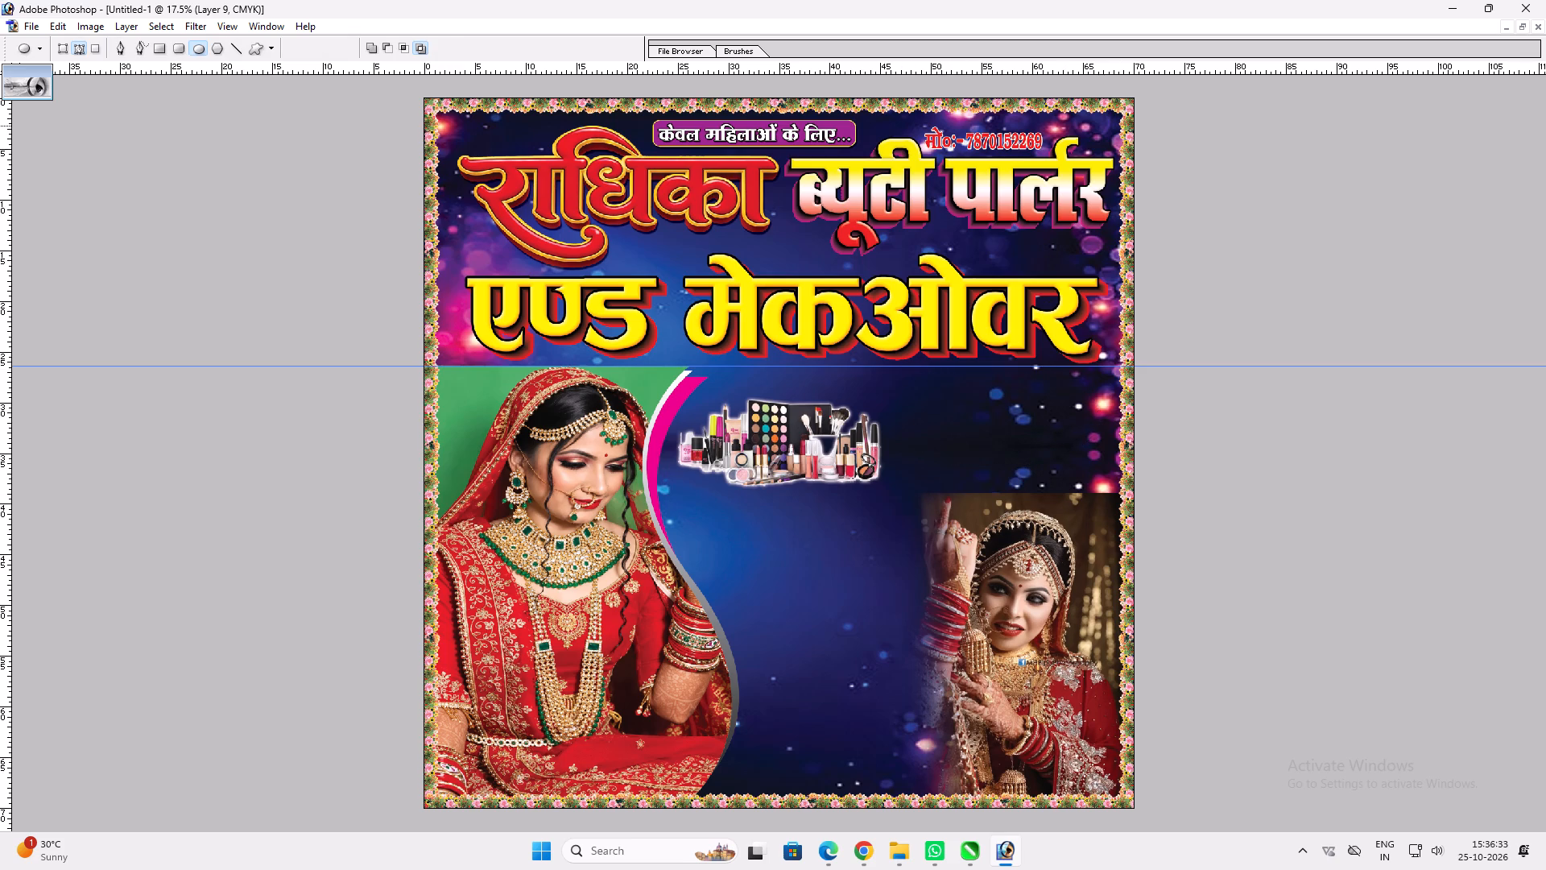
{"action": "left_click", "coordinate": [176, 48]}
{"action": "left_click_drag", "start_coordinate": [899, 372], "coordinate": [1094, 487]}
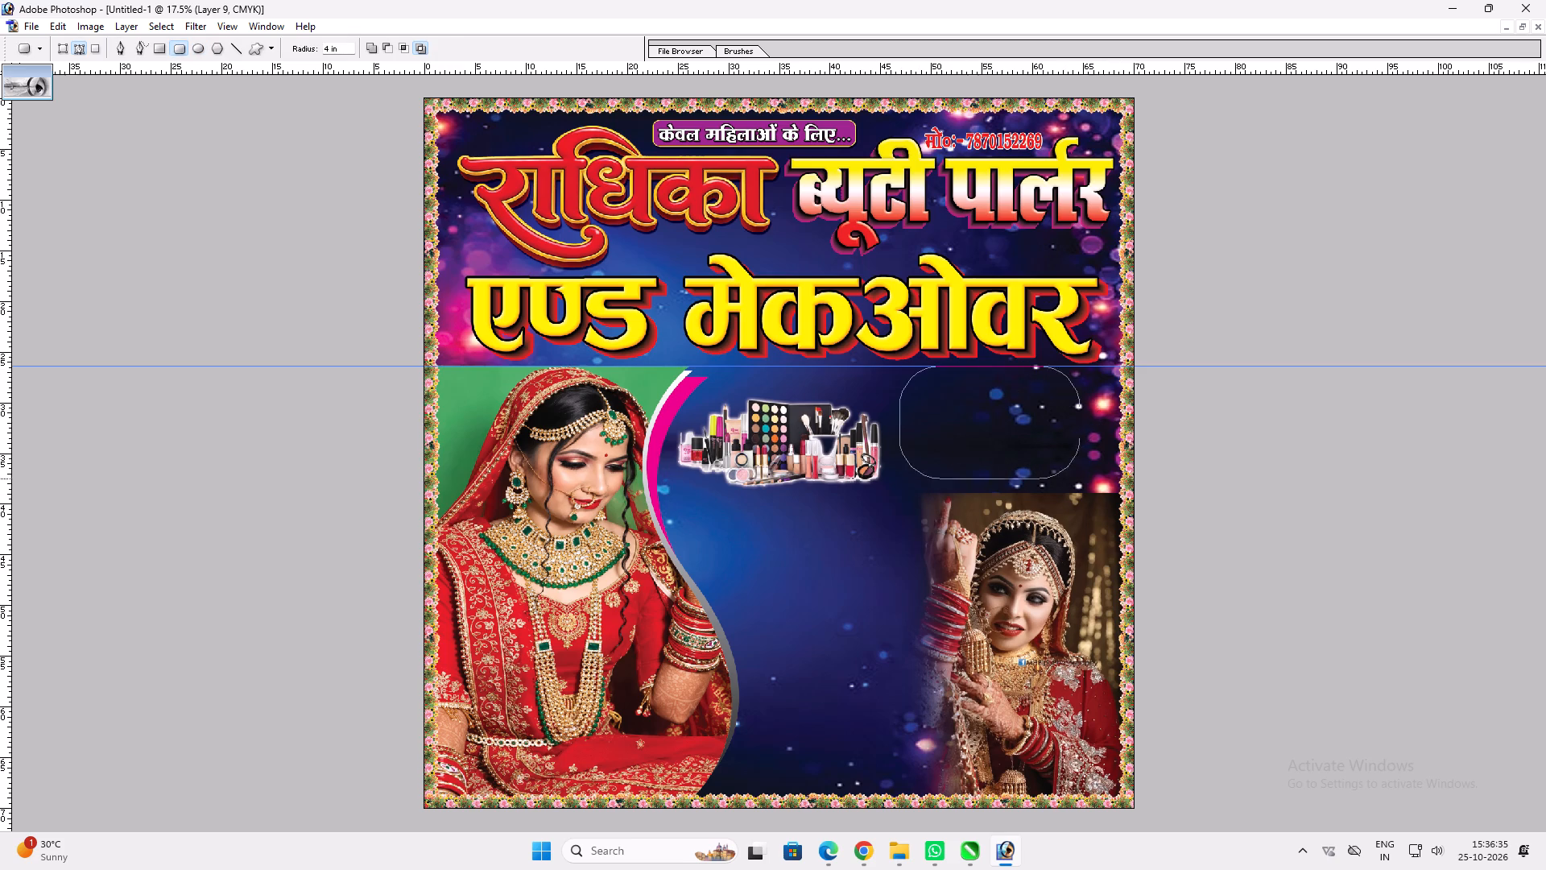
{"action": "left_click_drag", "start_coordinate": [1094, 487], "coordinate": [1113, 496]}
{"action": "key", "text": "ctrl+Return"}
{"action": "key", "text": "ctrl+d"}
Make a rounded-rectangle selection with a 0.6 in corner radius in the empty area above the corner bride picture.
{"action": "left_click_drag", "start_coordinate": [350, 46], "coordinate": [0, 14]}
{"action": "type", "text": "0.6"}
{"action": "left_click_drag", "start_coordinate": [895, 370], "coordinate": [1019, 431]}
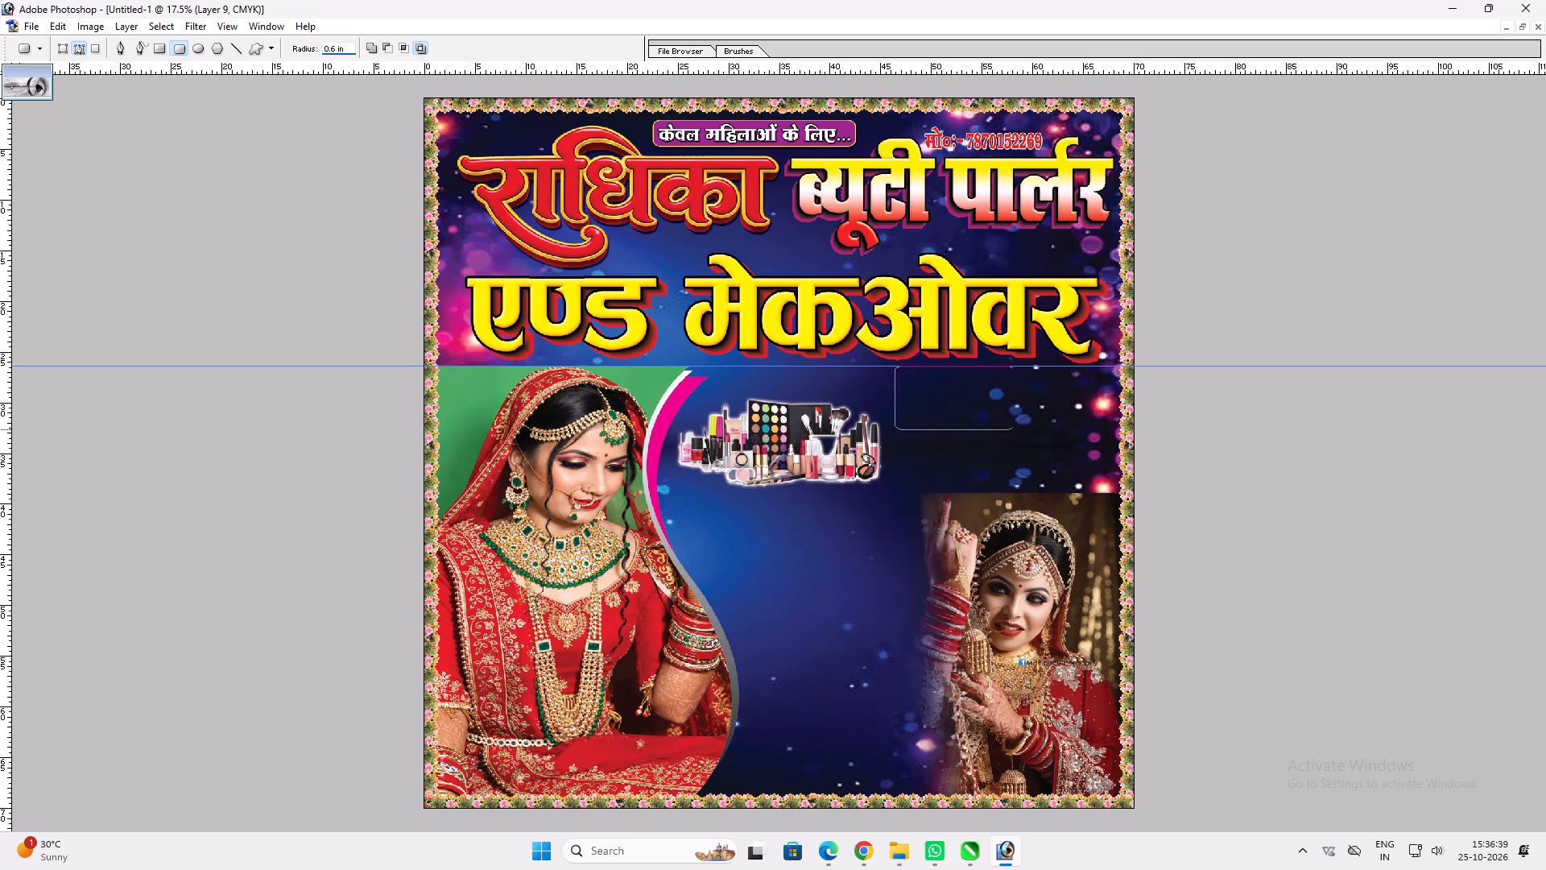
{"action": "left_click_drag", "start_coordinate": [1019, 431], "coordinate": [1125, 492]}
{"action": "key", "text": "ctrl+Return"}
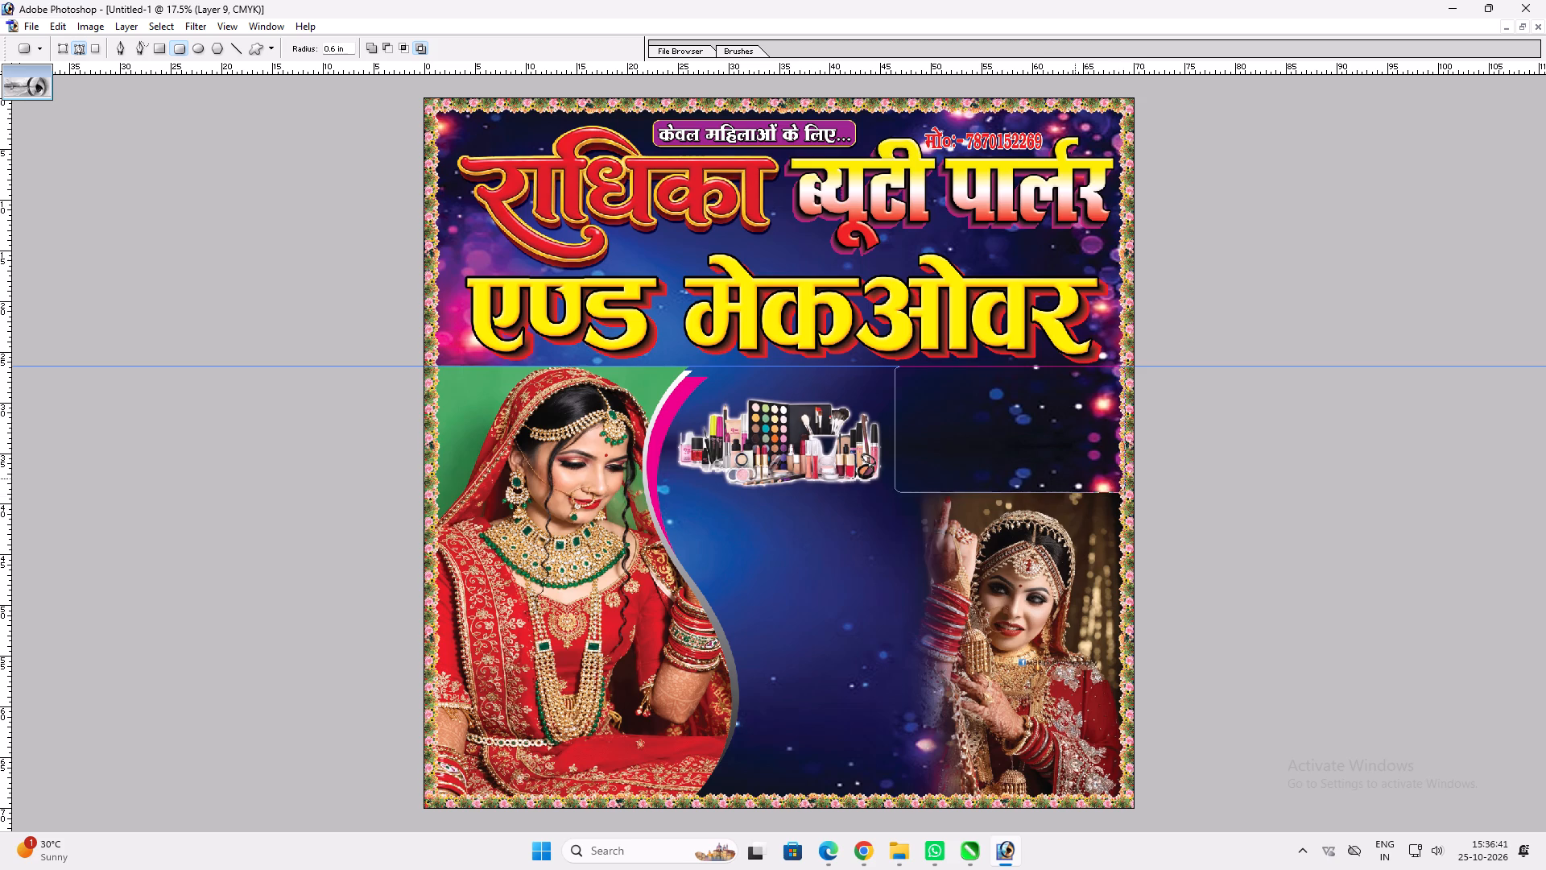
Copy the selected area from the underlying white layer to a new layer and bring it forward as a white rounded box.
{"action": "key", "text": "v"}
{"action": "right_click", "coordinate": [812, 517]}
{"action": "left_click", "coordinate": [863, 578]}
{"action": "key", "text": "ctrl+c"}
{"action": "key", "text": "ctrl+v"}
{"action": "key", "text": "ctrl+bracketright"}
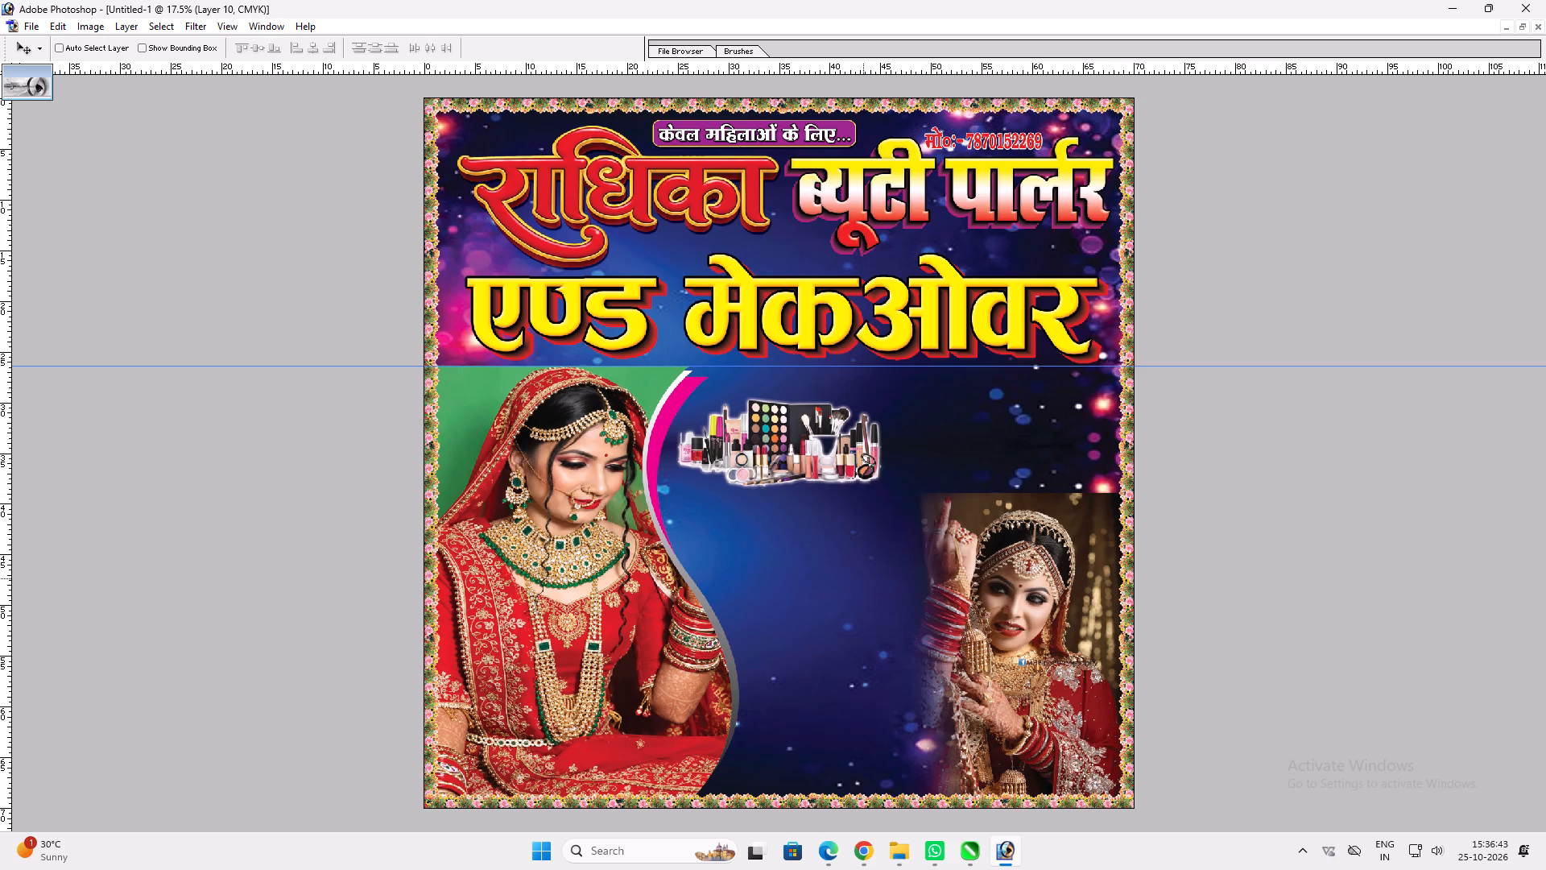
{"action": "key", "text": "ctrl+bracketright"}
{"action": "key", "text": "ctrl+bracketright"}
{"action": "key", "text": "ctrl+bracketright"}
{"action": "key", "text": "ctrl+bracketright"}
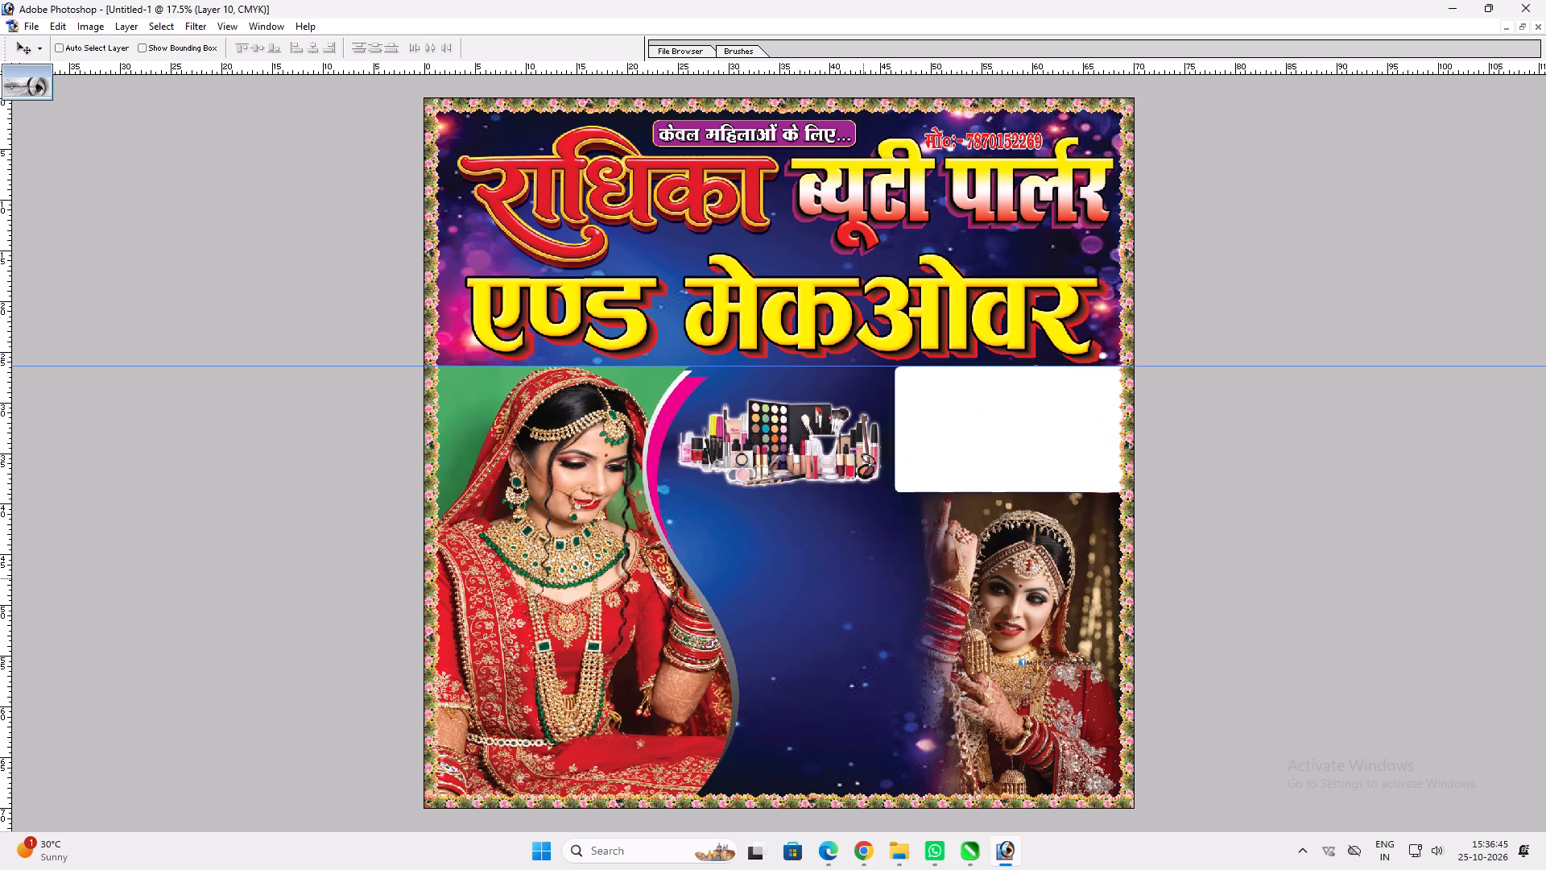
Narrow the white rounded box from its left side to about 89% width, matching the bride picture below.
{"action": "key", "text": "ctrl+t"}
{"action": "left_click_drag", "start_coordinate": [897, 458], "coordinate": [924, 462], "text": "shift"}
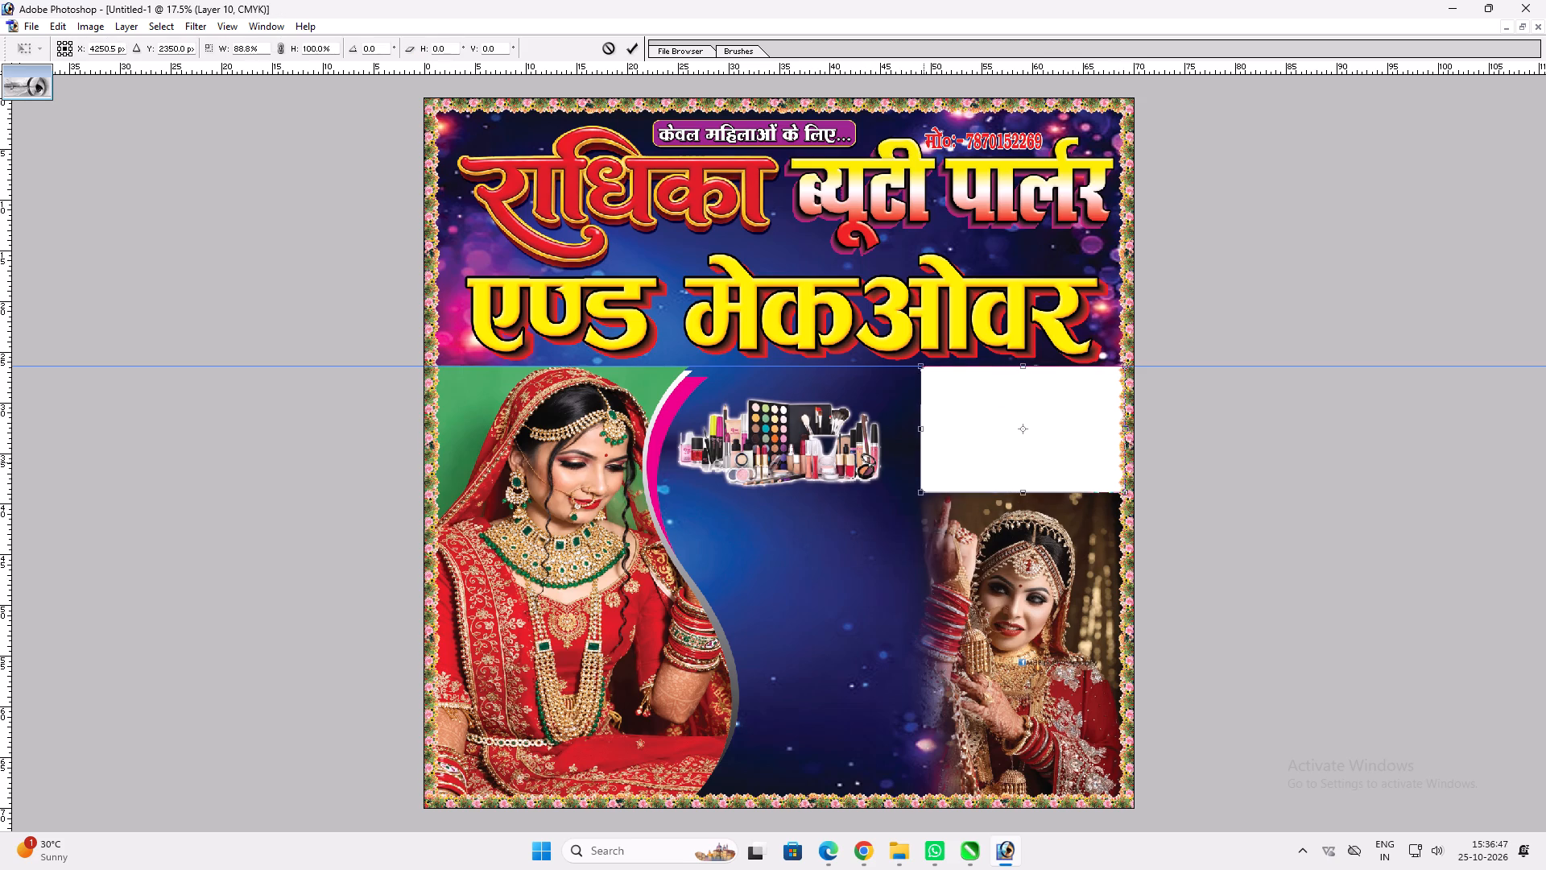
{"action": "left_click_drag", "start_coordinate": [924, 462], "coordinate": [921, 465], "text": "shift"}
{"action": "key", "text": "shift+Return"}
{"action": "key", "text": "v"}
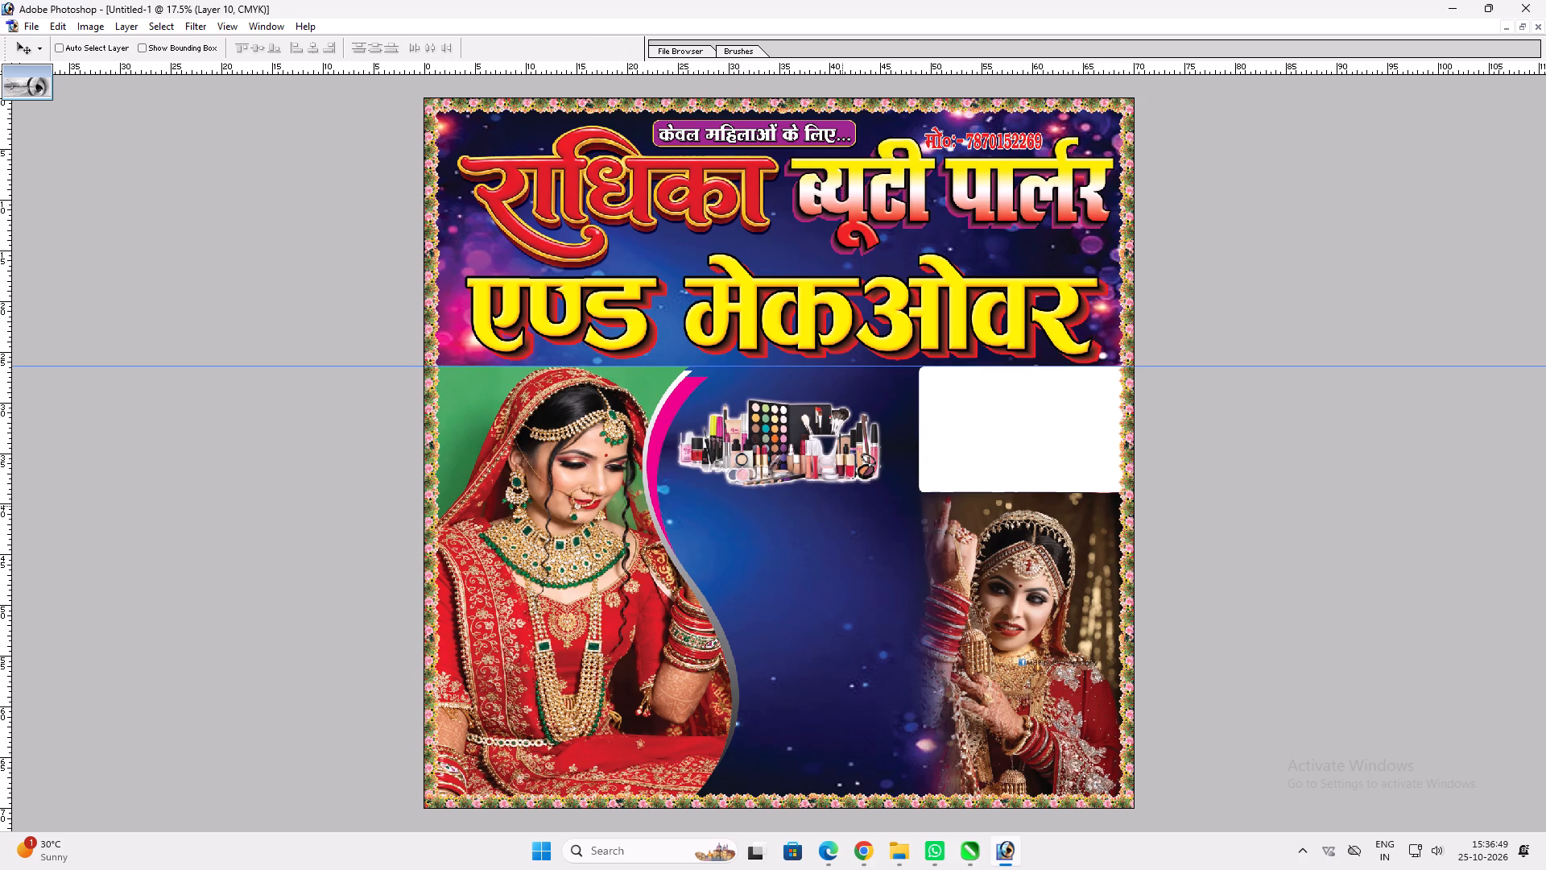
Add an outside Stroke layer style in dark red to the white rounded box.
{"action": "key", "text": "alt+l"}
{"action": "key", "text": "alt+y"}
{"action": "key", "text": "alt+k"}
{"action": "scroll", "coordinate": [1061, 482], "scroll_direction": "up", "scroll_amount": 9}
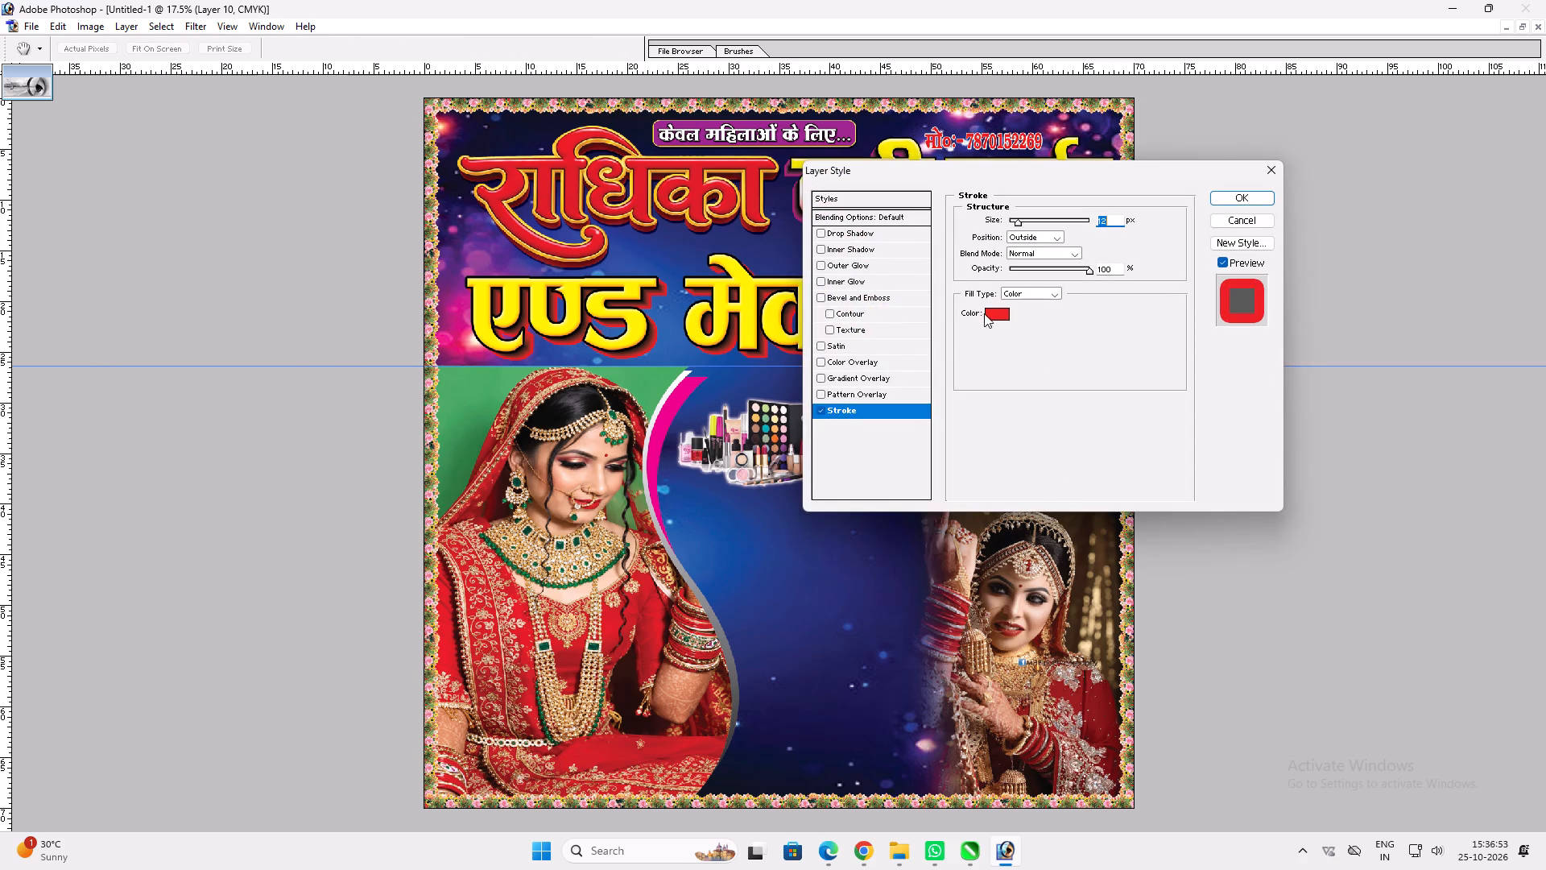
{"action": "left_click", "coordinate": [985, 313]}
{"action": "left_click_drag", "start_coordinate": [748, 436], "coordinate": [792, 449]}
{"action": "key", "text": "Return"}
{"action": "key", "text": "Return"}
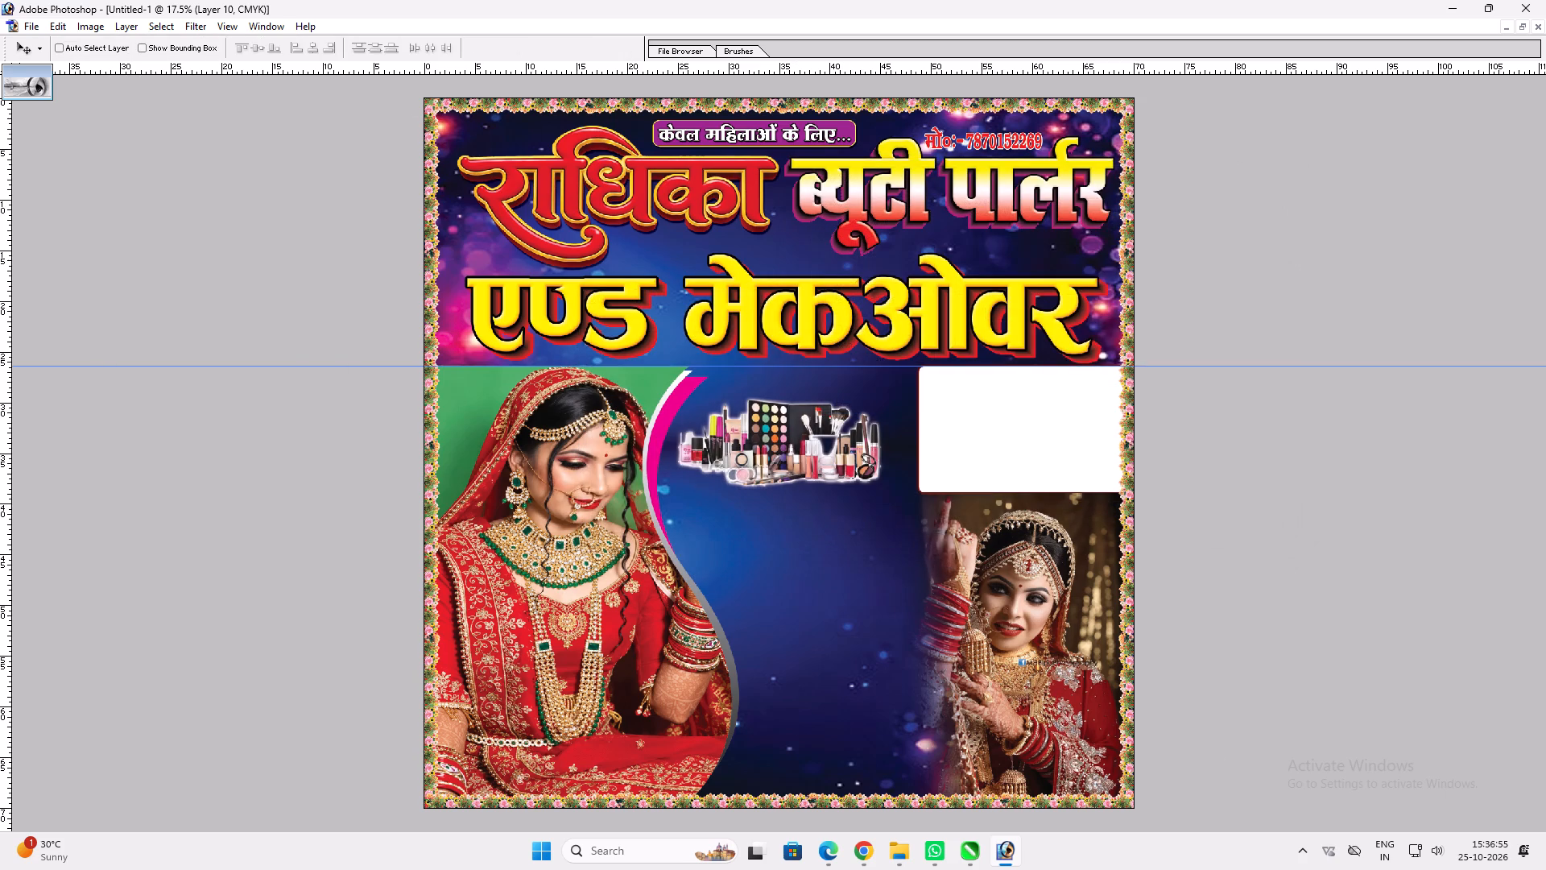
Increase the size of the white box's dark red stroke.
{"action": "key", "text": "alt+y"}
{"action": "type", "text": "kv"}
{"action": "key", "text": "alt+l"}
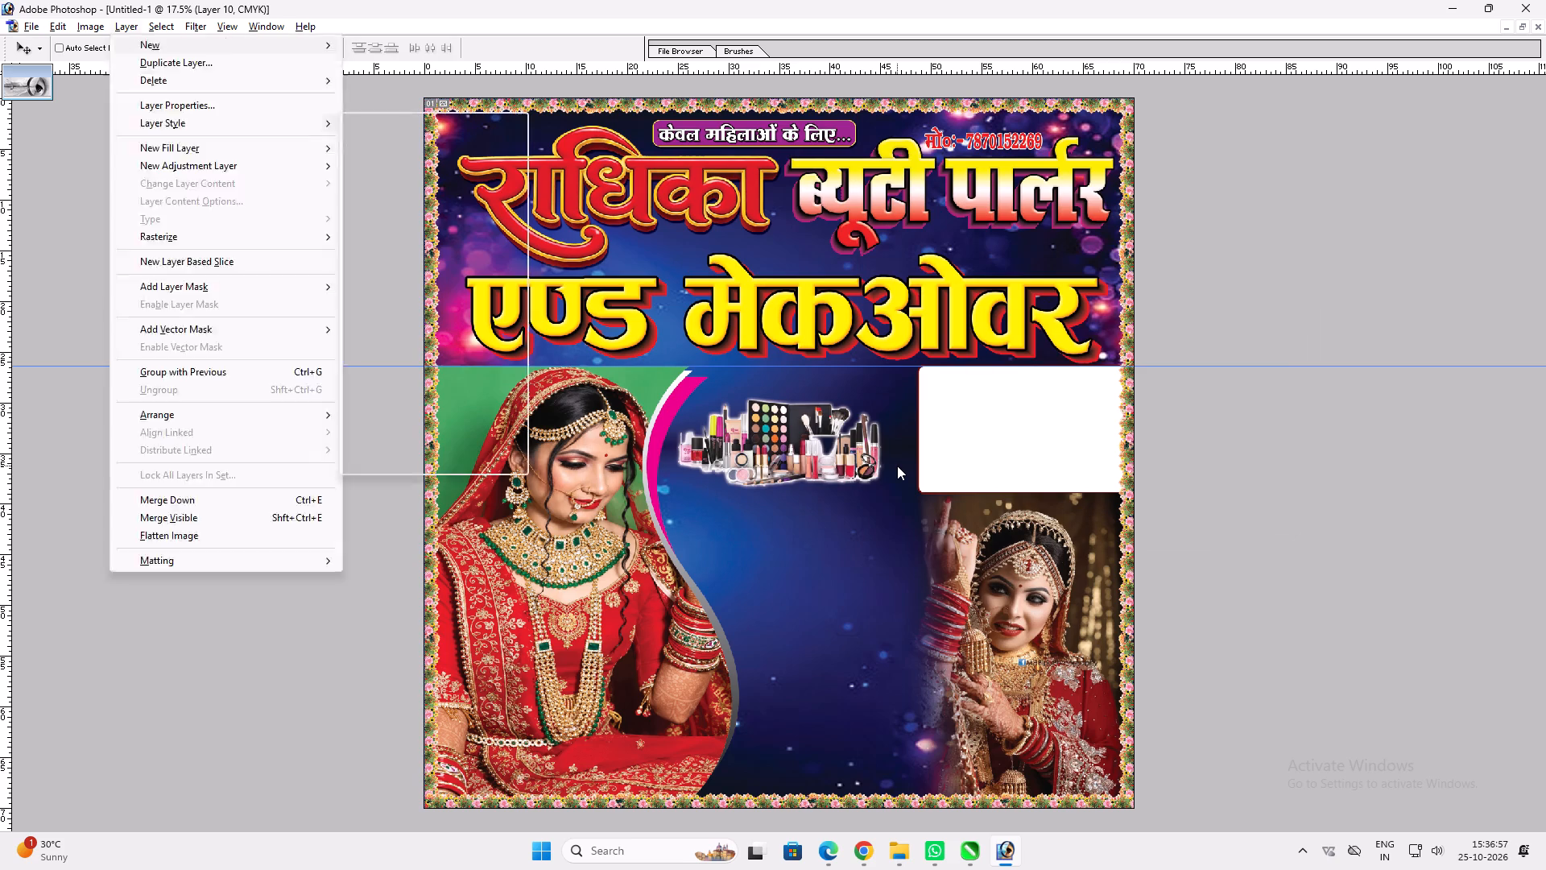
{"action": "key", "text": "alt+y"}
{"action": "key", "text": "k"}
{"action": "scroll", "coordinate": [1022, 456], "scroll_direction": "up", "scroll_amount": 2}
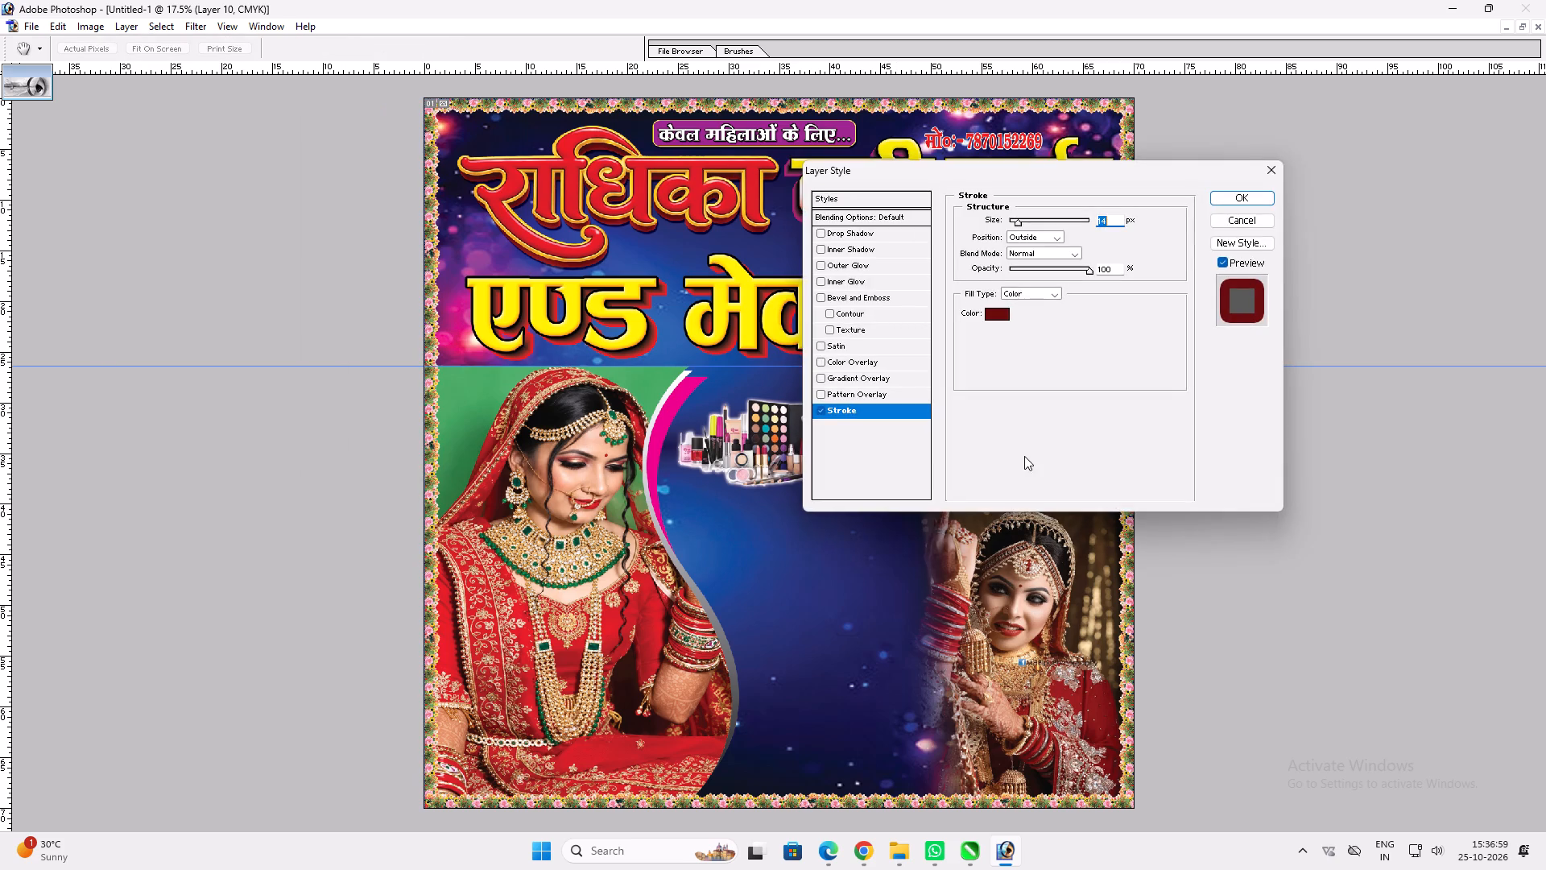
{"action": "key", "text": "Return"}
Shrink the white rounded box slightly and move it down to sit inside the floral border above the corner bride.
{"action": "key", "text": "ctrl+t"}
{"action": "left_click_drag", "start_coordinate": [1129, 495], "coordinate": [1113, 495], "text": "shift"}
{"action": "key", "text": "Return"}
{"action": "key", "text": "v"}
{"action": "left_click_drag", "start_coordinate": [1025, 462], "coordinate": [1030, 471]}
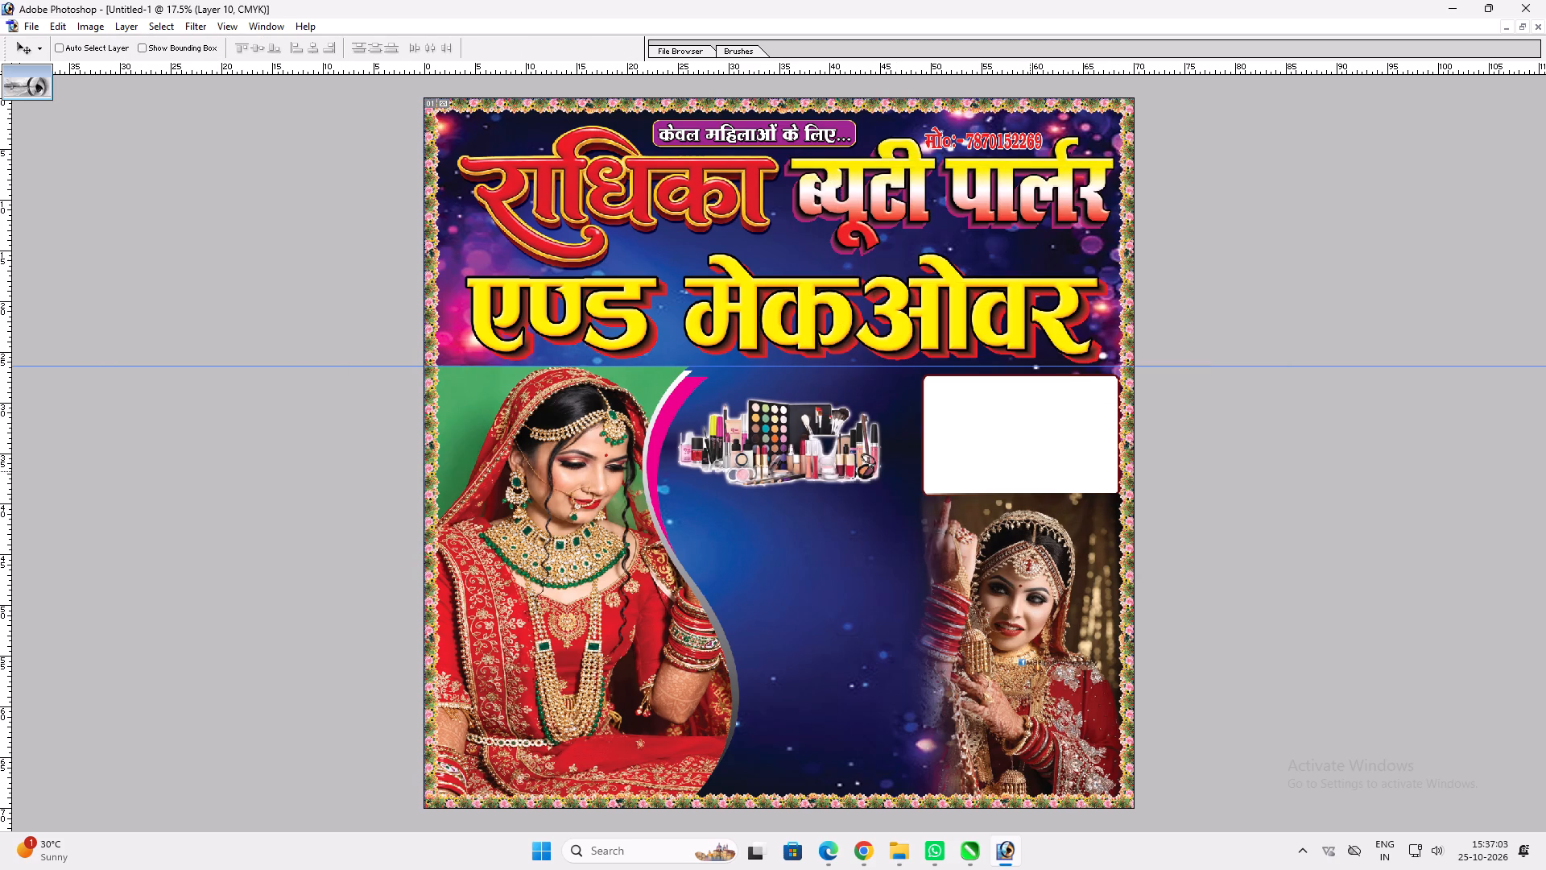
{"action": "key", "text": "ctrl+t"}
{"action": "left_click", "coordinate": [1118, 428], "text": "shift"}
{"action": "key", "text": "Return"}
{"action": "key", "text": "v"}
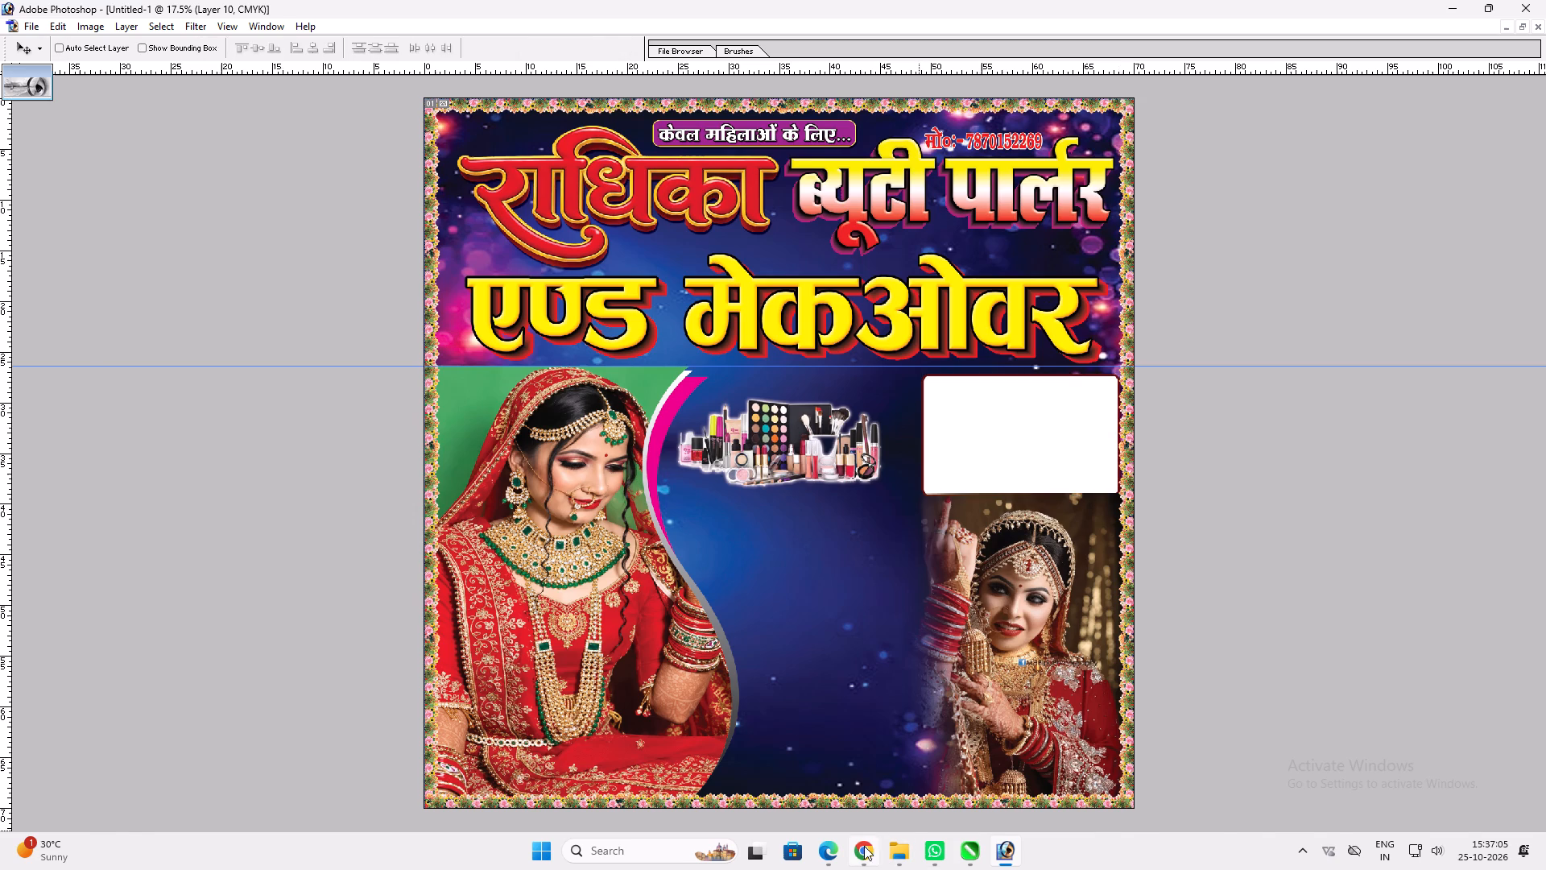
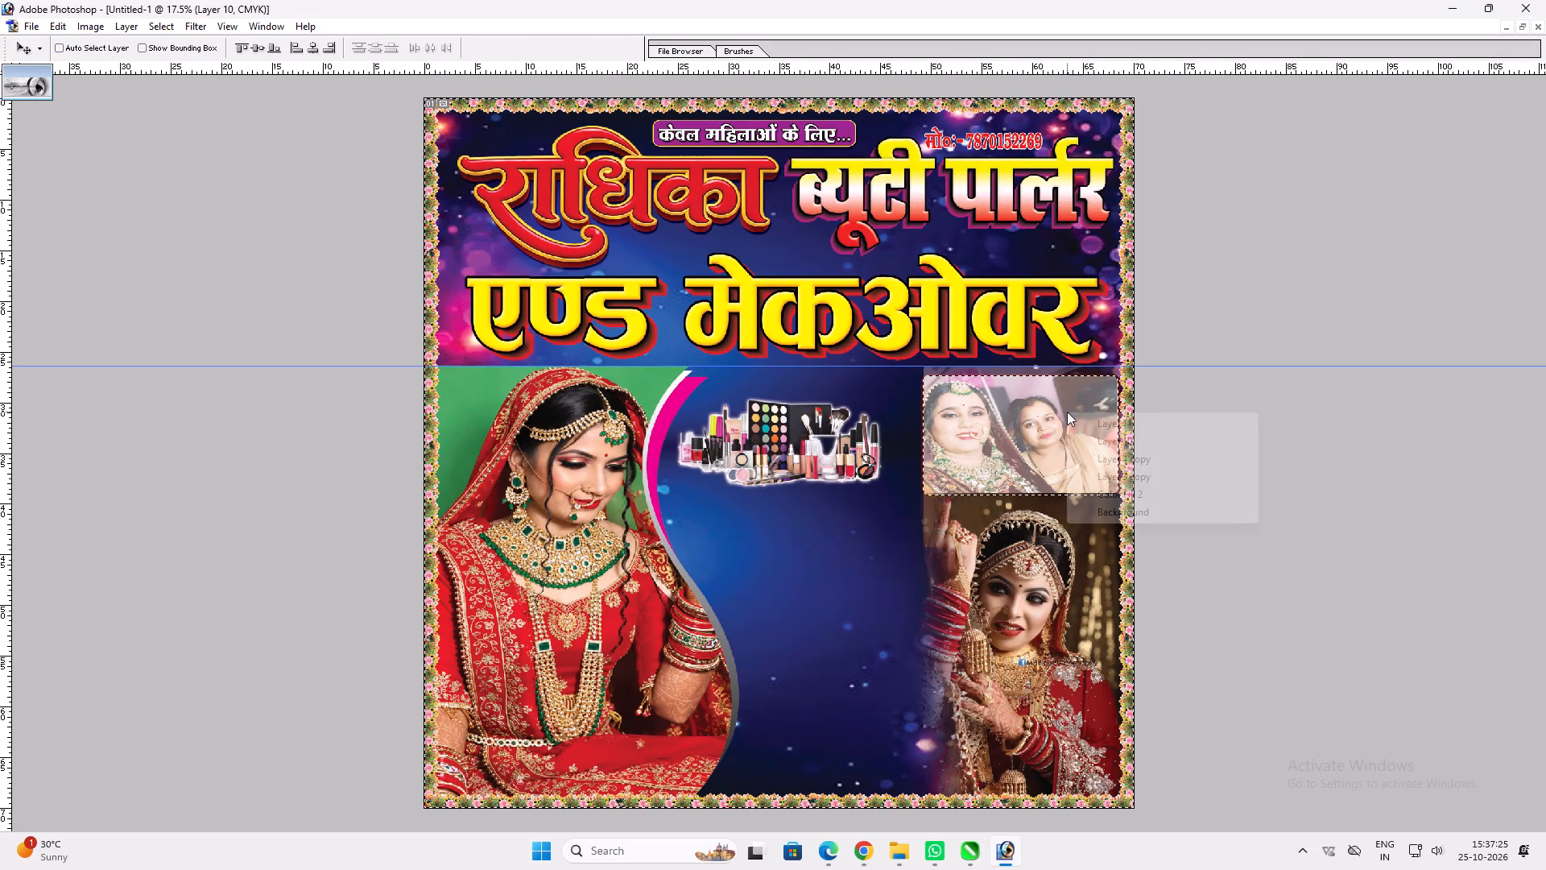
Trim the two-women photo to the white rounded box, deselect, and restore the photo to full opacity.
{"action": "left_click", "coordinate": [1085, 420]}
{"action": "key", "text": "Delete"}
{"action": "key", "text": "ctrl+d"}
{"action": "type", "text": "0vv"}
Move the makeup kit up beneath the एण्ड मेकओवर heading and enlarge it slightly.
{"action": "key", "text": "ctrl+plus"}
{"action": "key", "text": "space"}
{"action": "key", "text": "space"}
{"action": "key", "text": "space"}
{"action": "key", "text": "space"}
{"action": "key", "text": "space"}
{"action": "key", "text": "space"}
{"action": "key", "text": "space"}
{"action": "key", "text": "space"}
{"action": "key", "text": "space"}
{"action": "key", "text": "space"}
{"action": "key", "text": "space"}
{"action": "key", "text": "space"}
{"action": "key", "text": "space"}
{"action": "key", "text": "space"}
{"action": "key", "text": "space"}
{"action": "key", "text": "space"}
{"action": "key", "text": "space"}
{"action": "key", "text": "space"}
{"action": "key", "text": "space"}
{"action": "key", "text": "space"}
{"action": "left_click_drag", "start_coordinate": [955, 478], "coordinate": [745, 445]}
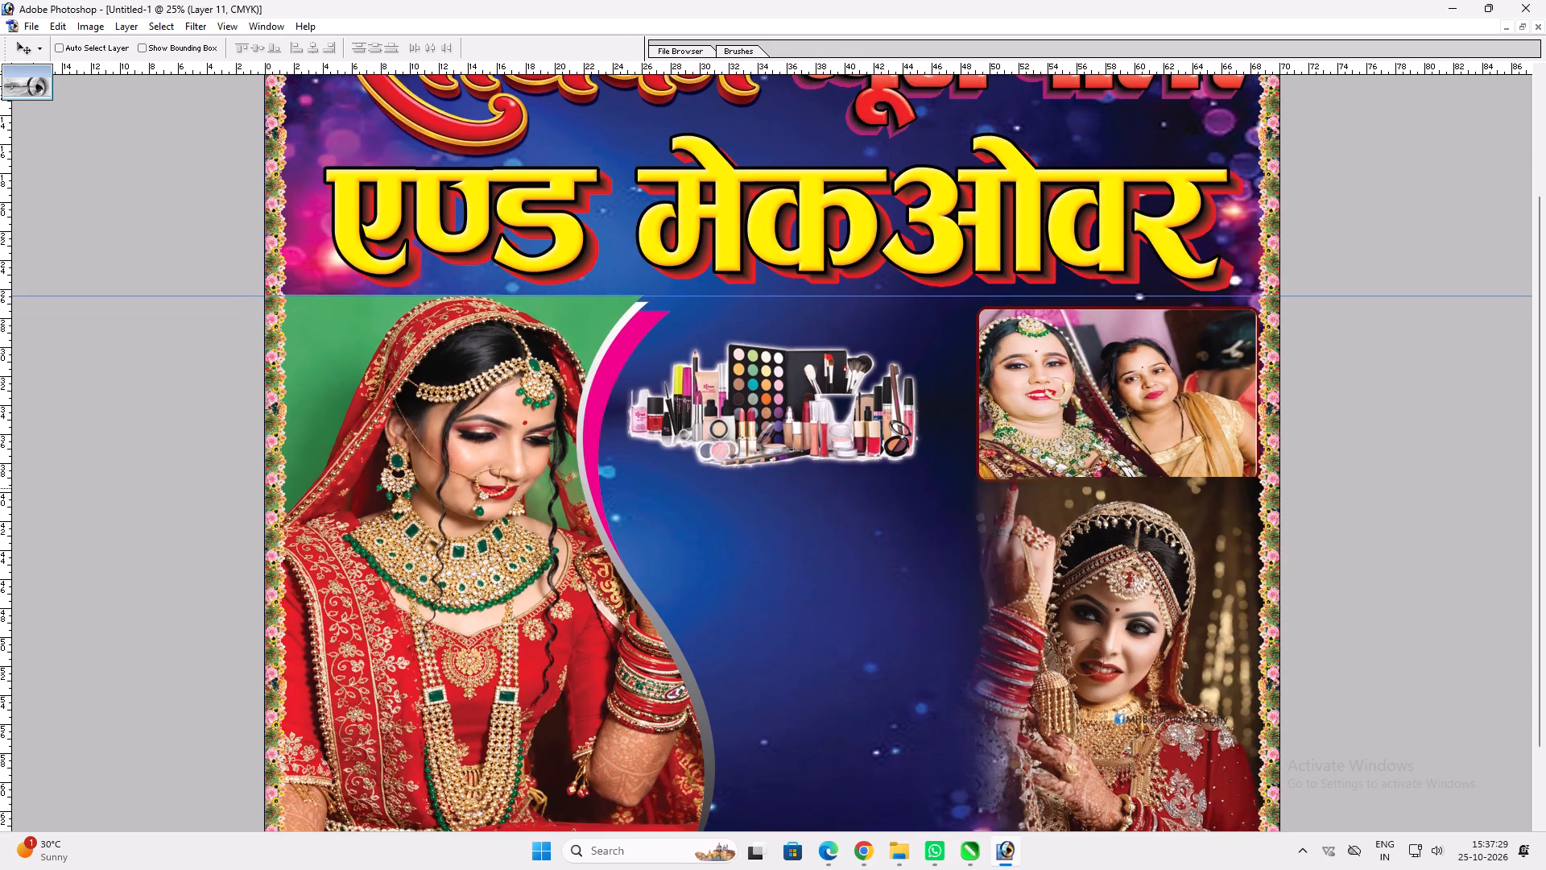
{"action": "left_click_drag", "start_coordinate": [924, 468], "coordinate": [909, 416]}
{"action": "left_click_drag", "start_coordinate": [895, 471], "coordinate": [895, 434]}
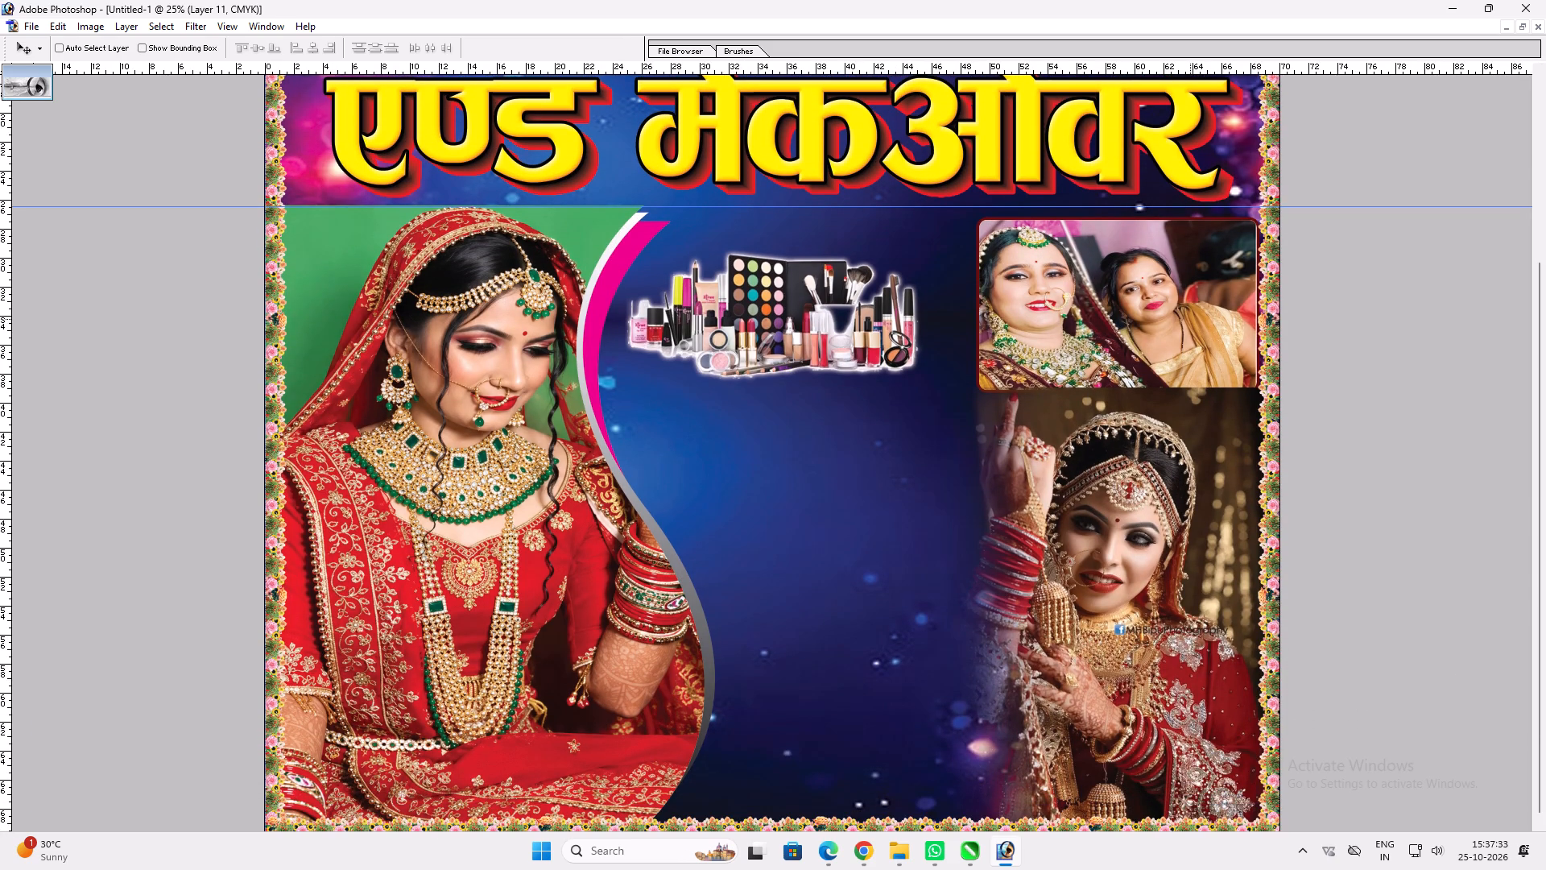
{"action": "right_click", "coordinate": [835, 304]}
{"action": "left_click", "coordinate": [854, 309]}
{"action": "right_click", "coordinate": [810, 287]}
{"action": "left_click_drag", "start_coordinate": [829, 291], "coordinate": [830, 291]}
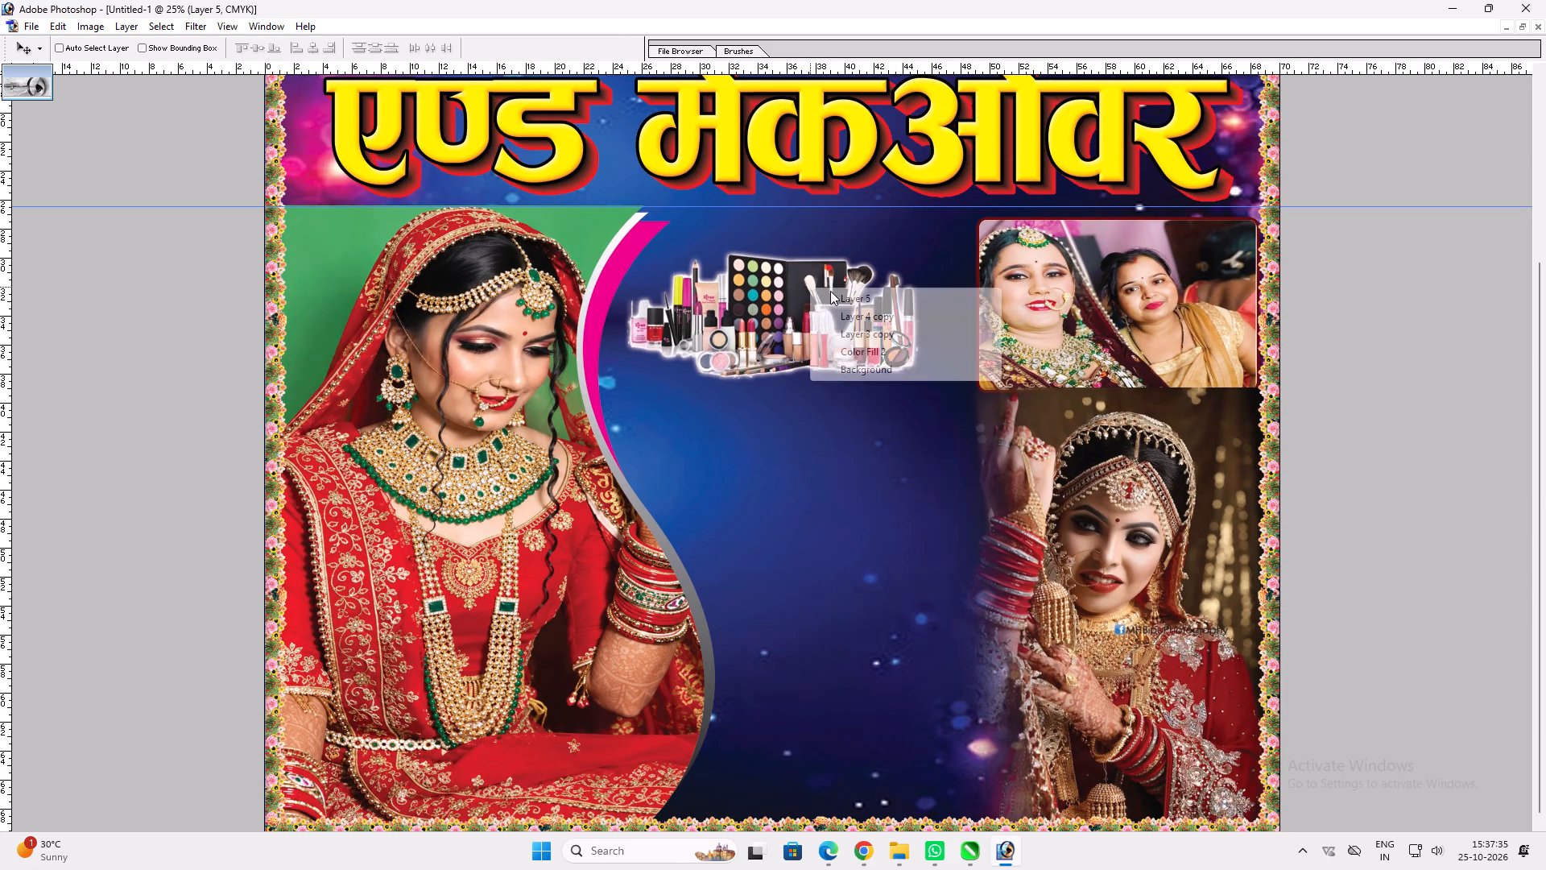
{"action": "left_click_drag", "start_coordinate": [830, 291], "coordinate": [836, 292]}
{"action": "left_click_drag", "start_coordinate": [829, 296], "coordinate": [849, 252]}
{"action": "key", "text": "ctrl+t"}
{"action": "left_click_drag", "start_coordinate": [937, 322], "coordinate": [957, 325], "text": "shift"}
{"action": "left_click_drag", "start_coordinate": [929, 335], "coordinate": [922, 347], "text": "shift"}
{"action": "key", "text": "Return"}
Close the maroon ब्यूटी पार्लर banner document with the green border.
{"action": "type", "text": "vfff"}
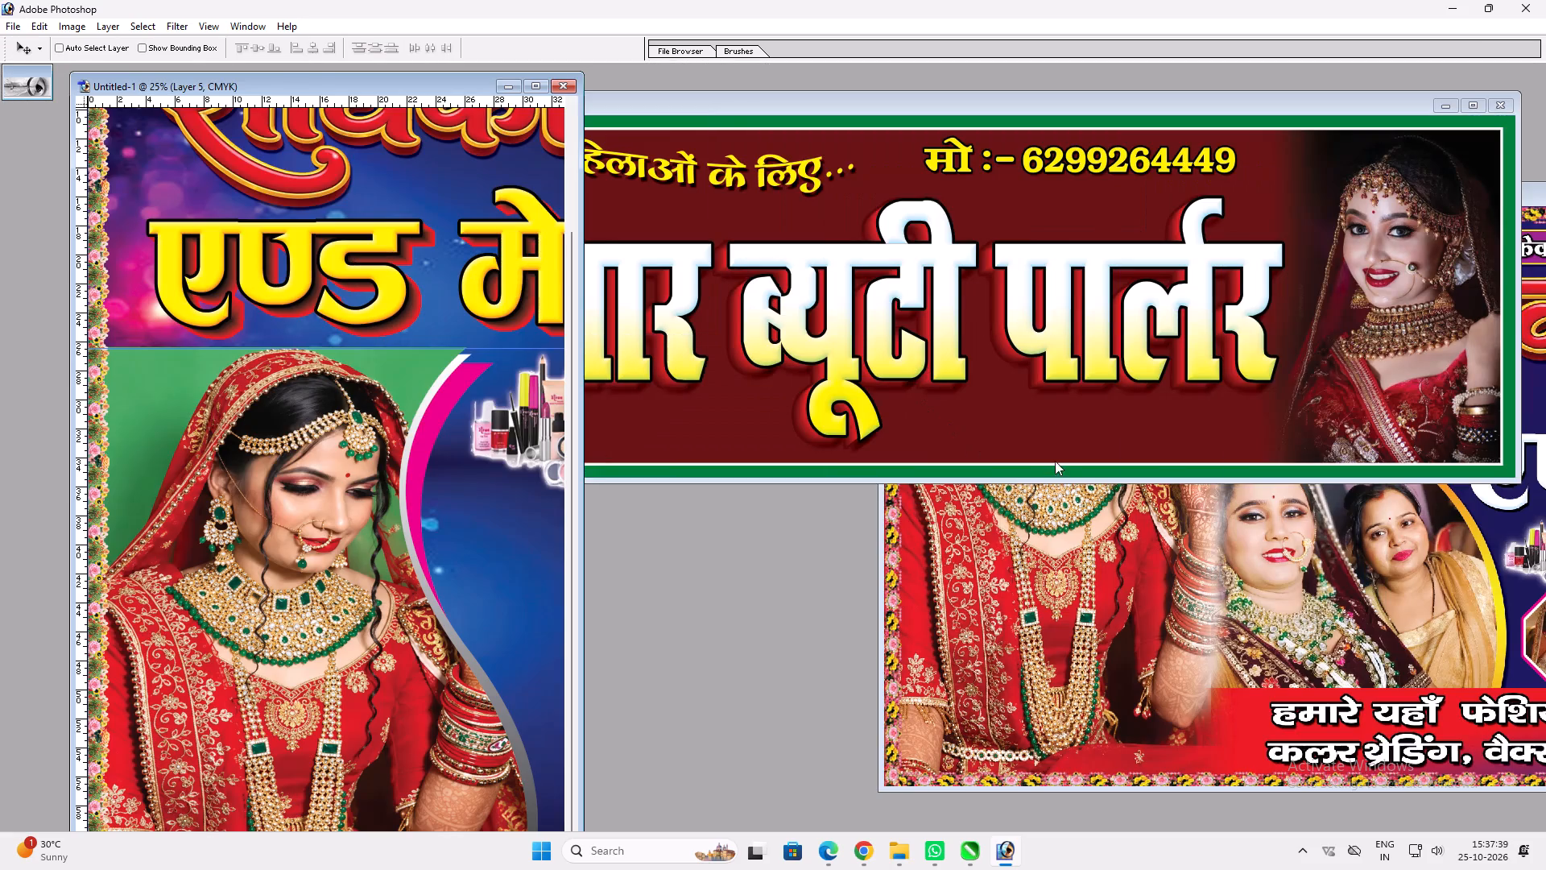
{"action": "left_click", "coordinate": [1048, 400]}
{"action": "key", "text": "ctrl+w"}
Copy the red नोटः- यहाँ दुल्हन सजायी एवं मेंहदी लगाई जाती है text from the Radhika Beauti plar 70x30 banner and place it below the makeup kit.
{"action": "left_click", "coordinate": [1459, 547]}
{"action": "key", "text": "v"}
{"action": "left_click_drag", "start_coordinate": [1290, 193], "coordinate": [1011, 129]}
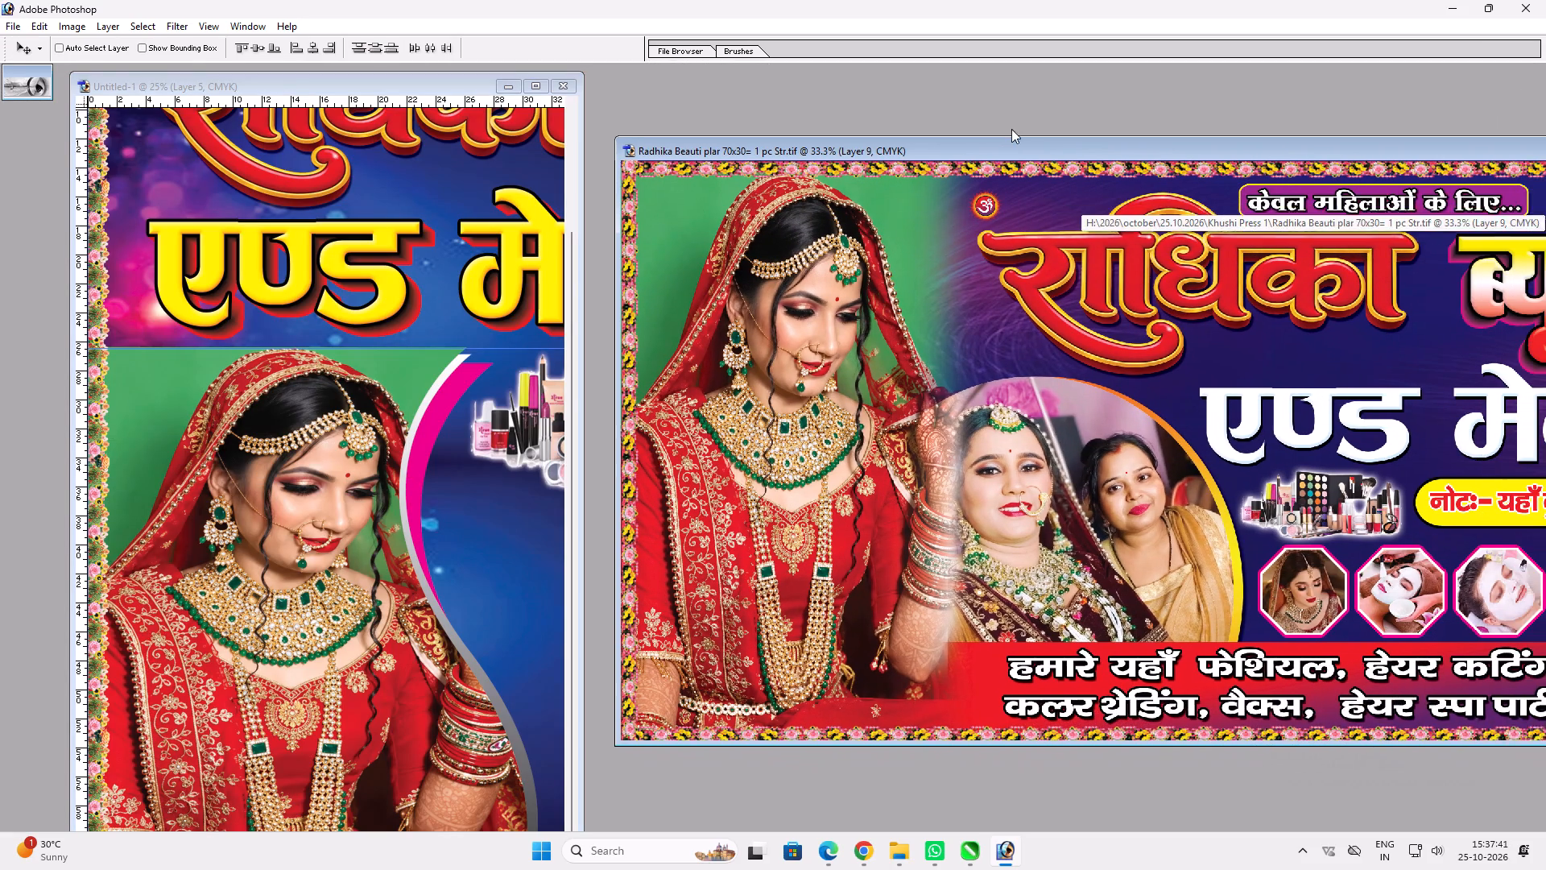
{"action": "left_click_drag", "start_coordinate": [1011, 129], "coordinate": [1012, 129]}
{"action": "left_click", "coordinate": [1452, 477], "text": "ctrl"}
{"action": "left_click_drag", "start_coordinate": [1452, 477], "coordinate": [556, 419]}
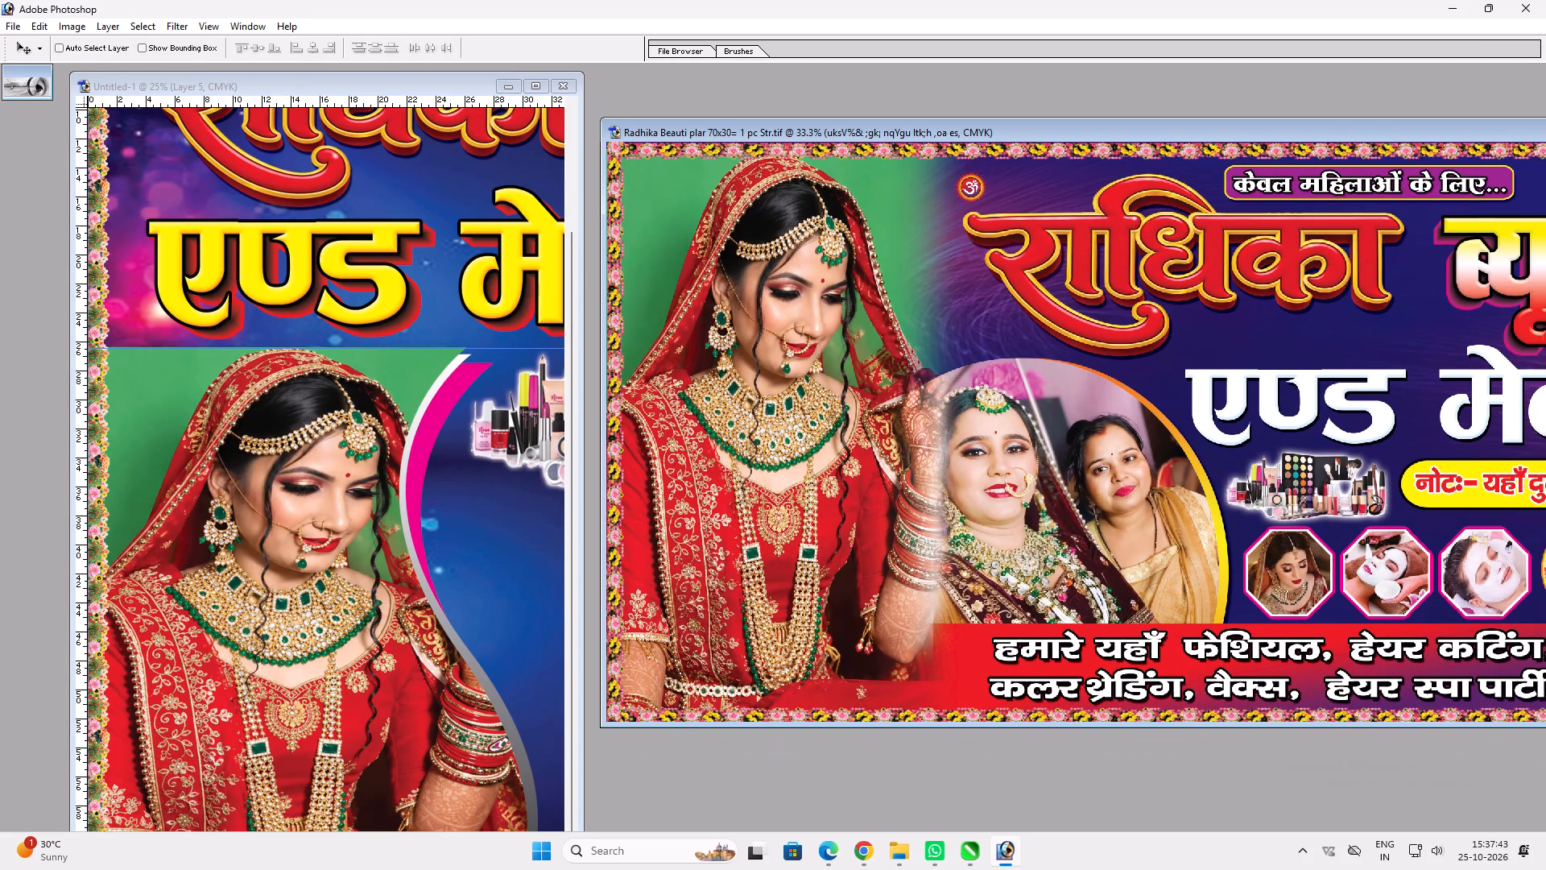
{"action": "left_click_drag", "start_coordinate": [556, 419], "coordinate": [533, 416]}
{"action": "key", "text": "v"}
{"action": "left_click", "coordinate": [532, 85]}
{"action": "key", "text": "v"}
{"action": "key", "text": "v"}
{"action": "left_click_drag", "start_coordinate": [968, 415], "coordinate": [692, 332]}
{"action": "left_click_drag", "start_coordinate": [723, 309], "coordinate": [912, 445]}
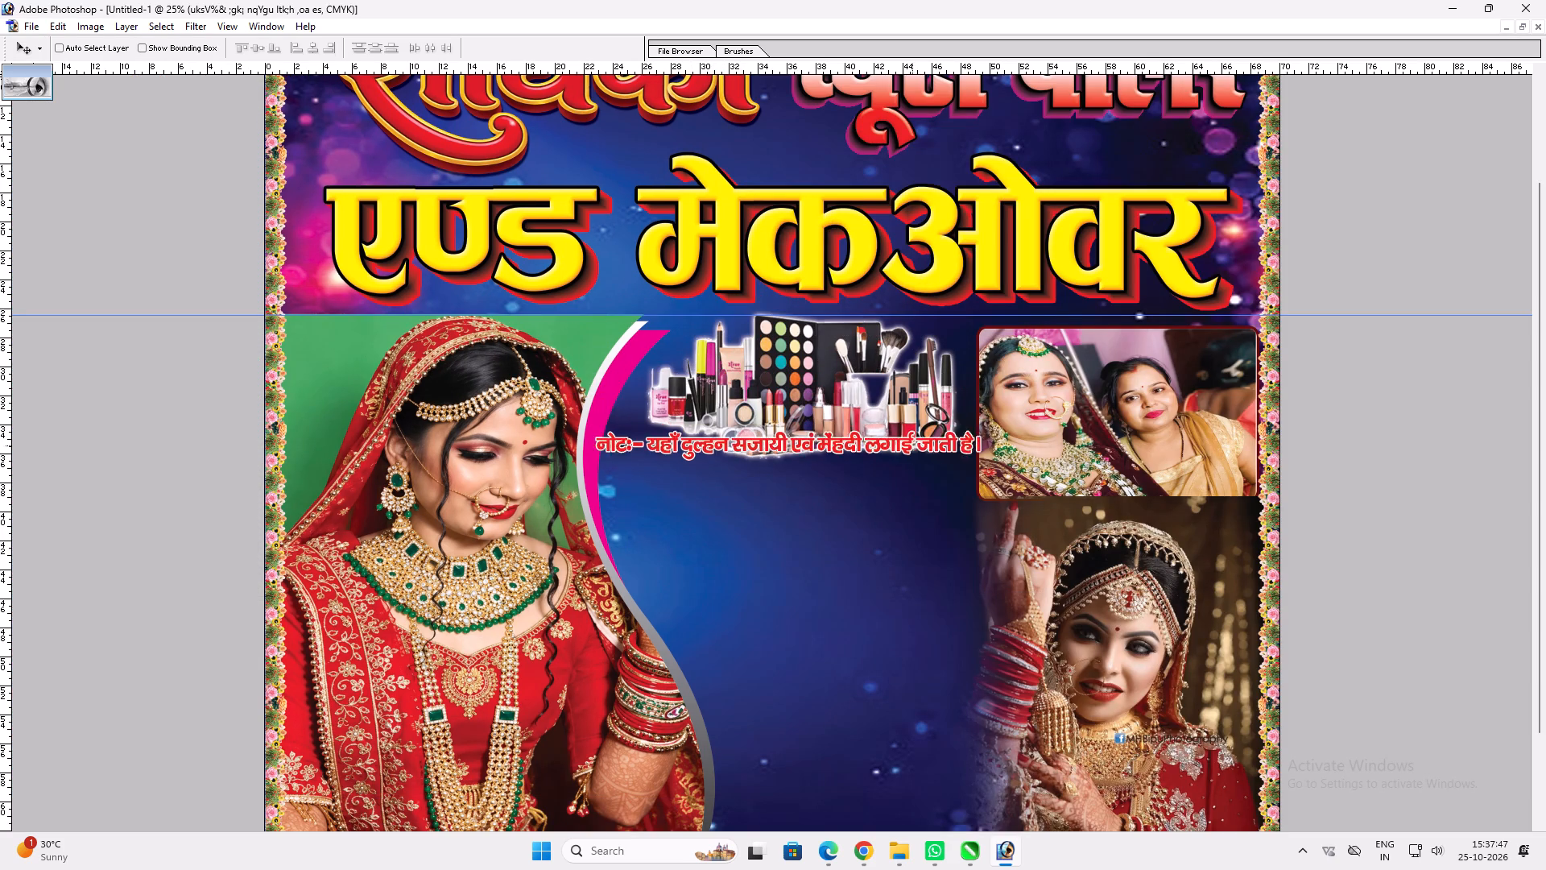
{"action": "left_click_drag", "start_coordinate": [912, 445], "coordinate": [940, 460]}
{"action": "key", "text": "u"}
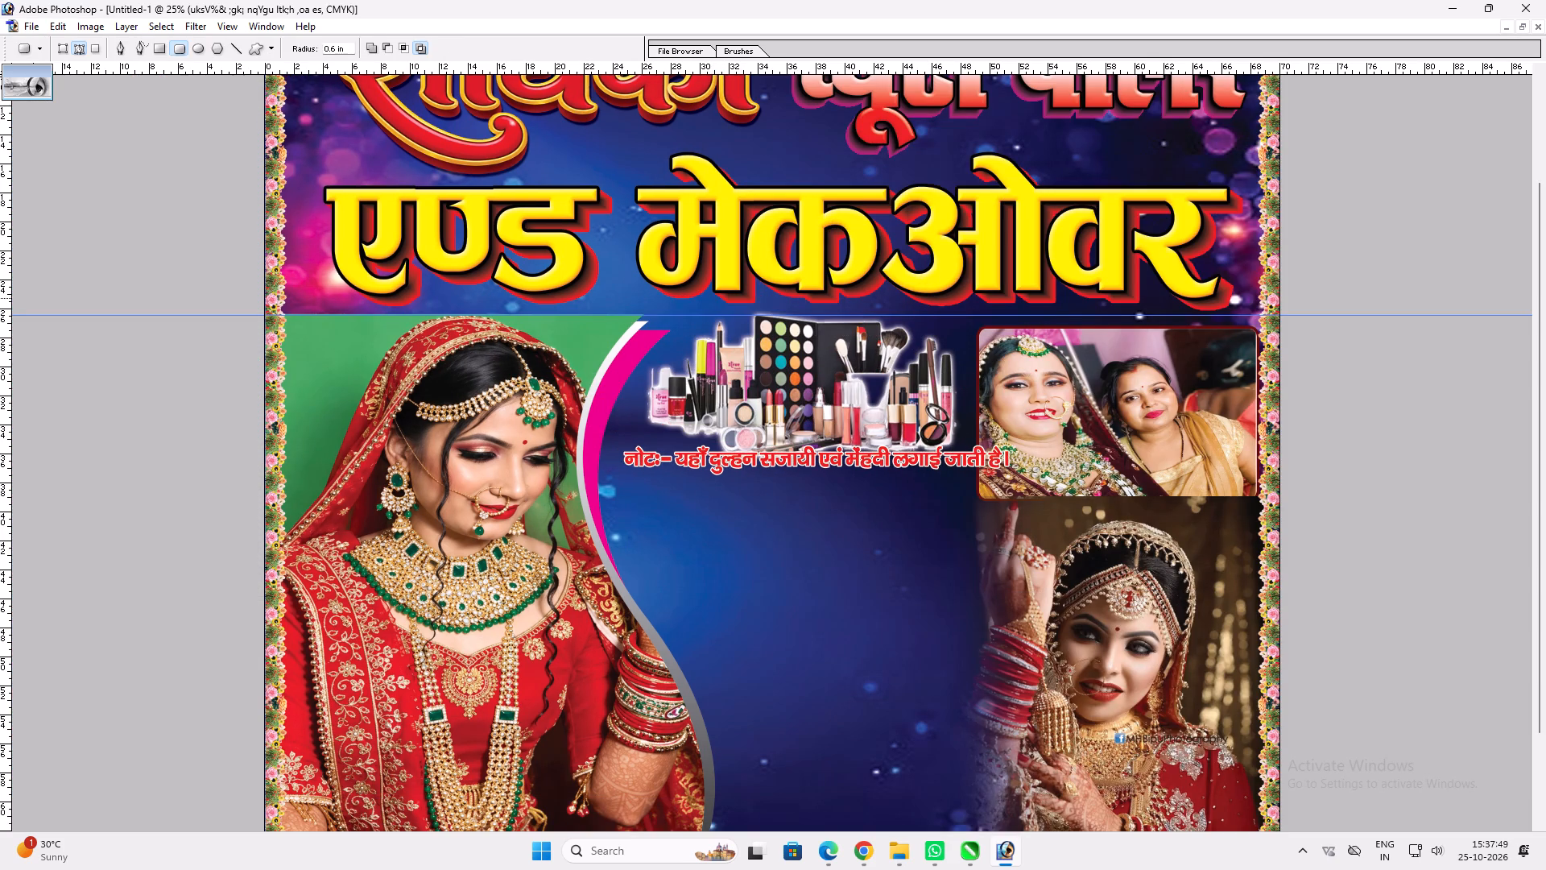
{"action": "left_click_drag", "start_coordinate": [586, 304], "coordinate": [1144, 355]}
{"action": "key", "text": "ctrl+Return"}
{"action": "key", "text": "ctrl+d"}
Copy the yellow rounded bar from the Radhika Beauti plar banner and place it just below the guide, reaching the design's right edge.
{"action": "type", "text": "fff"}
{"action": "left_click", "coordinate": [1351, 458]}
{"action": "key", "text": "v"}
{"action": "left_click", "coordinate": [1470, 502], "text": "ctrl"}
{"action": "left_click_drag", "start_coordinate": [1477, 497], "coordinate": [411, 306]}
{"action": "left_click", "coordinate": [559, 91]}
{"action": "key", "text": "v"}
{"action": "left_click_drag", "start_coordinate": [826, 292], "coordinate": [1069, 345]}
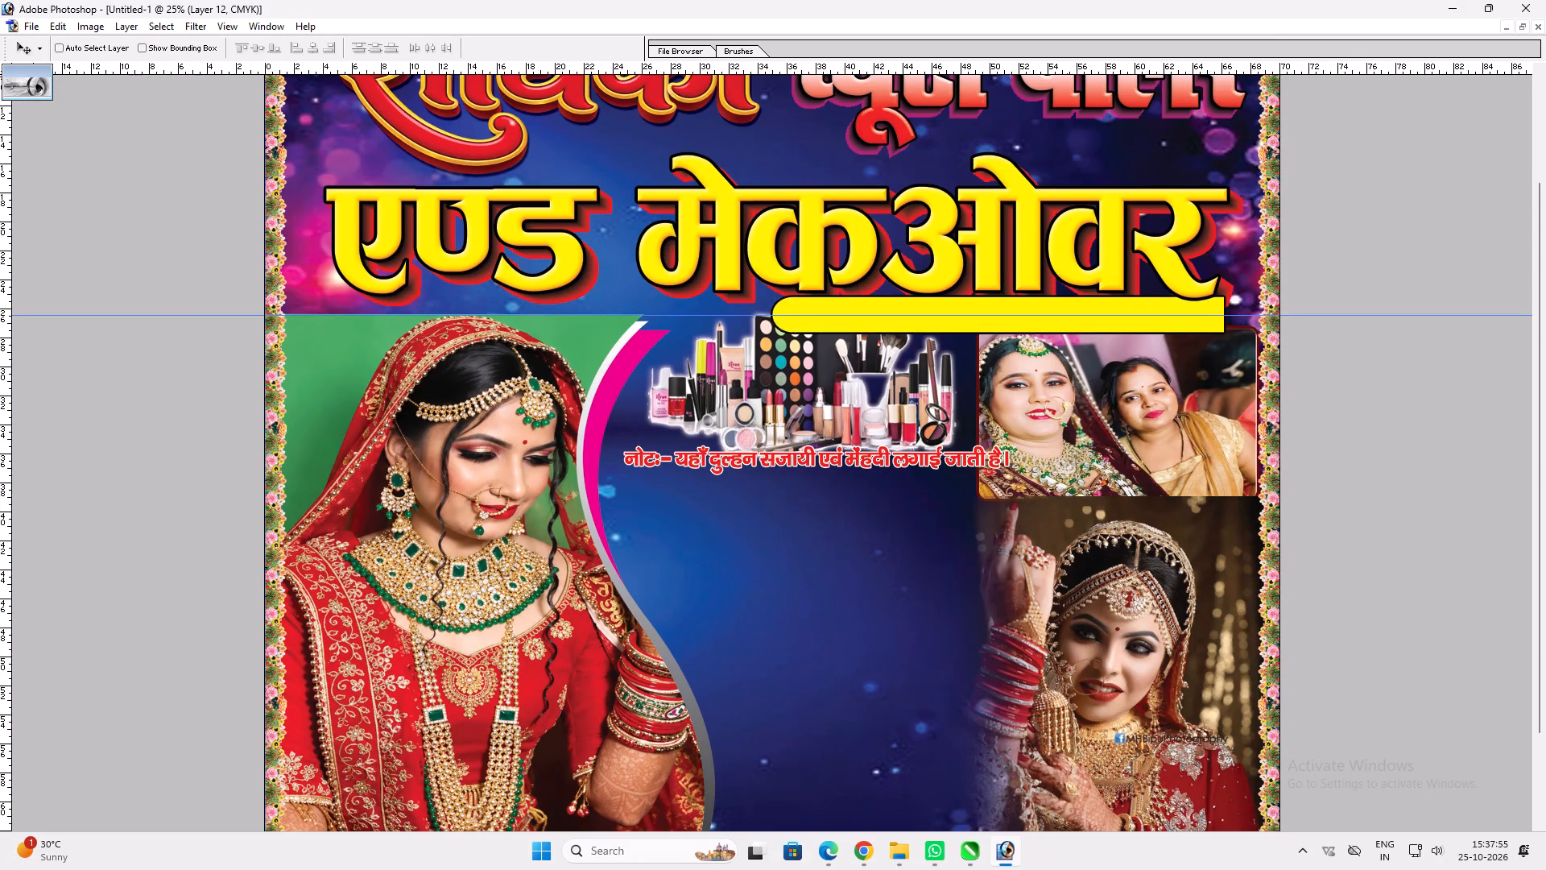
{"action": "left_click_drag", "start_coordinate": [1069, 345], "coordinate": [1124, 363]}
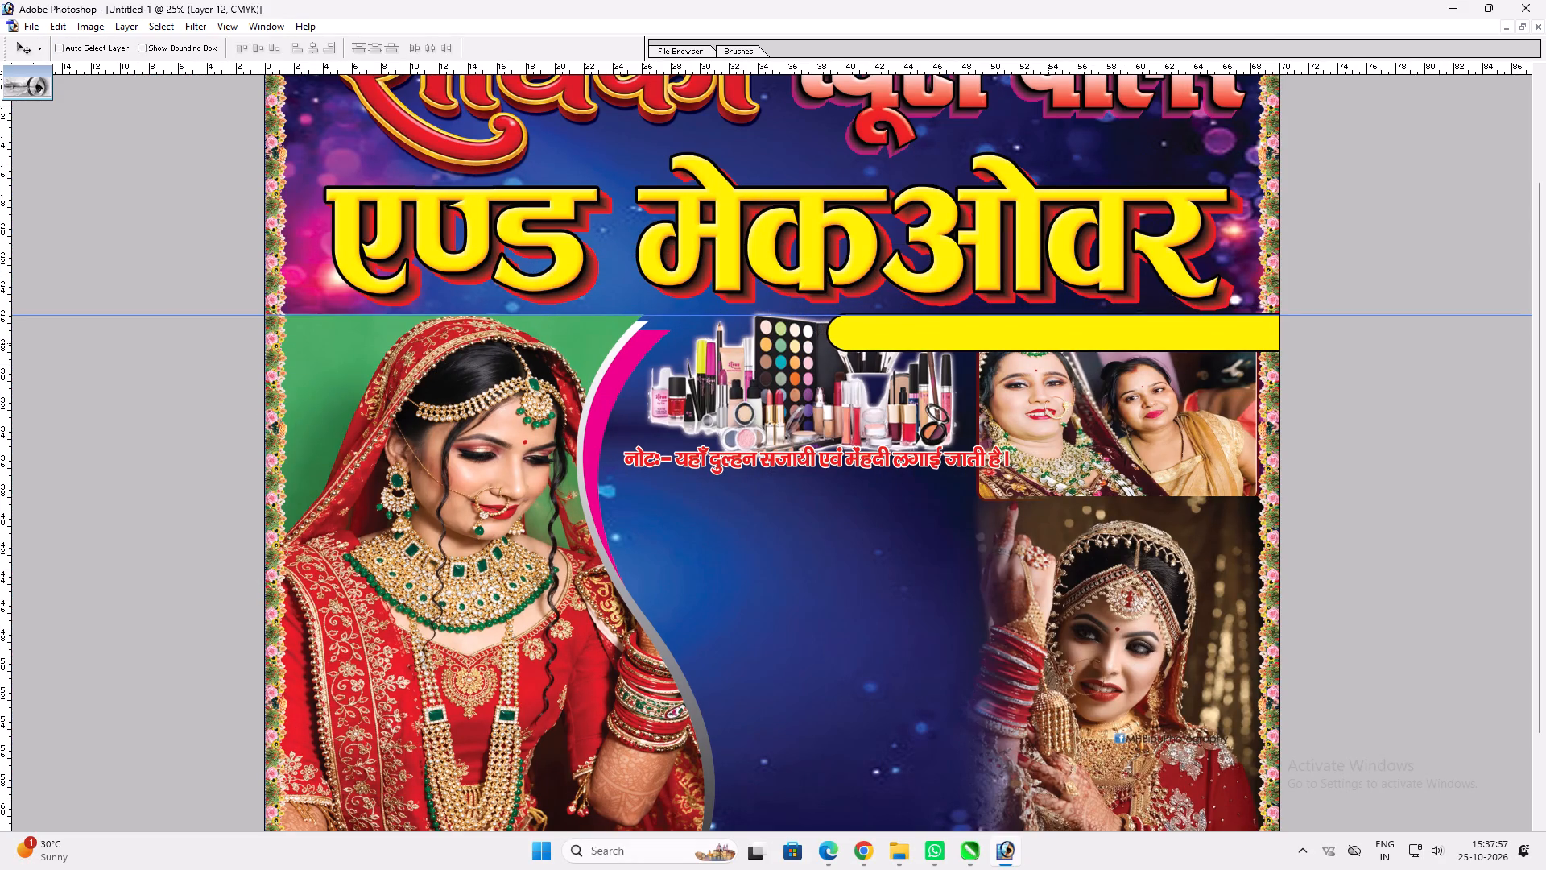
Move the yellow bar down the layer order, behind the makeup kit, two-women photo and floral border but above the background.
{"action": "key", "text": "ctrl+shift+bracketleft"}
{"action": "key", "text": "ctrl+bracketright"}
{"action": "key", "text": "ctrl+bracketright"}
{"action": "key", "text": "ctrl+bracketright"}
{"action": "key", "text": "ctrl+bracketright"}
{"action": "key", "text": "ctrl+bracketright"}
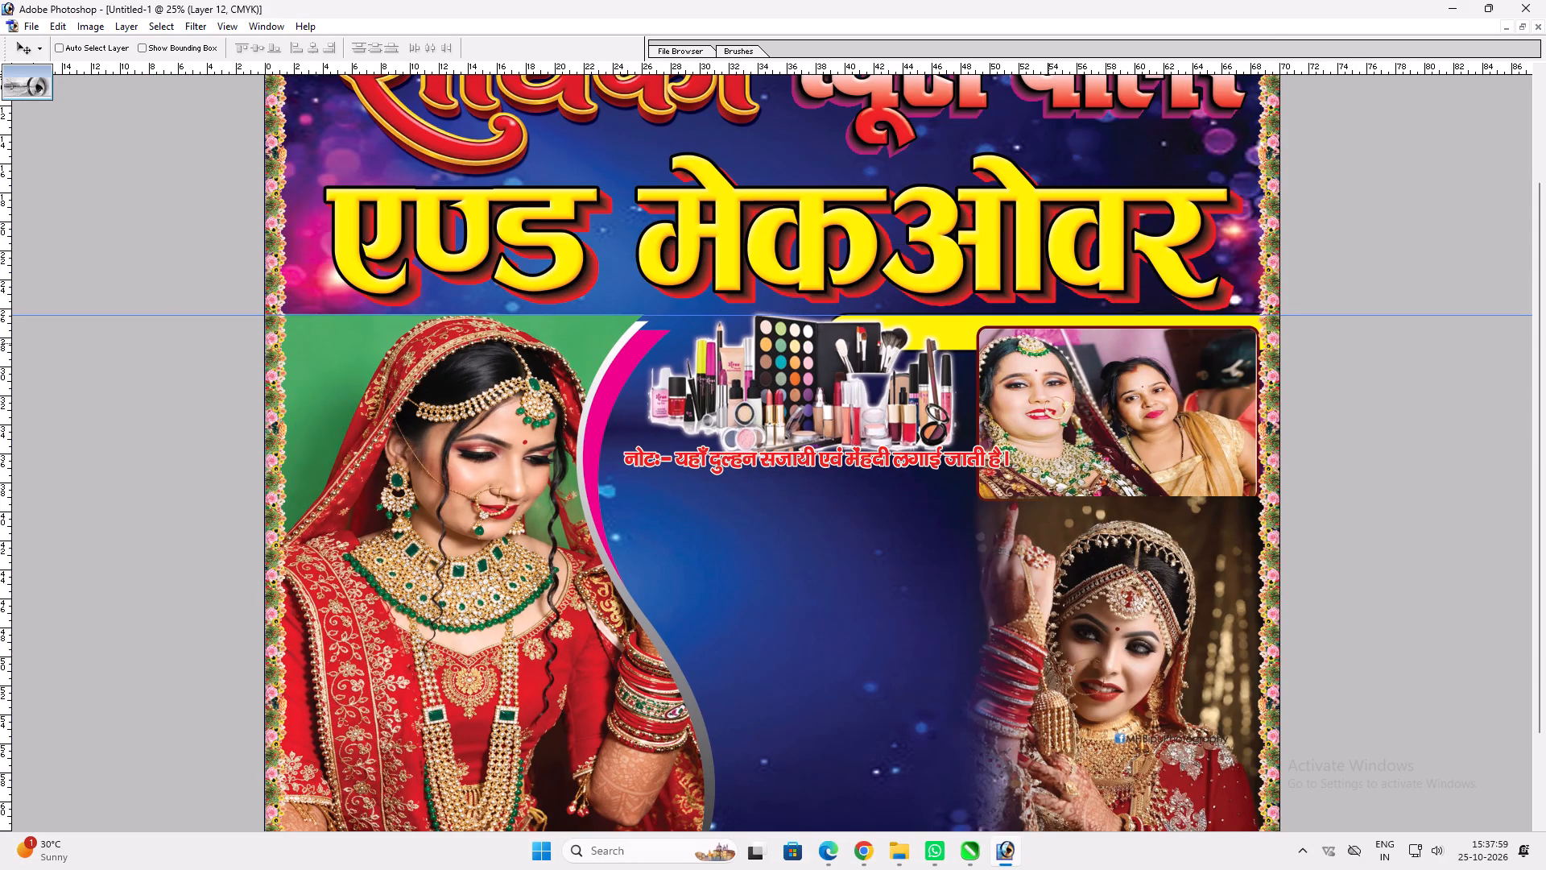
Enlarge the yellow bar from its lower-left corner so it extends further toward the large bride picture.
{"action": "key", "text": "ctrl+t"}
{"action": "left_click_drag", "start_coordinate": [828, 356], "coordinate": [734, 368], "text": "shift"}
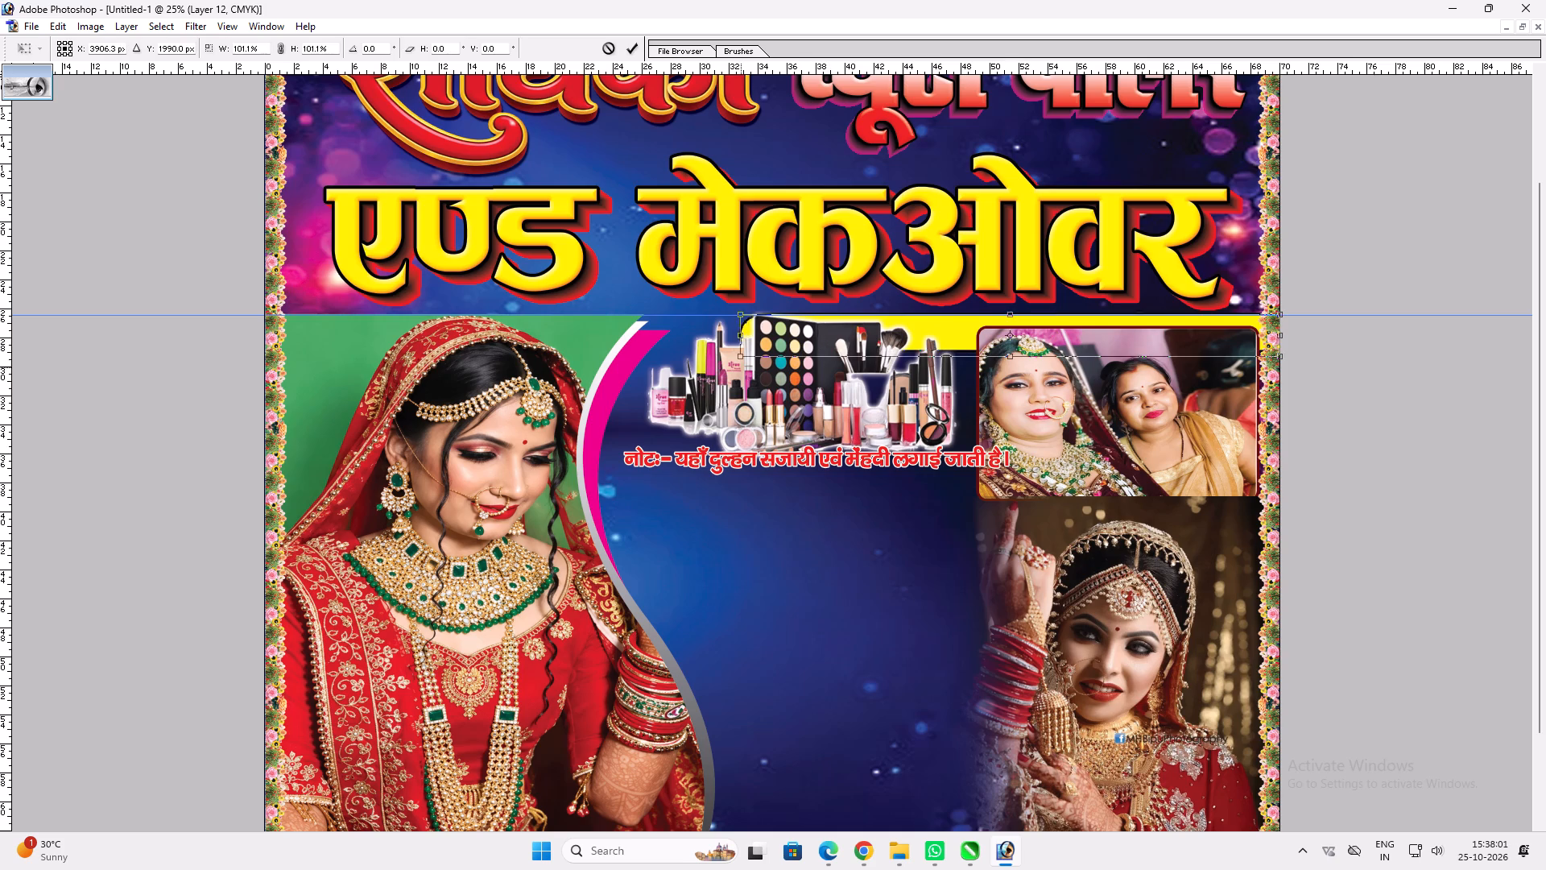
{"action": "left_click_drag", "start_coordinate": [734, 368], "coordinate": [711, 371], "text": "shift"}
{"action": "key", "text": "shift+Return"}
{"action": "key", "text": "v"}
Move the makeup kit straight down, clear of the yellow bar and the red note text.
{"action": "left_click", "coordinate": [769, 416], "text": "ctrl"}
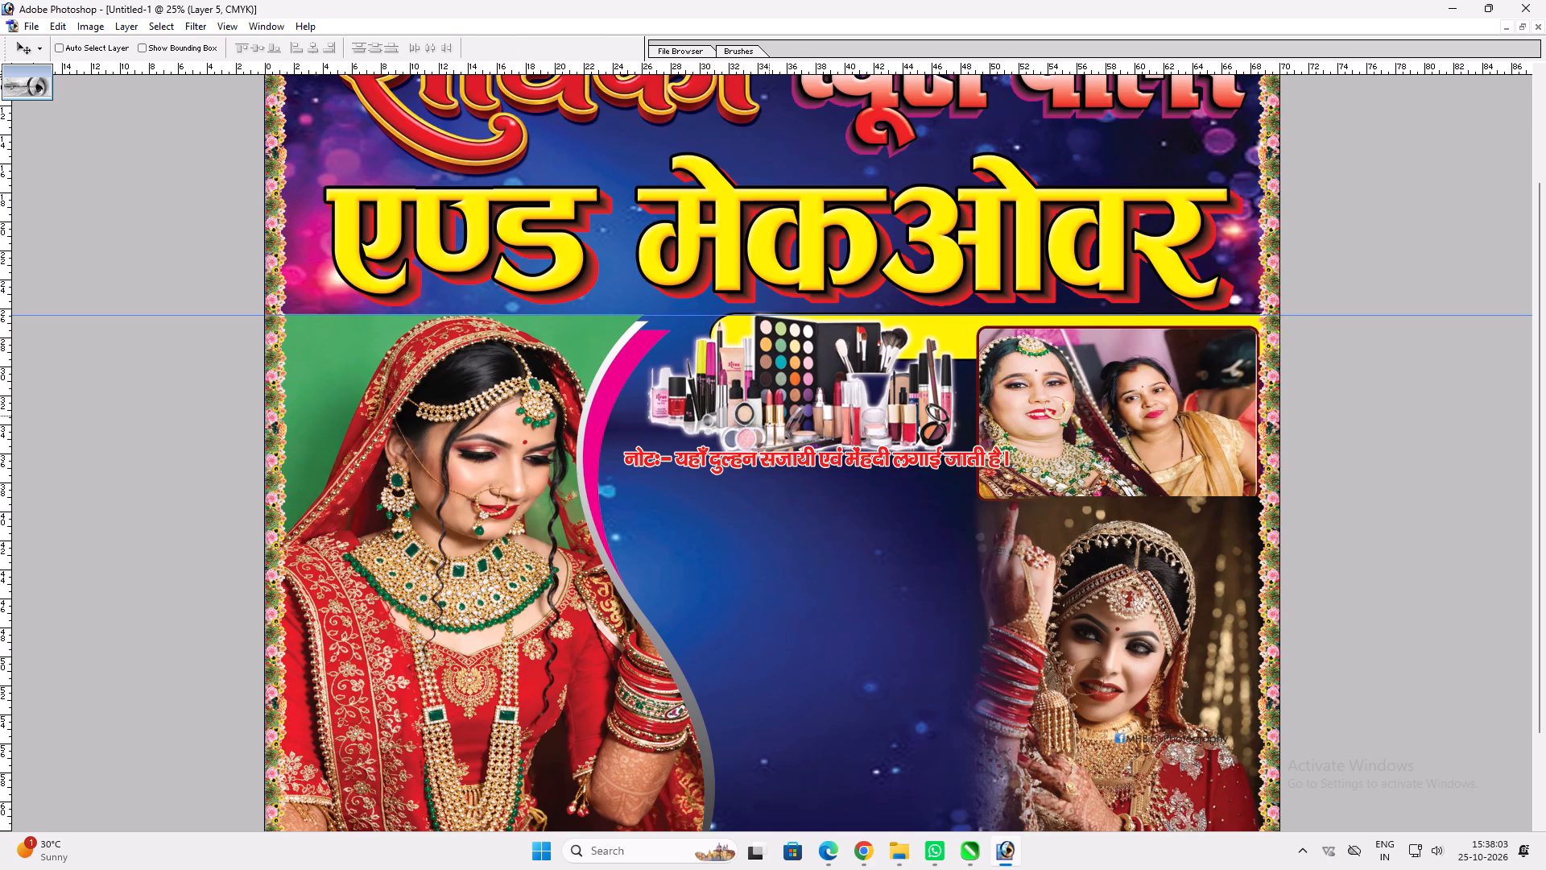
{"action": "left_click_drag", "start_coordinate": [765, 404], "coordinate": [765, 546]}
Place the red नोटः text on the yellow bar and stretch it along the bar up to the floral border.
{"action": "left_click", "coordinate": [829, 458], "text": "ctrl"}
{"action": "left_click_drag", "start_coordinate": [824, 458], "coordinate": [845, 446]}
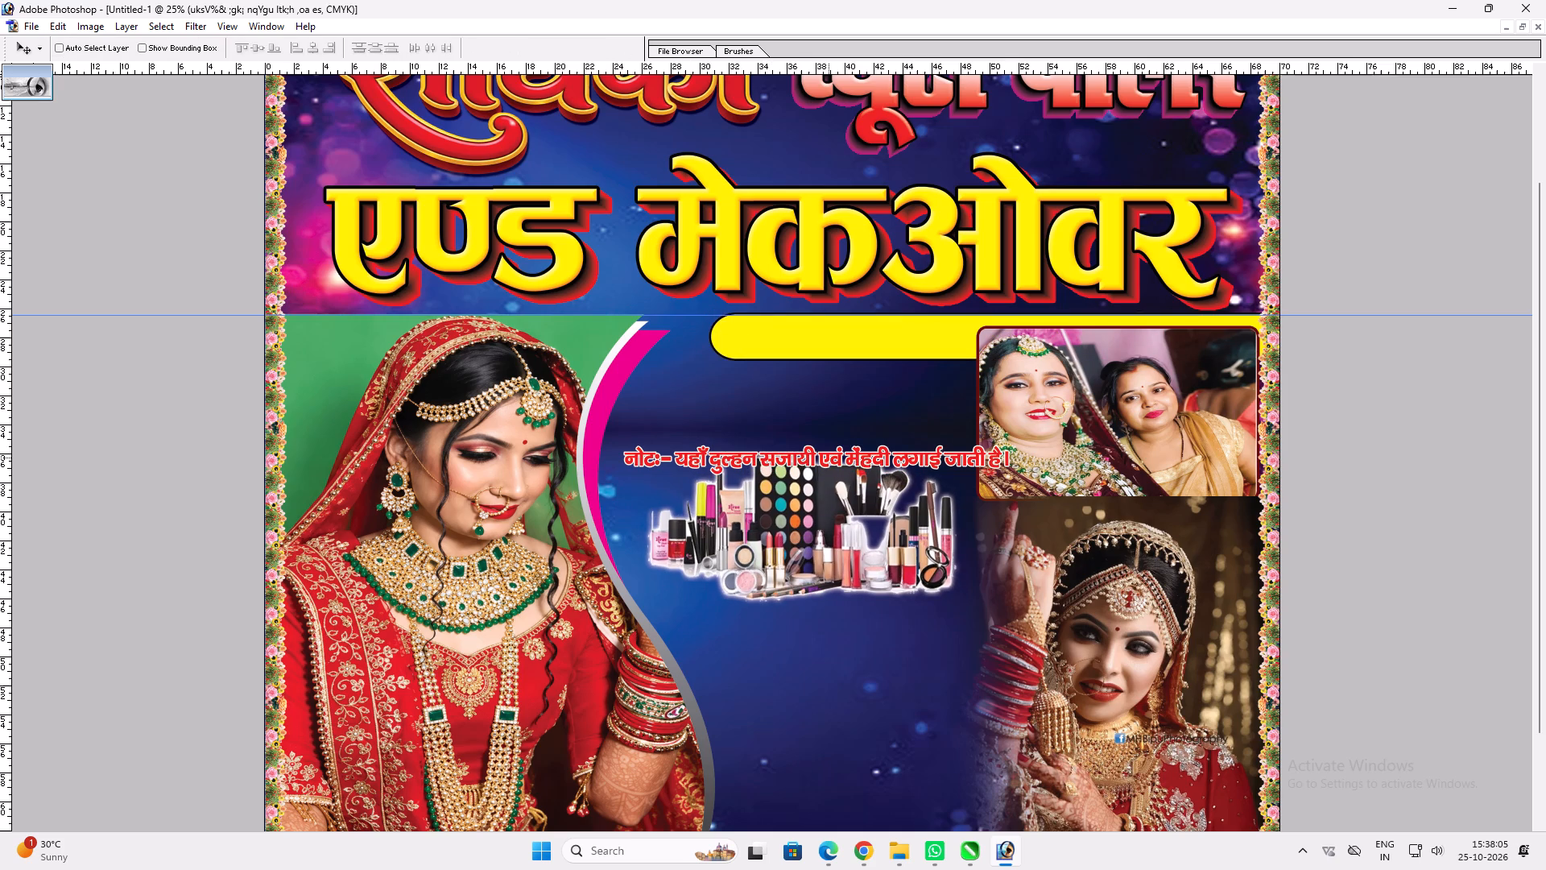
{"action": "left_click_drag", "start_coordinate": [845, 446], "coordinate": [928, 333]}
{"action": "key", "text": "ctrl+t"}
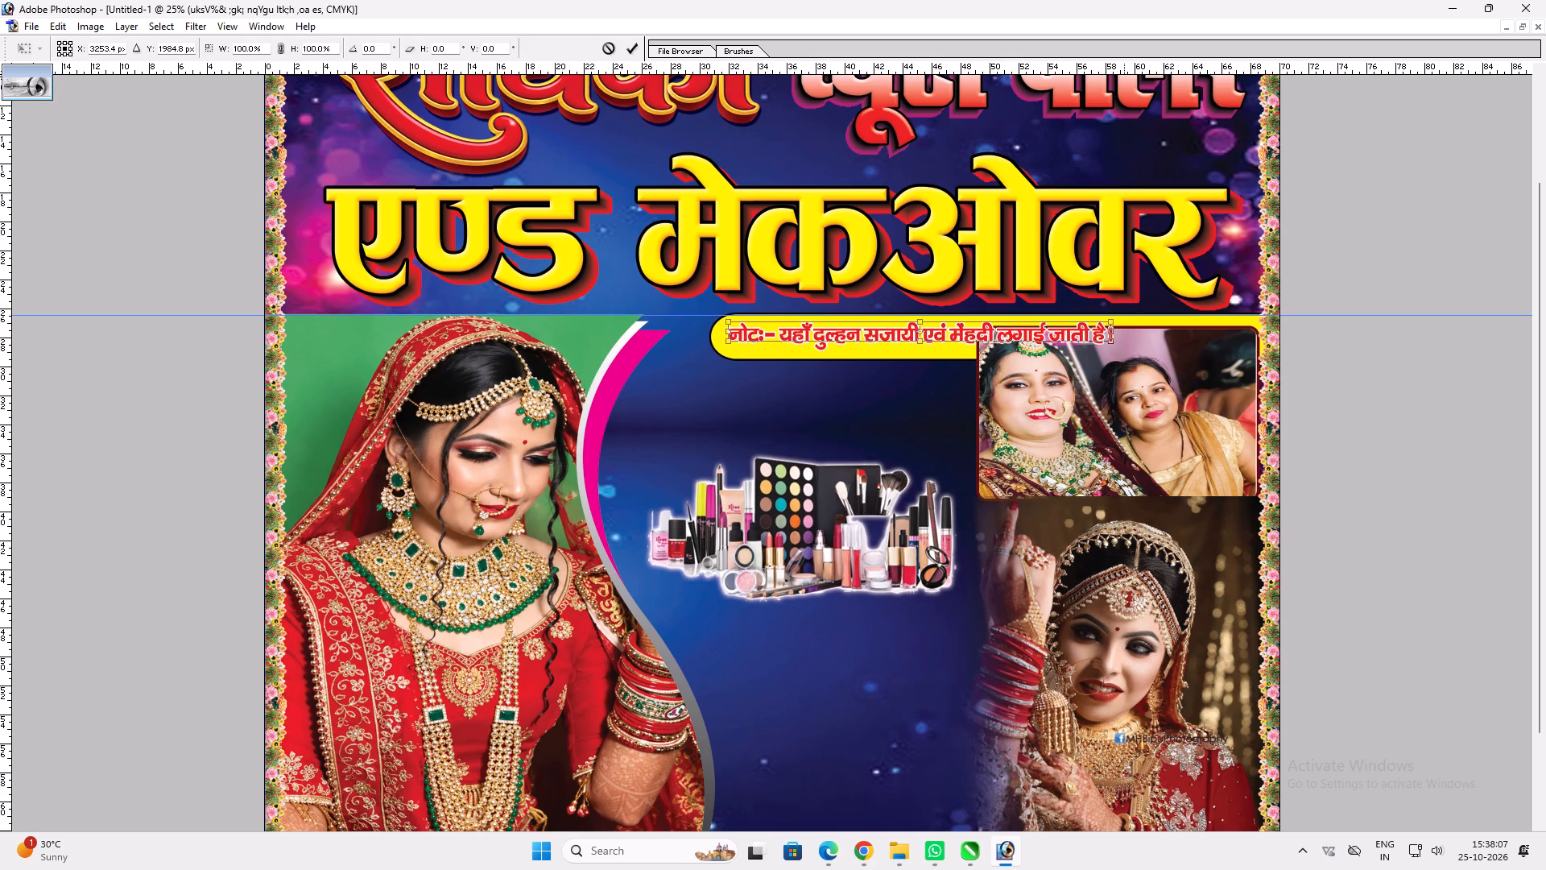
{"action": "left_click_drag", "start_coordinate": [1114, 342], "coordinate": [1176, 342], "text": "shift"}
{"action": "left_click_drag", "start_coordinate": [1172, 336], "coordinate": [1260, 329], "text": "shift"}
{"action": "key", "text": "shift+Return"}
{"action": "key", "text": "v"}
Reduce the corner bride picture's height to about 85% from its top edge, leaving a gap below the two-women photo.
{"action": "key", "text": "space"}
{"action": "left_click_drag", "start_coordinate": [1087, 524], "coordinate": [1012, 349]}
{"action": "left_click", "coordinate": [1114, 490], "text": "ctrl"}
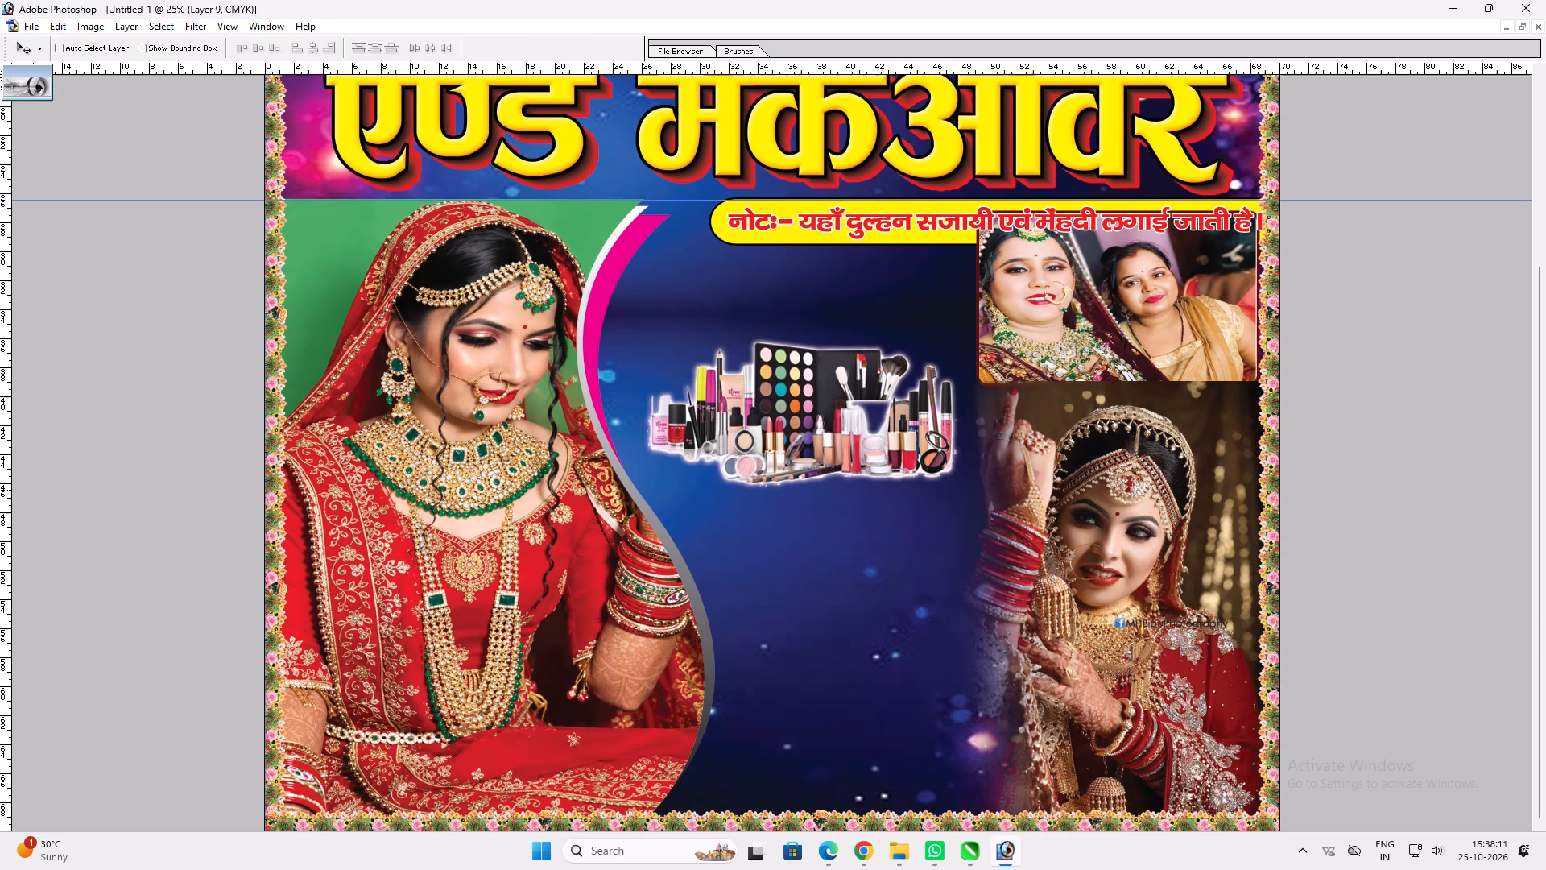
{"action": "key", "text": "ctrl+t"}
{"action": "left_click_drag", "start_coordinate": [1097, 383], "coordinate": [1097, 454], "text": "shift"}
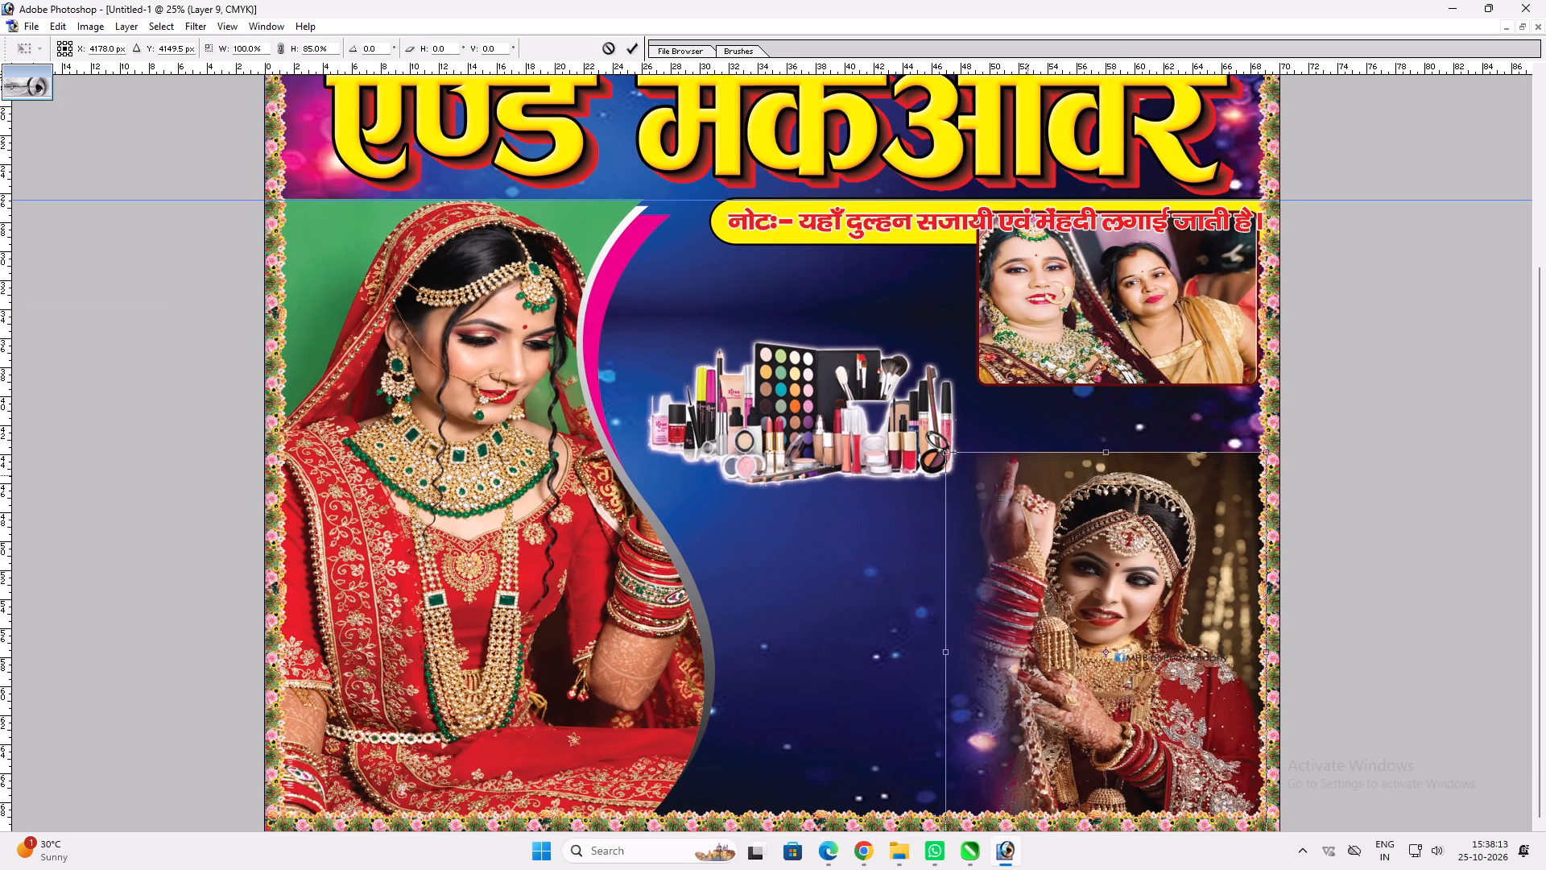
{"action": "key", "text": "shift+Return"}
{"action": "key", "text": "v"}
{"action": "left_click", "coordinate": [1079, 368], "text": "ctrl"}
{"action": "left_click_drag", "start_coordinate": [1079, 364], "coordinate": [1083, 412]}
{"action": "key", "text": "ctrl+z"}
Move the boxed two-women photo down onto the corner bride picture's top edge and enlarge it slightly toward both sides.
{"action": "right_click", "coordinate": [1075, 301], "text": "ctrl+shift"}
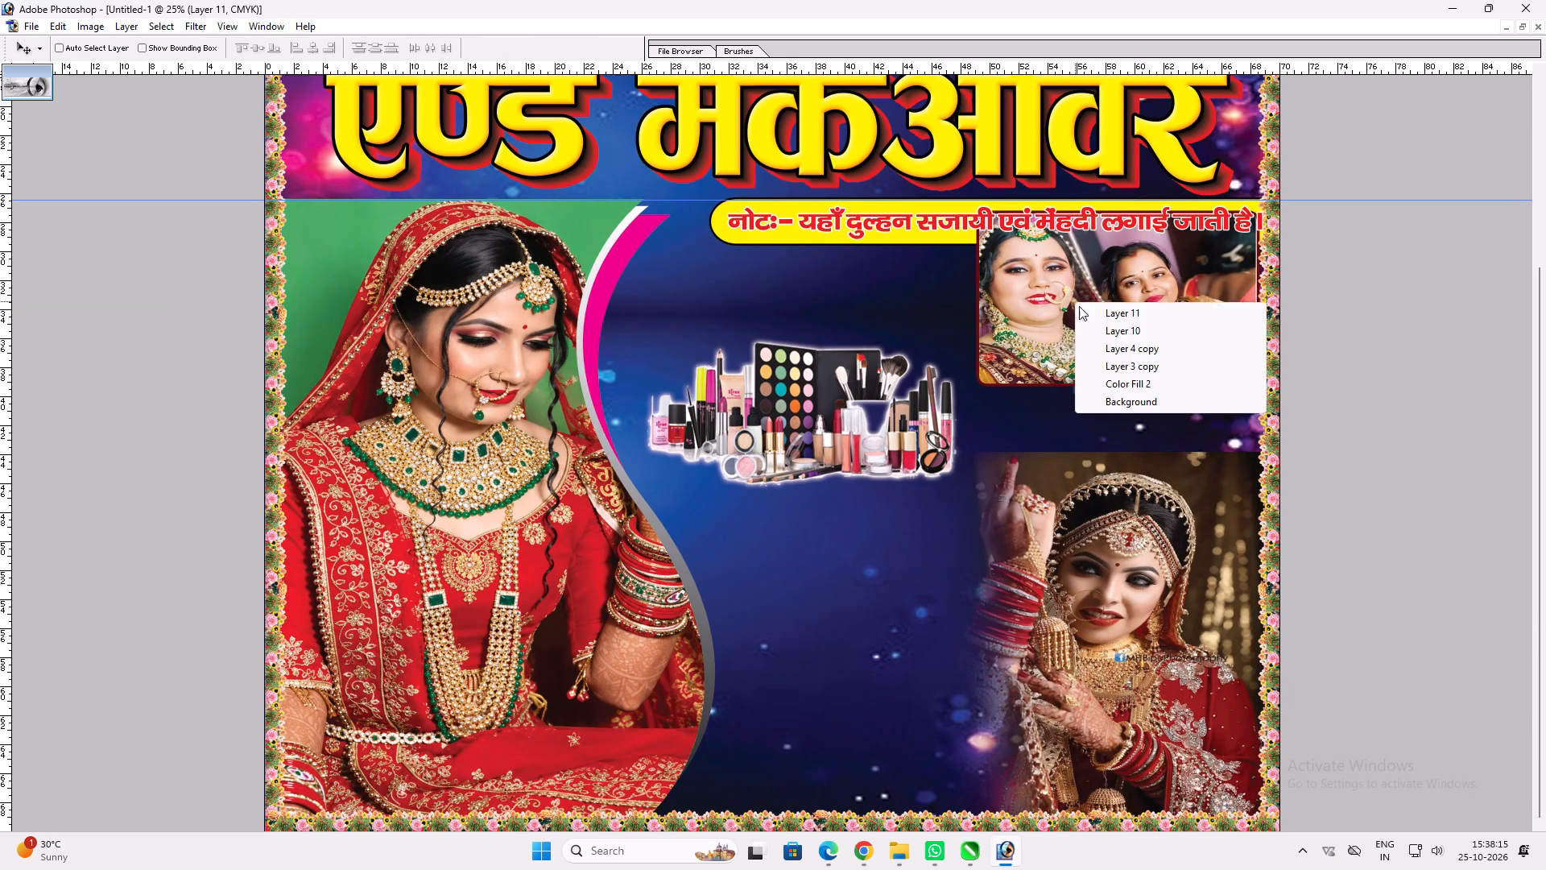
{"action": "left_click", "coordinate": [1106, 325], "text": "ctrl+shift"}
{"action": "left_click_drag", "start_coordinate": [1106, 319], "coordinate": [1109, 384]}
{"action": "key", "text": "ctrl+t"}
{"action": "left_click_drag", "start_coordinate": [981, 317], "coordinate": [972, 317], "text": "shift"}
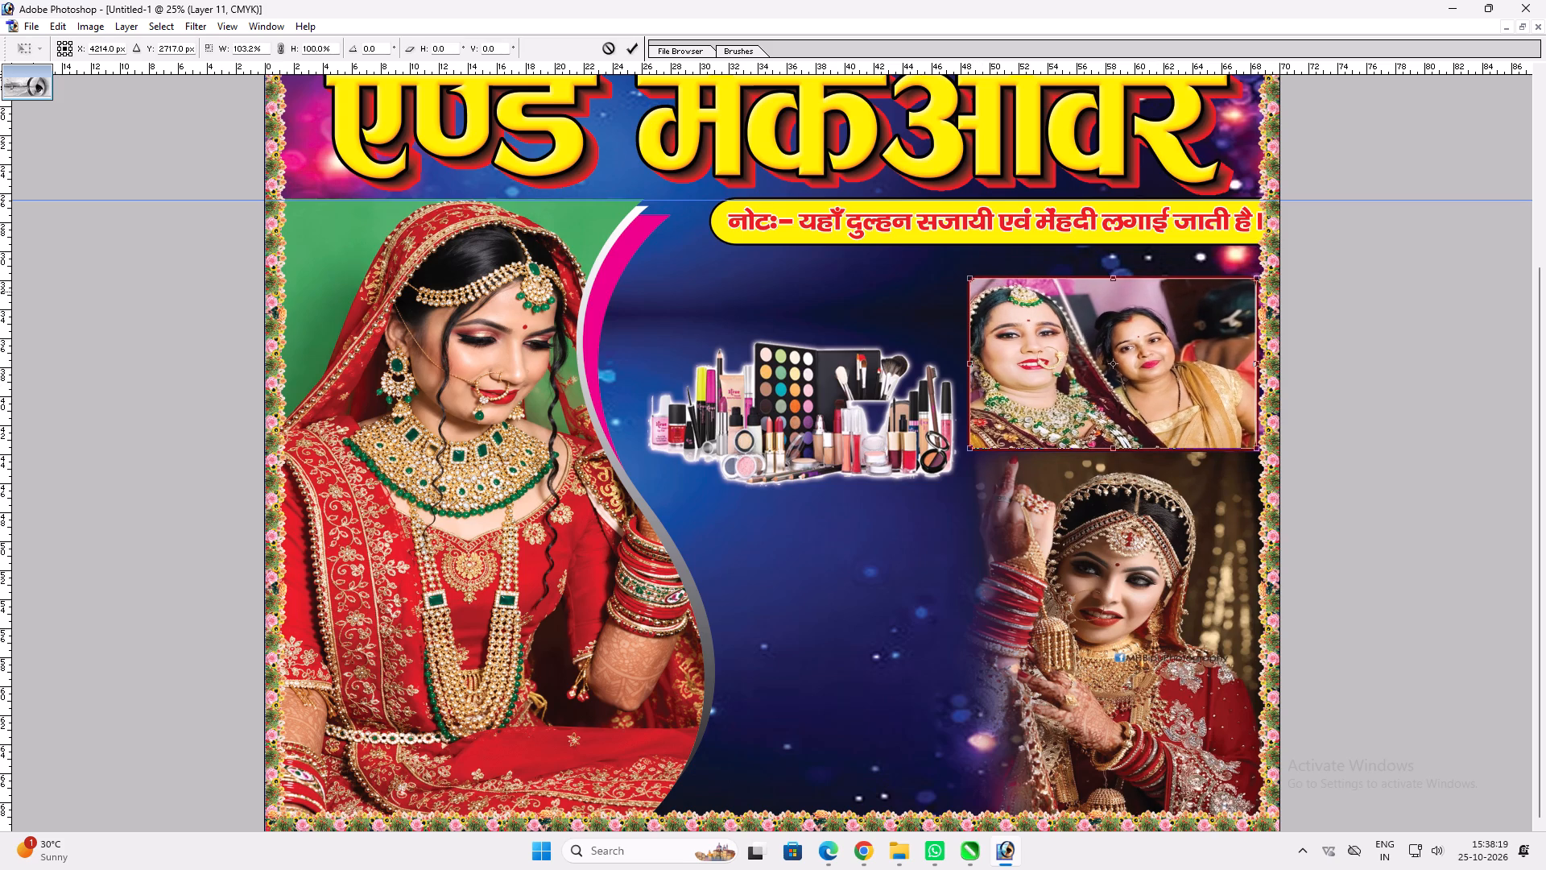
{"action": "left_click_drag", "start_coordinate": [1252, 280], "coordinate": [1262, 278], "text": "shift"}
{"action": "key", "text": "shift+Return"}
{"action": "key", "text": "v"}
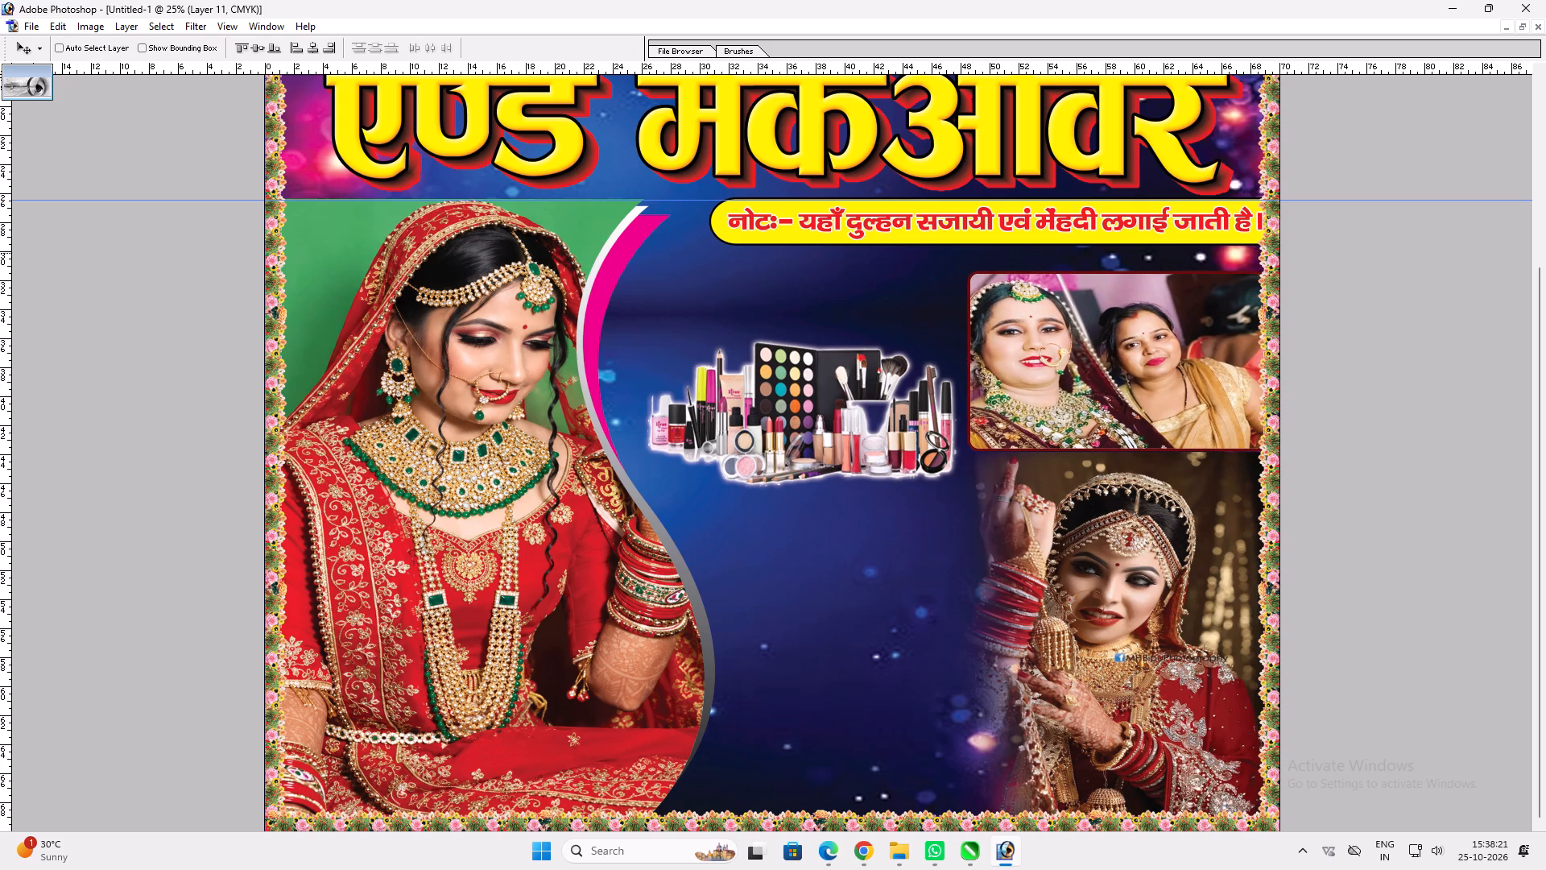
{"action": "left_click", "coordinate": [1106, 327]}
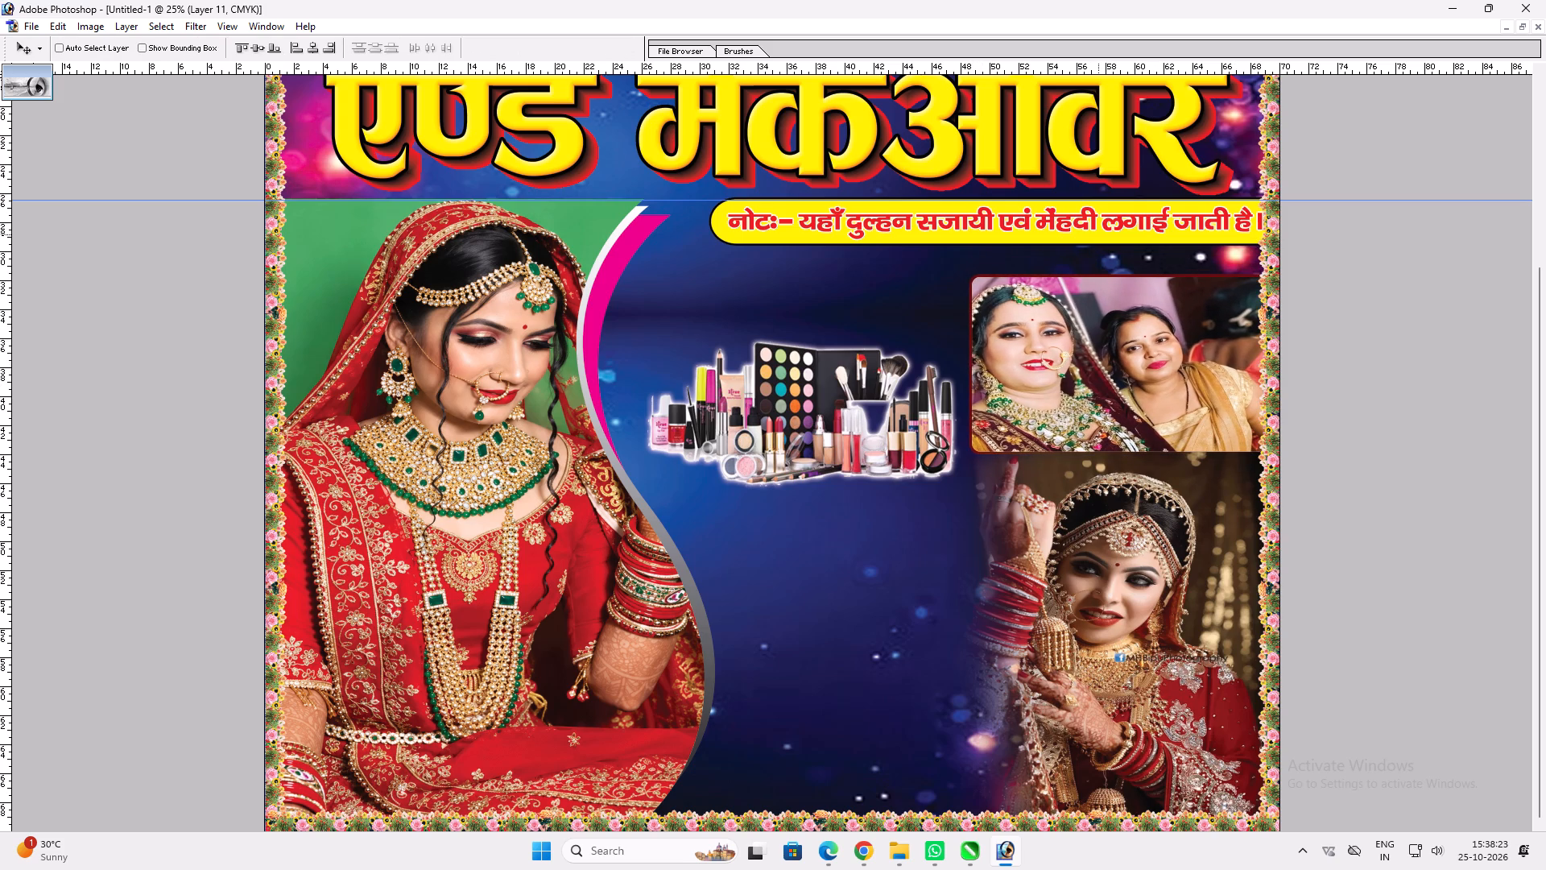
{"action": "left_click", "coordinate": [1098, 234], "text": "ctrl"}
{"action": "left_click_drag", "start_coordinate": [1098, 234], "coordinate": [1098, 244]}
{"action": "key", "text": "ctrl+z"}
Move the नोटः text and its yellow bar slightly down together, between the guide and the two-women photo.
{"action": "left_click", "coordinate": [1094, 220], "text": "ctrl+shift"}
{"action": "left_click_drag", "start_coordinate": [1094, 220], "coordinate": [1094, 229]}
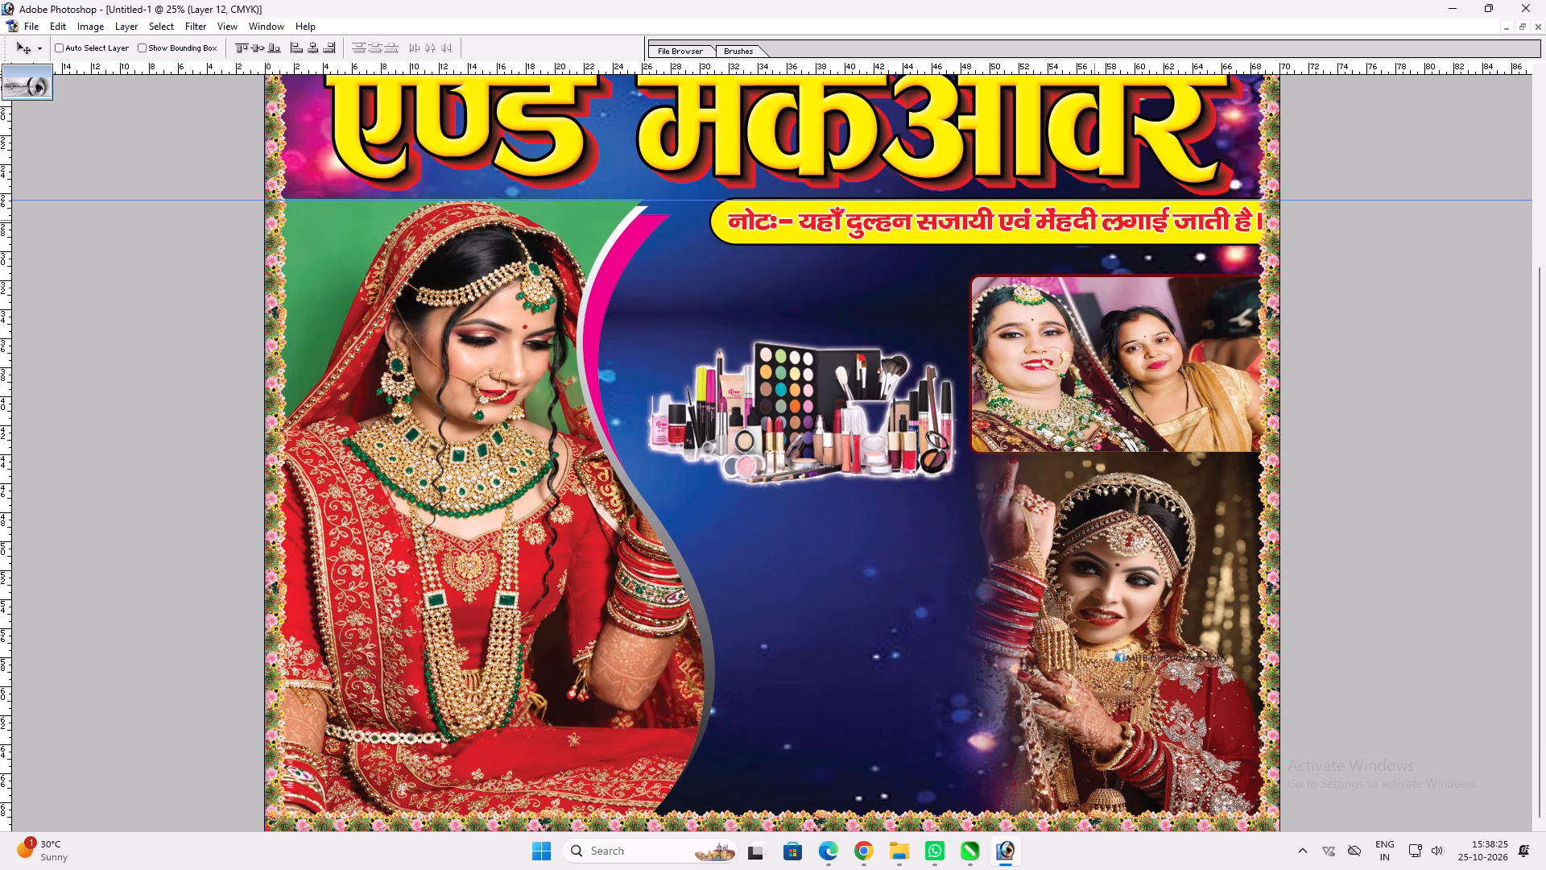
{"action": "left_click_drag", "start_coordinate": [1094, 229], "coordinate": [1094, 233]}
{"action": "left_click", "coordinate": [1094, 233]}
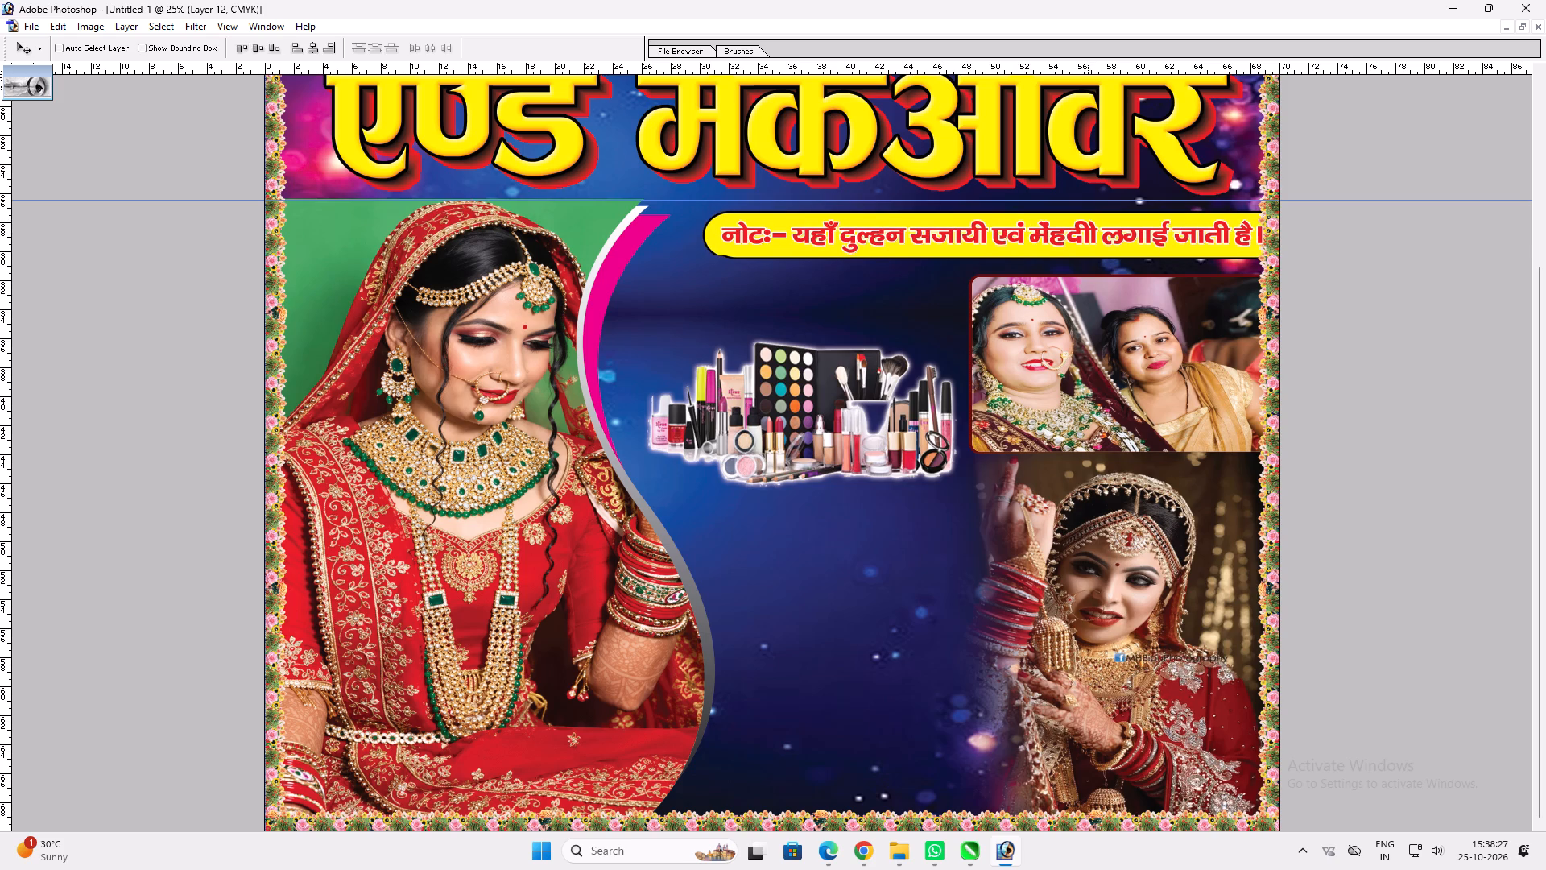
Narrow the yellow bar and its नोटः text slightly from the right so the text ends inside the floral border.
{"action": "key", "text": "ctrl+t"}
{"action": "left_click", "coordinate": [1275, 226], "text": "shift"}
{"action": "key", "text": "shift+Return"}
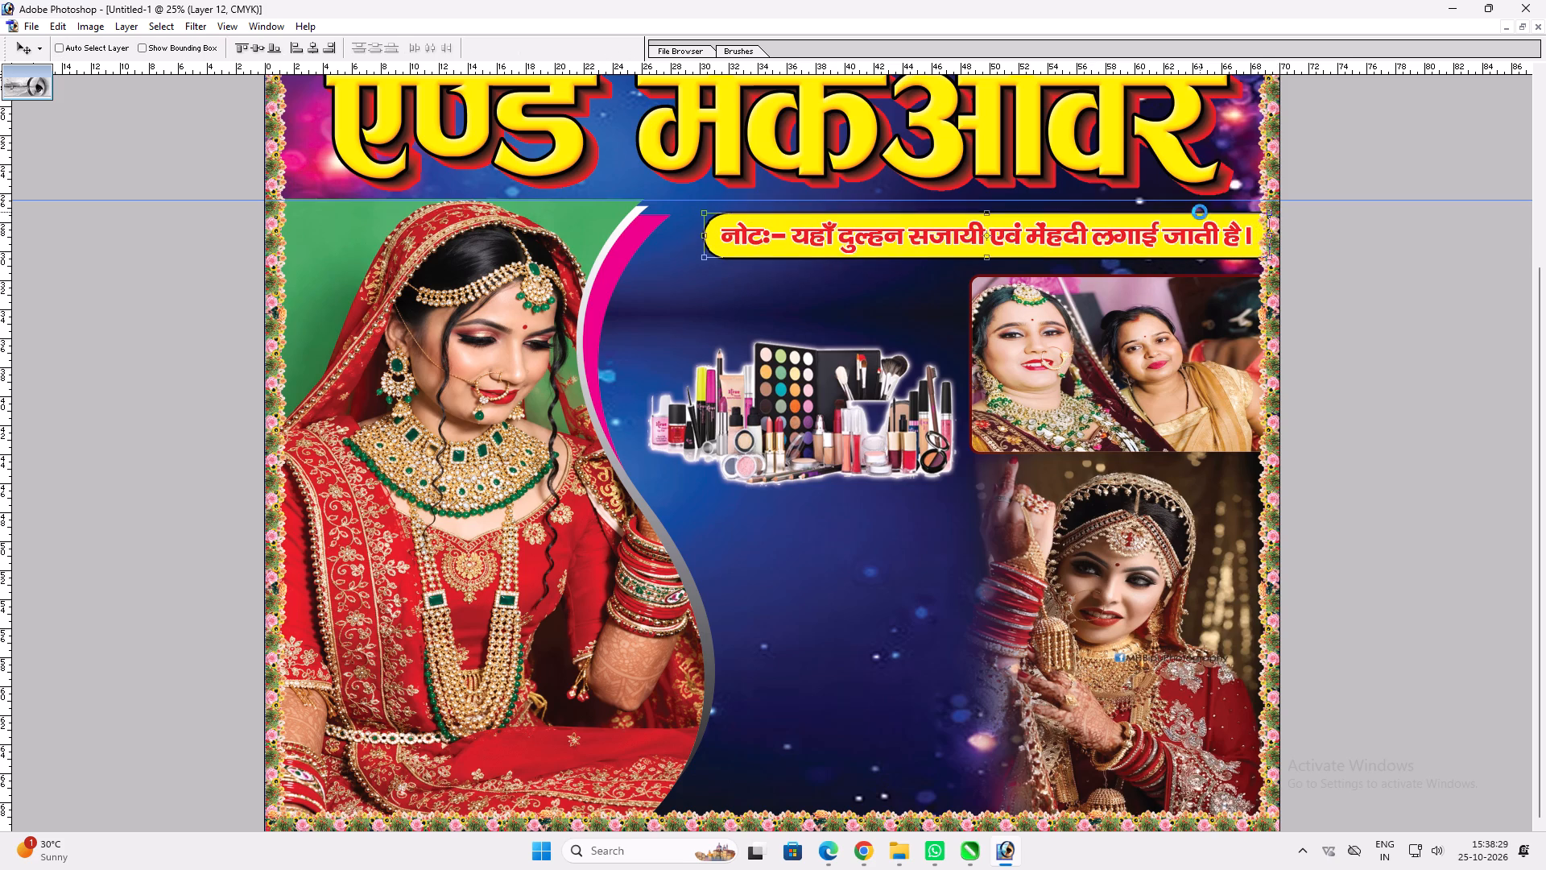
{"action": "key", "text": "v"}
{"action": "key", "text": "v"}
Move the makeup kit up to just below the yellow note bar, between the large bride and the two-women photo.
{"action": "left_click", "coordinate": [858, 379], "text": "ctrl"}
{"action": "left_click_drag", "start_coordinate": [823, 375], "coordinate": [846, 294]}
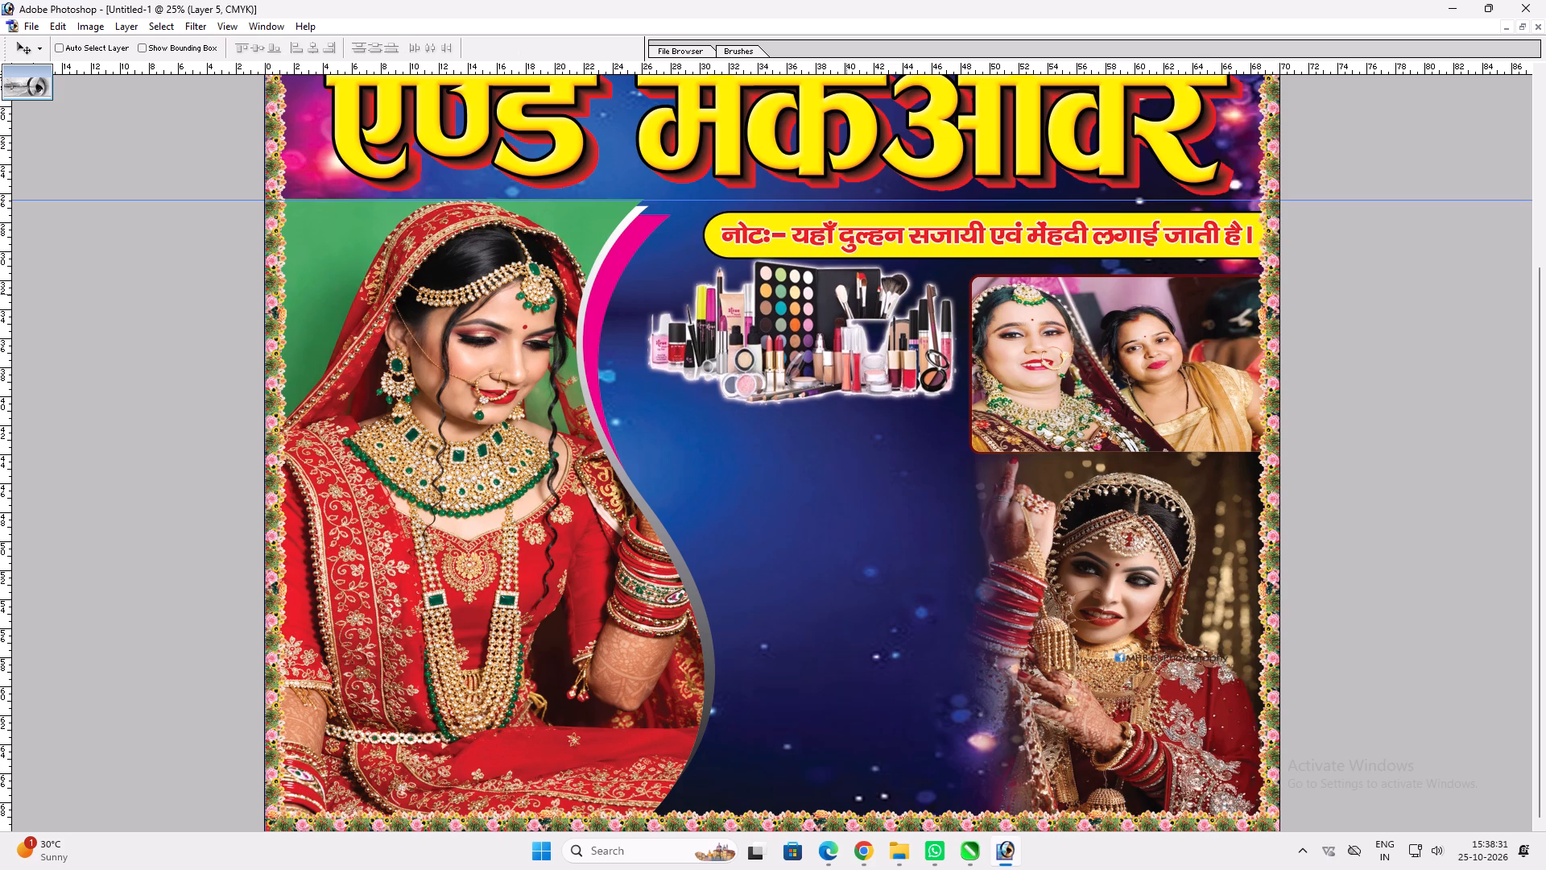
{"action": "scroll", "coordinate": [846, 294], "scroll_direction": "up", "scroll_amount": 1}
{"action": "left_click_drag", "start_coordinate": [841, 308], "coordinate": [831, 320]}
Copy the five treatment pictures from the 70x30 banner into the square design and place the row below the makeup kit.
{"action": "key", "text": "space"}
{"action": "key", "text": "space"}
{"action": "key", "text": "space"}
{"action": "key", "text": "space"}
{"action": "key", "text": "space"}
{"action": "key", "text": "space"}
{"action": "key", "text": "space"}
{"action": "key", "text": "space"}
{"action": "key", "text": "space"}
{"action": "key", "text": "space"}
{"action": "key", "text": "space"}
{"action": "key", "text": "space"}
{"action": "key", "text": "space"}
{"action": "key", "text": "space"}
{"action": "key", "text": "space"}
{"action": "key", "text": "space"}
{"action": "key", "text": "space"}
{"action": "key", "text": "space"}
{"action": "key", "text": "space"}
{"action": "key", "text": "space"}
{"action": "right_click", "coordinate": [781, 342]}
{"action": "left_click_drag", "start_coordinate": [792, 342], "coordinate": [805, 343]}
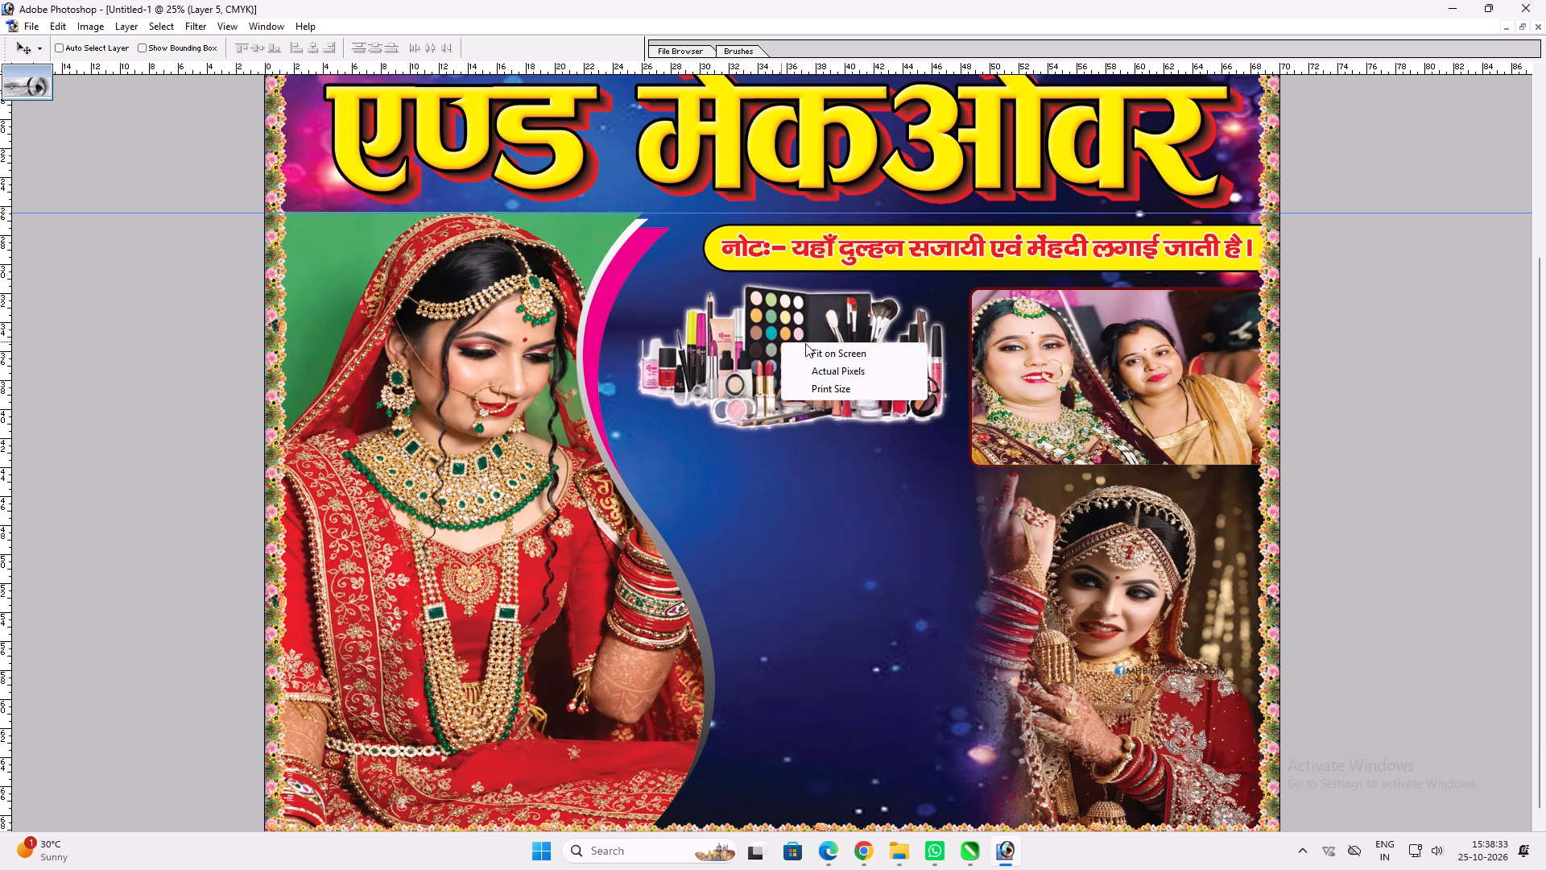
{"action": "left_click_drag", "start_coordinate": [805, 343], "coordinate": [823, 343]}
{"action": "left_click", "coordinate": [833, 356]}
{"action": "type", "text": "ffff"}
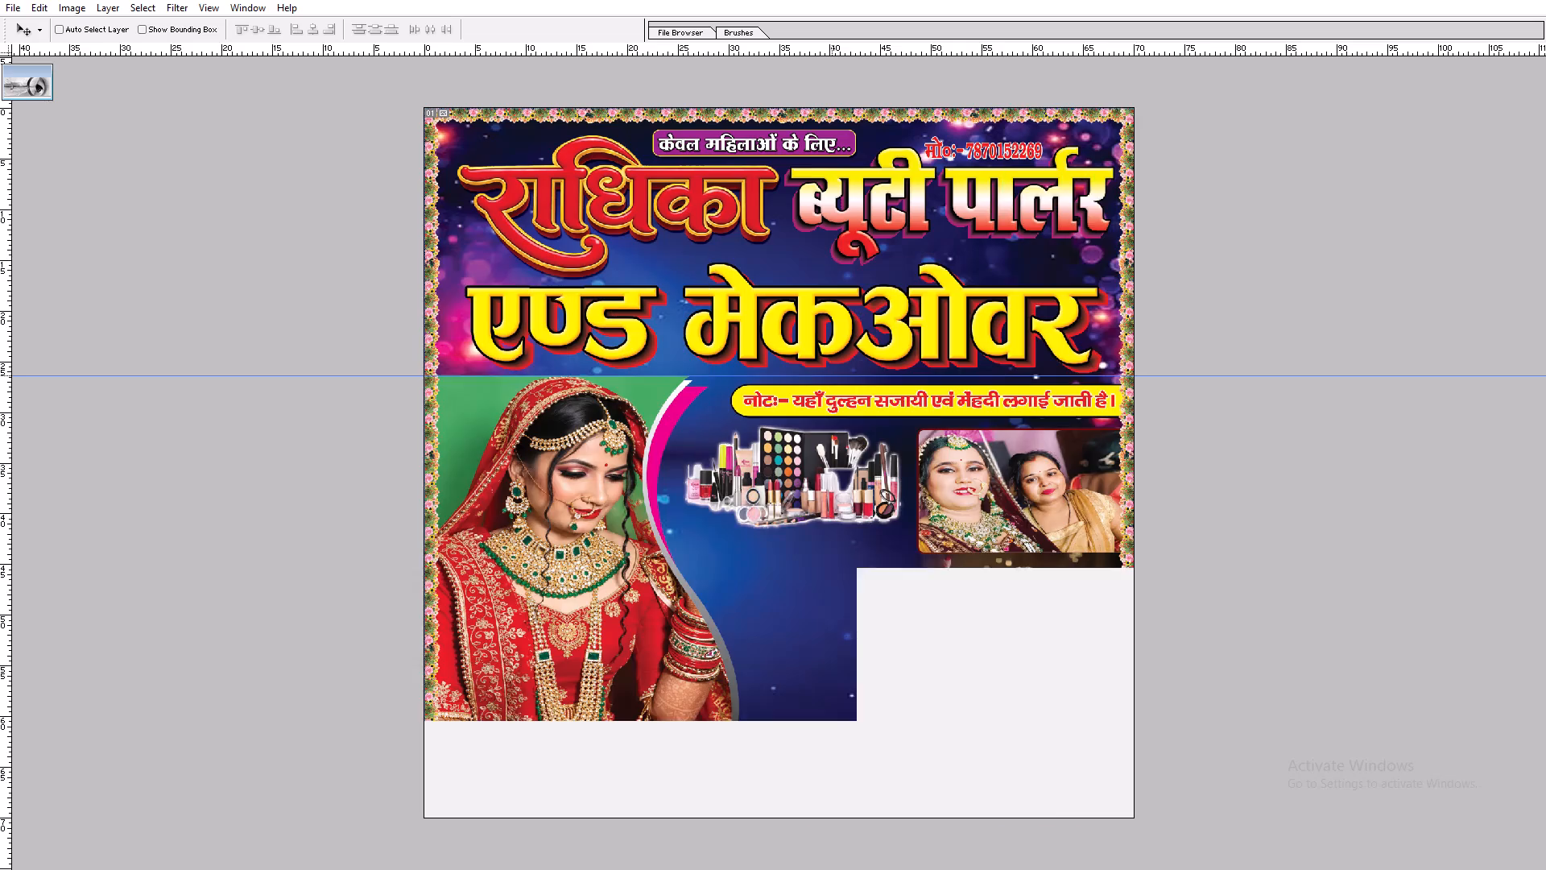
{"action": "key", "text": "f"}
{"action": "key", "text": "f"}
{"action": "left_click", "coordinate": [1056, 397]}
{"action": "left_click", "coordinate": [1252, 485], "text": "ctrl"}
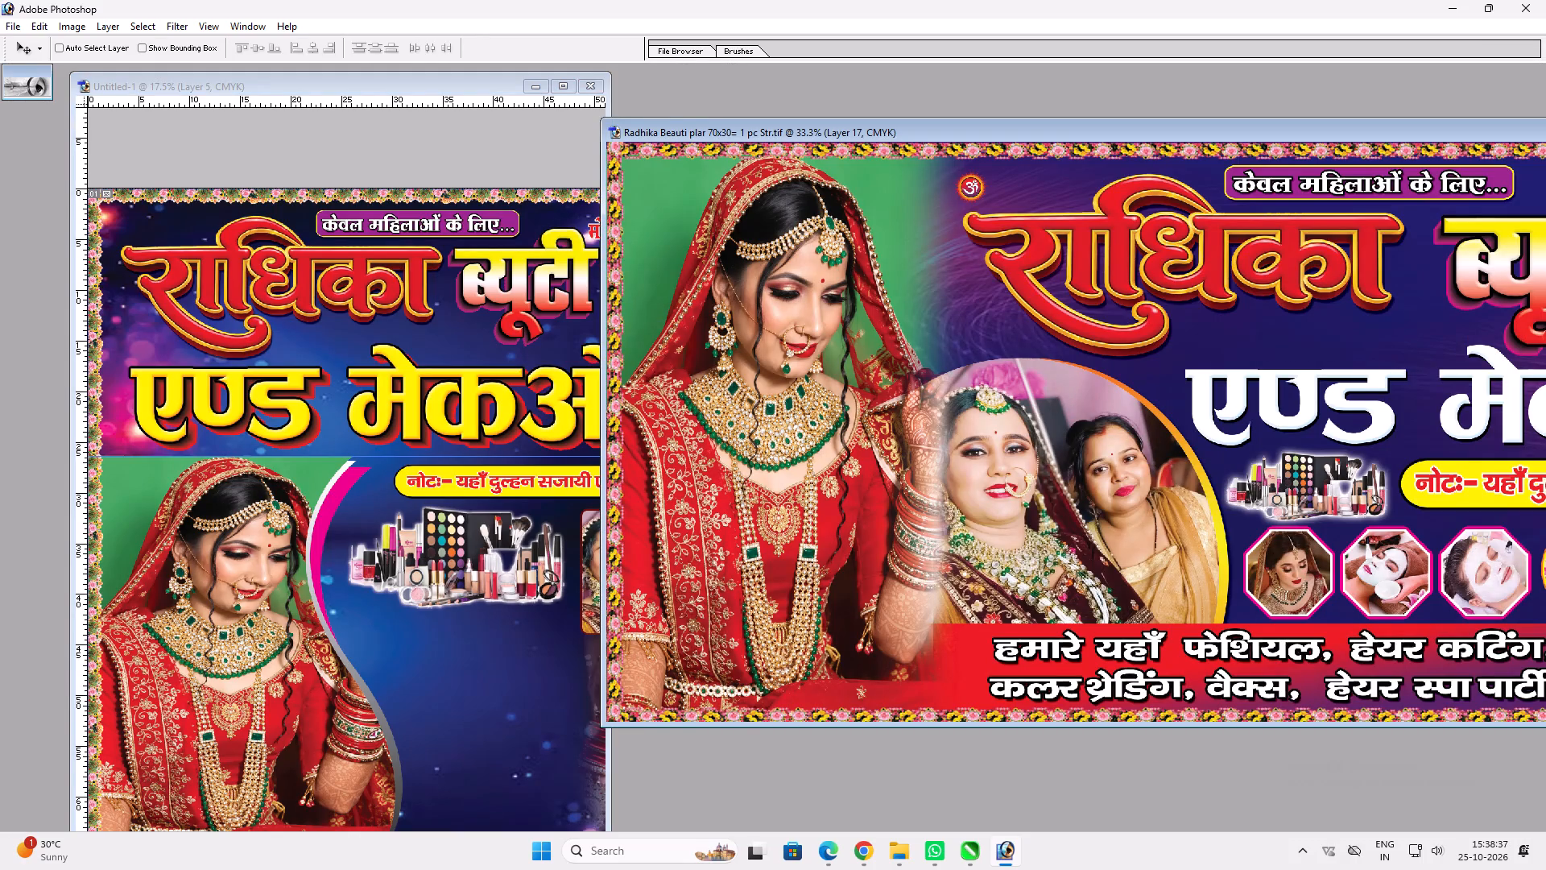
{"action": "left_click", "coordinate": [1301, 573], "text": "ctrl"}
{"action": "key", "text": "v"}
{"action": "left_click_drag", "start_coordinate": [1296, 573], "coordinate": [1225, 506]}
{"action": "key", "text": "ctrl+z"}
{"action": "left_click_drag", "start_coordinate": [1327, 565], "coordinate": [420, 554]}
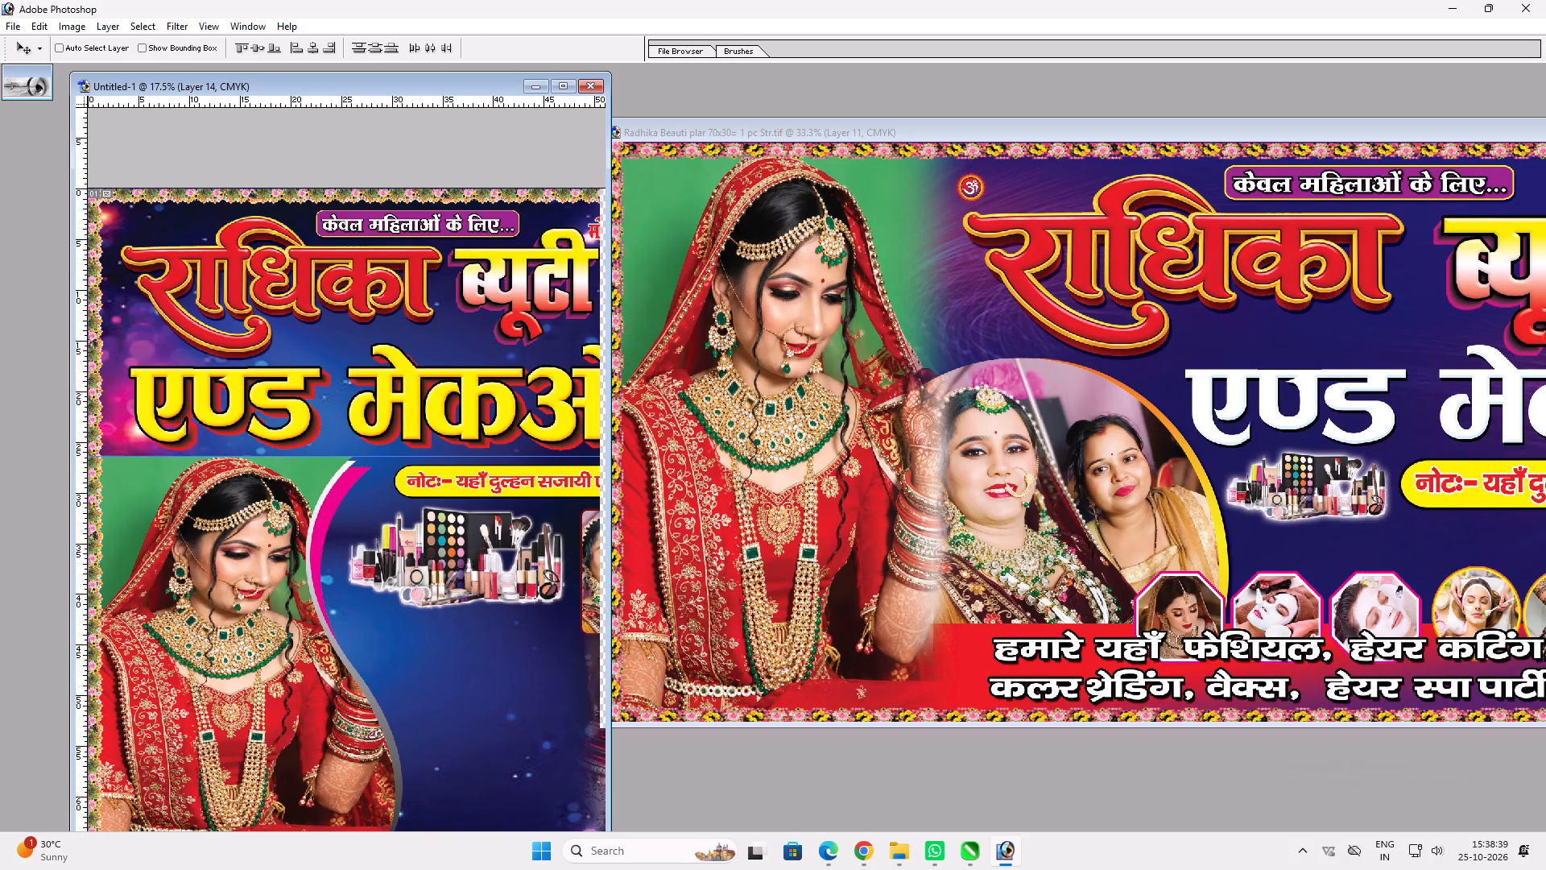
{"action": "key", "text": "v"}
{"action": "left_click", "coordinate": [570, 94]}
{"action": "key", "text": "v"}
{"action": "key", "text": "v"}
{"action": "left_click_drag", "start_coordinate": [821, 449], "coordinate": [721, 567]}
{"action": "key", "text": "v"}
Move the two round treatment pictures to the bottom between the large bride and the corner bride, and enlarge them.
{"action": "right_click", "coordinate": [796, 578]}
{"action": "left_click", "coordinate": [813, 582]}
{"action": "right_click", "coordinate": [795, 581], "text": "ctrl+shift"}
{"action": "left_click_drag", "start_coordinate": [816, 589], "coordinate": [824, 595], "text": "ctrl+shift"}
{"action": "left_click_drag", "start_coordinate": [803, 586], "coordinate": [820, 648]}
{"action": "key", "text": "ctrl+z"}
{"action": "left_click_drag", "start_coordinate": [808, 628], "coordinate": [800, 791]}
{"action": "key", "text": "ctrl+t"}
{"action": "left_click_drag", "start_coordinate": [853, 716], "coordinate": [878, 714], "text": "alt+shift"}
{"action": "key", "text": "Return"}
{"action": "key", "text": "v"}
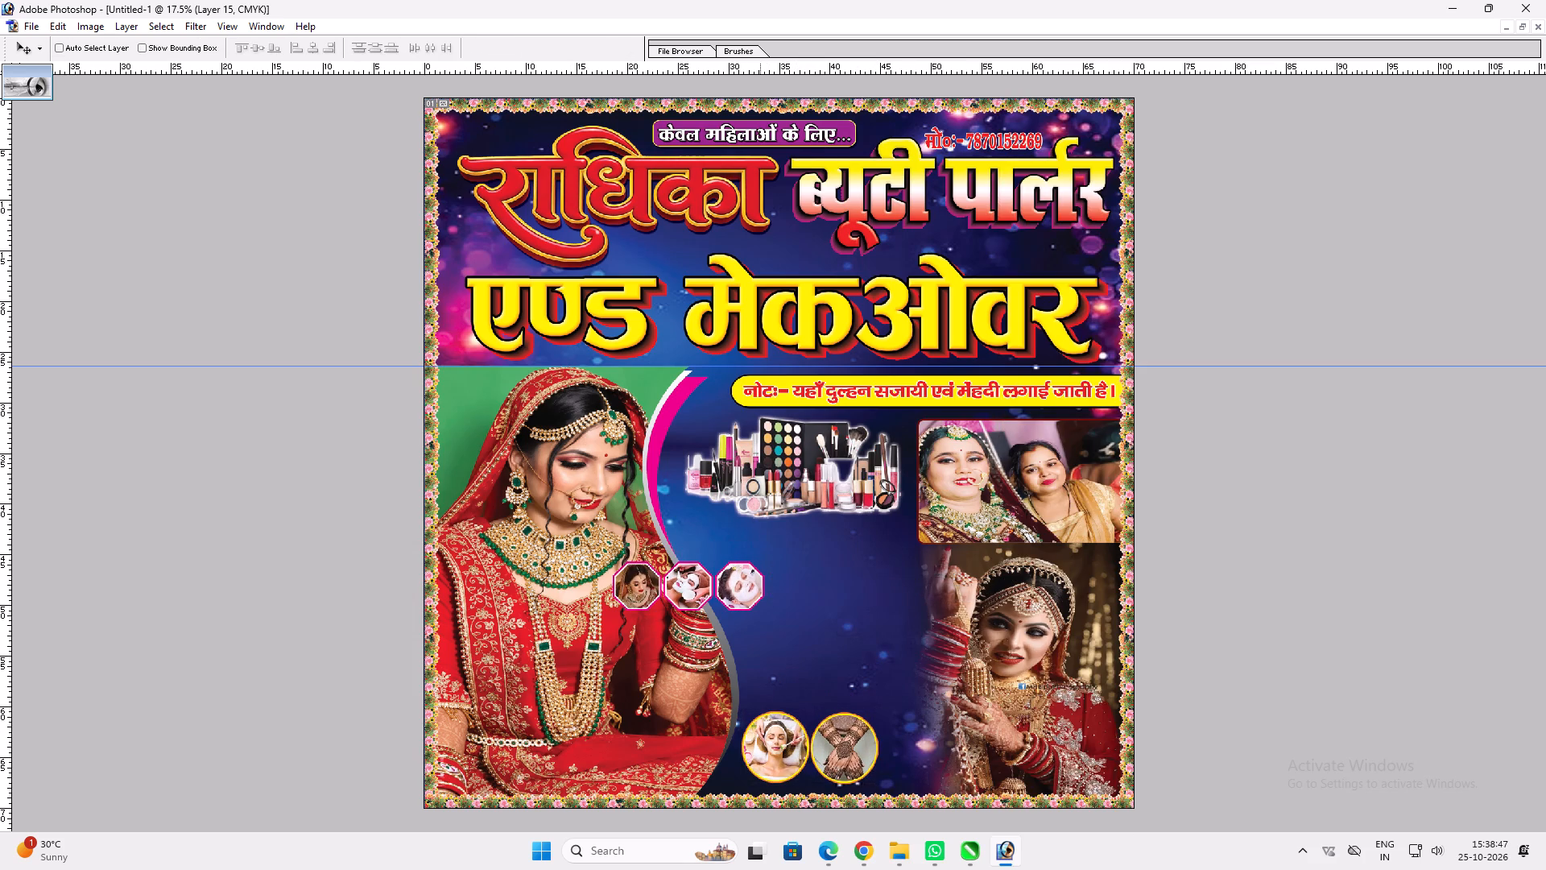
Move the three hexagonal treatment pictures just above the two round ones and enlarge the row up to the corner bride.
{"action": "left_click", "coordinate": [753, 583], "text": "ctrl"}
{"action": "left_click_drag", "start_coordinate": [749, 583], "coordinate": [879, 669]}
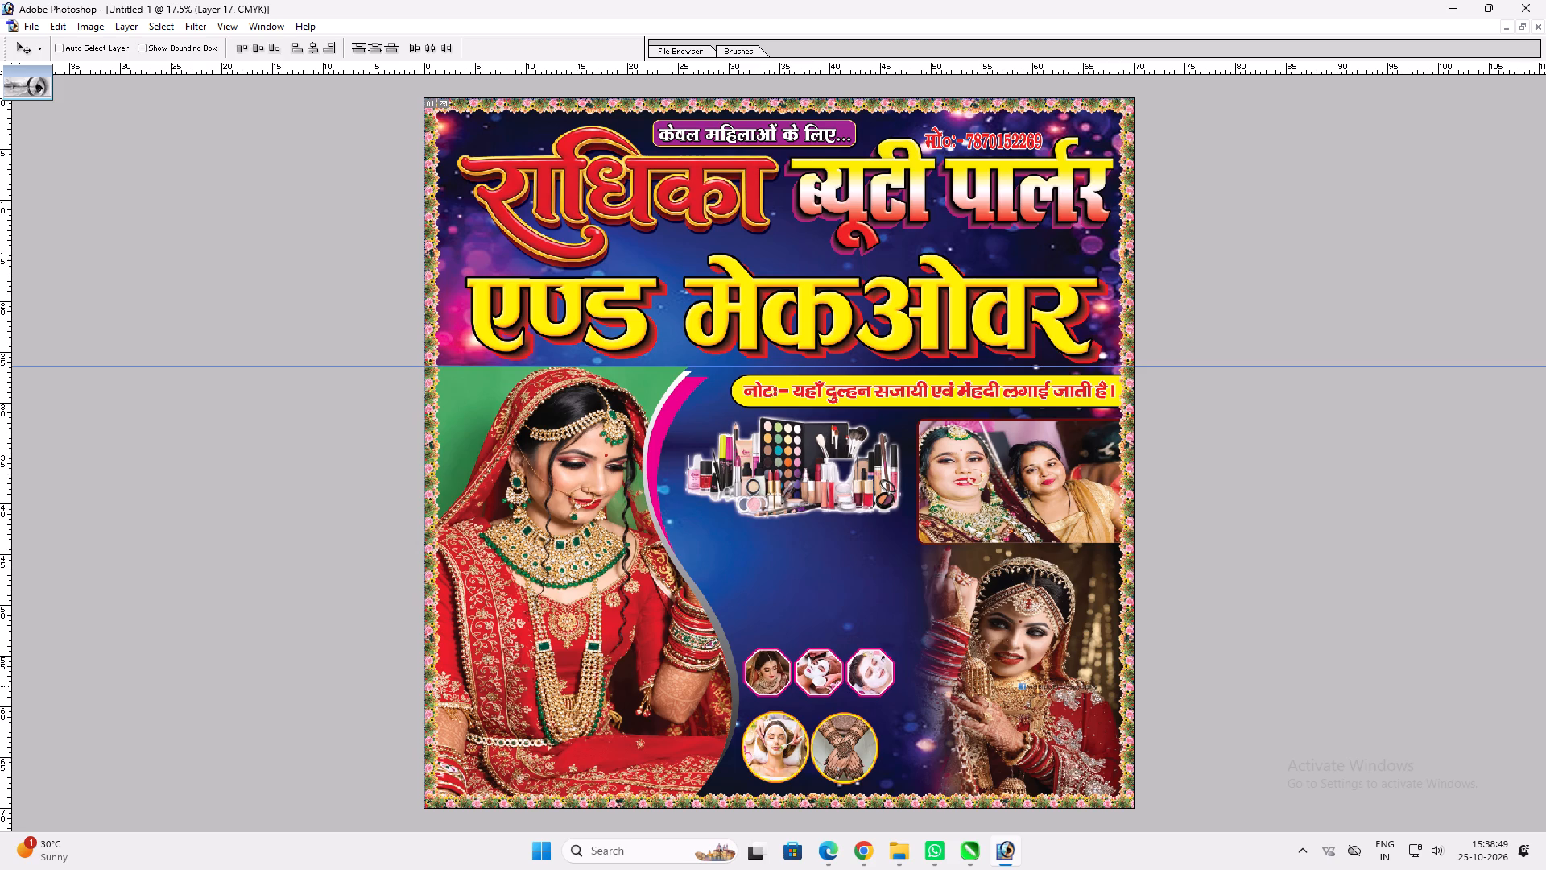
{"action": "key", "text": "ctrl+t"}
{"action": "left_click_drag", "start_coordinate": [895, 694], "coordinate": [913, 700], "text": "shift"}
{"action": "key", "text": "shift+Return"}
{"action": "key", "text": "v"}
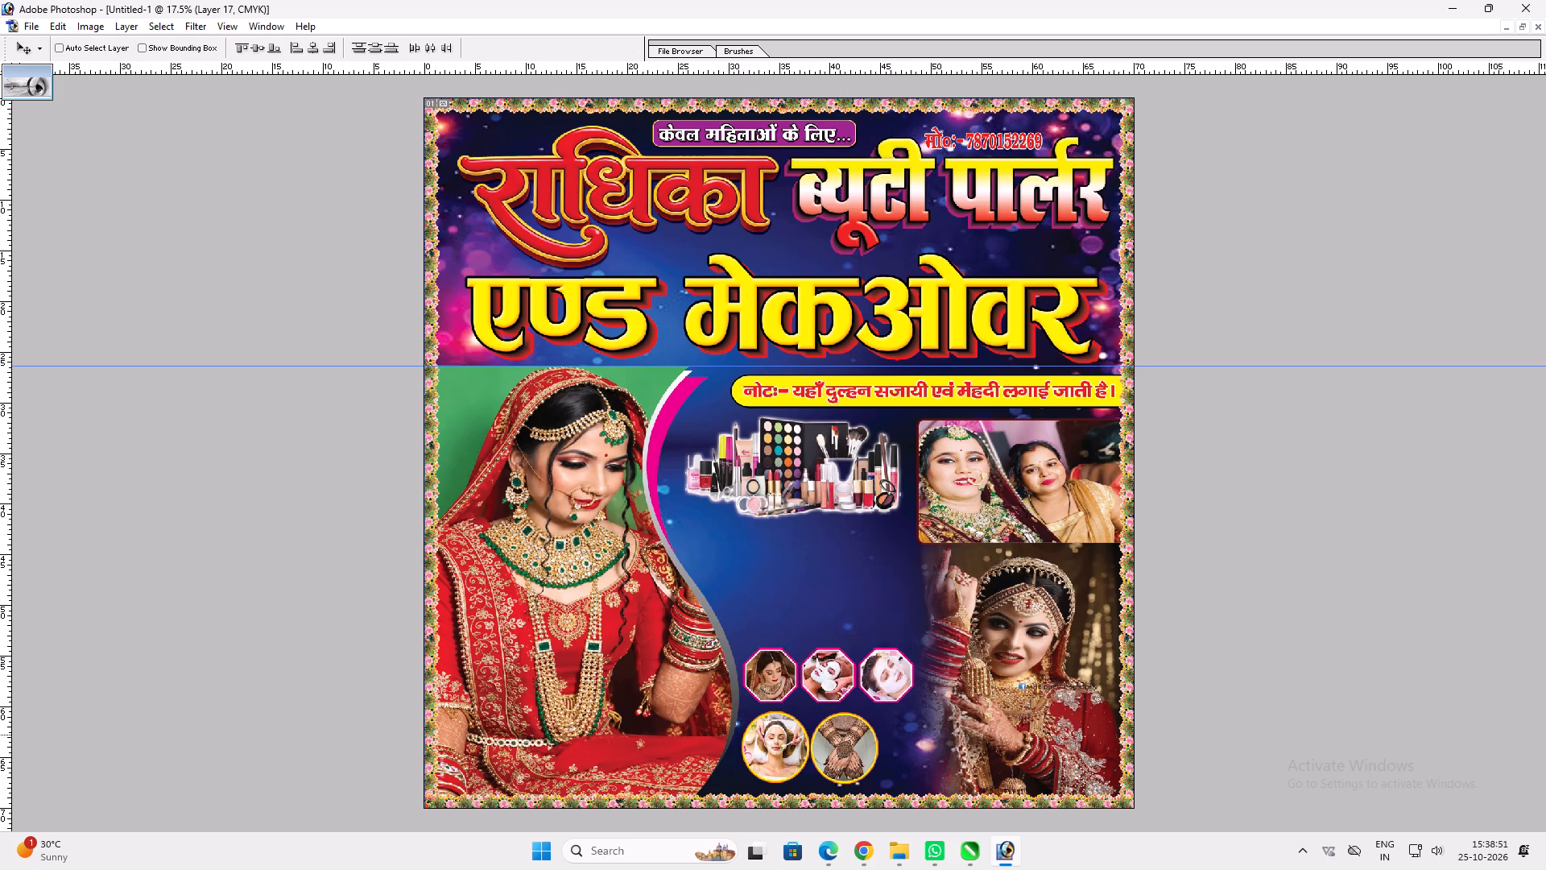
{"action": "key", "text": "ctrl+t"}
{"action": "left_click_drag", "start_coordinate": [910, 702], "coordinate": [923, 707], "text": "shift"}
{"action": "key", "text": "shift+Return"}
{"action": "key", "text": "v"}
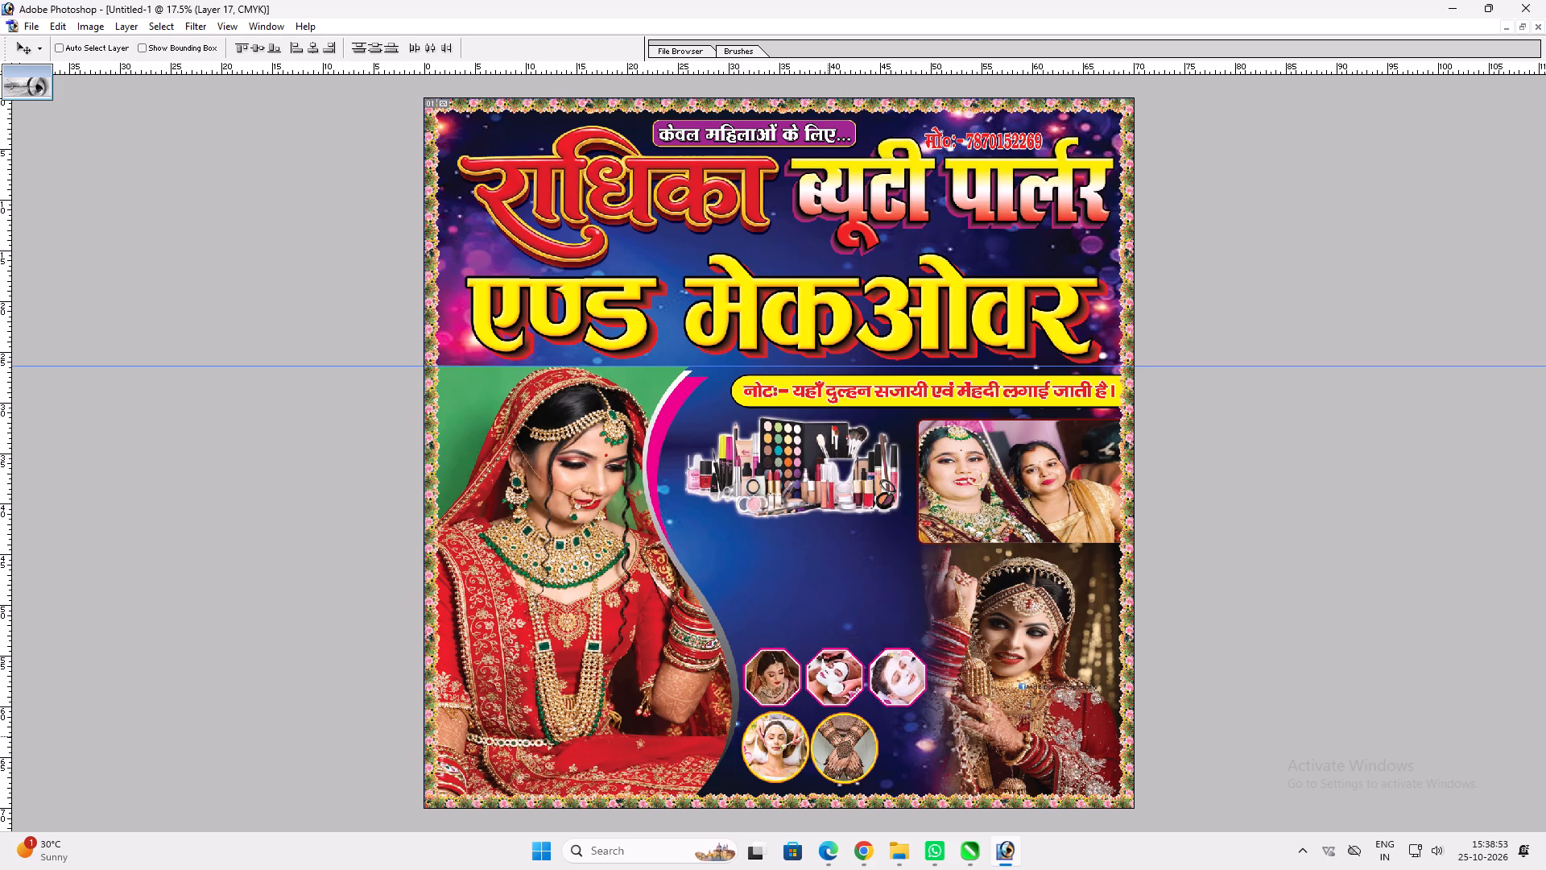
Widen the two round pictures horizontally and shift them slightly right to sit centred under the hexagonal row.
{"action": "left_click", "coordinate": [829, 737], "text": "ctrl"}
{"action": "key", "text": "ctrl+t"}
{"action": "left_click_drag", "start_coordinate": [874, 738], "coordinate": [895, 735], "text": "shift"}
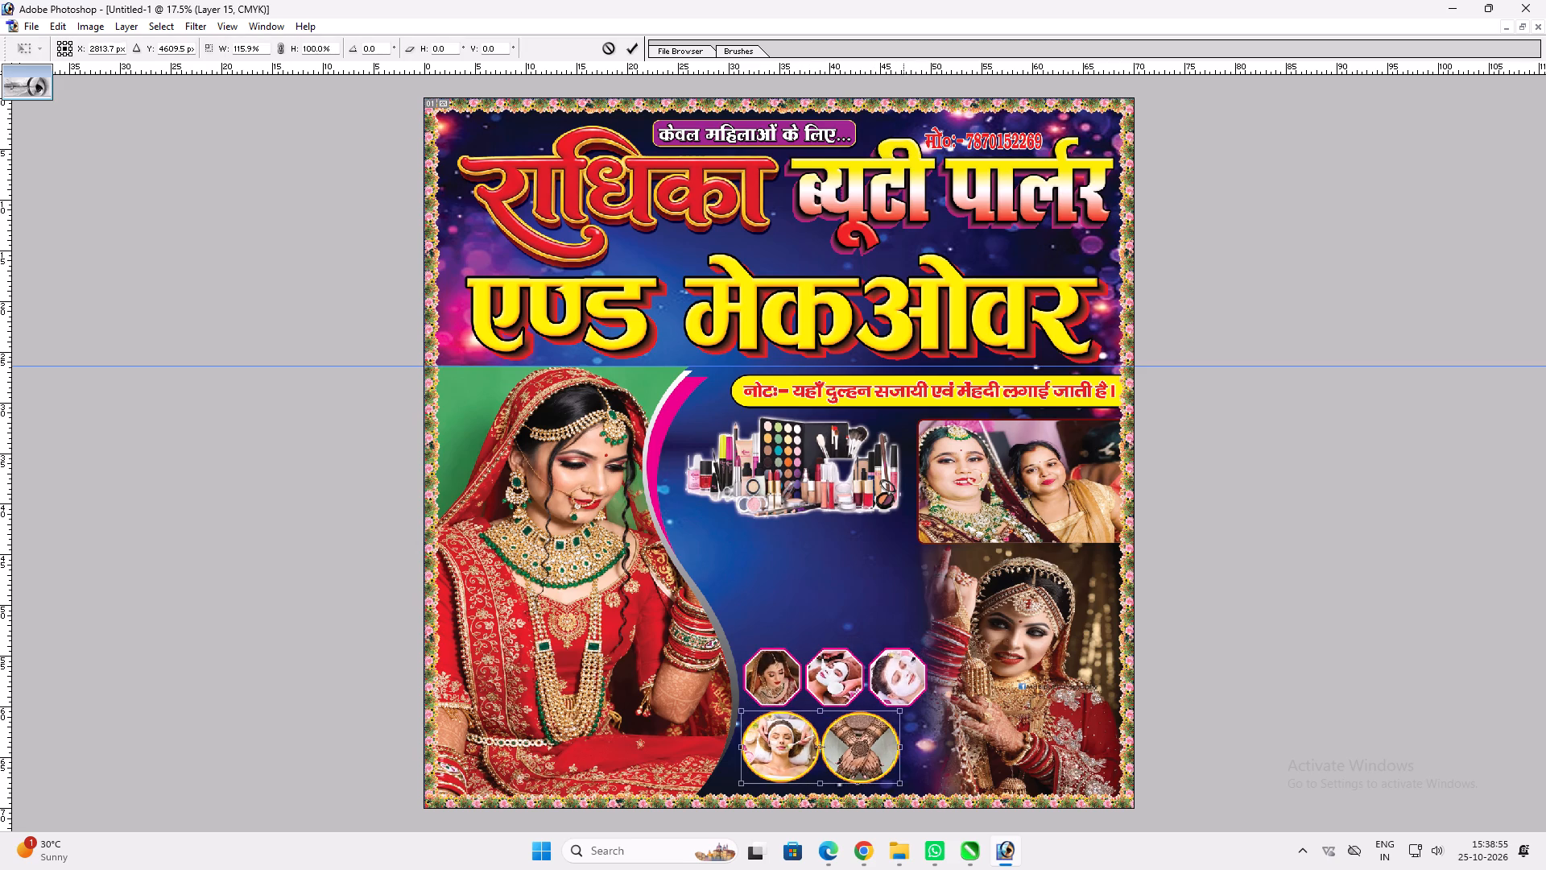
{"action": "left_click", "coordinate": [903, 715], "text": "shift"}
{"action": "key", "text": "shift+Return"}
{"action": "key", "text": "v"}
{"action": "left_click_drag", "start_coordinate": [844, 739], "coordinate": [852, 741], "text": "shift"}
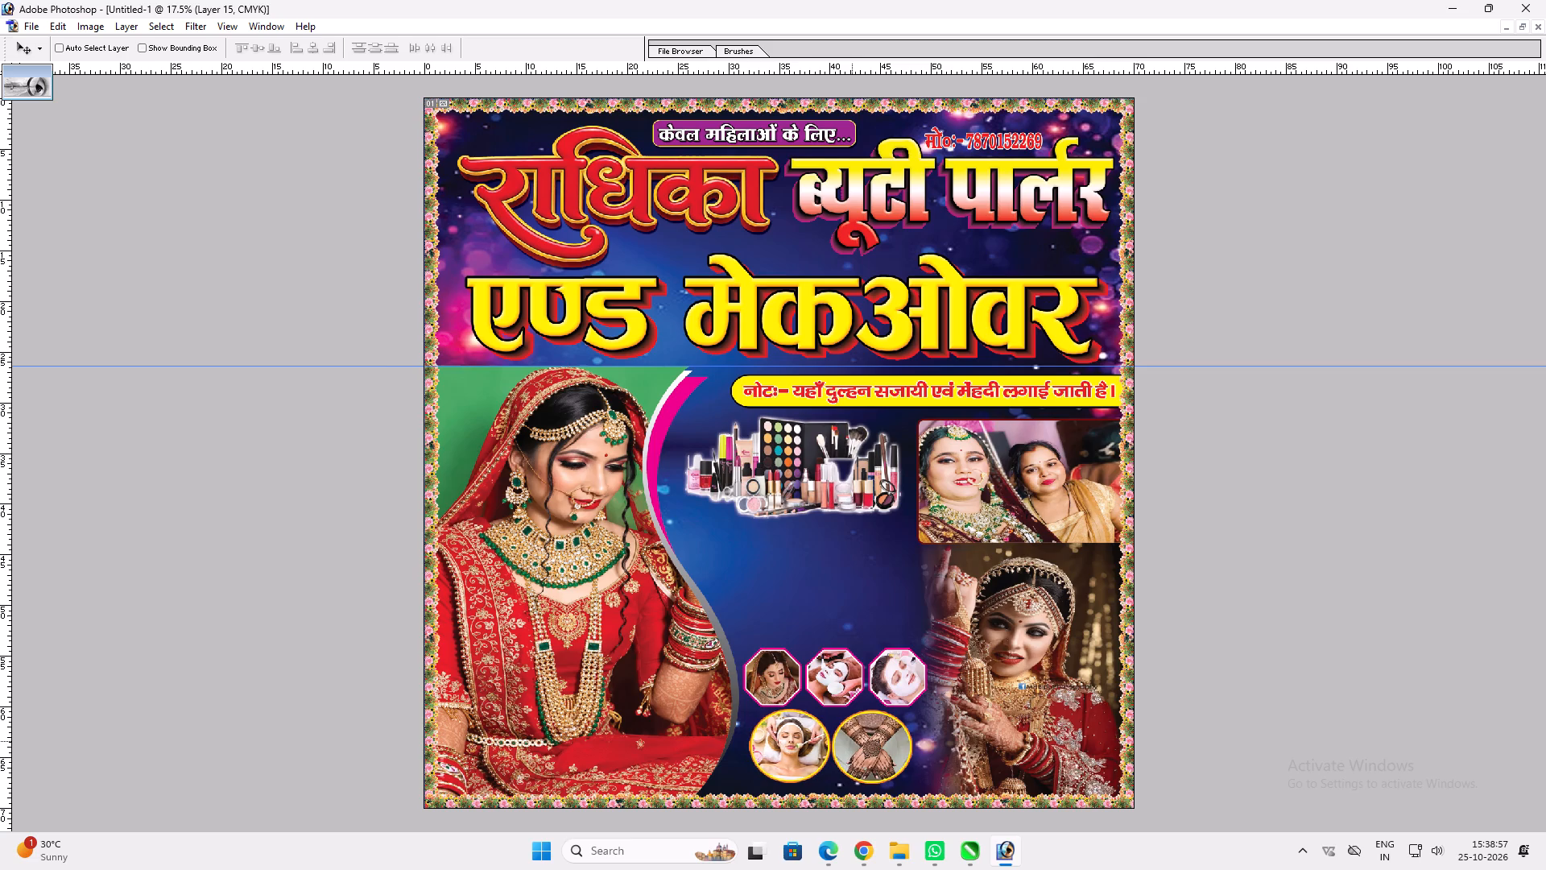
Copy the हमारे यहाँ फेशियल services text from the 70x30 banner into the square design, just below the makeup kit.
{"action": "key", "text": "f"}
{"action": "key", "text": "f"}
{"action": "key", "text": "f"}
{"action": "left_click", "coordinate": [1168, 465]}
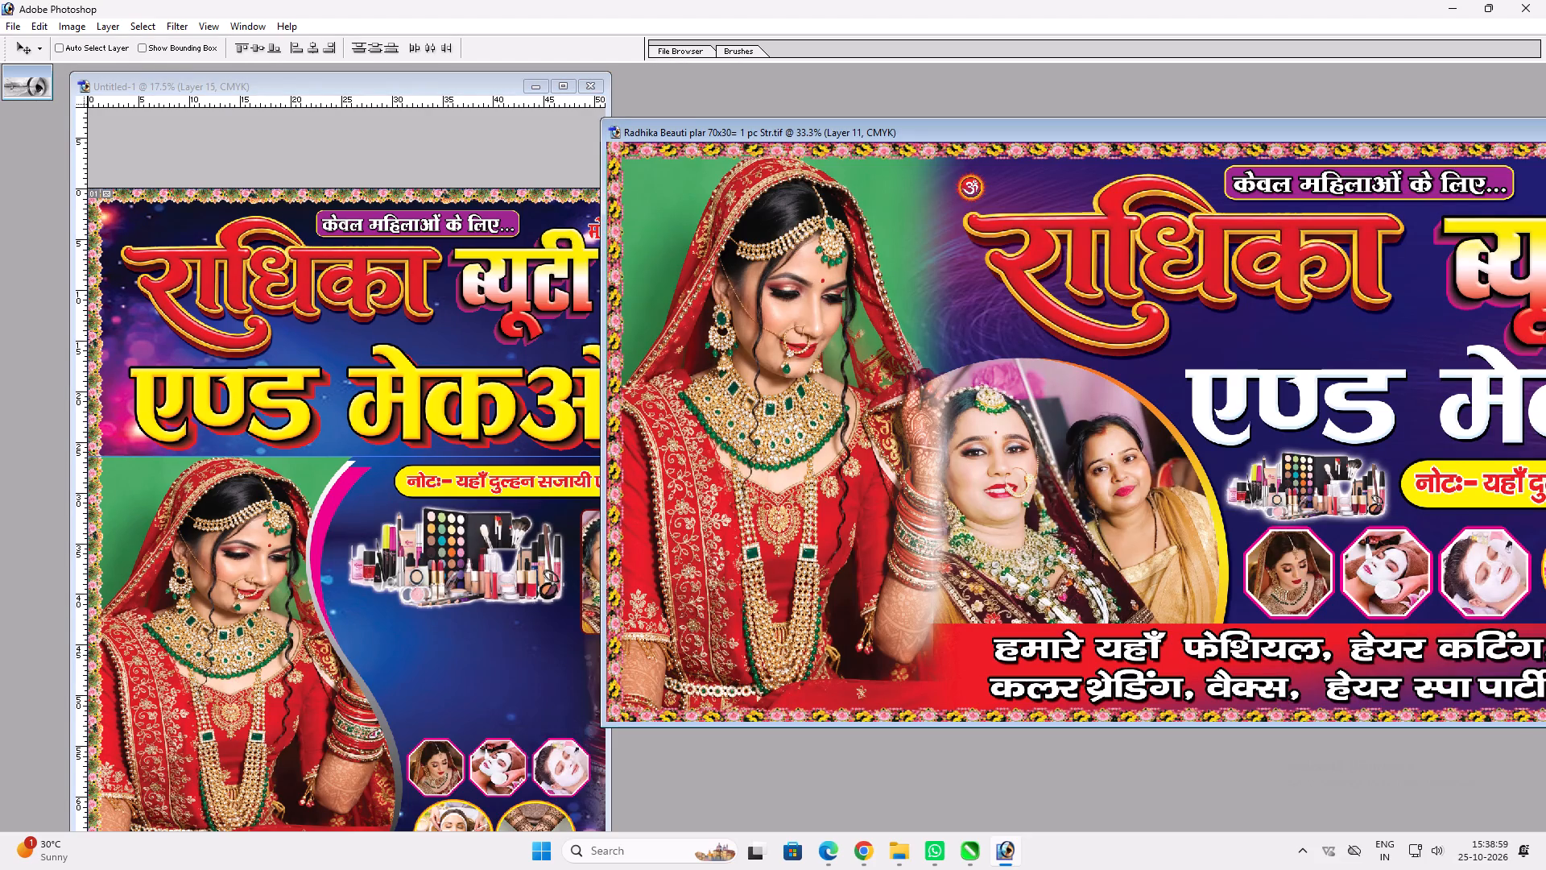
{"action": "left_click", "coordinate": [1284, 647], "text": "ctrl"}
{"action": "left_click_drag", "start_coordinate": [1281, 646], "coordinate": [538, 649]}
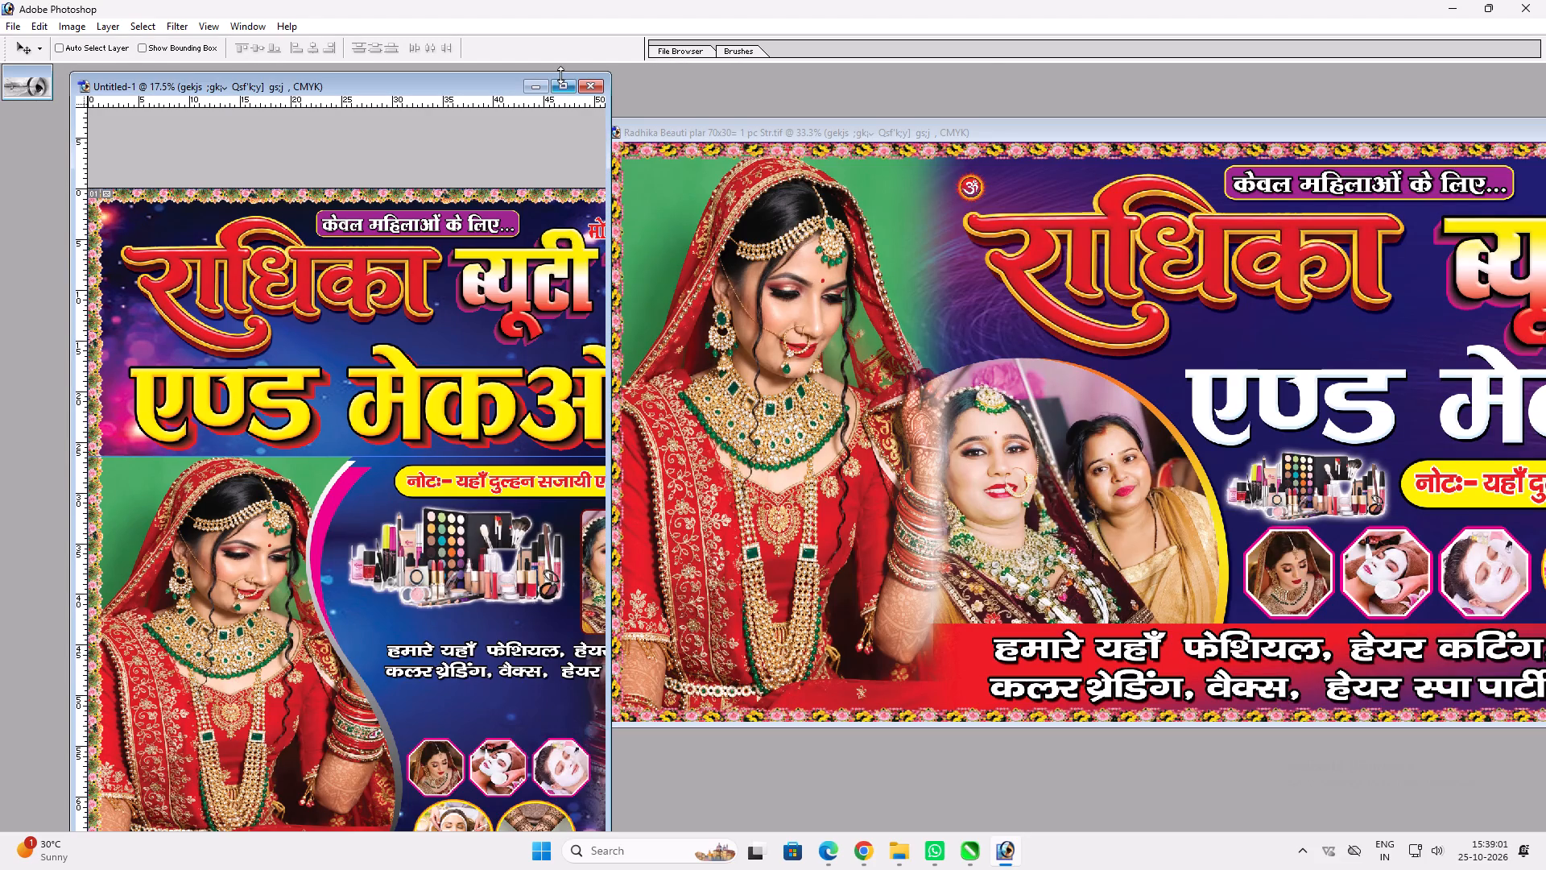
{"action": "left_click", "coordinate": [557, 85]}
{"action": "key", "text": "v"}
{"action": "left_click_drag", "start_coordinate": [890, 613], "coordinate": [838, 601]}
Re-break the services text into three lines, starting the second at ब्राईडल मेकअप and the third at हेयर स्पा.
{"action": "key", "text": "t"}
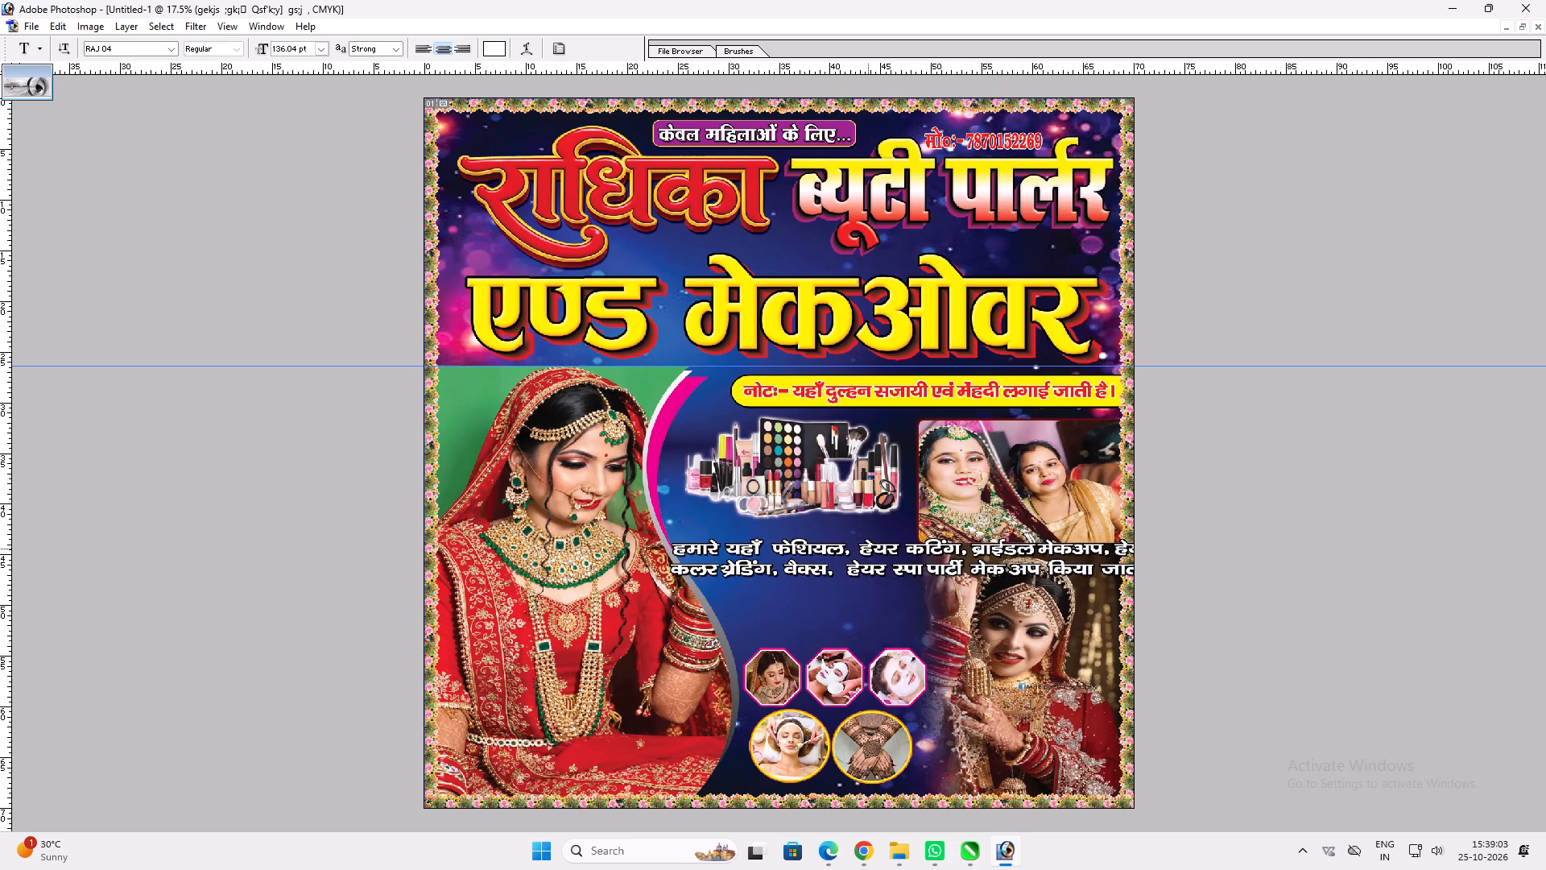
{"action": "left_click", "coordinate": [966, 553]}
{"action": "key", "text": "BackSpace"}
{"action": "key", "text": "Return"}
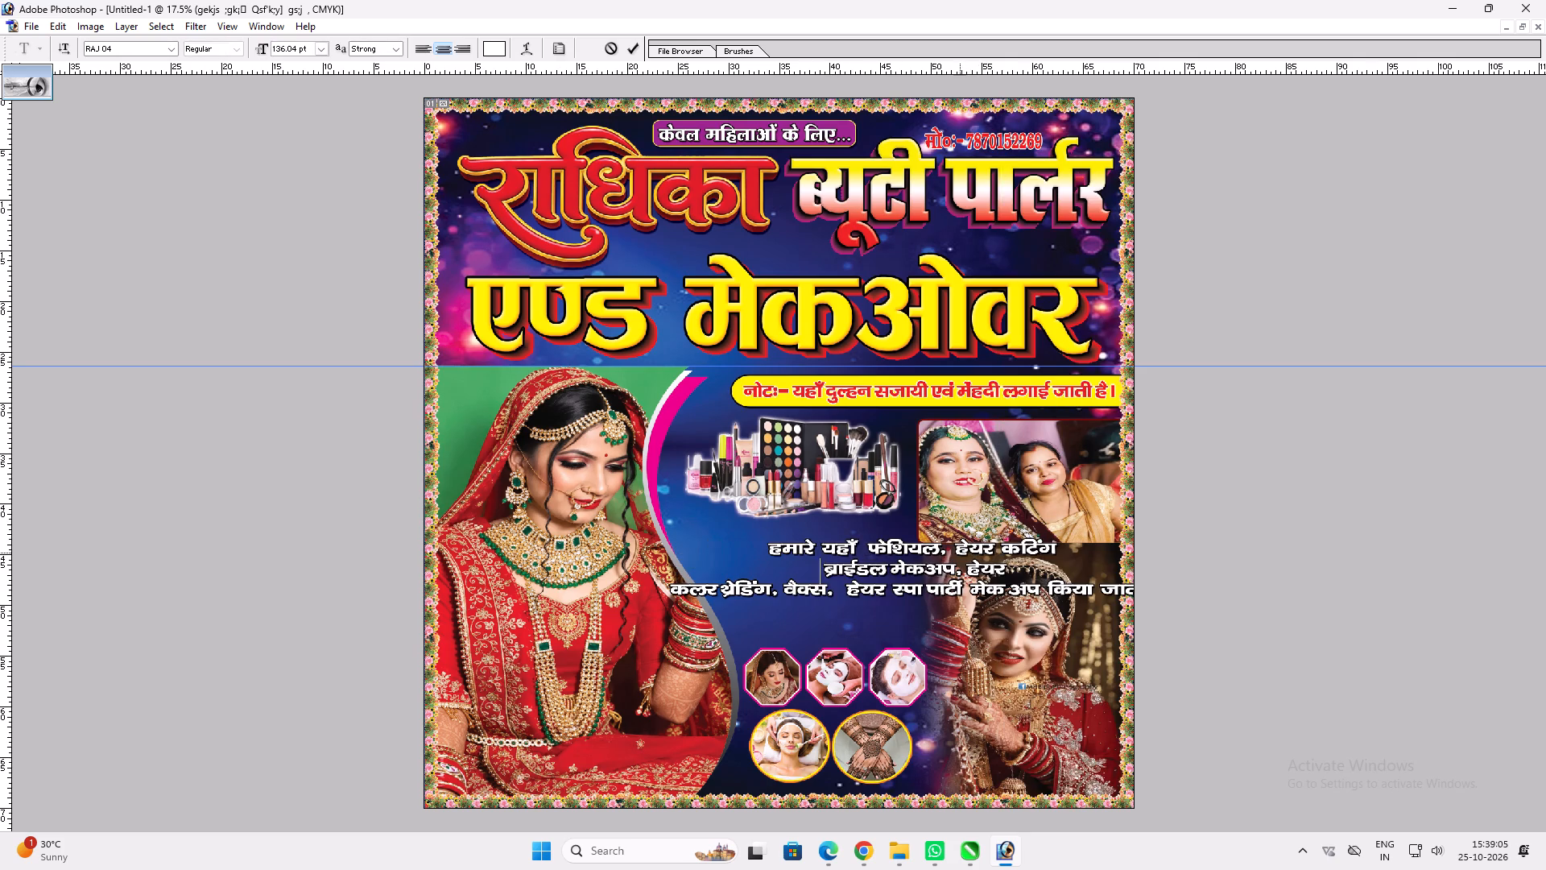
{"action": "left_click", "coordinate": [834, 600]}
{"action": "key", "text": "BackSpace"}
{"action": "key", "text": "Return"}
{"action": "key", "text": "Up"}
{"action": "key", "text": "Home"}
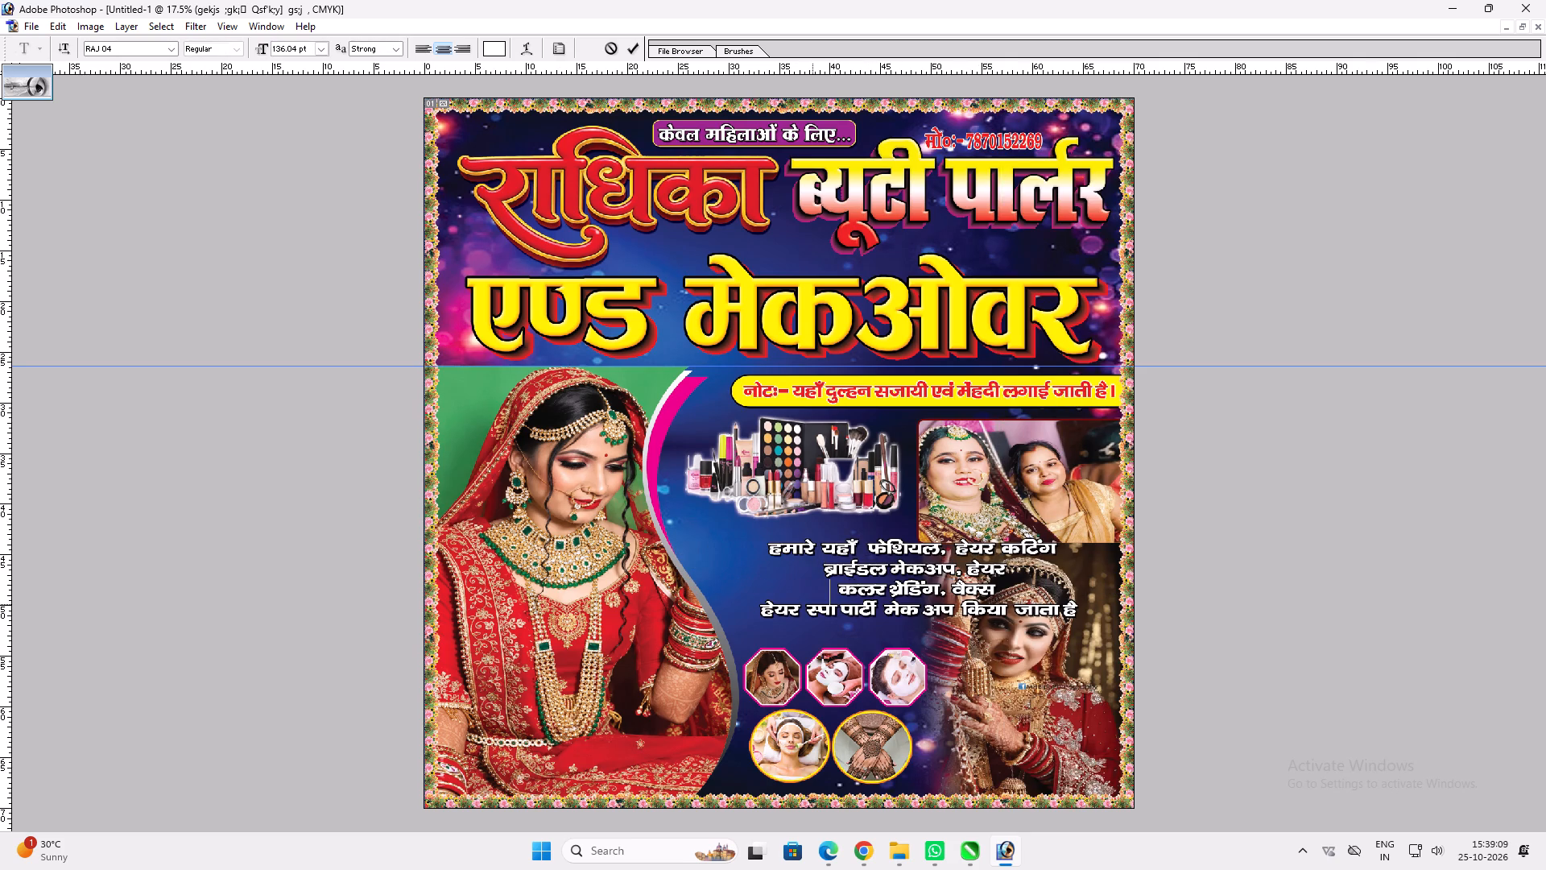
{"action": "key", "text": "BackSpace"}
{"action": "left_click_drag", "start_coordinate": [1010, 652], "coordinate": [939, 648]}
{"action": "key", "text": "Return"}
Narrow the services text horizontally and centre it below the makeup kit, between the large bride and the corner bride.
{"action": "key", "text": "ctrl+t"}
{"action": "left_click_drag", "start_coordinate": [1014, 552], "coordinate": [949, 547], "text": "shift"}
{"action": "key", "text": "Return"}
{"action": "key", "text": "v"}
{"action": "key", "text": "ctrl+plus"}
{"action": "key", "text": "ctrl+plus"}
{"action": "key", "text": "space"}
{"action": "key", "text": "space"}
{"action": "key", "text": "space"}
{"action": "key", "text": "space"}
{"action": "key", "text": "space"}
{"action": "key", "text": "space"}
{"action": "key", "text": "space"}
{"action": "key", "text": "space"}
{"action": "key", "text": "space"}
{"action": "key", "text": "space"}
{"action": "key", "text": "space"}
{"action": "key", "text": "space"}
{"action": "key", "text": "space"}
{"action": "key", "text": "space"}
{"action": "key", "text": "space"}
{"action": "key", "text": "space"}
{"action": "key", "text": "space"}
{"action": "key", "text": "space"}
{"action": "key", "text": "space"}
{"action": "key", "text": "space"}
{"action": "left_click_drag", "start_coordinate": [882, 600], "coordinate": [824, 440]}
{"action": "key", "text": "v"}
{"action": "left_click_drag", "start_coordinate": [899, 520], "coordinate": [819, 512]}
Re-break the services text so हमारे यहाँ फेशियल, हेयर कटिंग, ब्राईडल मेकअप and हेयर कलर थ्रेडिंग, वैक्स form three separate lines, without a comma after फेशियल.
{"action": "key", "text": "t"}
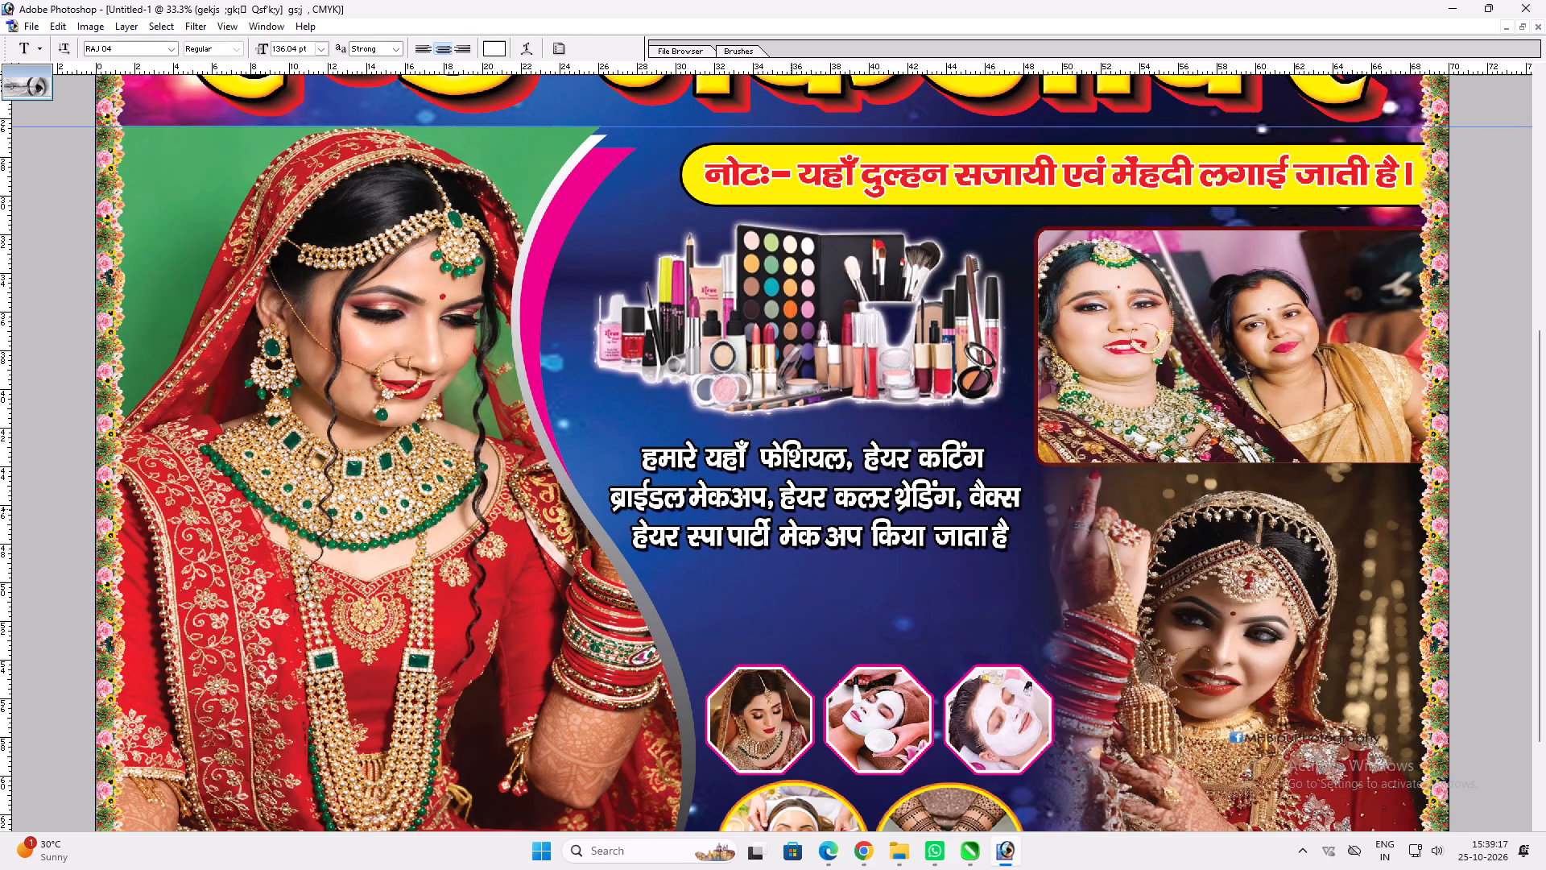
{"action": "left_click", "coordinate": [779, 509]}
{"action": "left_click", "coordinate": [860, 466]}
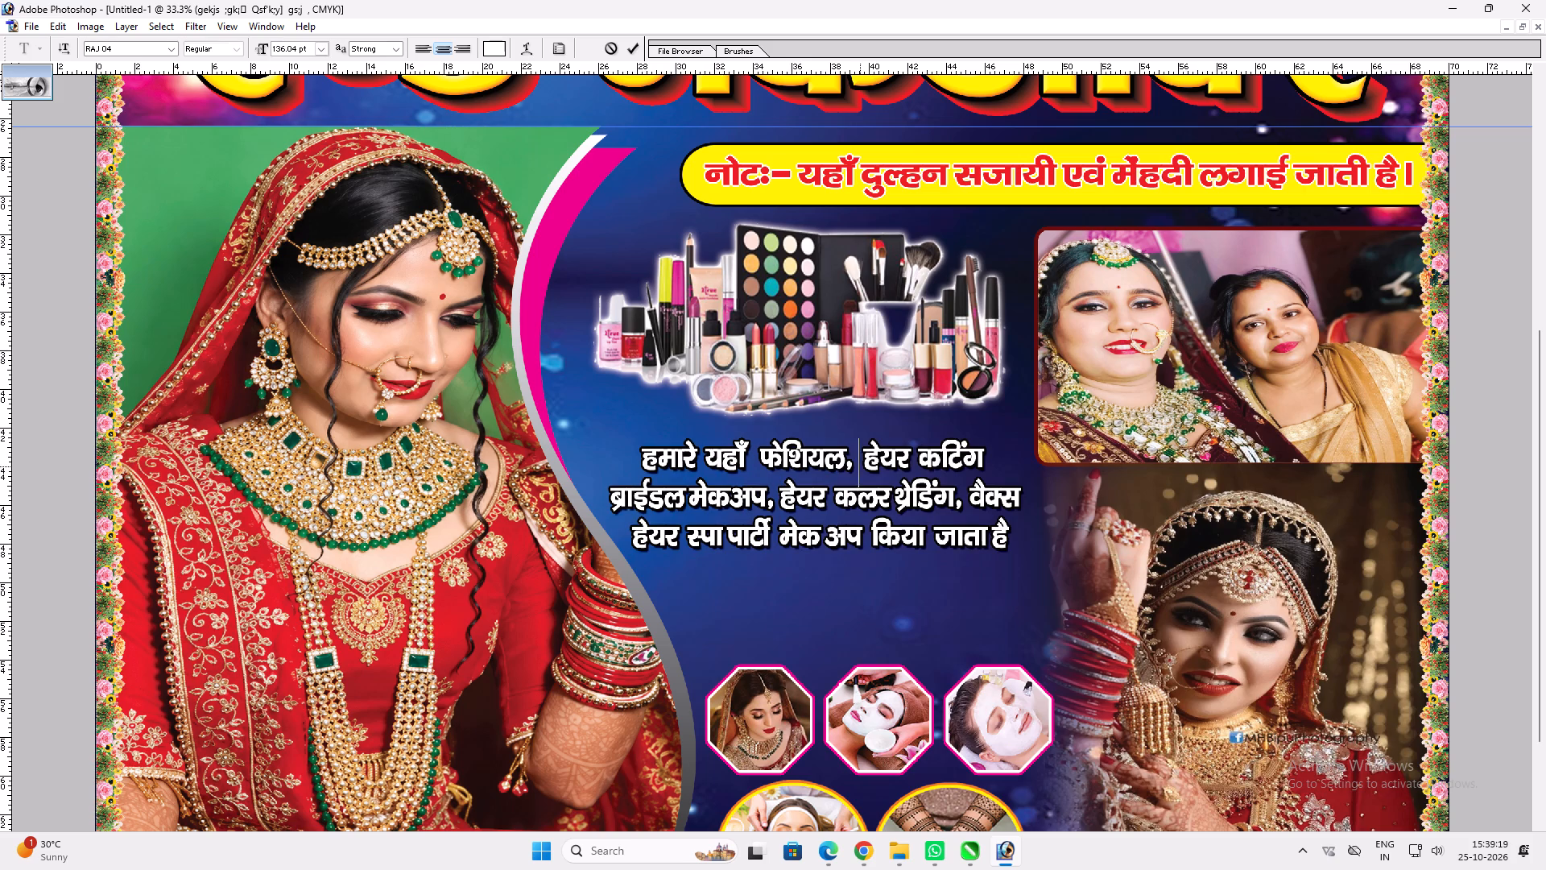
{"action": "key", "text": "BackSpace"}
{"action": "key", "text": "BackSpace"}
{"action": "key", "text": "Return"}
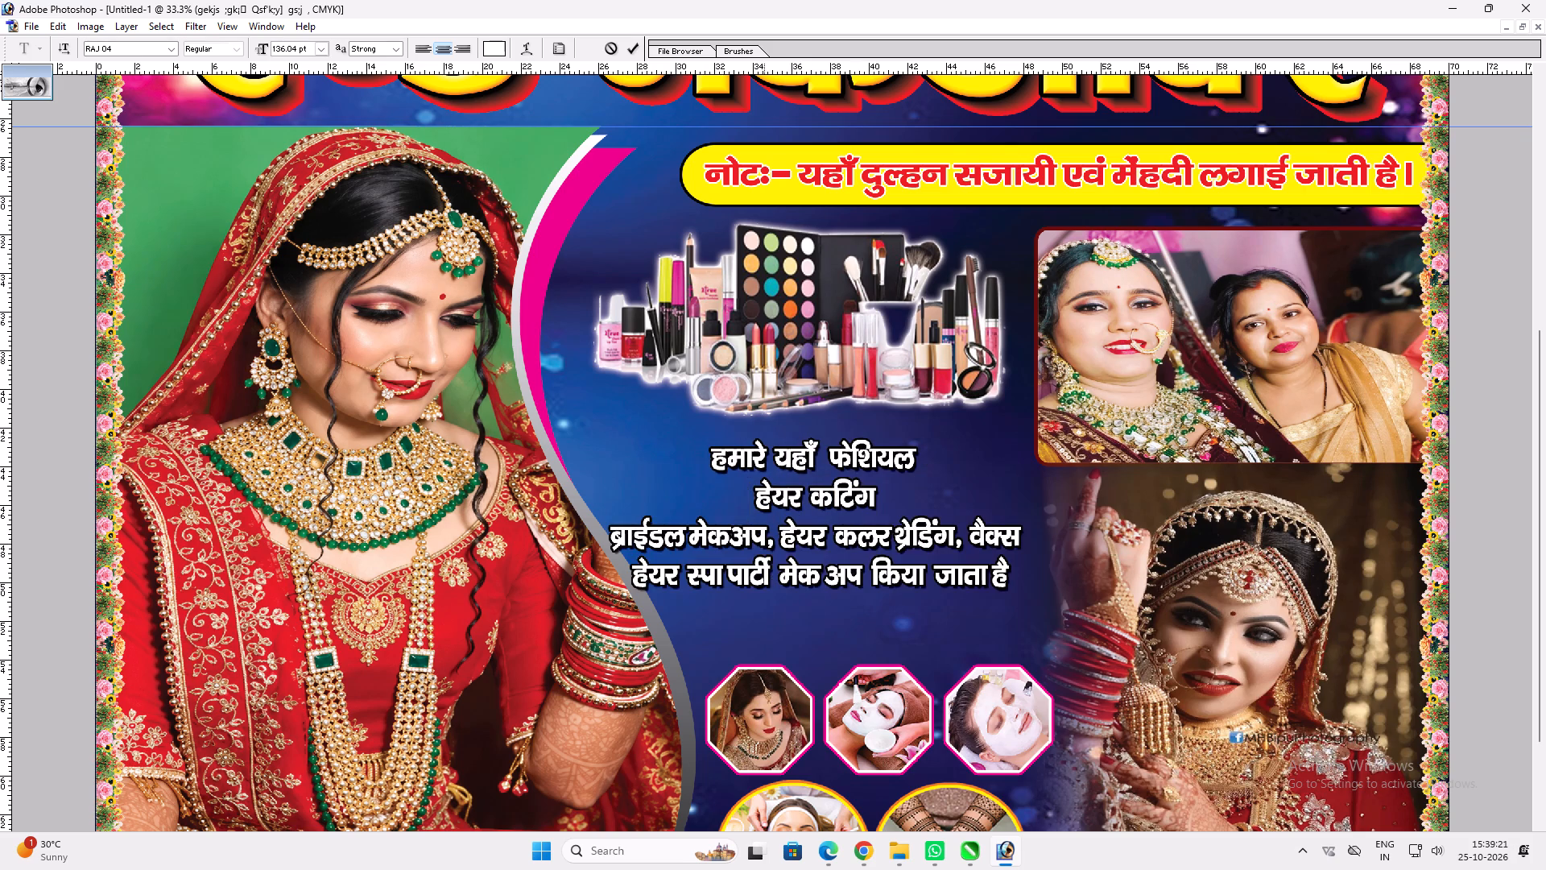
{"action": "left_click", "coordinate": [771, 549]}
{"action": "key", "text": "BackSpace"}
{"action": "key", "text": "Return"}
{"action": "key", "text": "Up"}
{"action": "key", "text": "Home"}
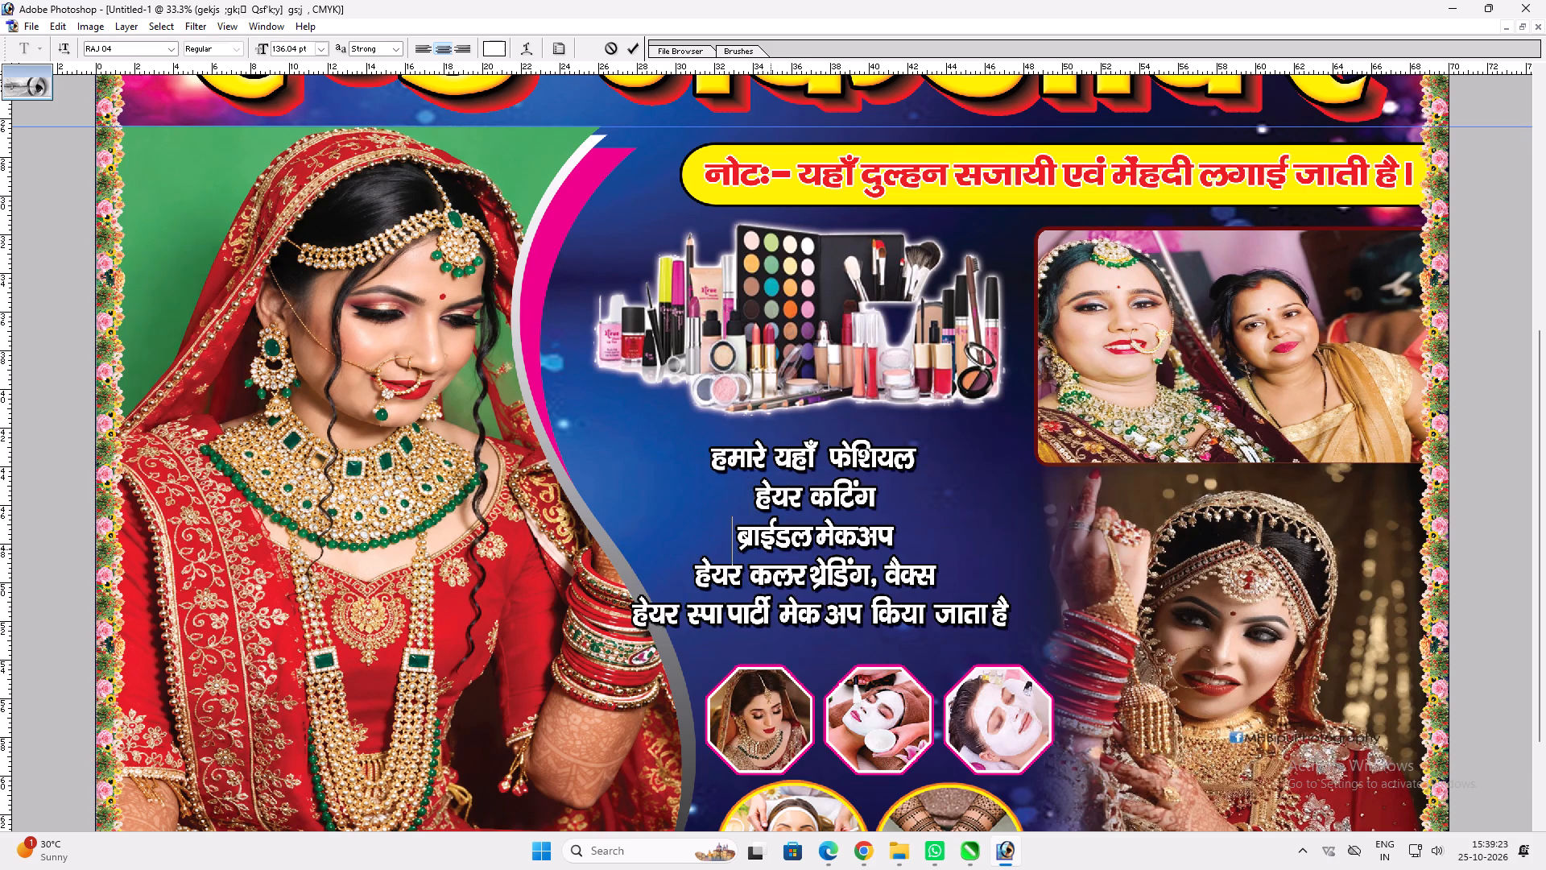
{"action": "key", "text": "BackSpace"}
{"action": "type", "text": "]"}
{"action": "key", "text": "space"}
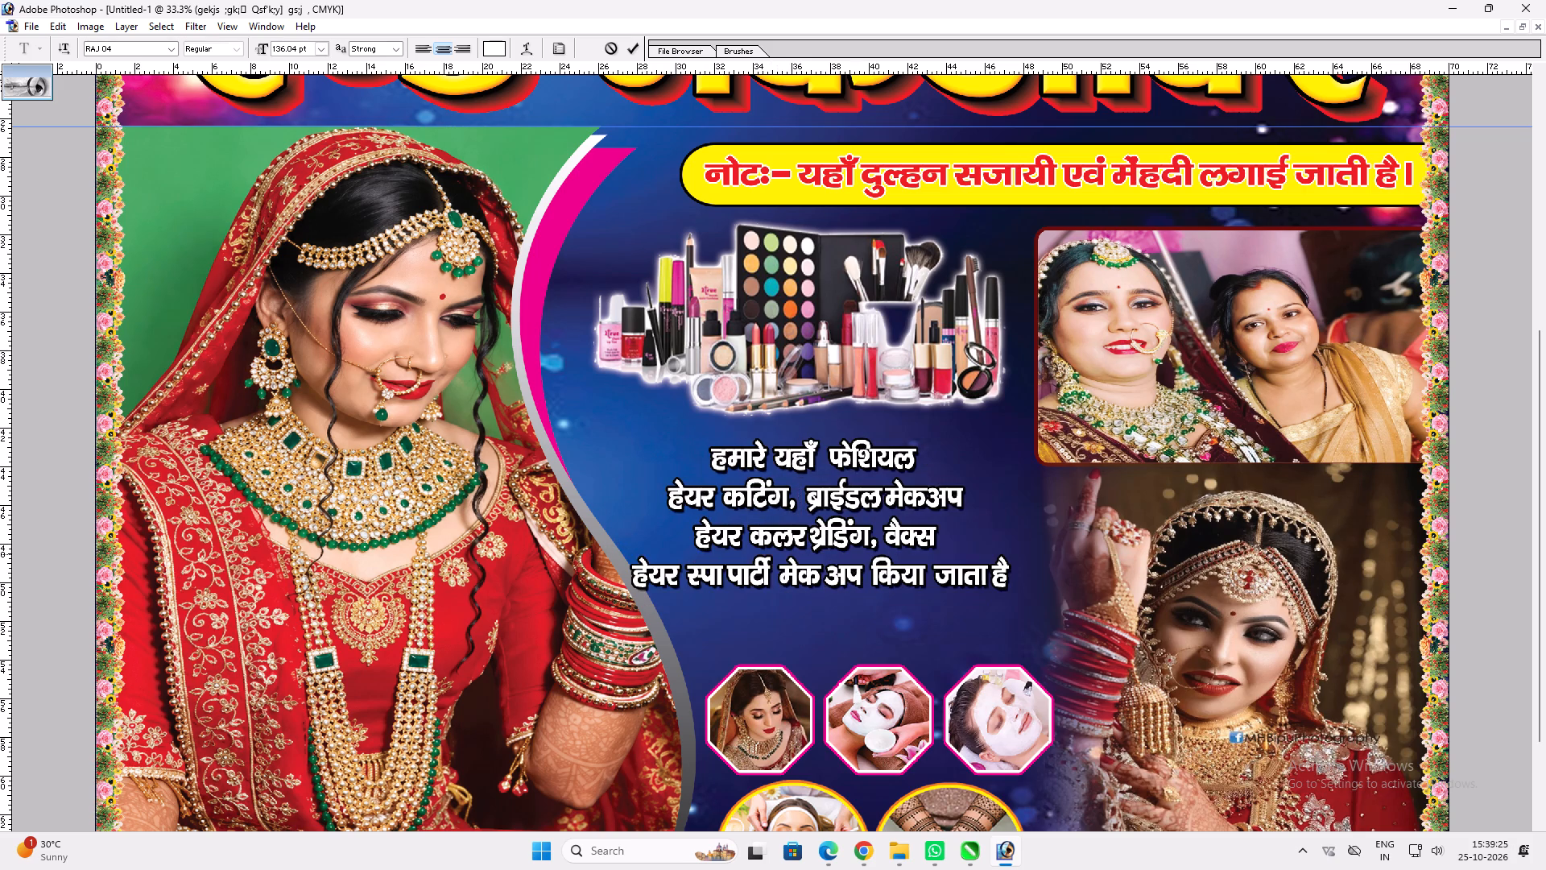
Add a comma after हेयर कलर and put किया जाता है on its own fifth line, nudging the text block slightly up.
{"action": "left_click", "coordinate": [800, 546]}
{"action": "type", "text": "]"}
{"action": "key", "text": "space"}
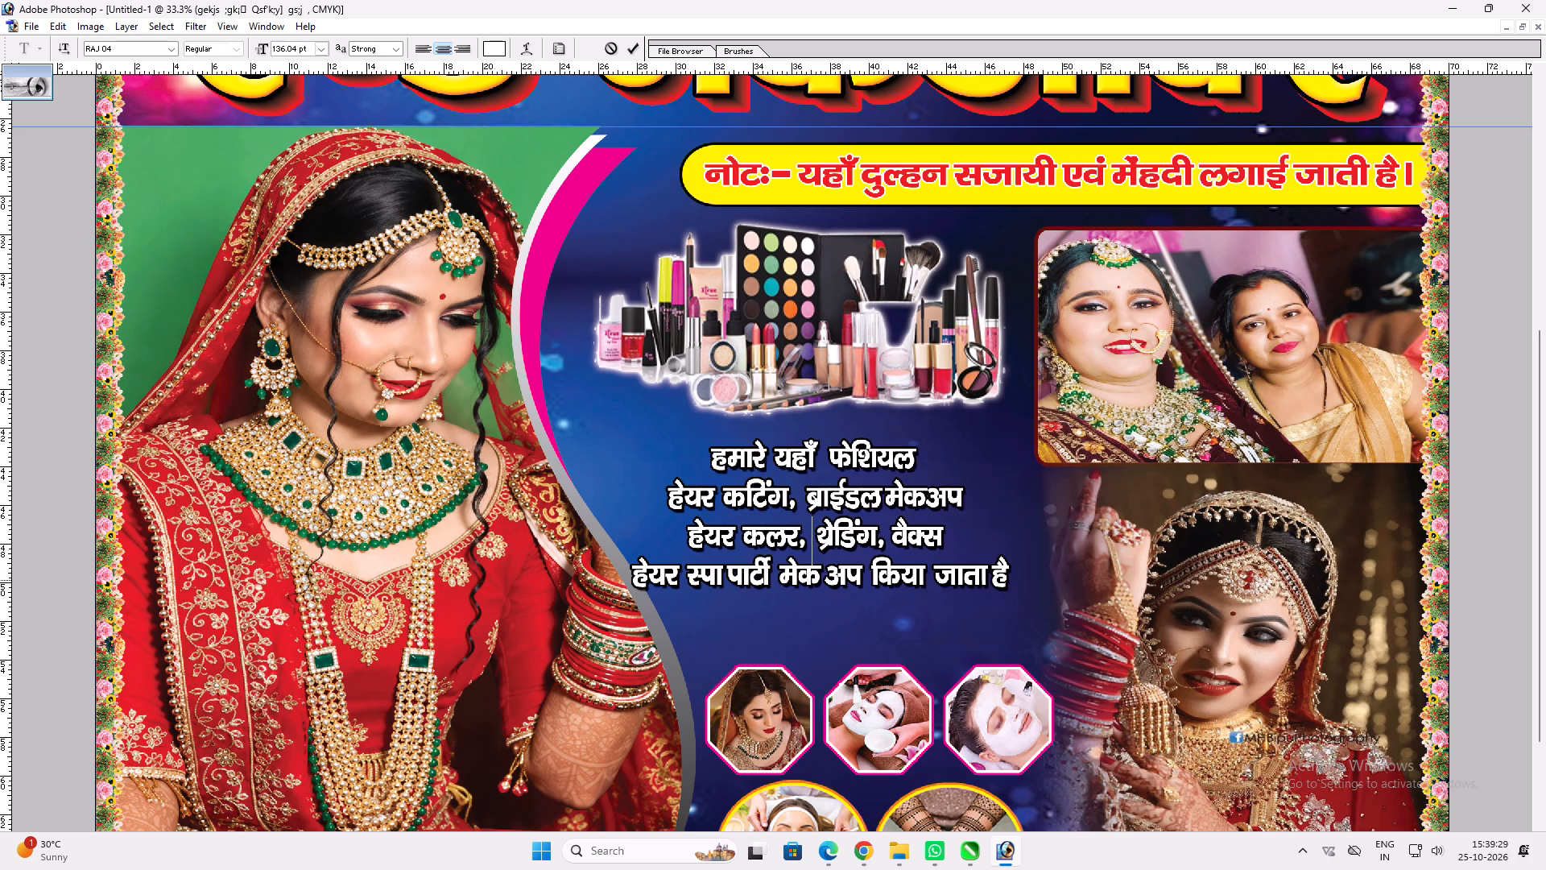
{"action": "left_click", "coordinate": [863, 584]}
{"action": "key", "text": "Return"}
{"action": "left_click_drag", "start_coordinate": [1010, 640], "coordinate": [1001, 624]}
{"action": "key", "text": "Return"}
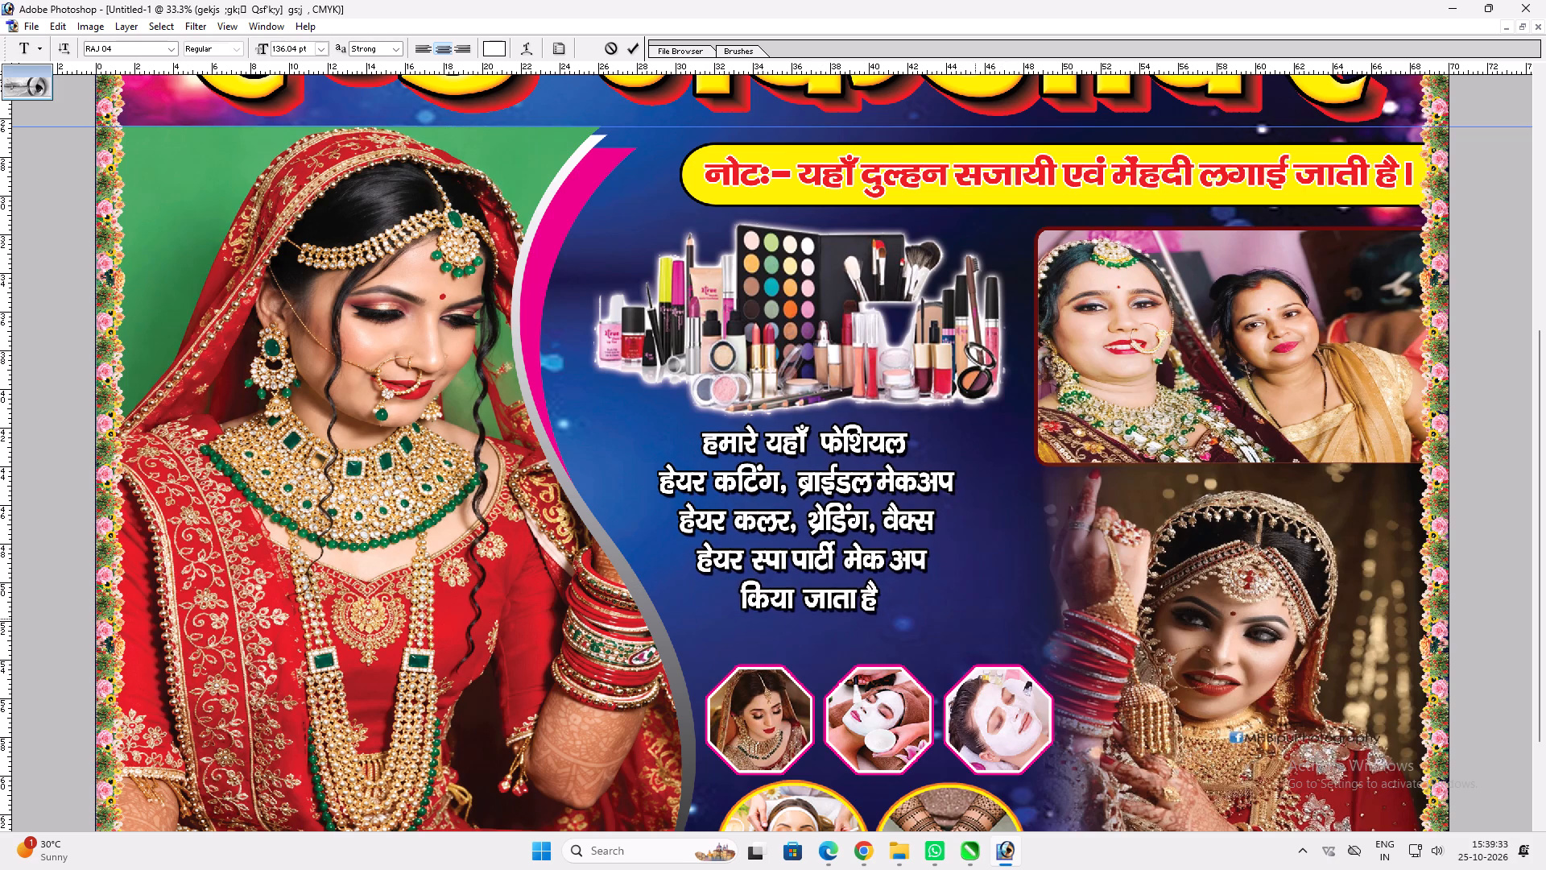
Enlarge the five-line services text down to the hexagonal pictures and widen it slightly toward both sides.
{"action": "key", "text": "ctrl+t"}
{"action": "left_click_drag", "start_coordinate": [956, 608], "coordinate": [1021, 618], "text": "shift"}
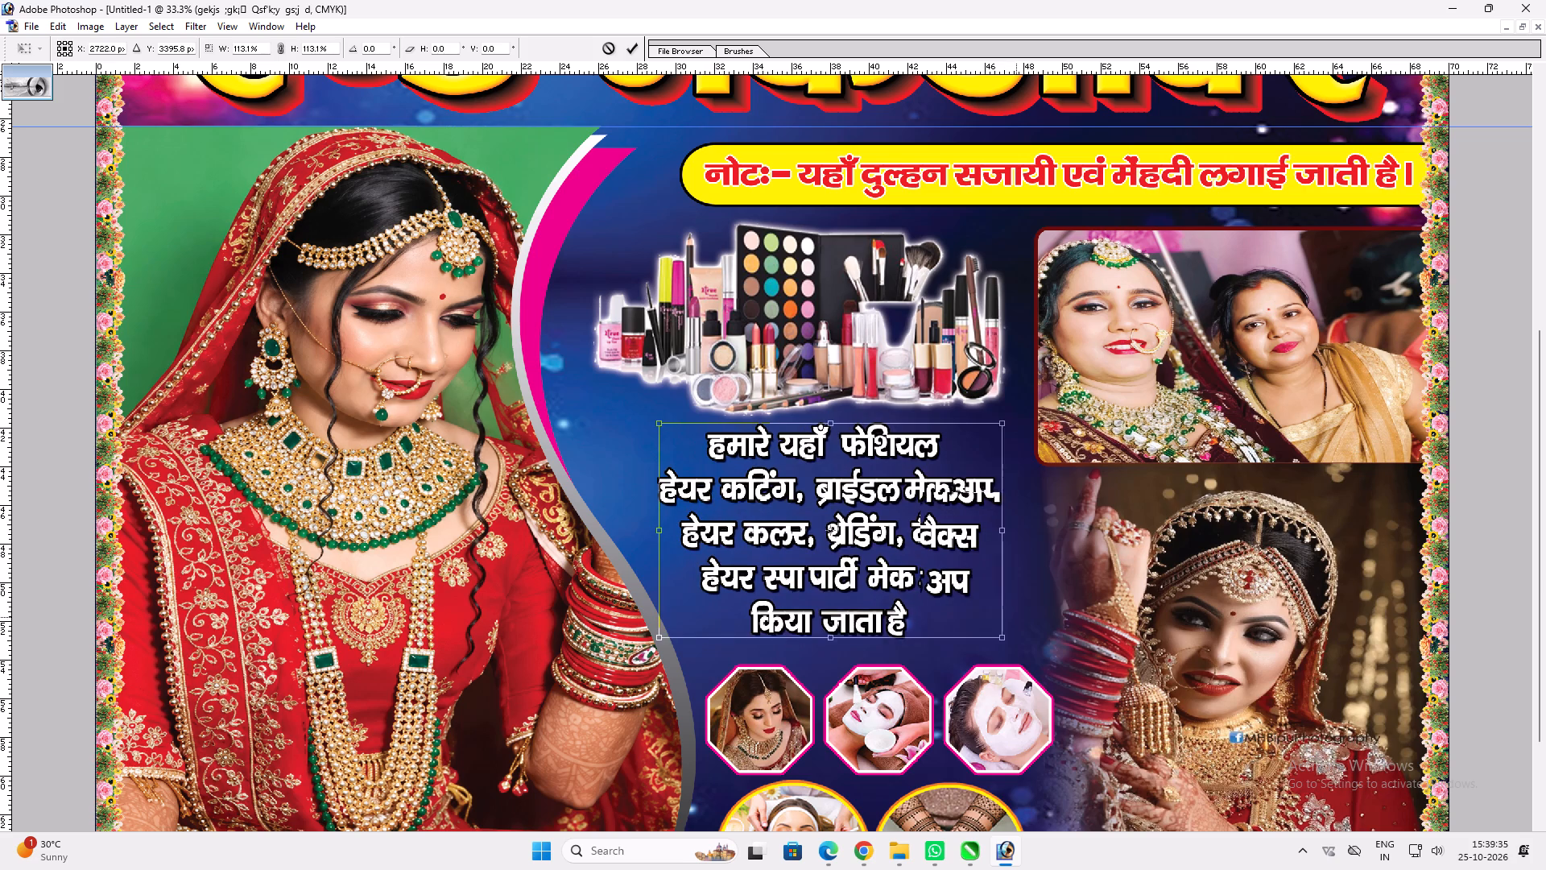
{"action": "left_click_drag", "start_coordinate": [1021, 618], "coordinate": [1035, 620], "text": "shift"}
{"action": "key", "text": "shift+Return"}
{"action": "key", "text": "v"}
{"action": "key", "text": "ctrl+t"}
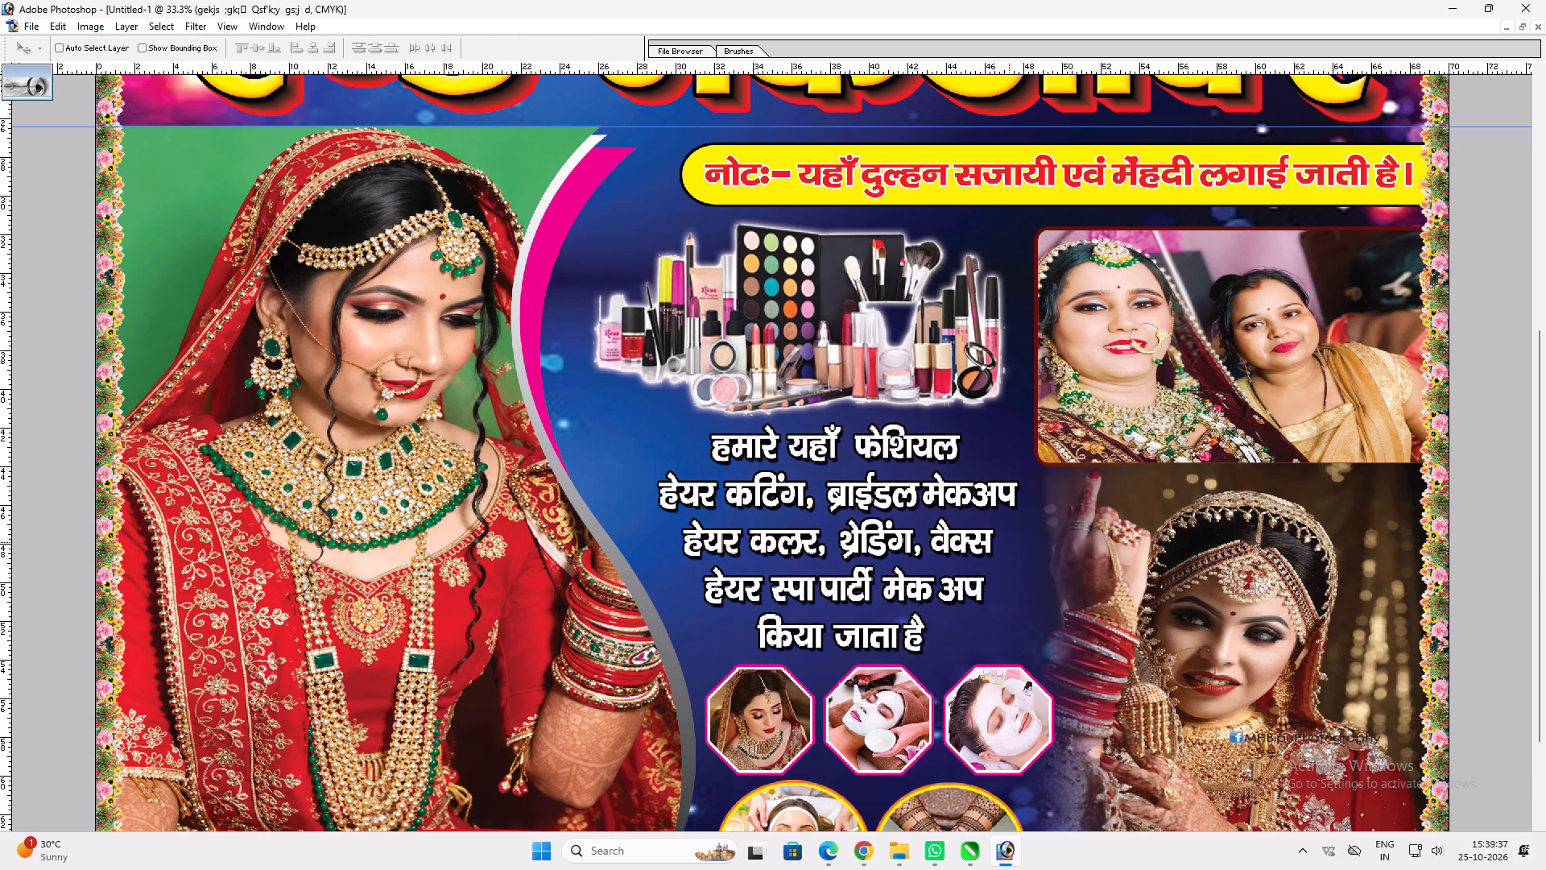
{"action": "left_click_drag", "start_coordinate": [1019, 527], "coordinate": [1029, 525], "text": "shift"}
{"action": "key", "text": "Return"}
{"action": "key", "text": "v"}
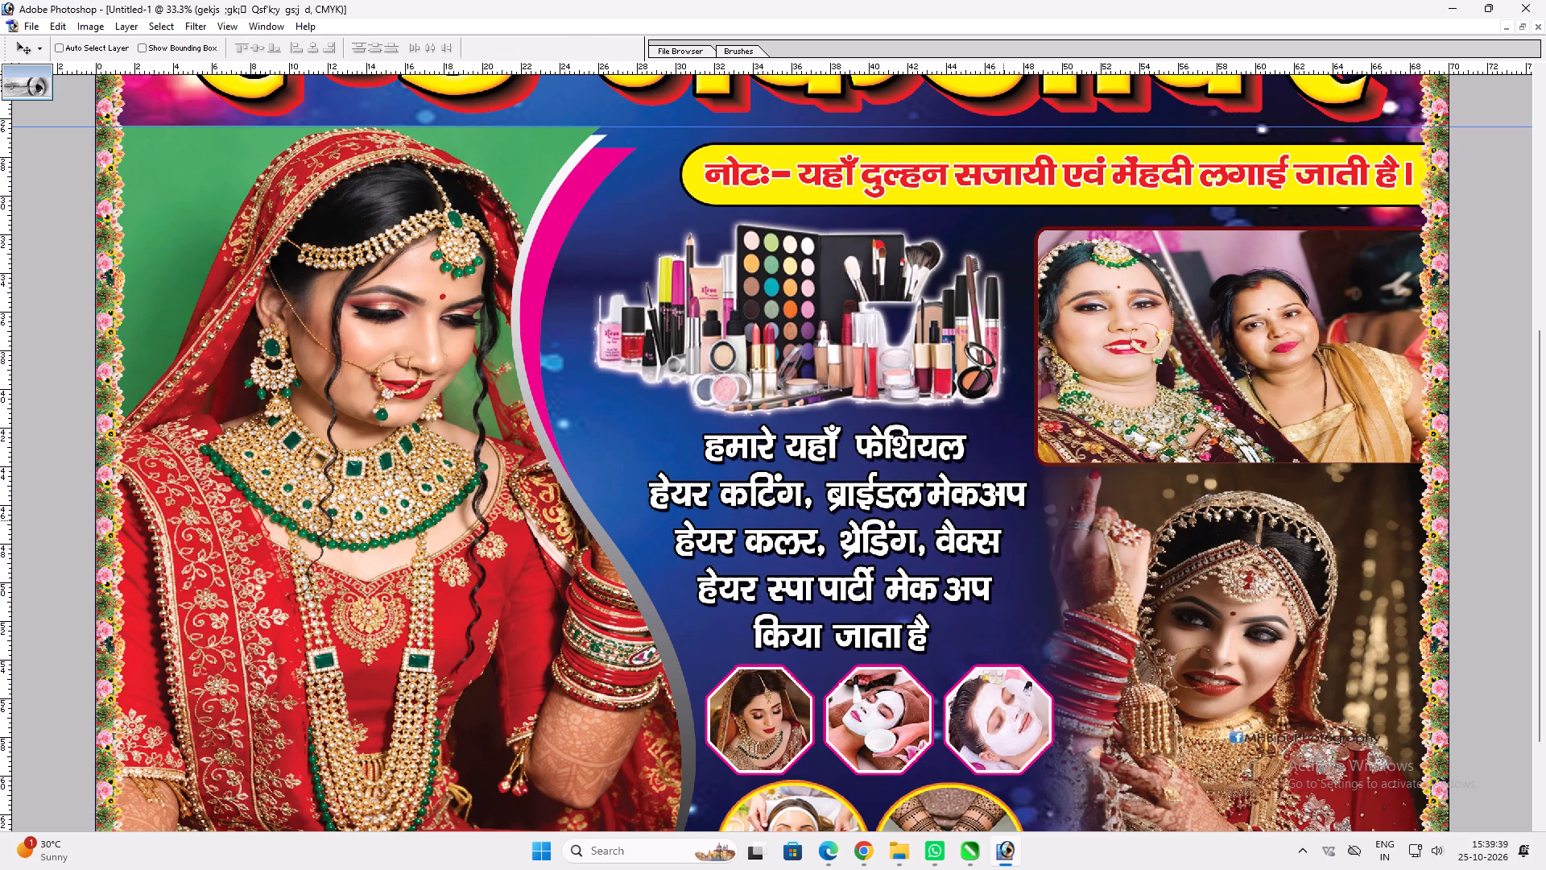
{"action": "key", "text": "ctrl+t"}
{"action": "left_click", "coordinate": [1024, 534], "text": "shift"}
{"action": "key", "text": "shift+Return"}
{"action": "key", "text": "v"}
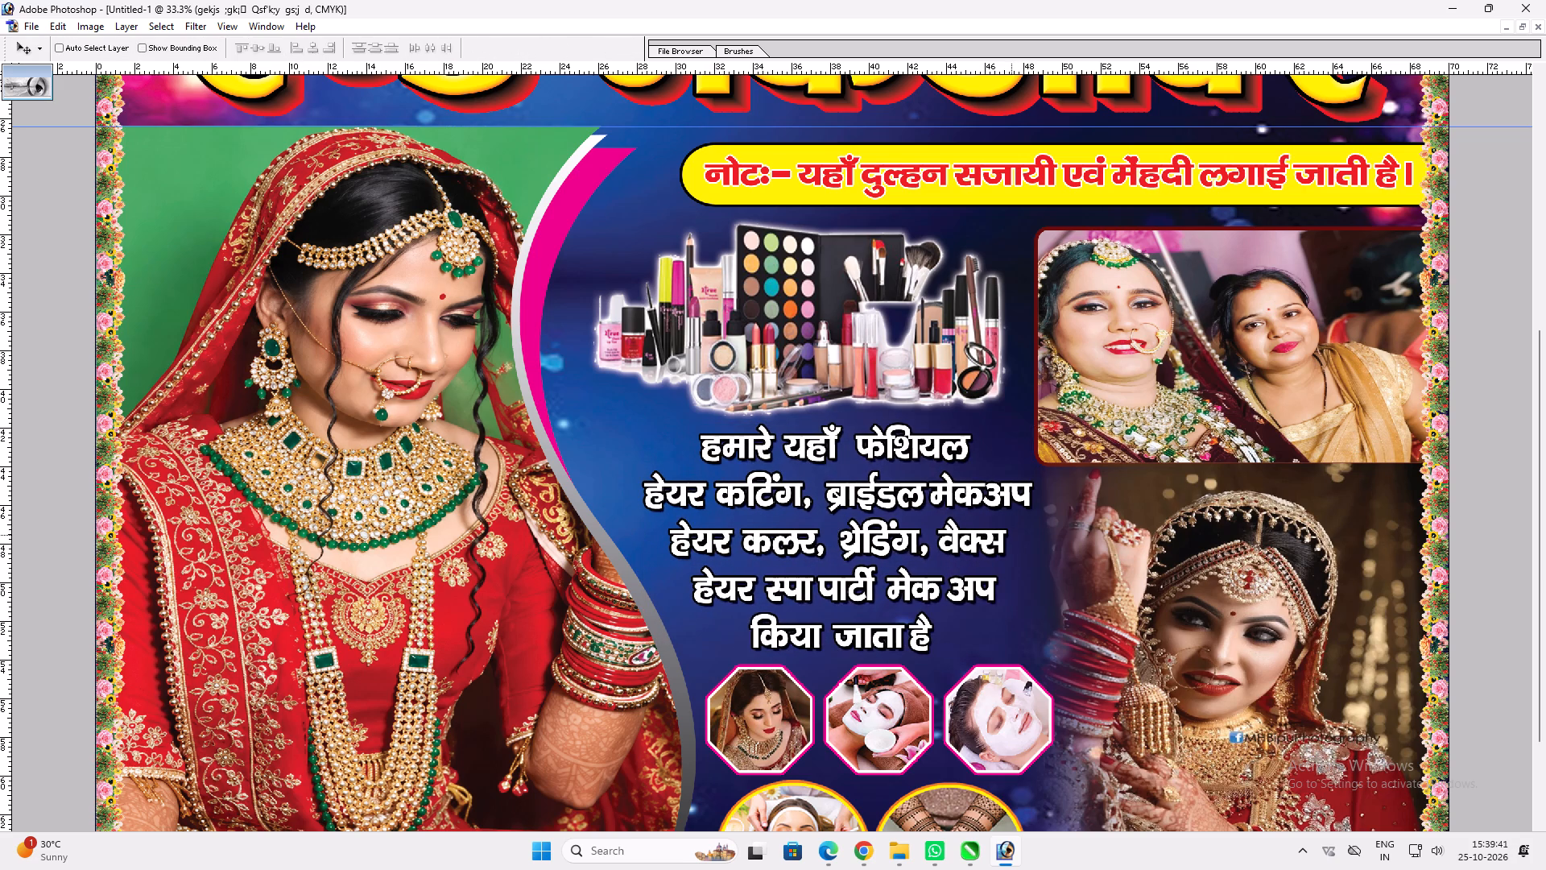
Stretch the five-line services text very slightly downward toward the hexagonal pictures.
{"action": "key", "text": "ctrl+t"}
{"action": "left_click", "coordinate": [979, 640], "text": "shift"}
{"action": "key", "text": "shift+Return"}
{"action": "key", "text": "space"}
{"action": "key", "text": "space"}
{"action": "key", "text": "space"}
{"action": "key", "text": "space"}
{"action": "key", "text": "space"}
{"action": "key", "text": "space"}
{"action": "key", "text": "space"}
{"action": "key", "text": "space"}
{"action": "key", "text": "space"}
{"action": "key", "text": "space"}
{"action": "key", "text": "space"}
{"action": "key", "text": "space"}
{"action": "key", "text": "space"}
{"action": "key", "text": "space"}
{"action": "key", "text": "space"}
{"action": "key", "text": "space"}
{"action": "key", "text": "space"}
{"action": "right_click", "coordinate": [866, 611]}
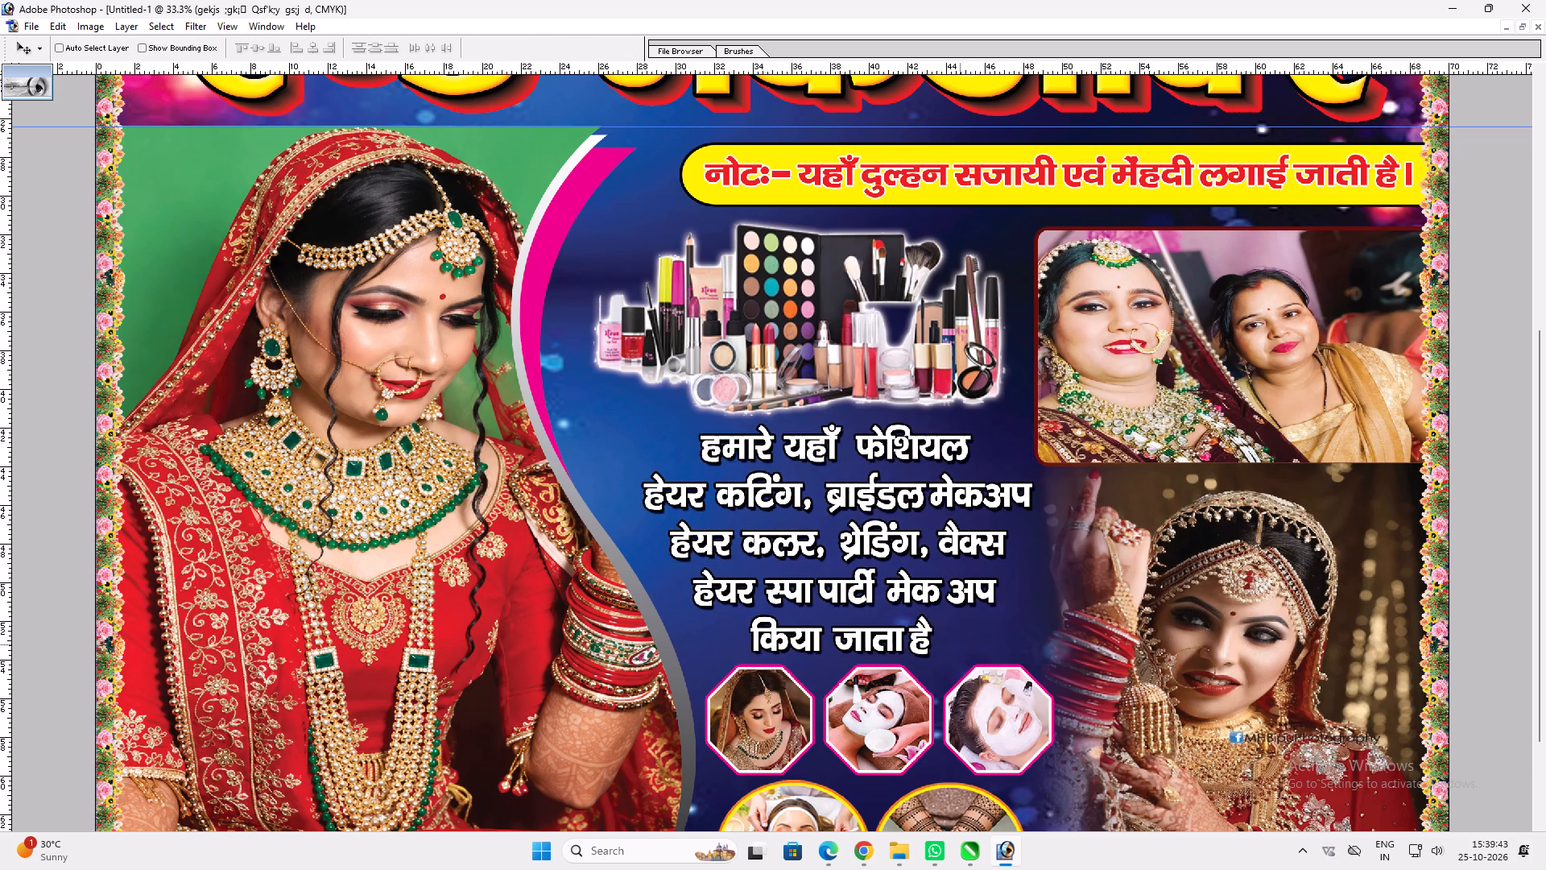
{"action": "left_click_drag", "start_coordinate": [885, 618], "coordinate": [895, 620]}
{"action": "key", "text": "v"}
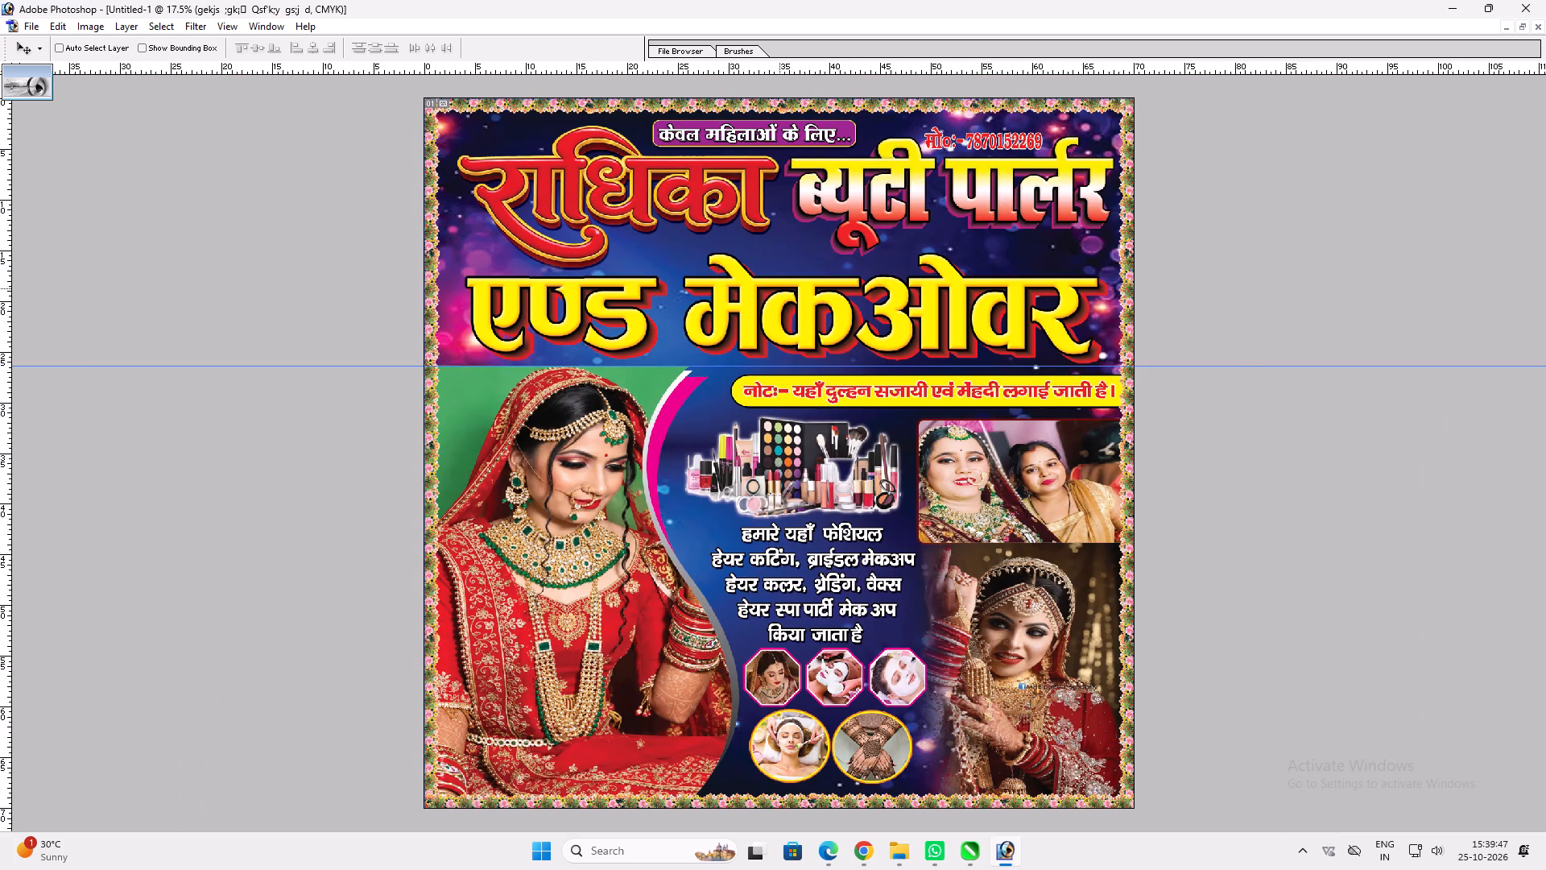
Thicken the white stroke around the red mobile number line above ब्यूटी पार्लर.
{"action": "key", "text": "z"}
{"action": "left_click_drag", "start_coordinate": [867, 110], "coordinate": [1215, 288]}
{"action": "key", "text": "v"}
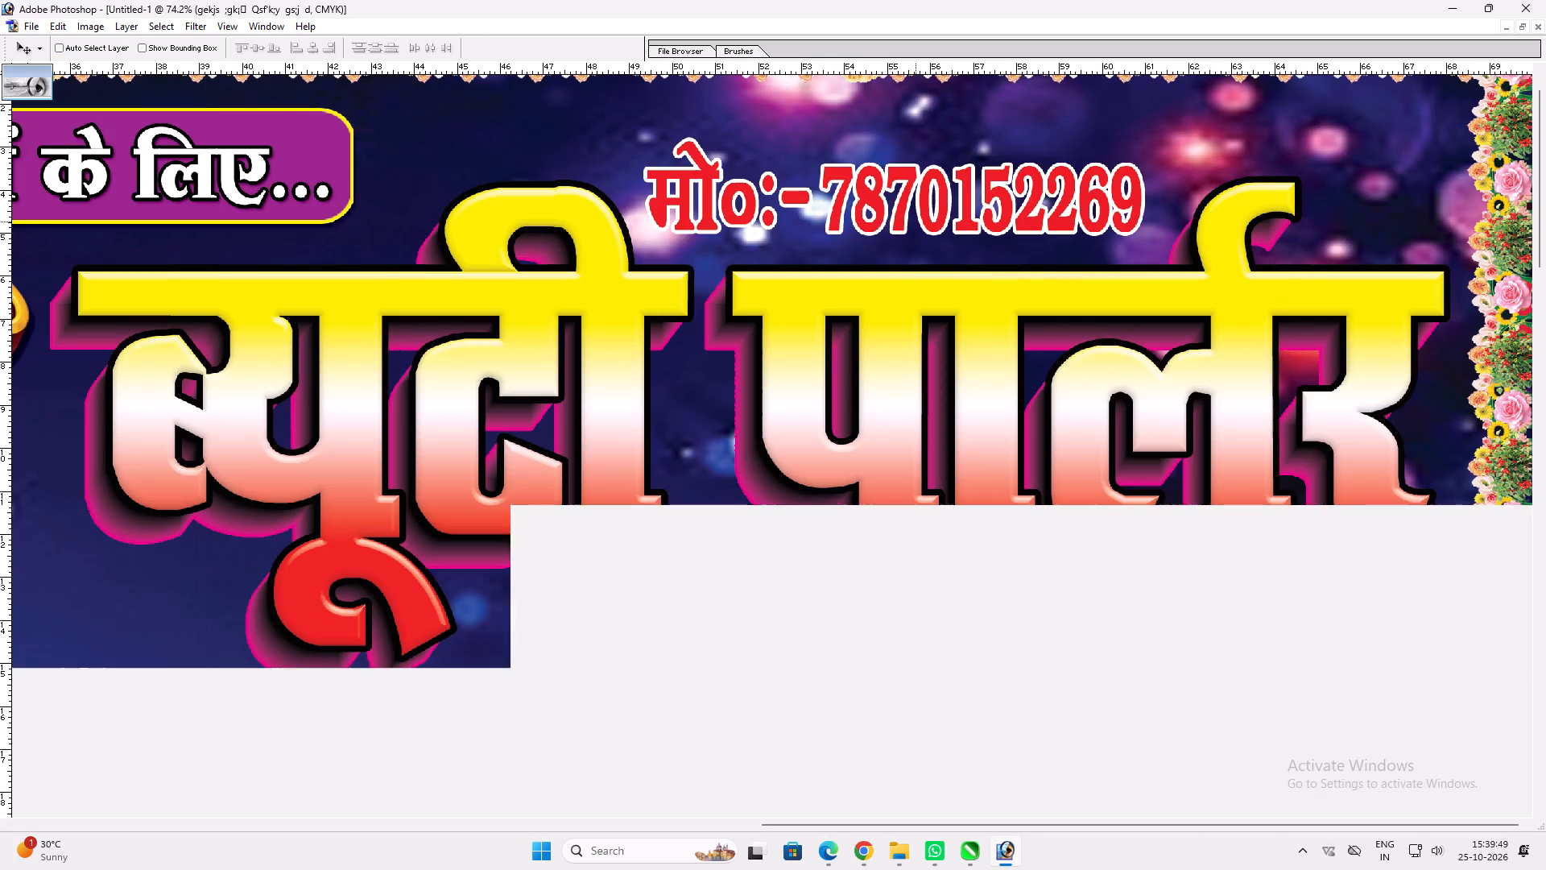
{"action": "left_click", "coordinate": [903, 169], "text": "ctrl"}
{"action": "key", "text": "alt+l"}
{"action": "key", "text": "alt+y"}
{"action": "key", "text": "k"}
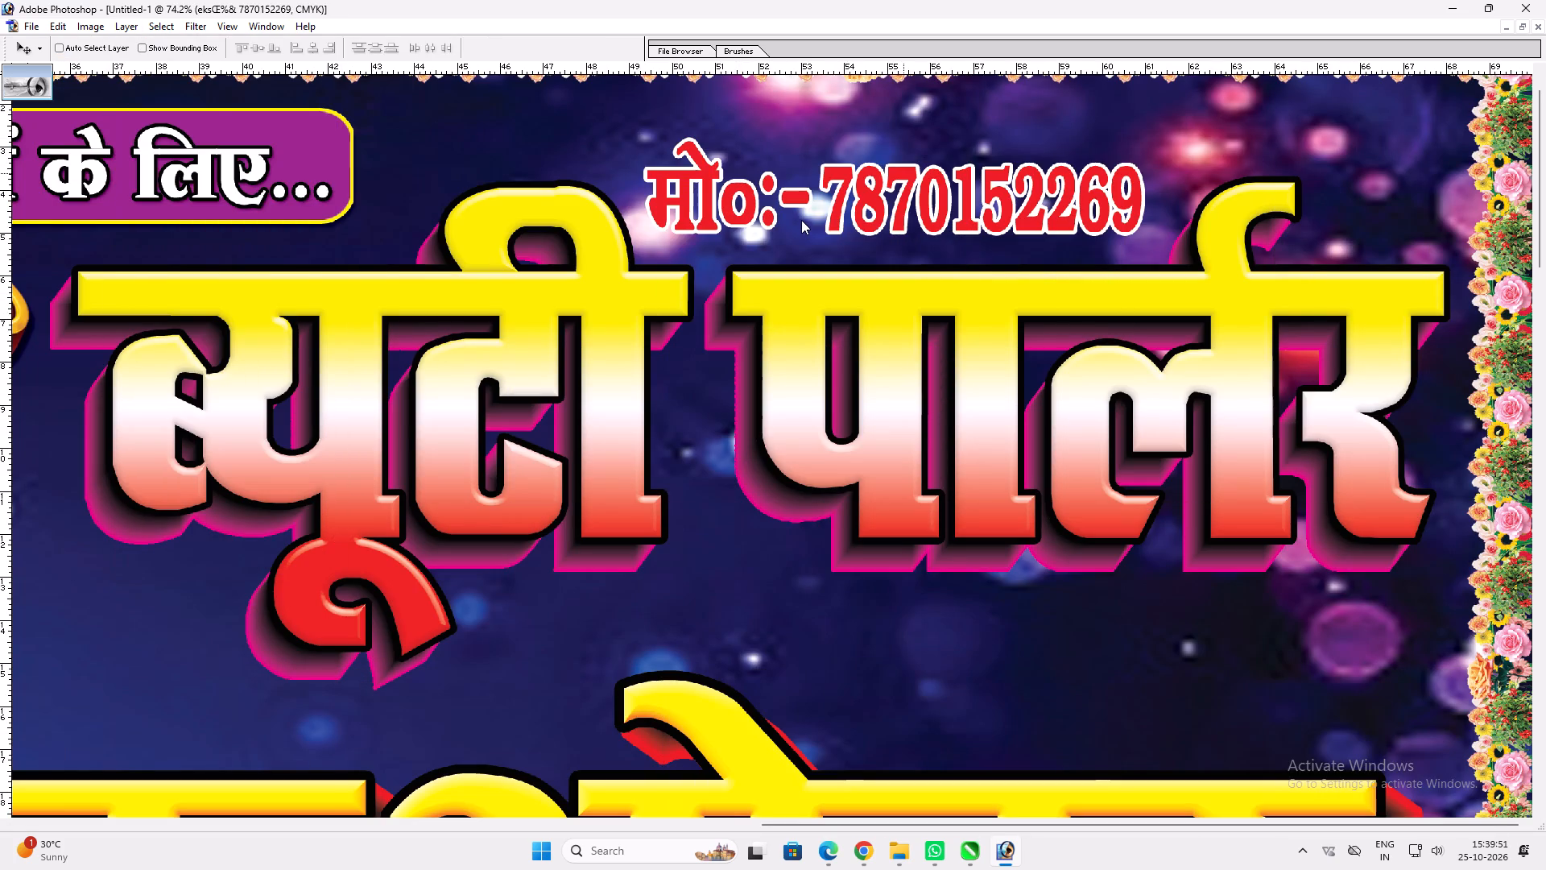
{"action": "scroll", "coordinate": [1011, 371], "scroll_direction": "up", "scroll_amount": 5}
{"action": "key", "text": "Return"}
{"action": "key", "text": "v"}
{"action": "key", "text": "space"}
{"action": "key", "text": "space"}
{"action": "key", "text": "space"}
{"action": "key", "text": "space"}
{"action": "key", "text": "space"}
{"action": "key", "text": "space"}
{"action": "key", "text": "space"}
{"action": "right_click", "coordinate": [911, 222]}
{"action": "left_click", "coordinate": [945, 232]}
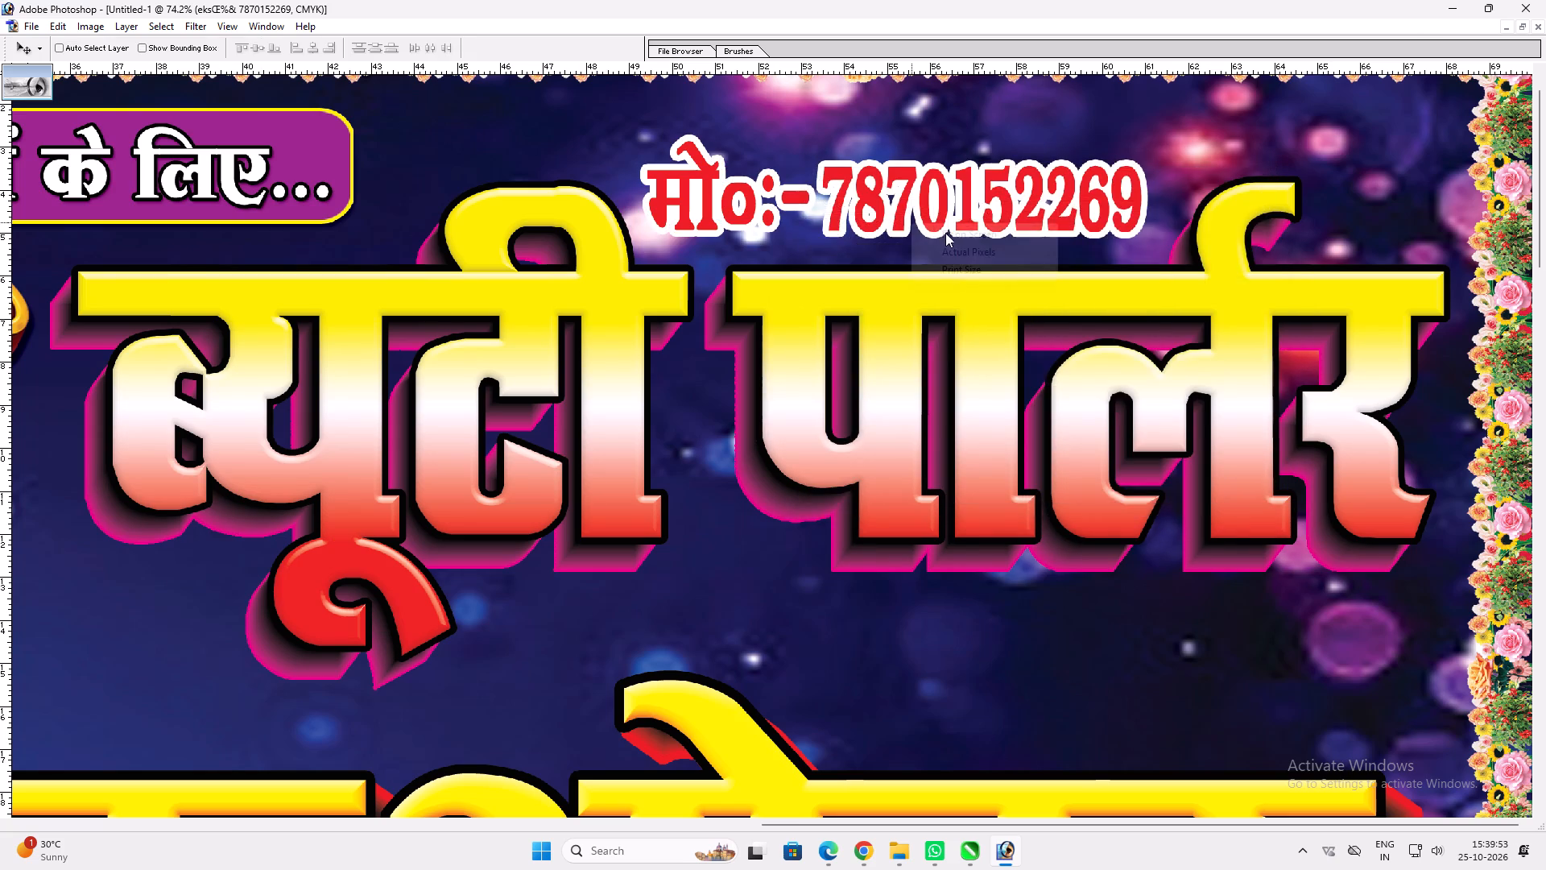
{"action": "key", "text": "v"}
{"action": "left_click", "coordinate": [959, 134]}
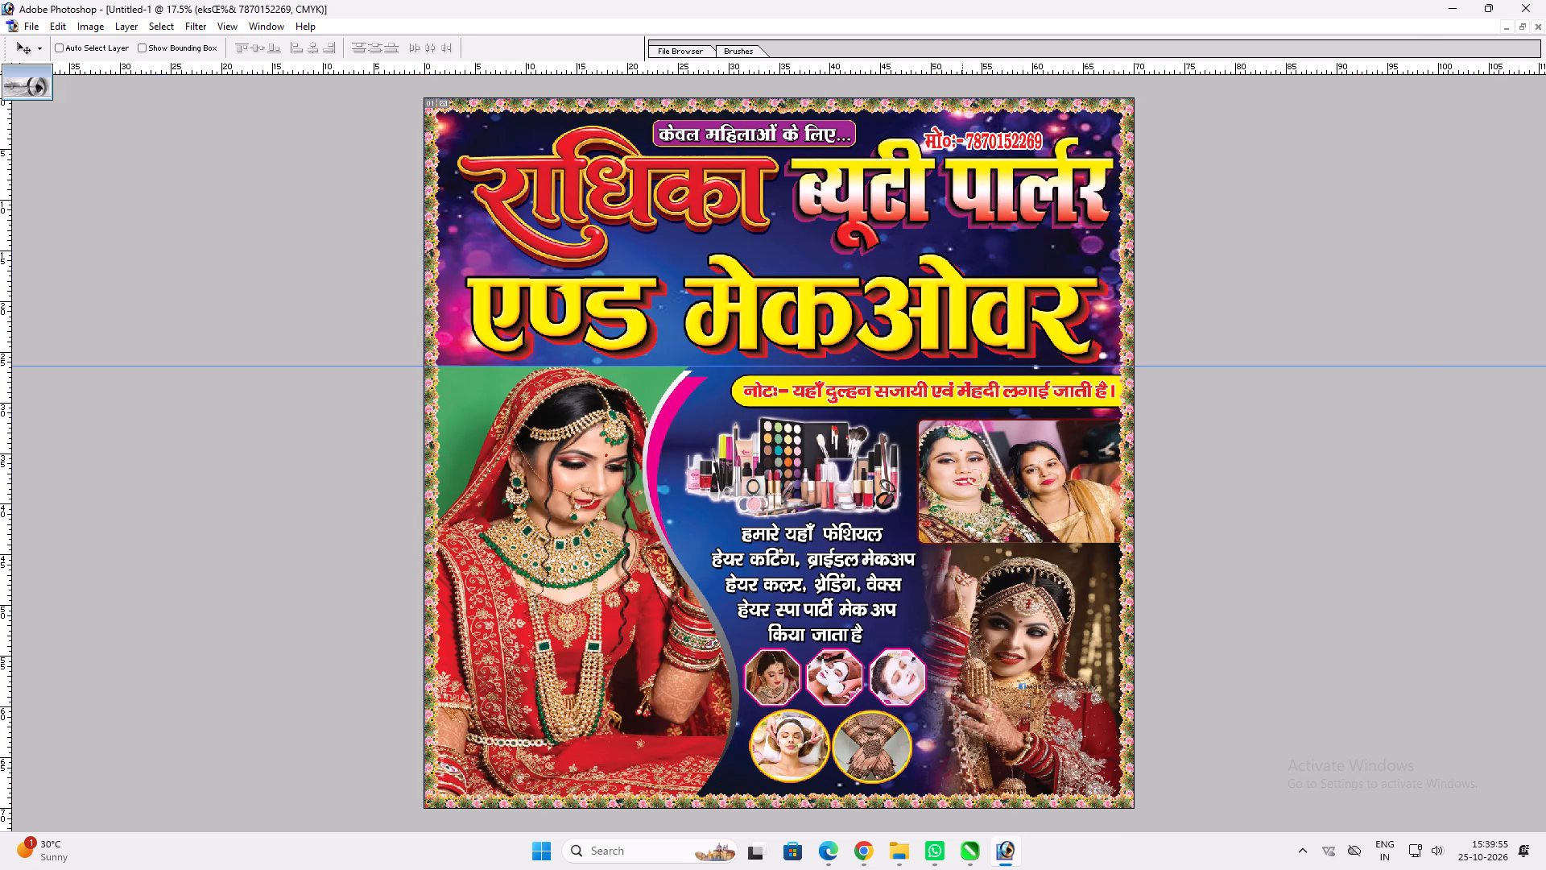
Hide the guide line and capture a rectangular screenshot of the whole square design.
{"action": "key", "text": "ctrl+h"}
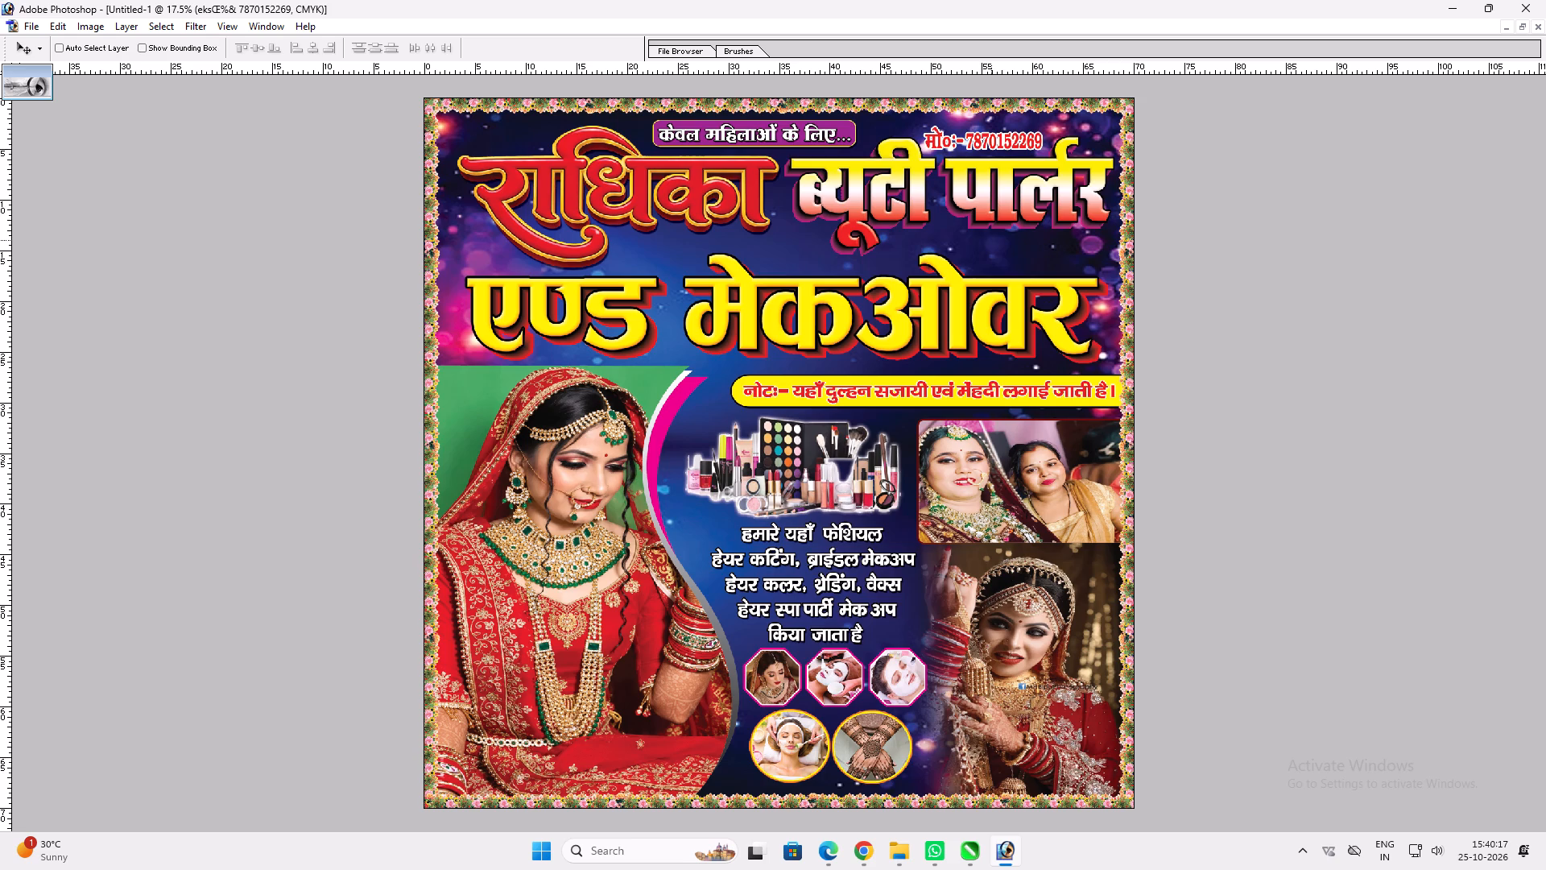
{"action": "key", "text": "Print"}
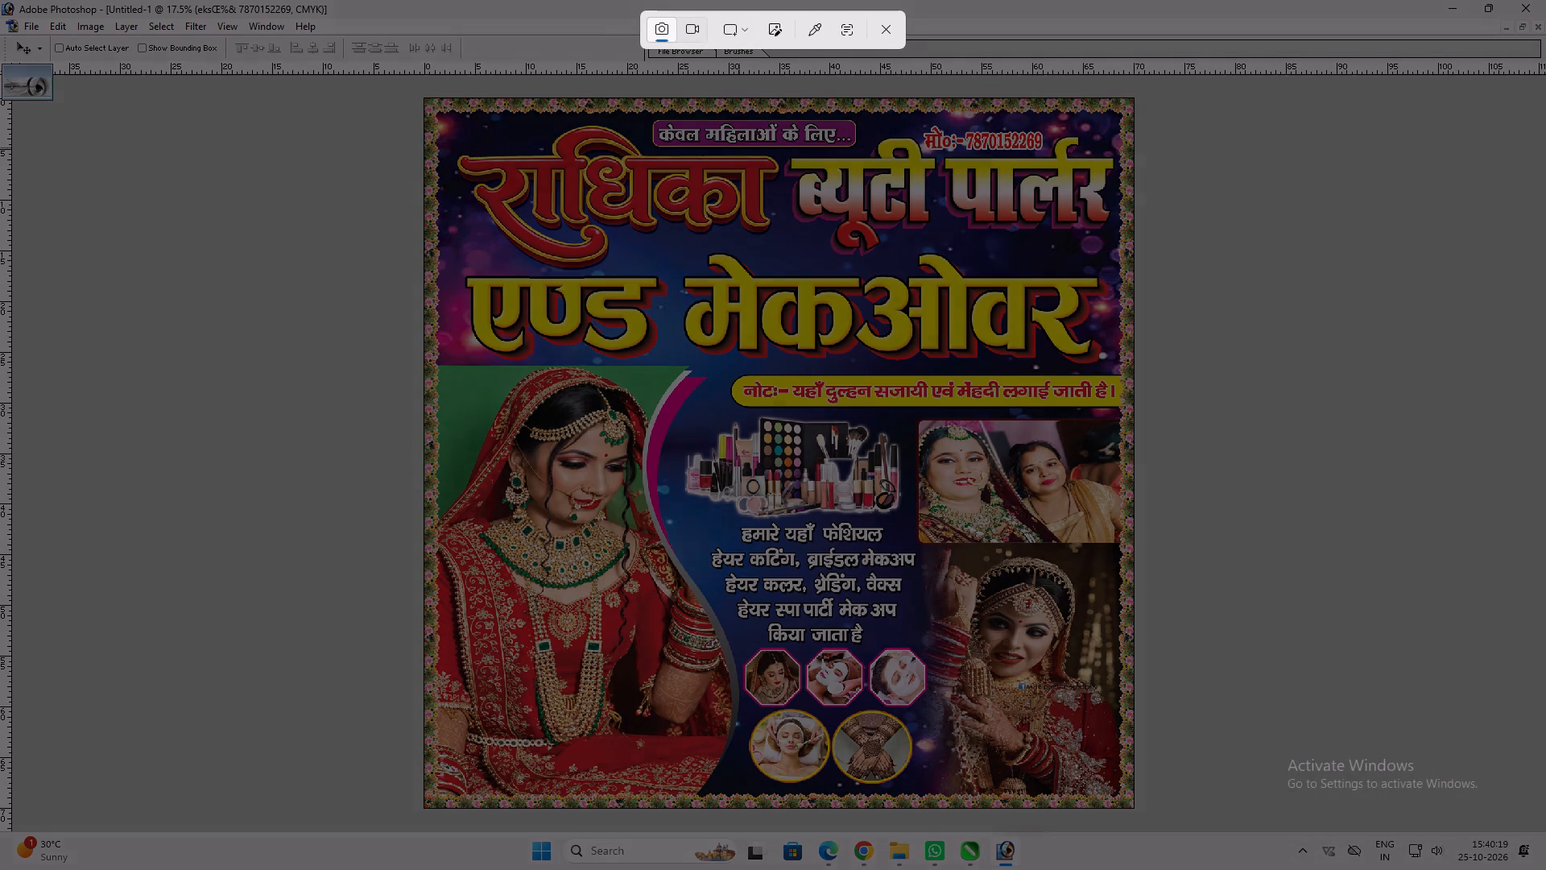
{"action": "left_click_drag", "start_coordinate": [418, 92], "coordinate": [1136, 808]}
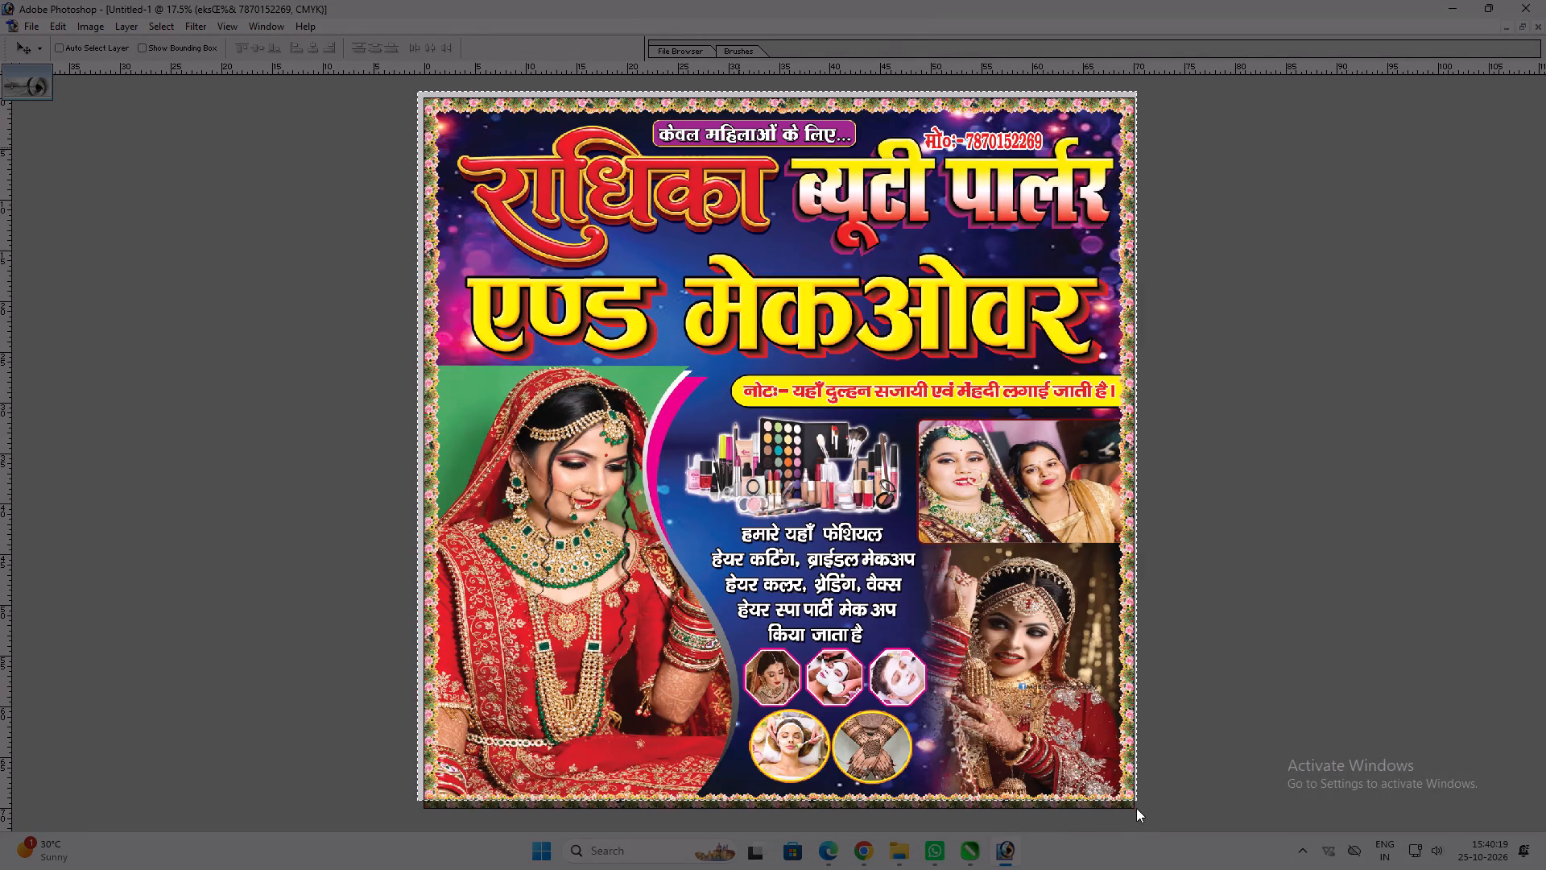
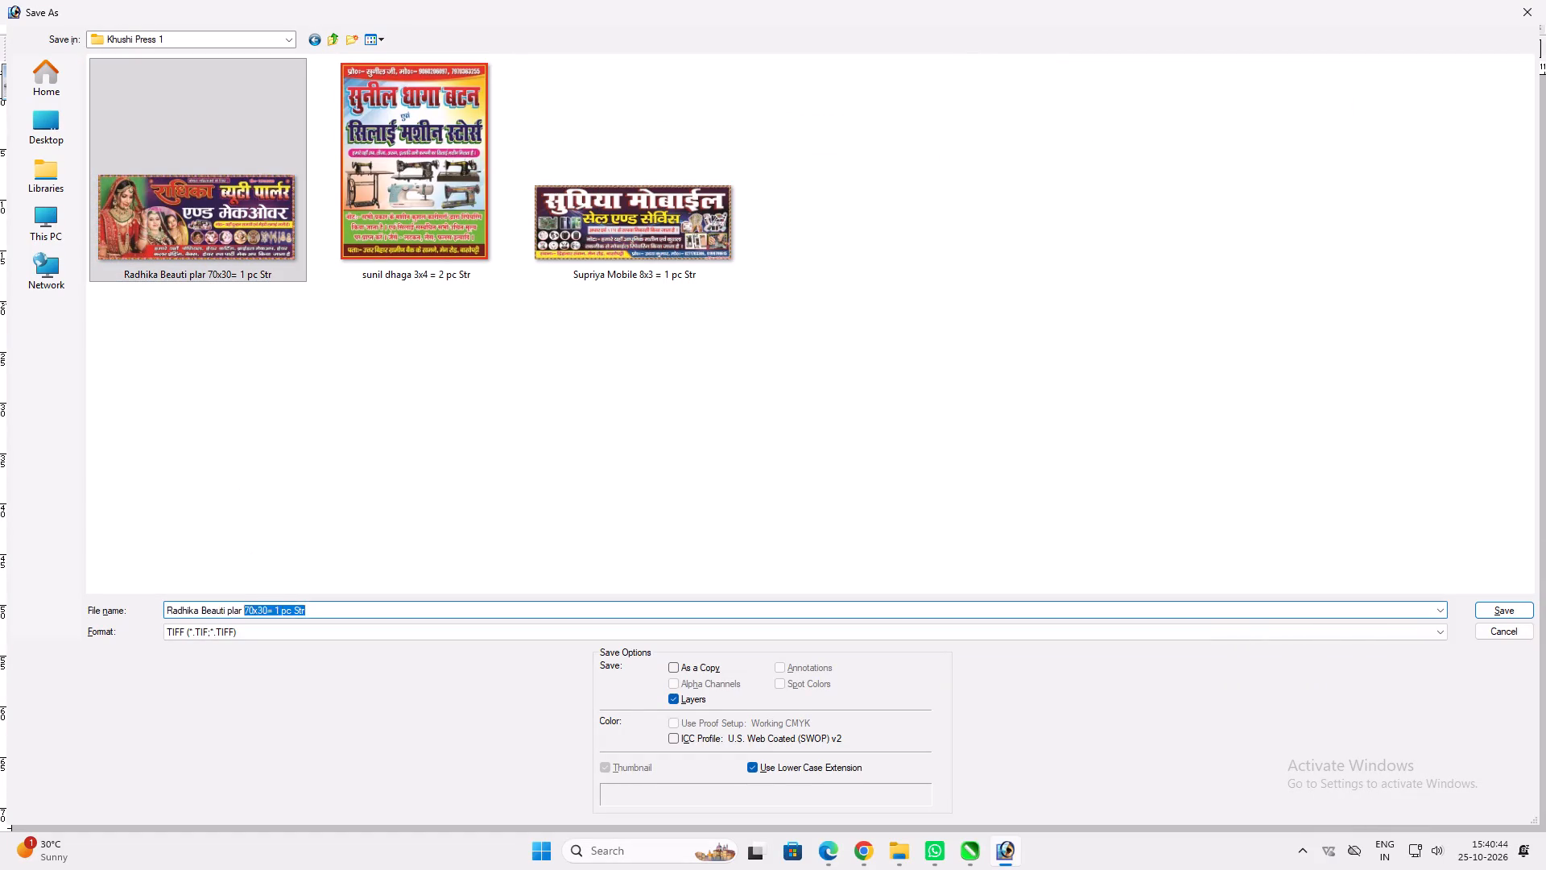
Save the square design as a layered TIFF named "Radhika Beauti plar 78x78= 1 pc Dstr" in the Khushi Press 1 folder.
{"action": "left_click_drag", "start_coordinate": [258, 619], "coordinate": [249, 619]}
{"action": "key", "text": "7"}
{"action": "key", "text": "8"}
{"action": "type", "text": "x78="}
{"action": "key", "text": "space"}
{"action": "type", "text": "1 pc Dstr"}
{"action": "key", "text": "space"}
{"action": "key", "text": "Return"}
{"action": "key", "text": "Return"}
{"action": "key", "text": "space"}
{"action": "key", "text": "Return"}
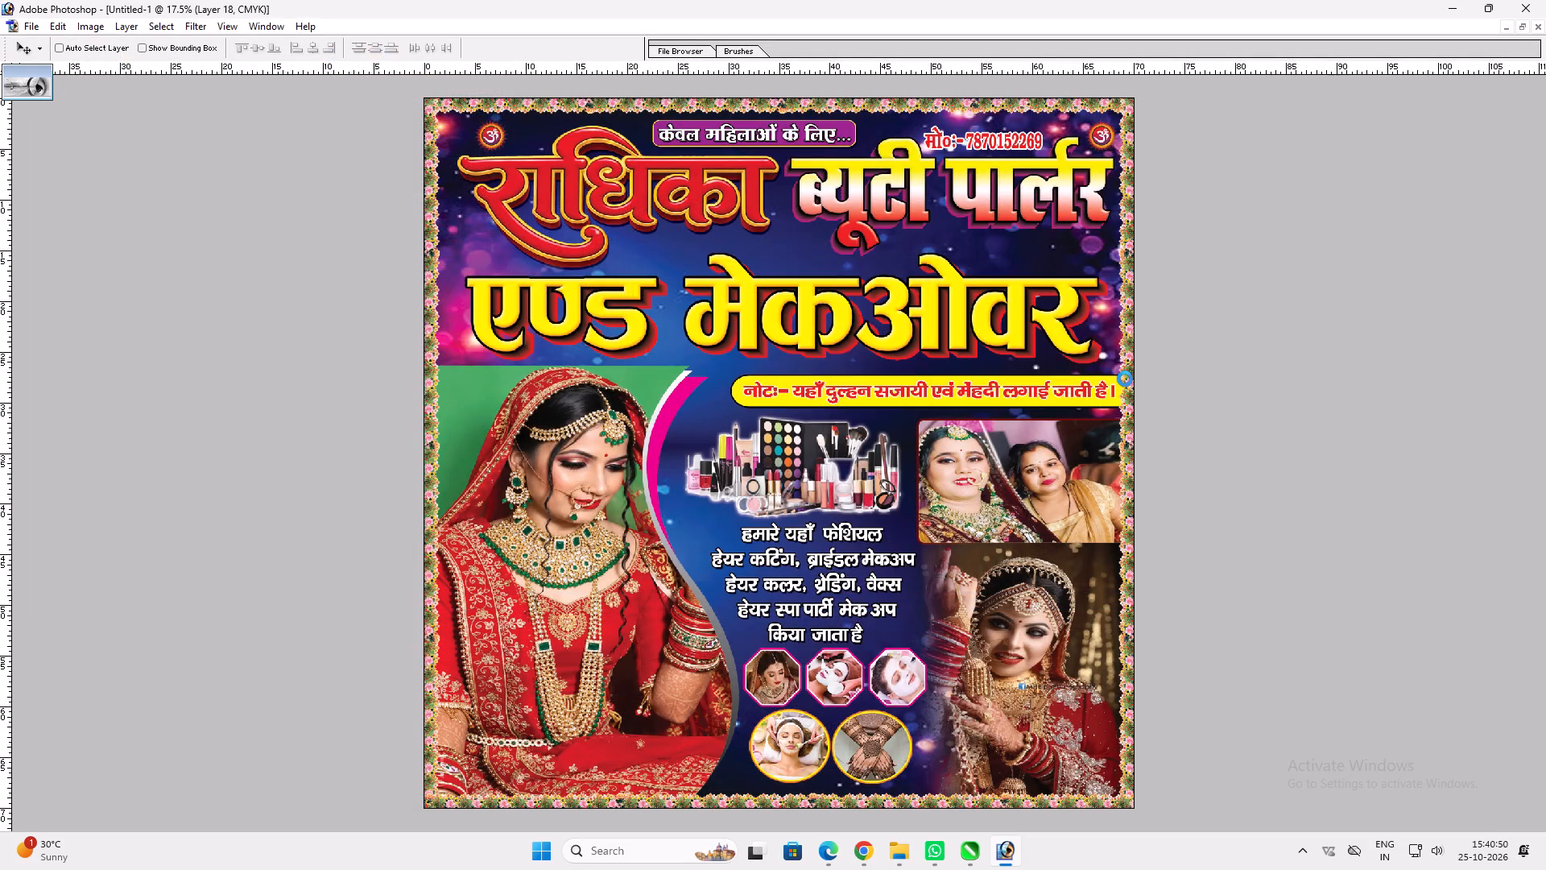
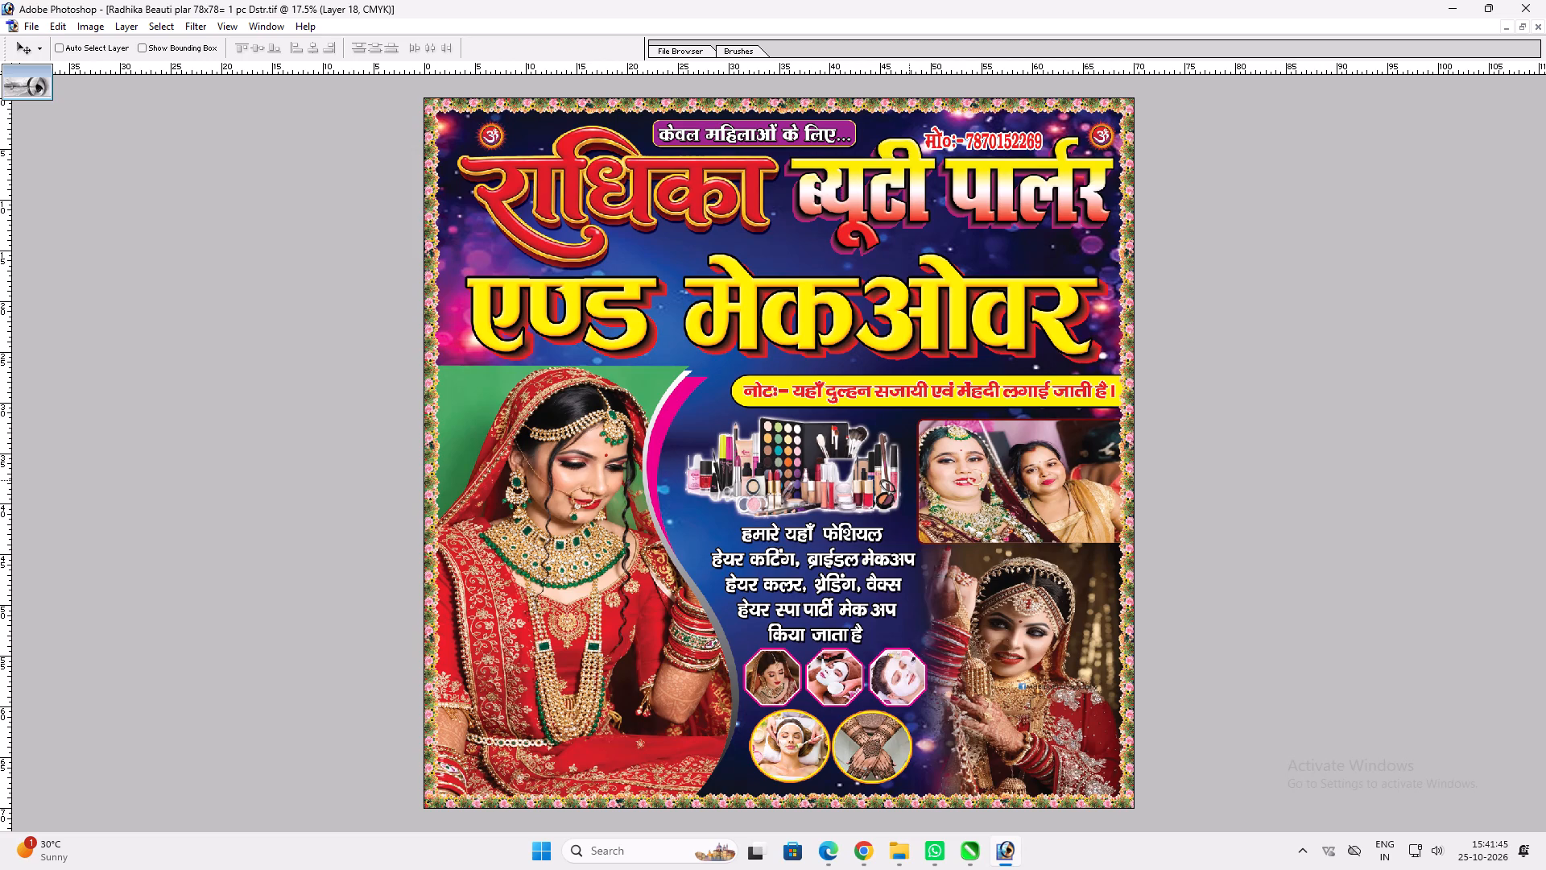
Examine the square beauty parlour design up close, around the एण्ड मेकओवर heading and the pictures and services text below it.
{"action": "key", "text": "ctrl+plus"}
{"action": "key", "text": "ctrl+plus"}
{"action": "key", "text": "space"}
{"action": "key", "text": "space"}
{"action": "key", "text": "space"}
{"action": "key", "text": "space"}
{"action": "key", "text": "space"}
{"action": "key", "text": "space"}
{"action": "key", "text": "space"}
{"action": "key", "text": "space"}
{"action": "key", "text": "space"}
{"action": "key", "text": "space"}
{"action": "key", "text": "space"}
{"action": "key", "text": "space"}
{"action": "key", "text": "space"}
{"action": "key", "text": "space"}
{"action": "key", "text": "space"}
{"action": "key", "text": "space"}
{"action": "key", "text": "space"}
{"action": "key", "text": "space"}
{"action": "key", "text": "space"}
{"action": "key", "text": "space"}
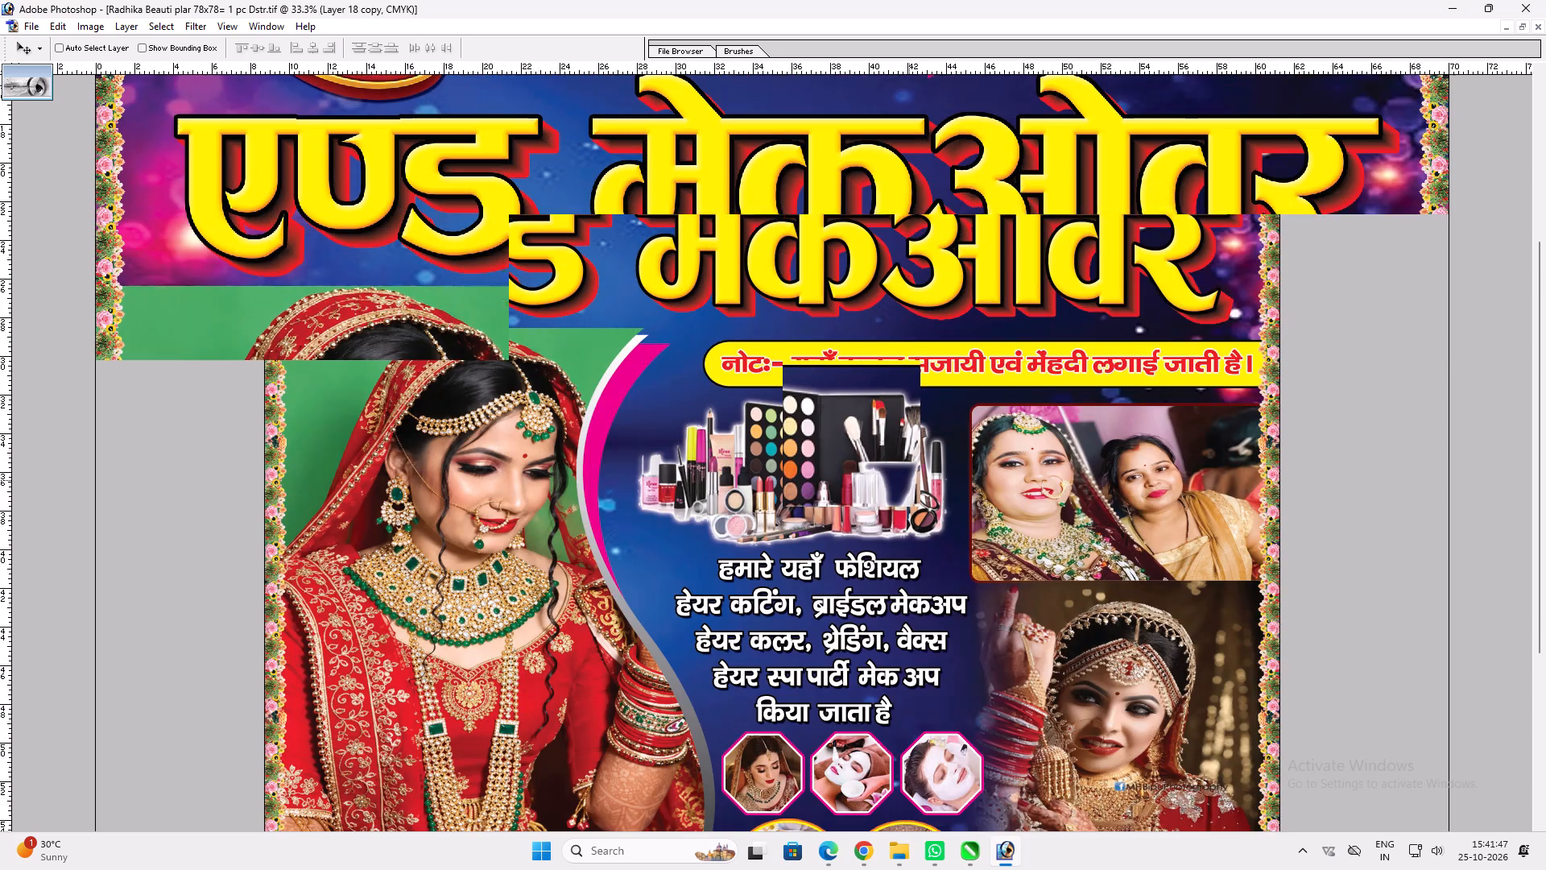
Reduce the height of the white services text block, keeping its top edge in place.
{"action": "left_click_drag", "start_coordinate": [870, 522], "coordinate": [874, 371]}
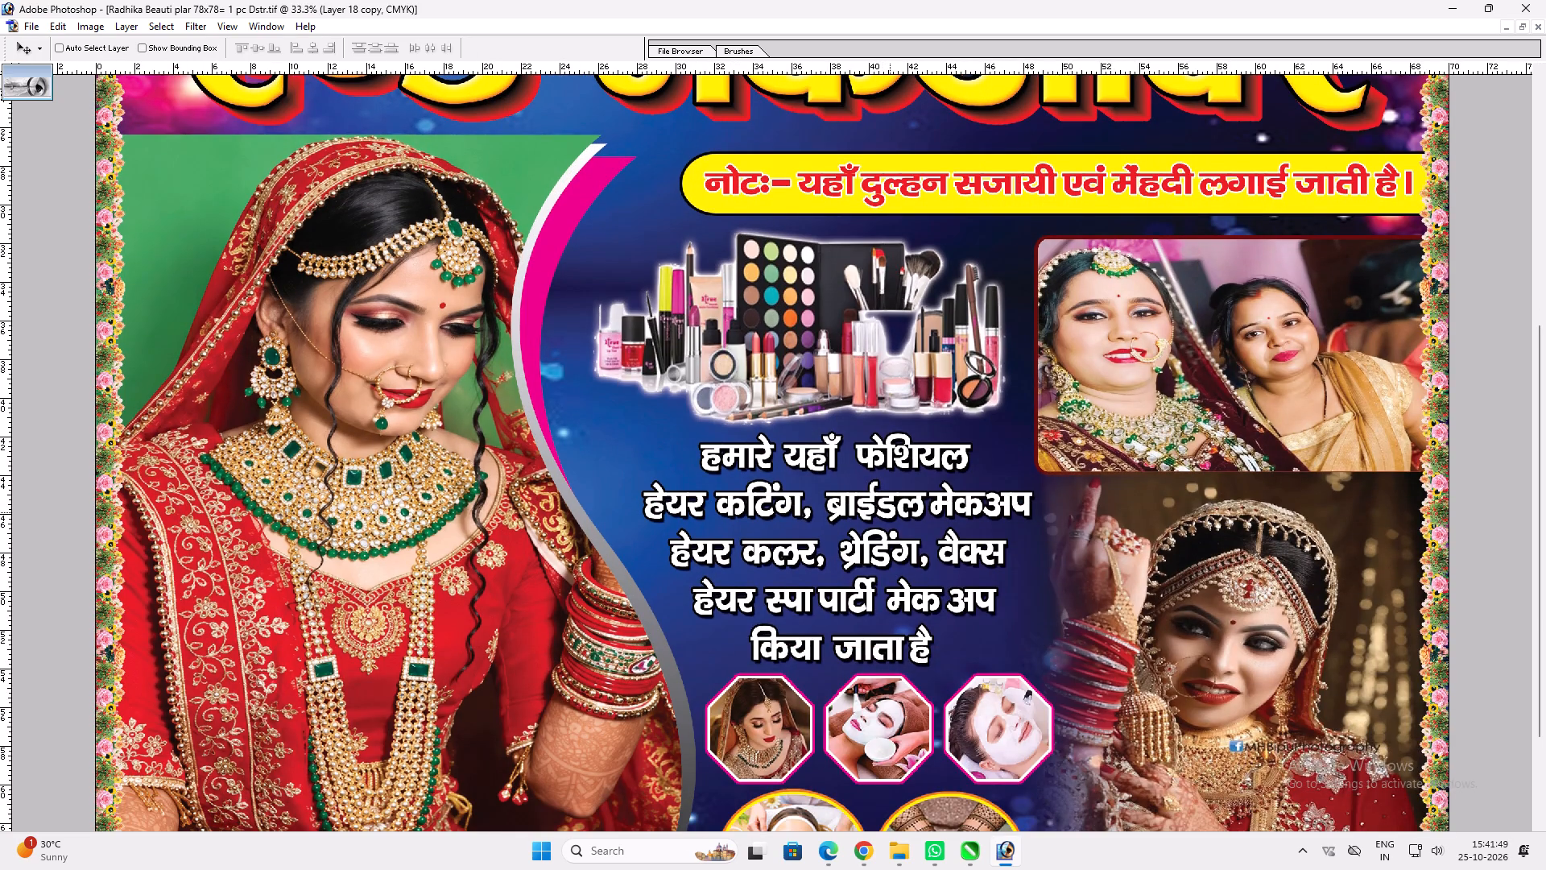
{"action": "left_click", "coordinate": [891, 512], "text": "ctrl"}
{"action": "key", "text": "ctrl+t"}
{"action": "left_click_drag", "start_coordinate": [937, 657], "coordinate": [934, 615], "text": "shift"}
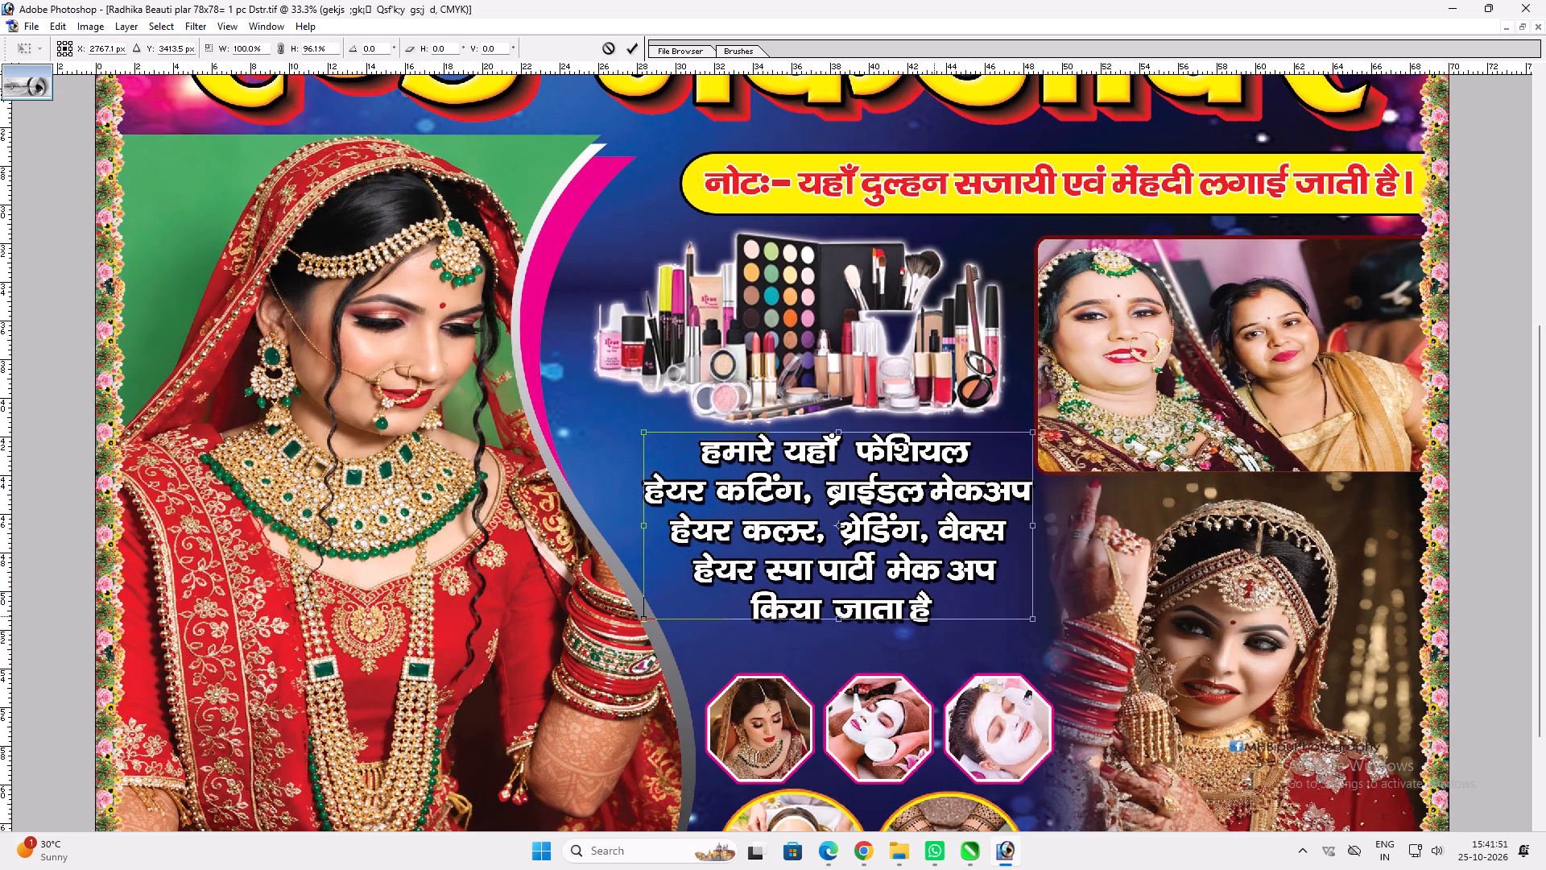
{"action": "left_click_drag", "start_coordinate": [934, 615], "coordinate": [934, 615], "text": "shift"}
{"action": "key", "text": "shift+Return"}
{"action": "key", "text": "v"}
Move the row of three octagonal photos up beneath the services text and slightly reduce its height.
{"action": "left_click", "coordinate": [906, 717], "text": "ctrl"}
{"action": "left_click_drag", "start_coordinate": [906, 717], "coordinate": [906, 675], "text": "shift"}
{"action": "key", "text": "space"}
{"action": "key", "text": "space"}
{"action": "key", "text": "space"}
{"action": "key", "text": "space"}
{"action": "key", "text": "space"}
{"action": "key", "text": "space"}
{"action": "left_click_drag", "start_coordinate": [922, 720], "coordinate": [943, 507]}
{"action": "key", "text": "ctrl+t"}
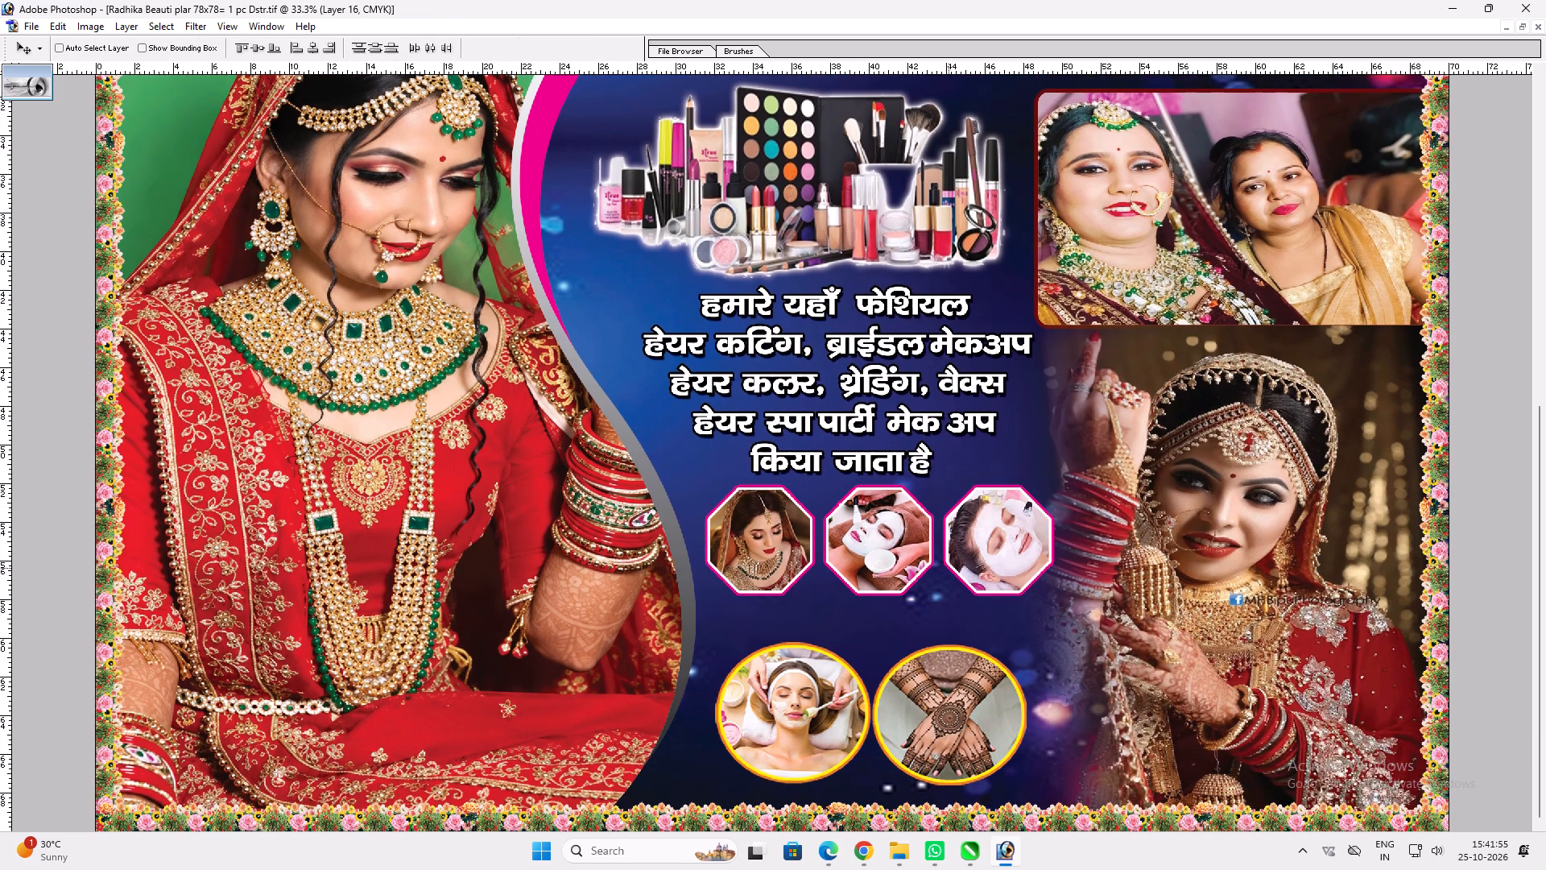
{"action": "left_click_drag", "start_coordinate": [933, 600], "coordinate": [948, 591], "text": "shift"}
{"action": "key", "text": "shift+Return"}
{"action": "key", "text": "v"}
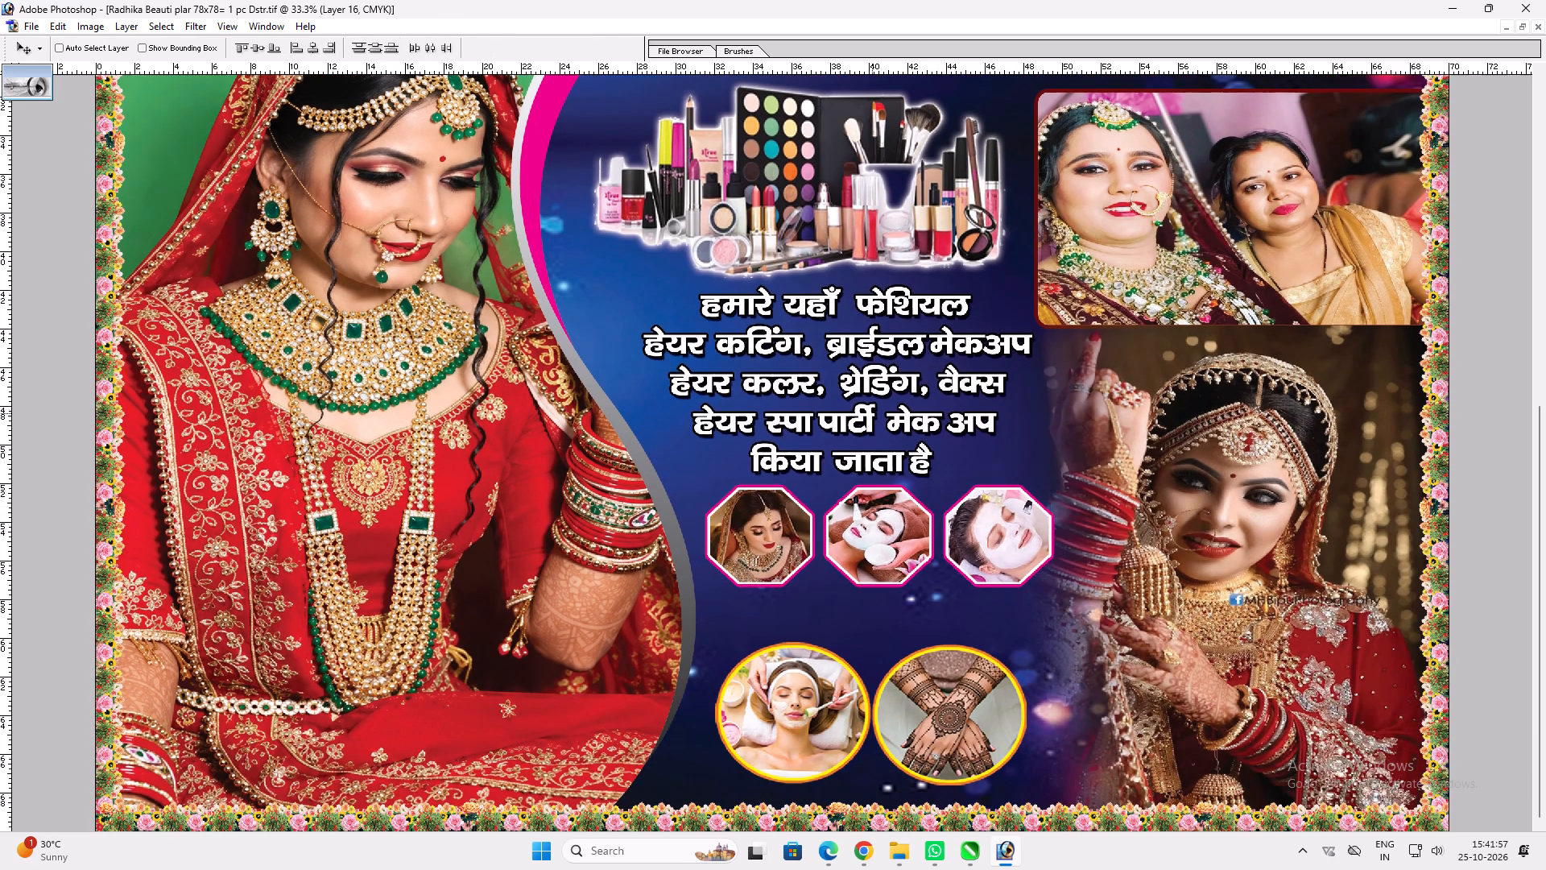
Reduce the height of the cosmetics picture above the services text, keeping its top edge in place.
{"action": "key", "text": "space"}
{"action": "left_click_drag", "start_coordinate": [874, 234], "coordinate": [883, 382]}
{"action": "left_click", "coordinate": [840, 322], "text": "ctrl"}
{"action": "key", "text": "ctrl+t"}
{"action": "left_click_drag", "start_coordinate": [858, 426], "coordinate": [855, 394], "text": "shift"}
{"action": "key", "text": "shift+Return"}
{"action": "key", "text": "v"}
Move the services text up closer to the cosmetics picture and widen it towards the curved edge of the bride photo.
{"action": "left_click", "coordinate": [830, 445], "text": "ctrl"}
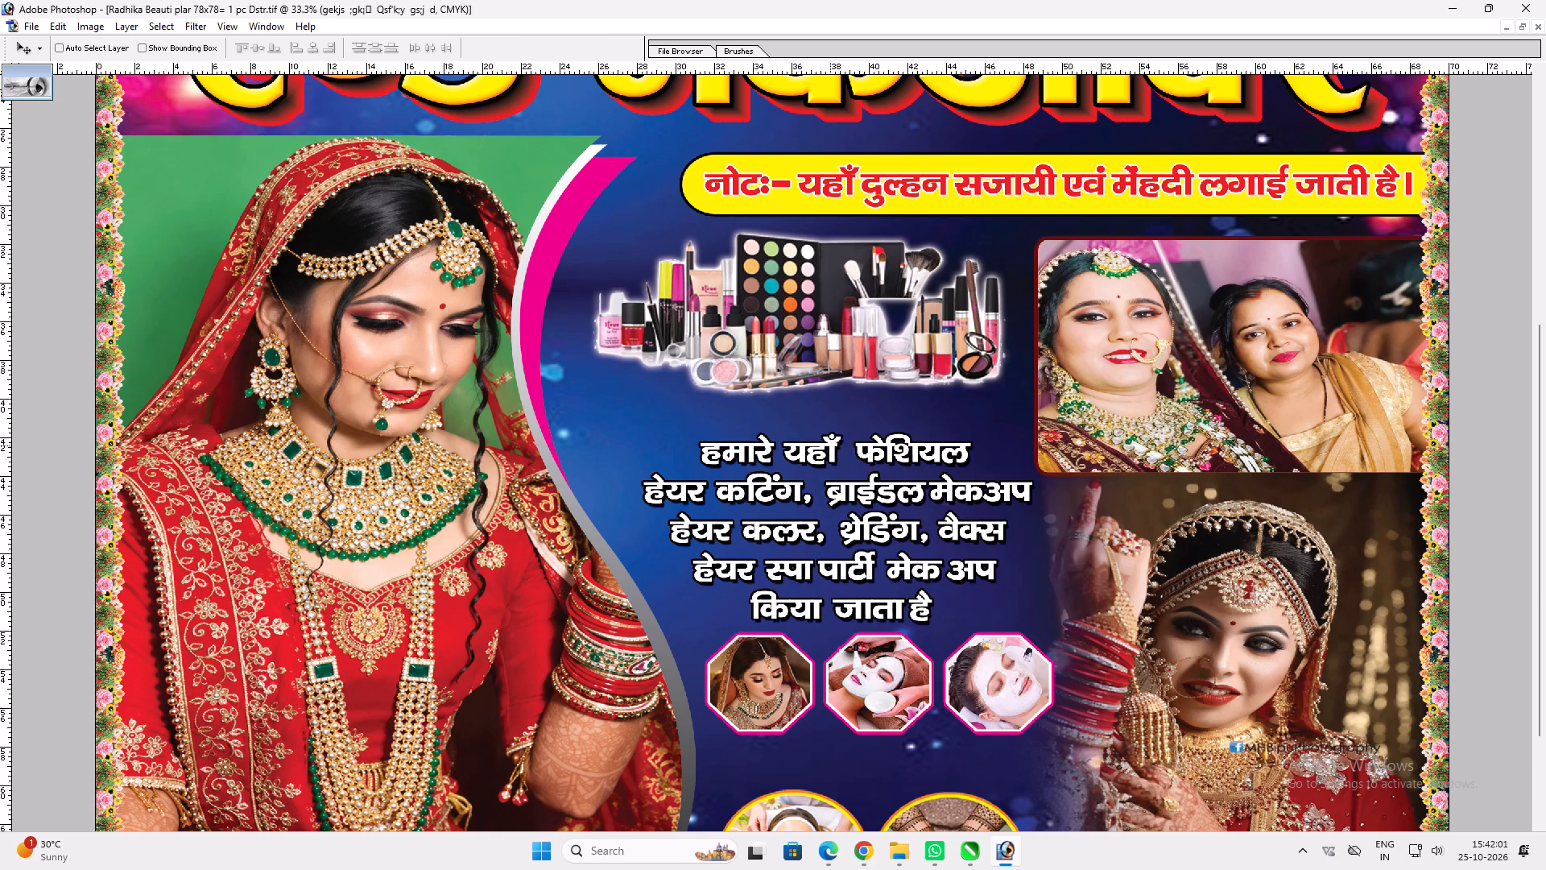
{"action": "left_click_drag", "start_coordinate": [830, 445], "coordinate": [832, 426]}
{"action": "key", "text": "ctrl+t"}
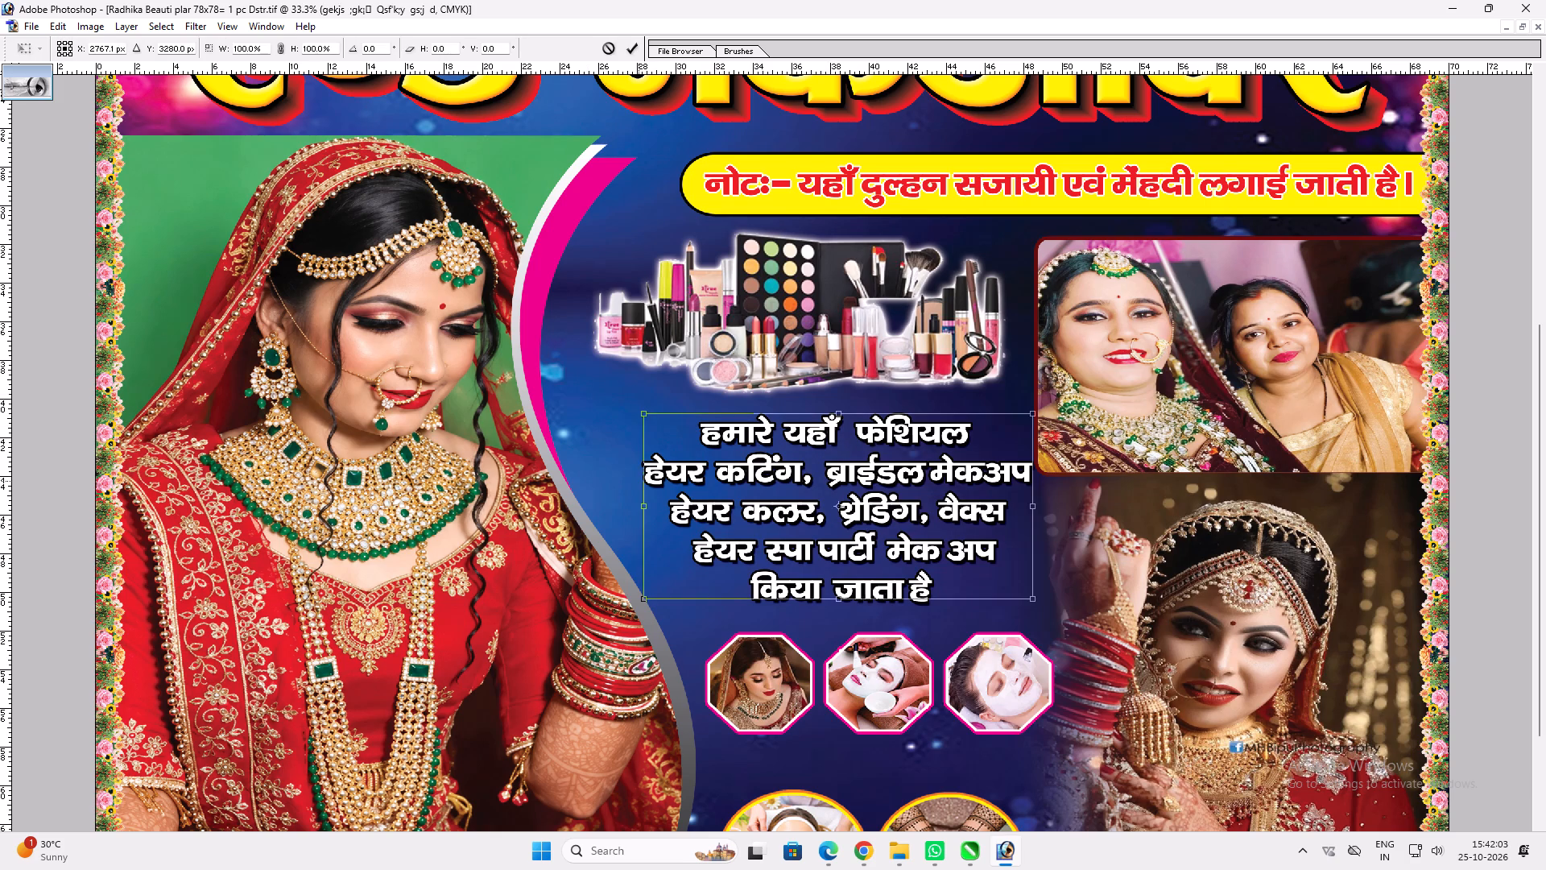
{"action": "left_click_drag", "start_coordinate": [639, 481], "coordinate": [606, 464], "text": "shift"}
{"action": "key", "text": "shift+Return"}
{"action": "key", "text": "v"}
{"action": "left_click_drag", "start_coordinate": [732, 474], "coordinate": [712, 466]}
Move the octagonal photo row and the two round photos up to close the gaps beneath the services text.
{"action": "left_click", "coordinate": [888, 690], "text": "ctrl"}
{"action": "left_click_drag", "start_coordinate": [884, 687], "coordinate": [867, 654]}
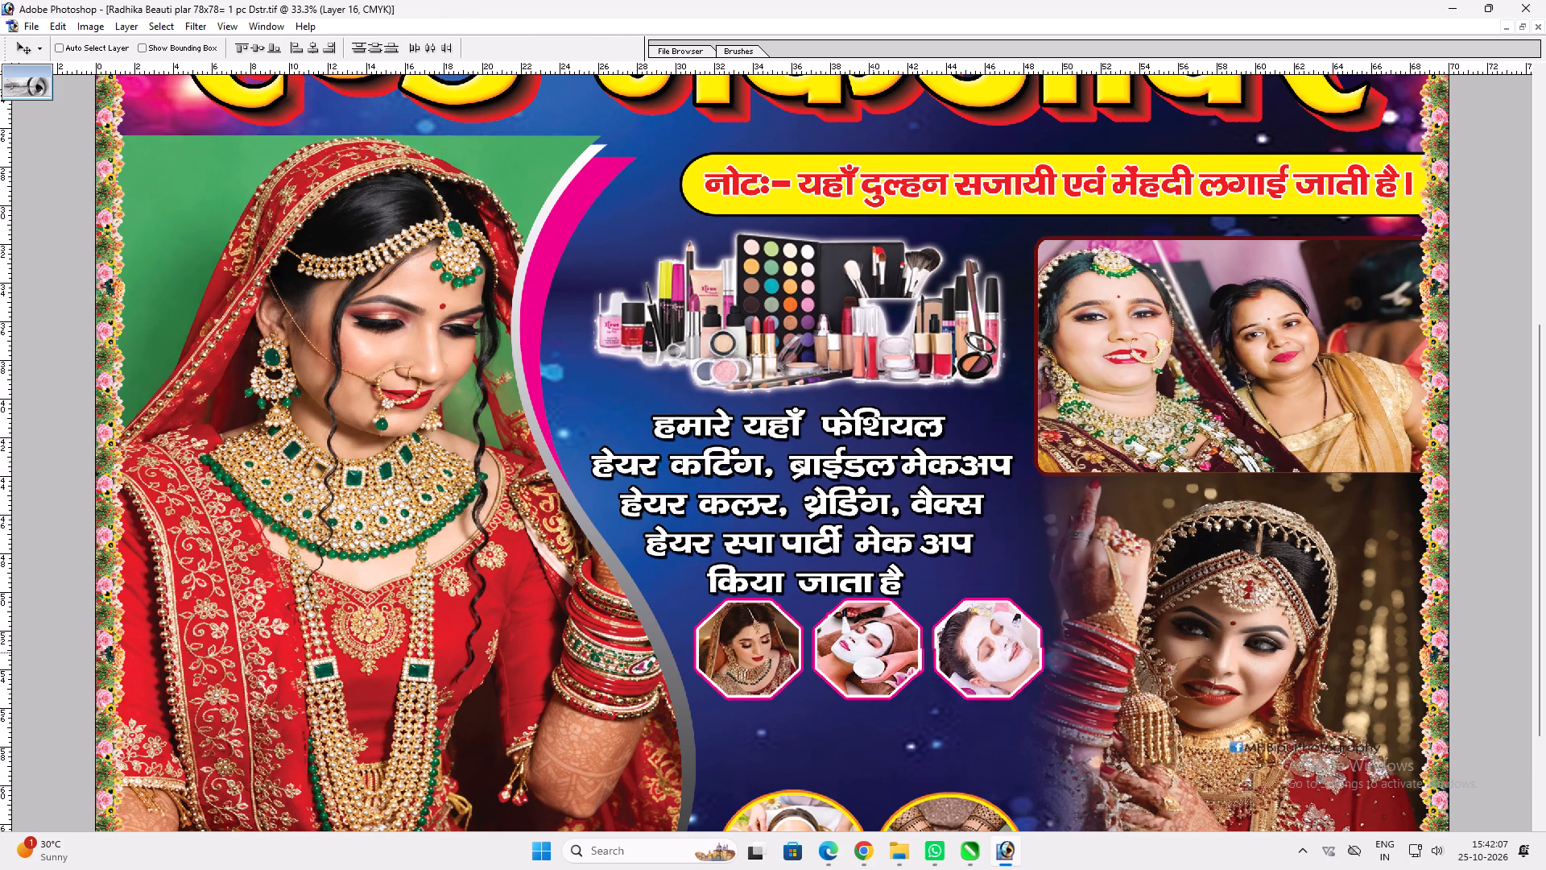
{"action": "left_click_drag", "start_coordinate": [867, 654], "coordinate": [867, 657]}
{"action": "key", "text": "space"}
{"action": "left_click_drag", "start_coordinate": [872, 724], "coordinate": [866, 511]}
{"action": "left_click", "coordinate": [920, 697], "text": "ctrl"}
{"action": "left_click_drag", "start_coordinate": [920, 697], "coordinate": [918, 623], "text": "shift"}
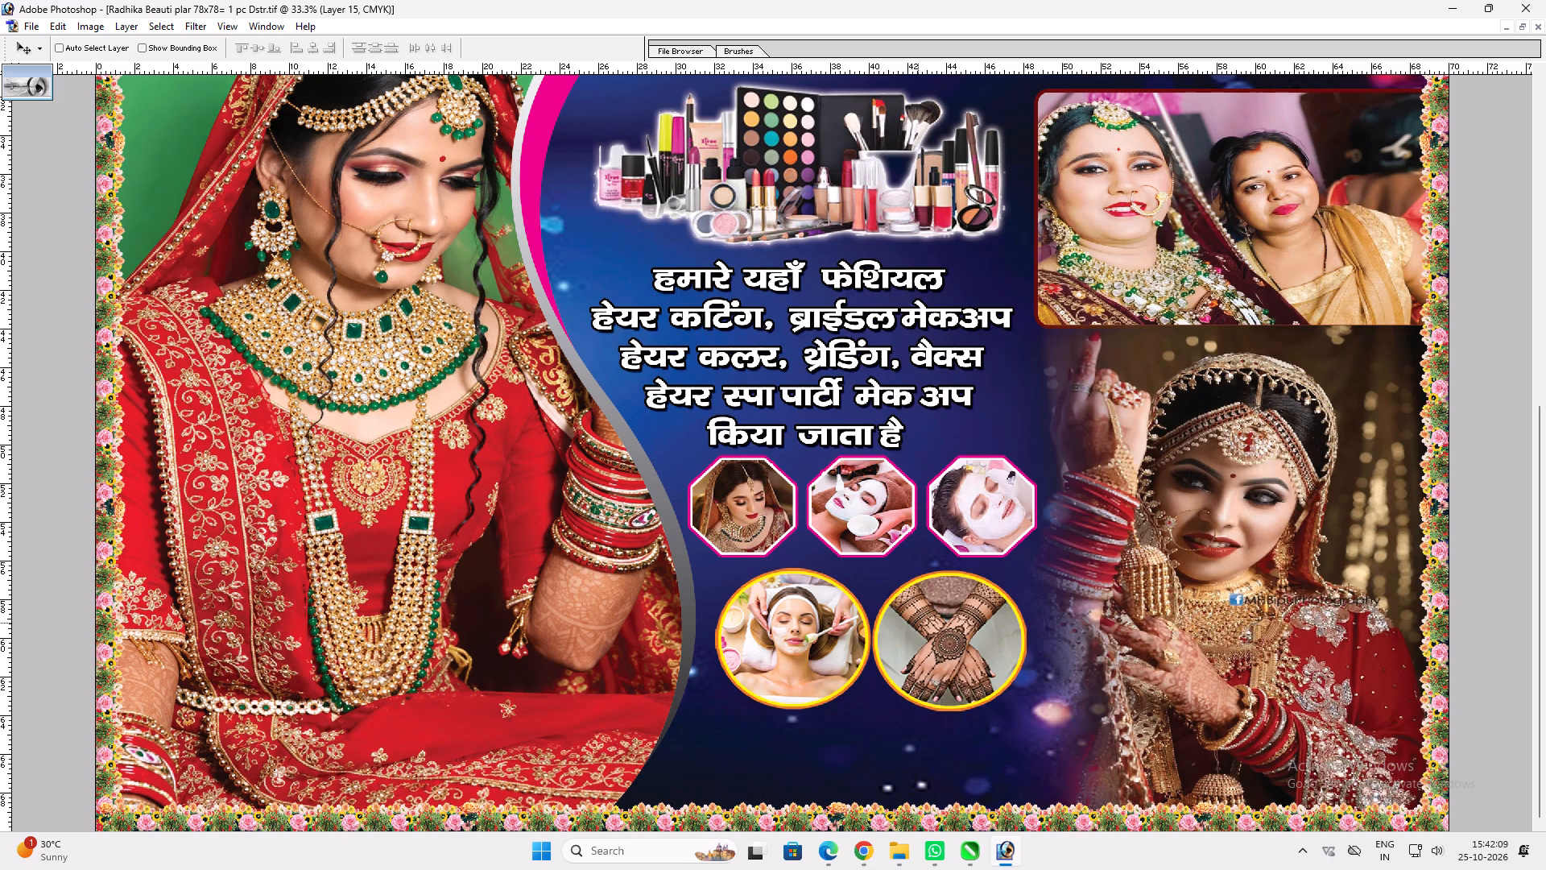
{"action": "left_click_drag", "start_coordinate": [918, 623], "coordinate": [920, 618], "text": "shift"}
Draw a thick right-pointing arrow beneath the round photos with the Custom Shape tool and copy its area to a new top layer.
{"action": "key", "text": "space"}
{"action": "left_click_drag", "start_coordinate": [924, 745], "coordinate": [895, 583]}
{"action": "key", "text": "u"}
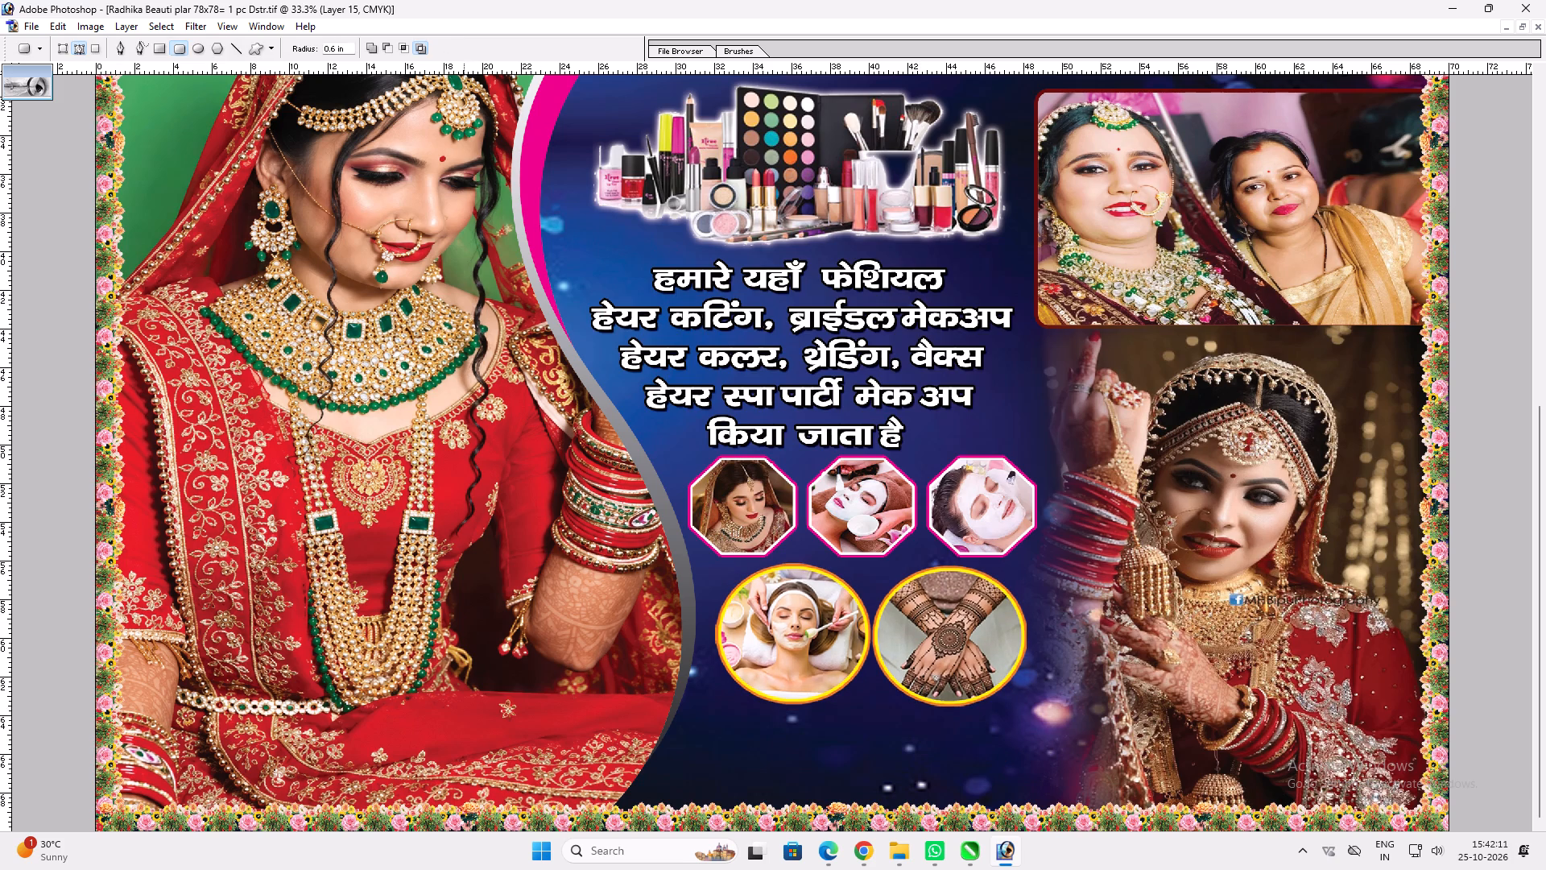
{"action": "left_click", "coordinate": [251, 50]}
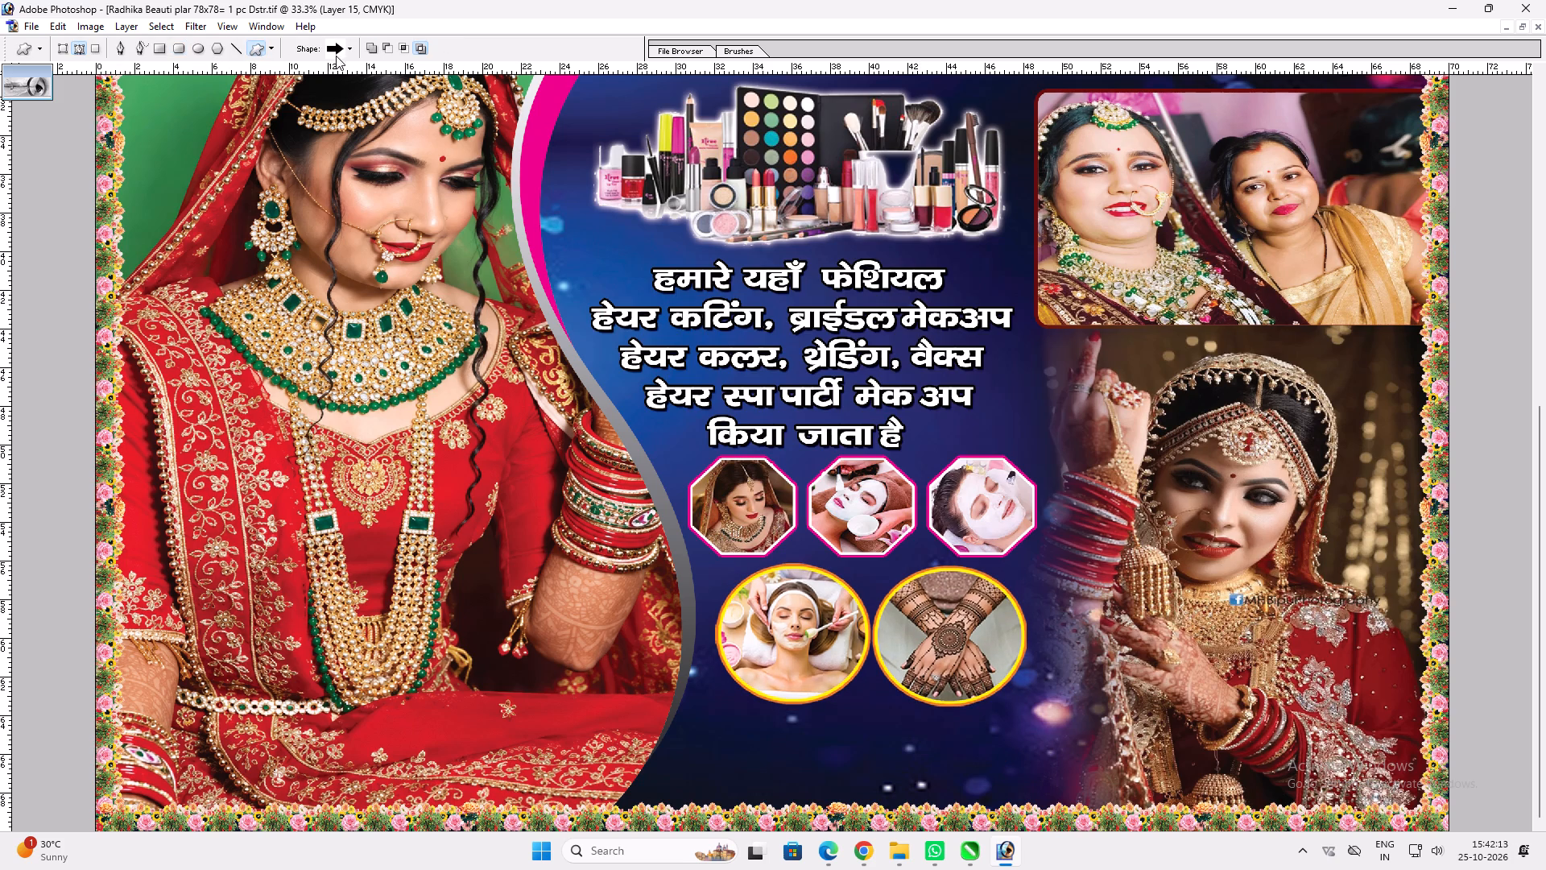
{"action": "left_click_drag", "start_coordinate": [692, 723], "coordinate": [888, 780]}
{"action": "left_click_drag", "start_coordinate": [888, 780], "coordinate": [837, 792]}
{"action": "key", "text": "ctrl+Return"}
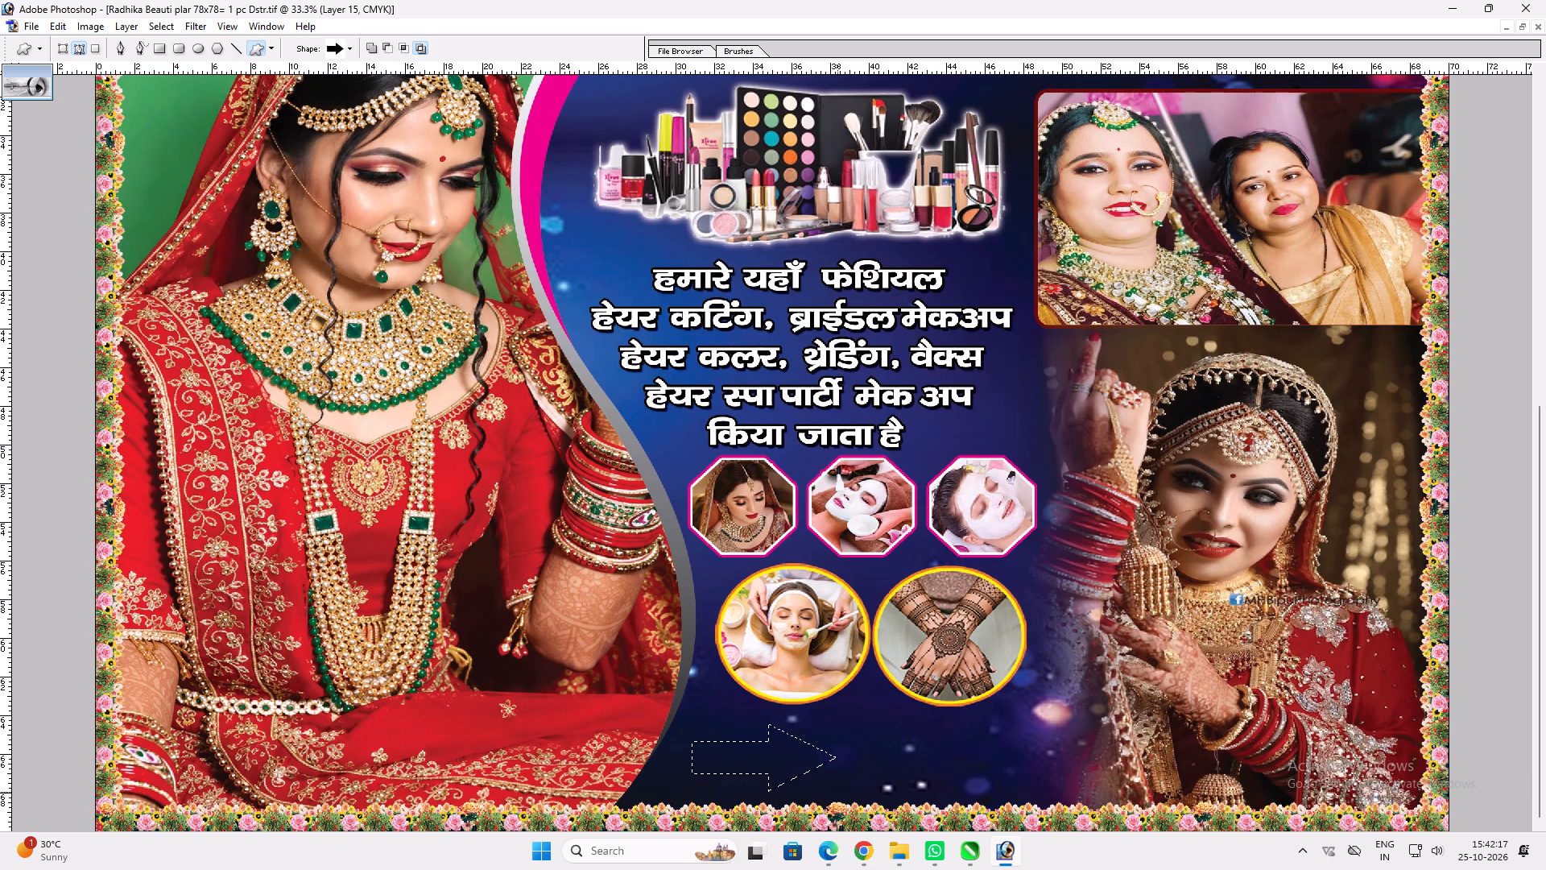
{"action": "key", "text": "v"}
{"action": "right_click", "coordinate": [869, 748]}
{"action": "left_click", "coordinate": [934, 806]}
{"action": "key", "text": "ctrl+c"}
{"action": "key", "text": "ctrl+v"}
{"action": "key", "text": "ctrl+shift+bracketright"}
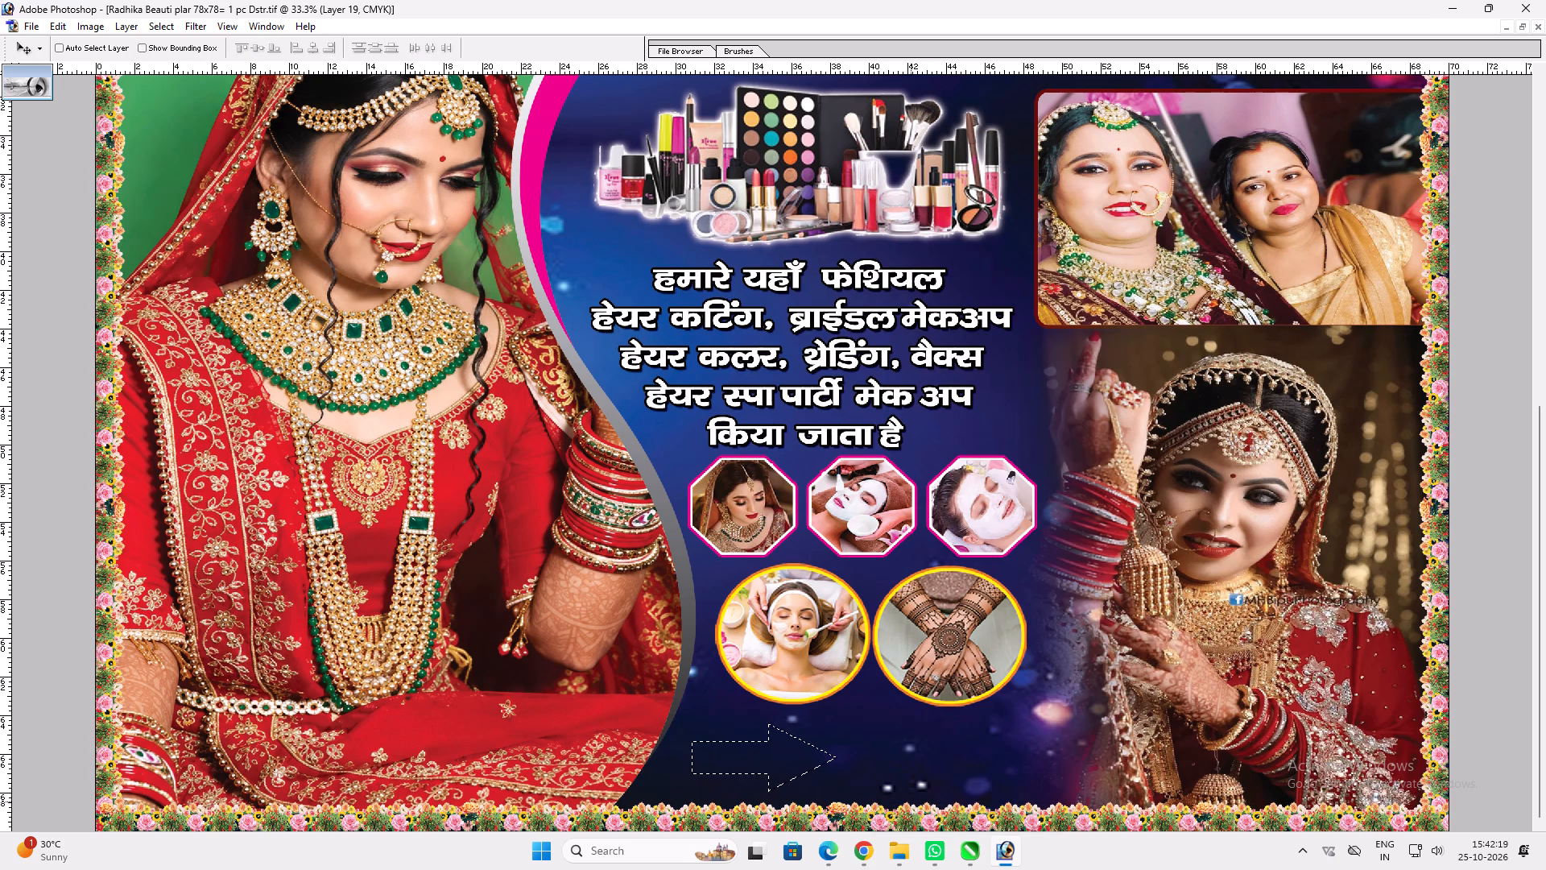
Apply a yellow Color Overlay to the arrow.
{"action": "key", "text": "alt+l"}
{"action": "key", "text": "alt+y"}
{"action": "key", "text": "n"}
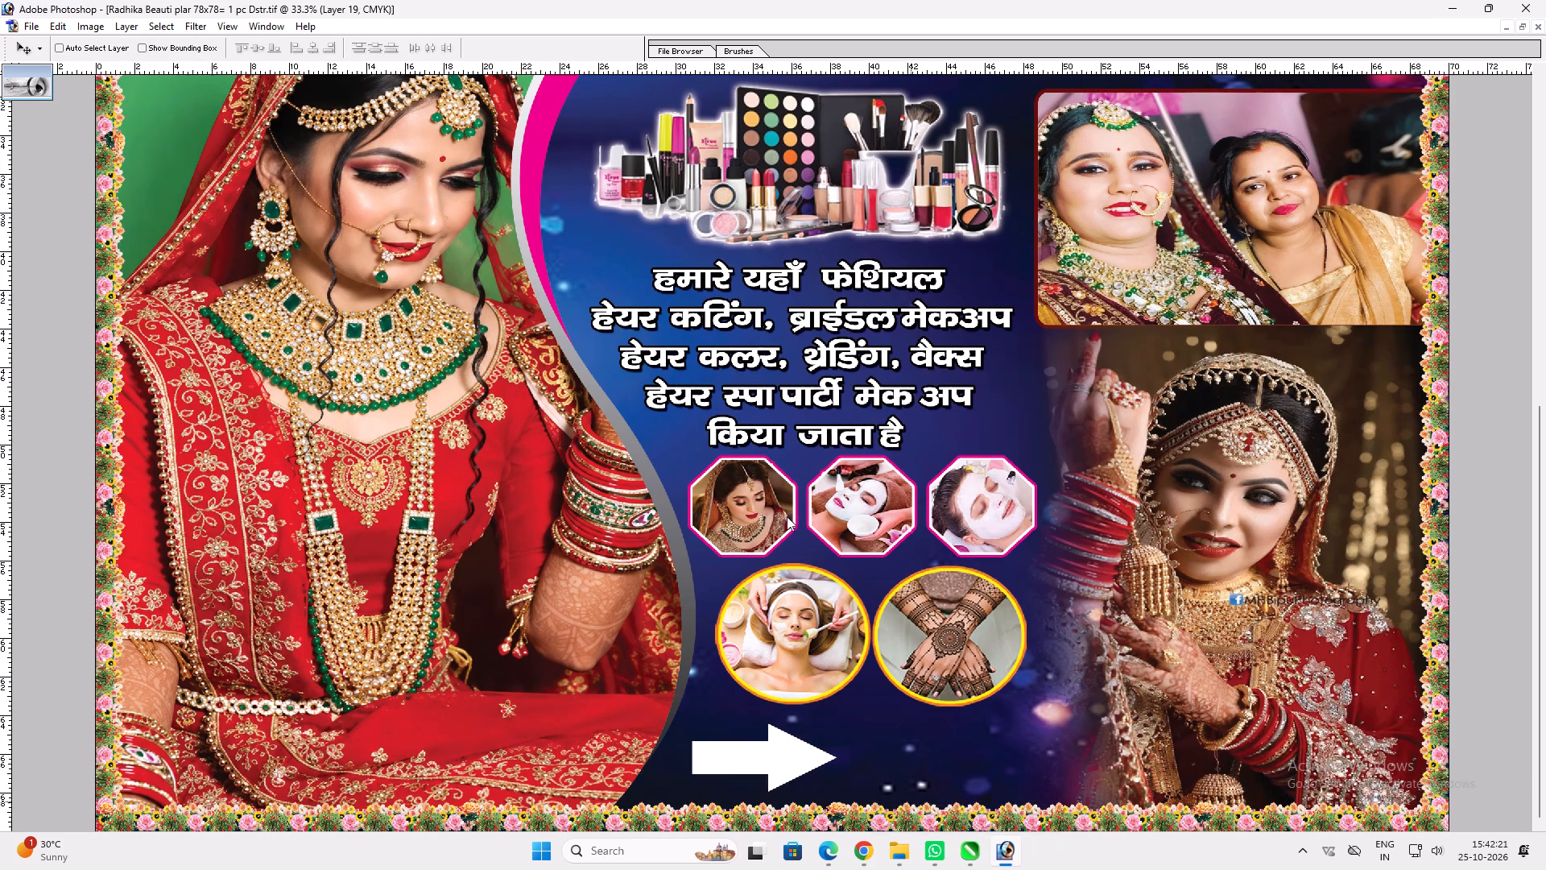
{"action": "left_click", "coordinate": [864, 361]}
{"action": "left_click", "coordinate": [1097, 223]}
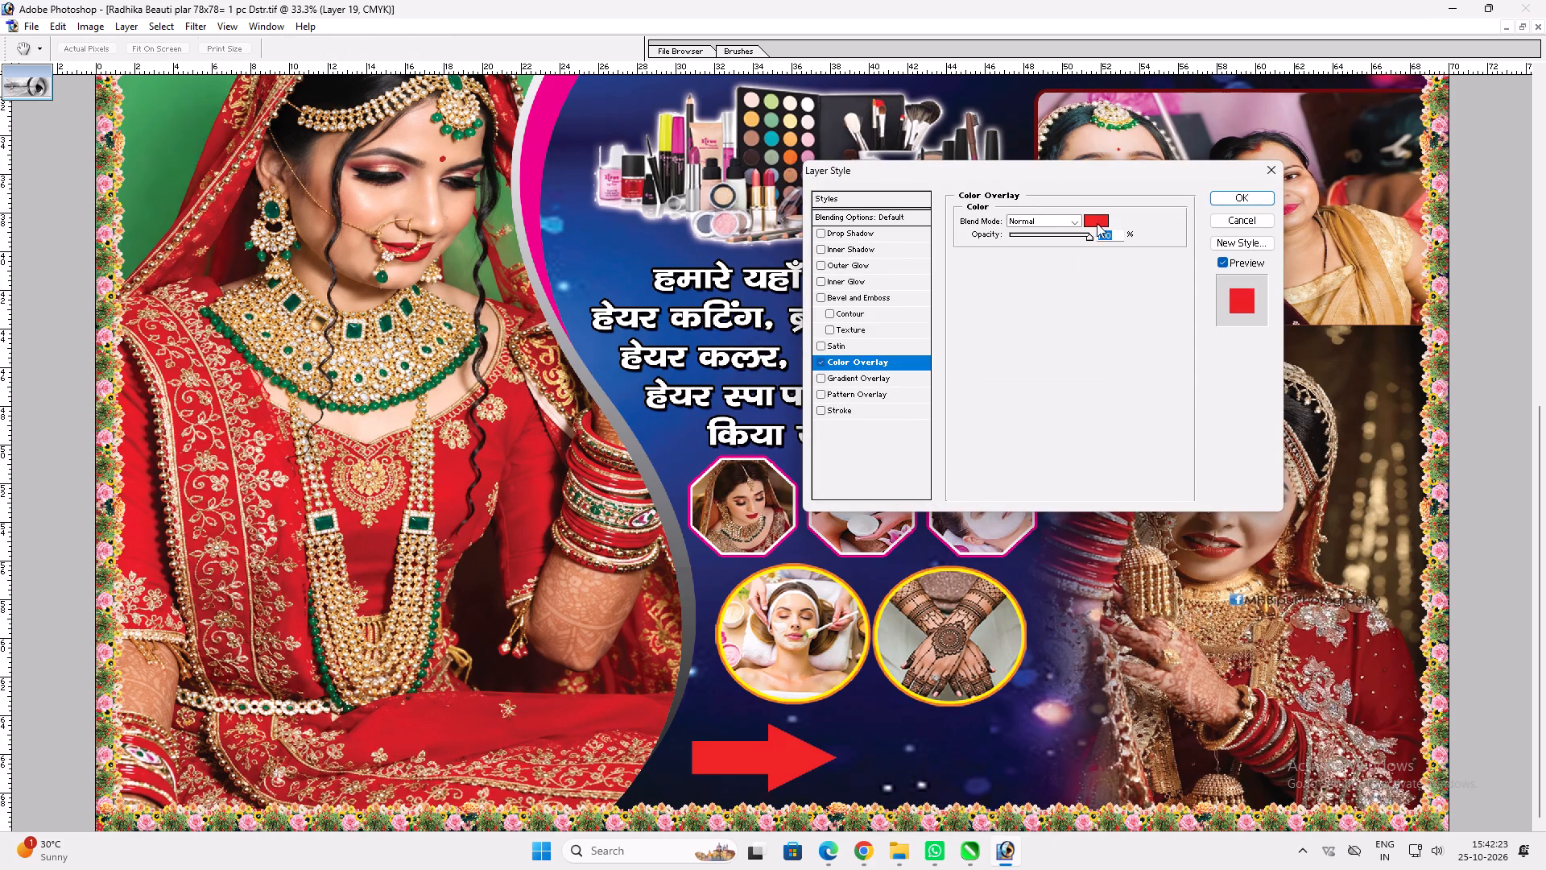
{"action": "key", "text": "Tab"}
{"action": "key", "text": "0"}
{"action": "key", "text": "Return"}
{"action": "key", "text": "Return"}
{"action": "key", "text": "v"}
Select the yellow arrow's head, narrow it to about 81% width and move it right onto the lower bride photo.
{"action": "key", "text": "m"}
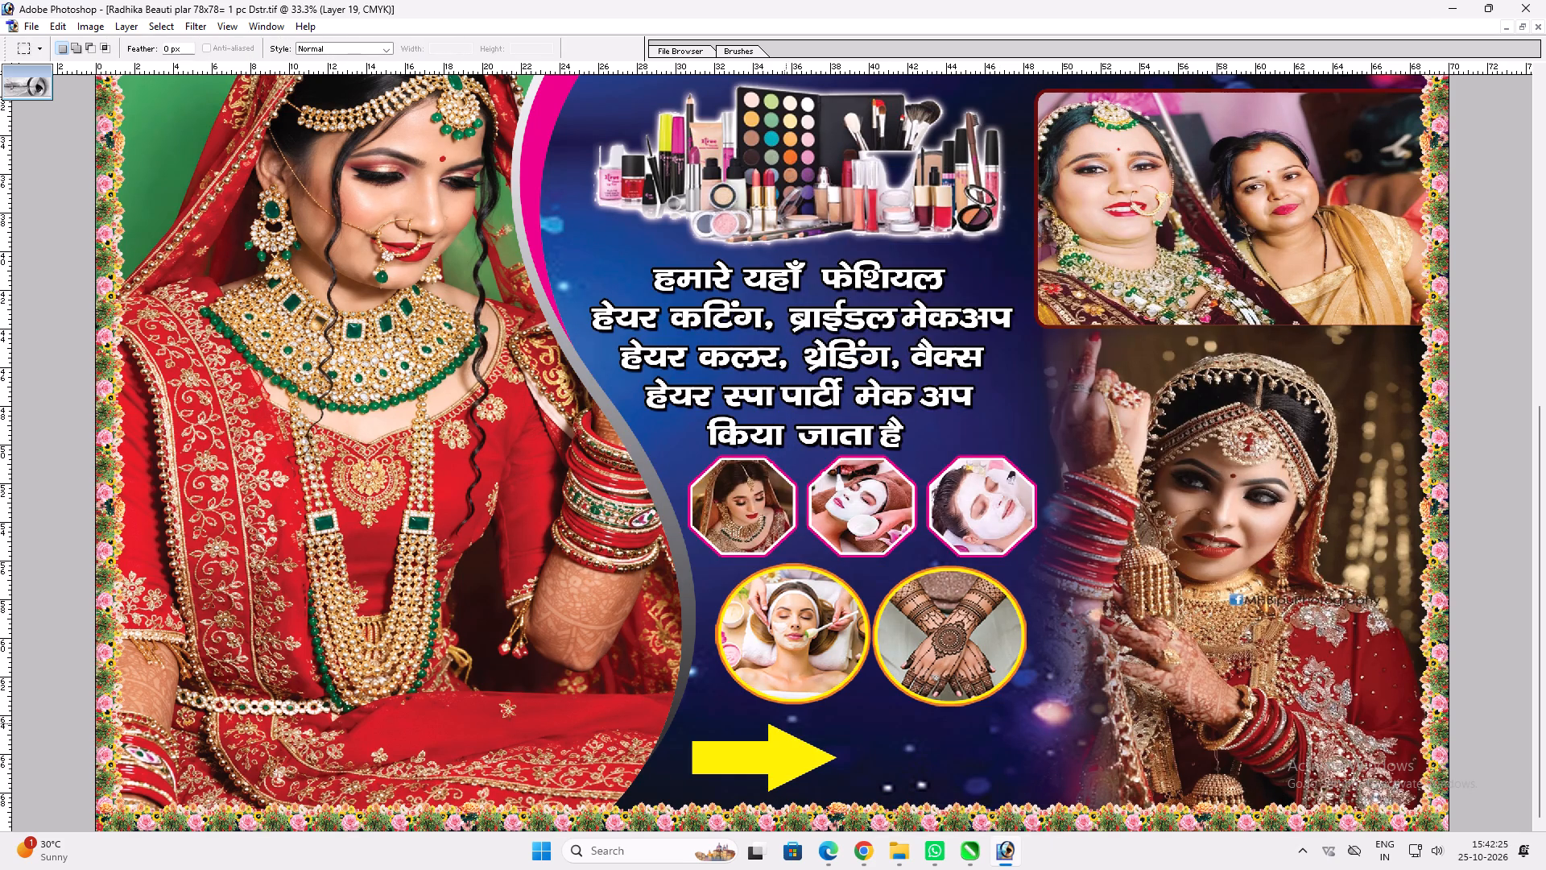
{"action": "left_click_drag", "start_coordinate": [763, 717], "coordinate": [841, 797]}
{"action": "key", "text": "ctrl+t"}
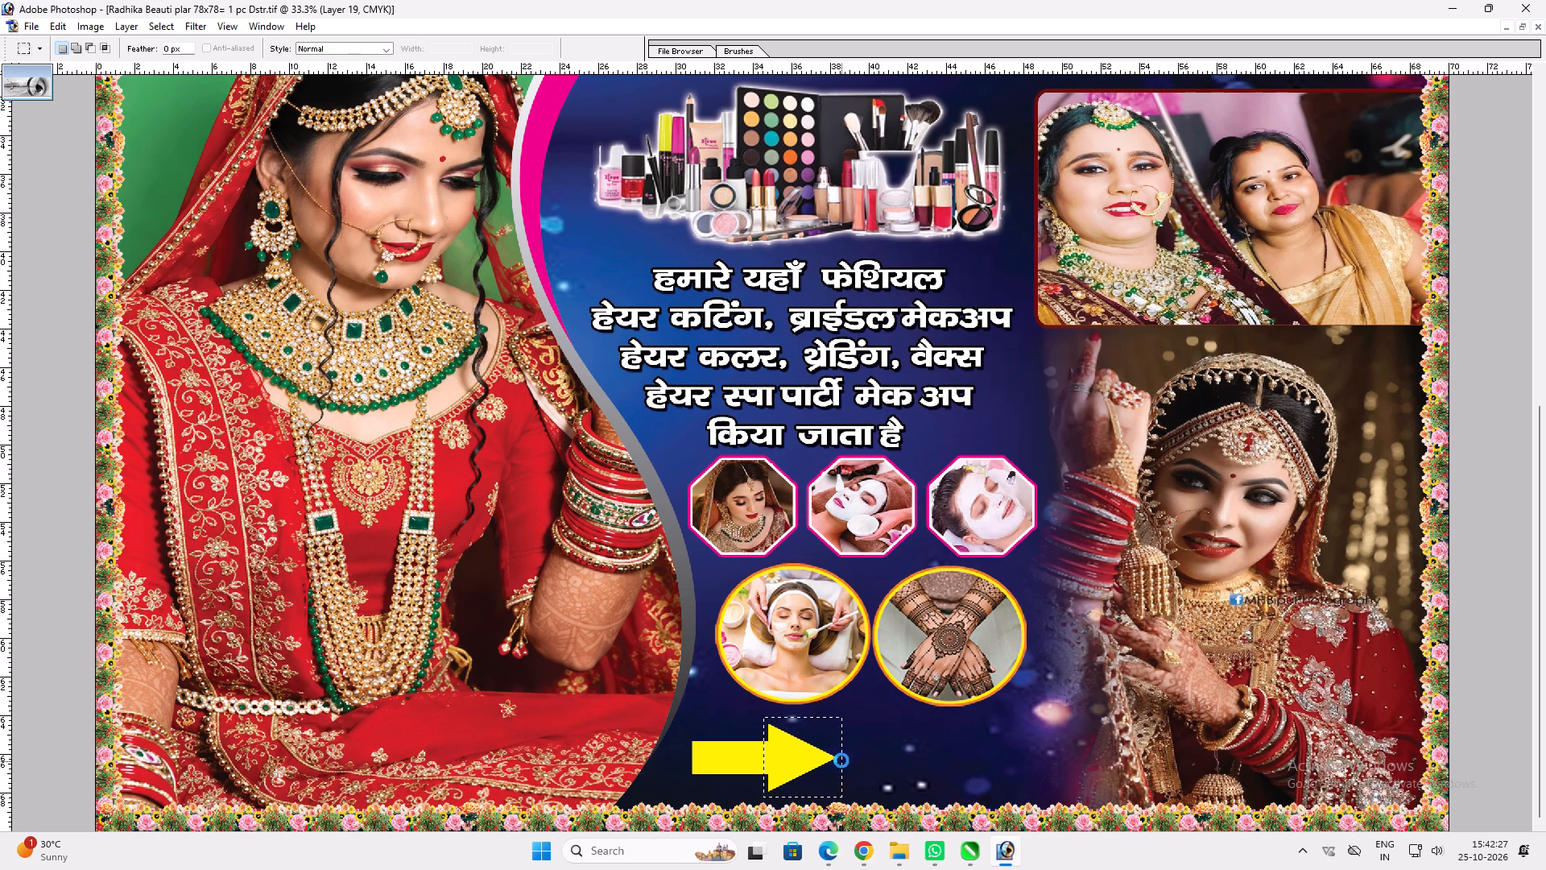
{"action": "left_click_drag", "start_coordinate": [841, 760], "coordinate": [826, 759], "text": "shift"}
{"action": "key", "text": "v"}
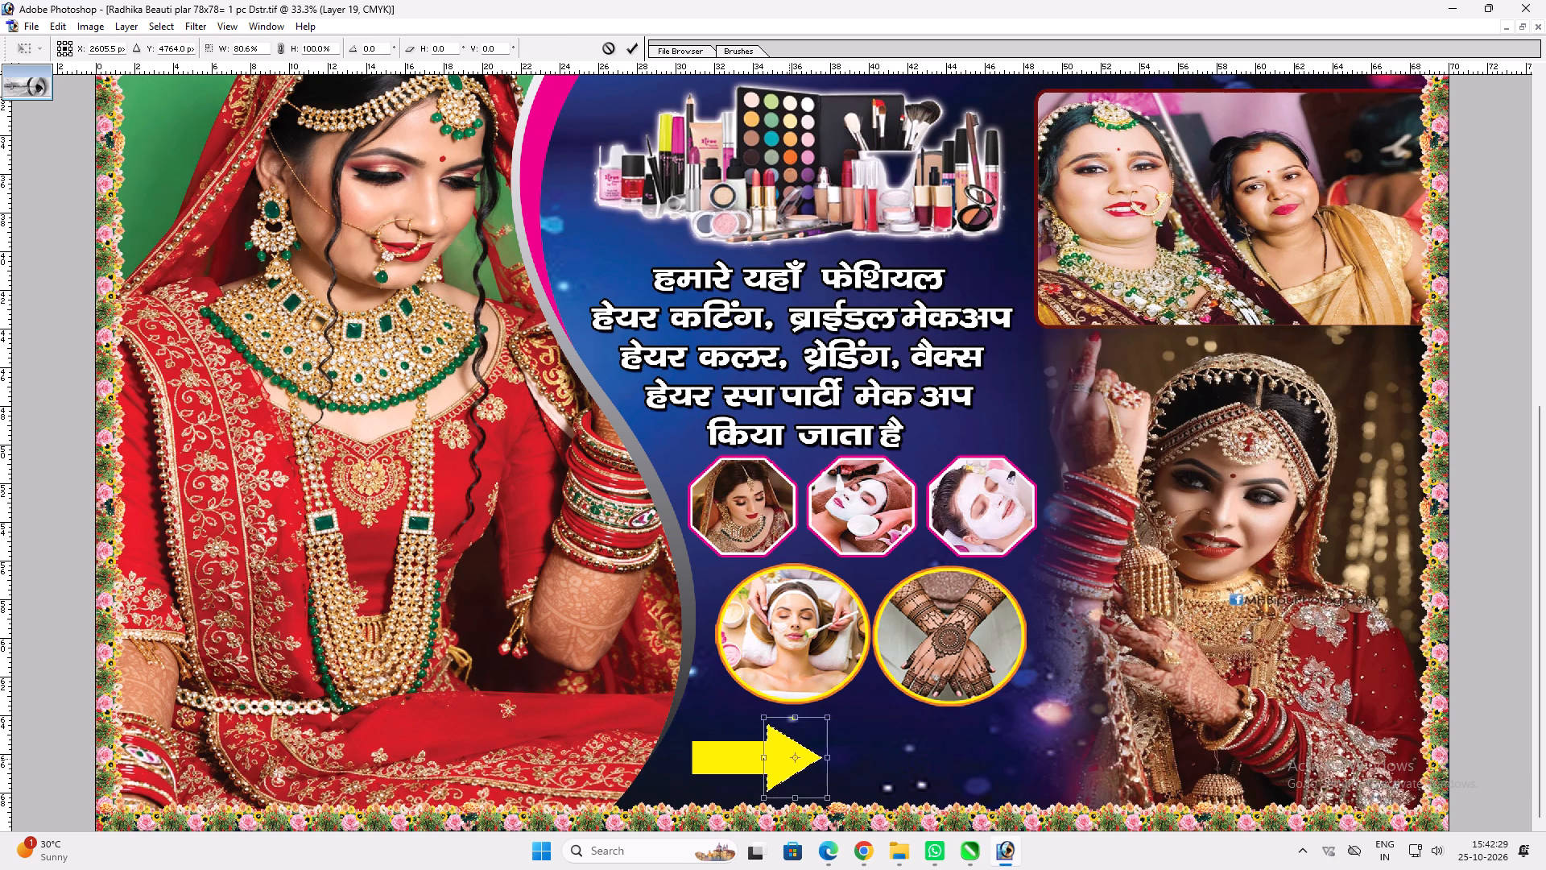
{"action": "left_click_drag", "start_coordinate": [784, 755], "coordinate": [1067, 741], "text": "shift"}
{"action": "key", "text": "ctrl+d"}
{"action": "key", "text": "Return"}
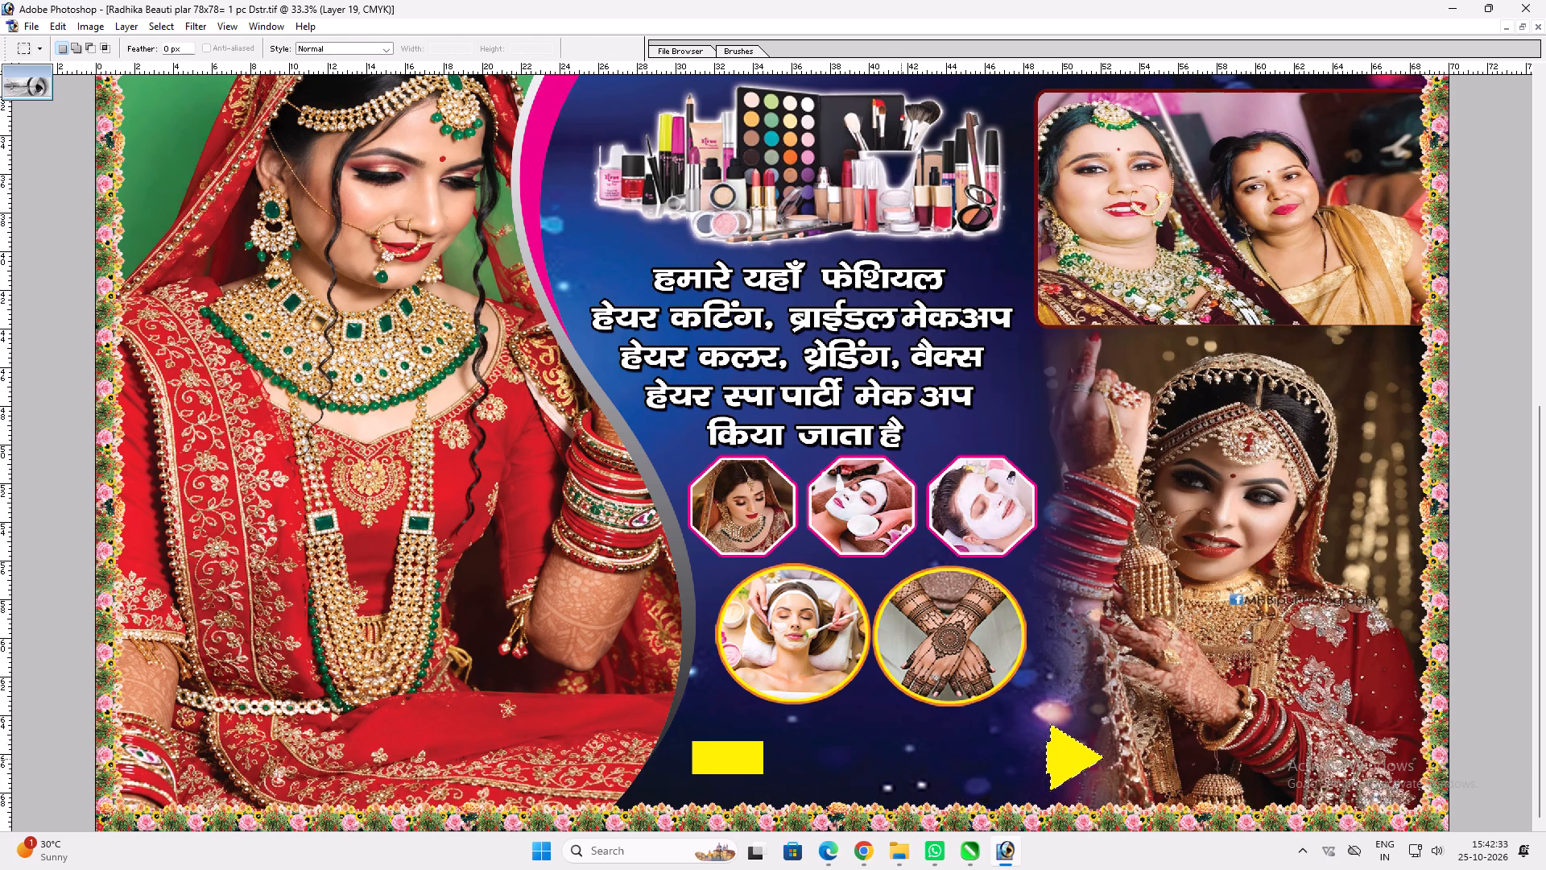
{"action": "key", "text": "ctrl+d"}
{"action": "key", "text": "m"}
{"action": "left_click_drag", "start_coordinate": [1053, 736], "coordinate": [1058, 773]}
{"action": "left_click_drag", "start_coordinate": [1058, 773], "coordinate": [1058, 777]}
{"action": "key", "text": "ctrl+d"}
Select a narrow strip of the yellow arrowhead and stretch it left past the old stub to form one long shaft.
{"action": "key", "text": "m"}
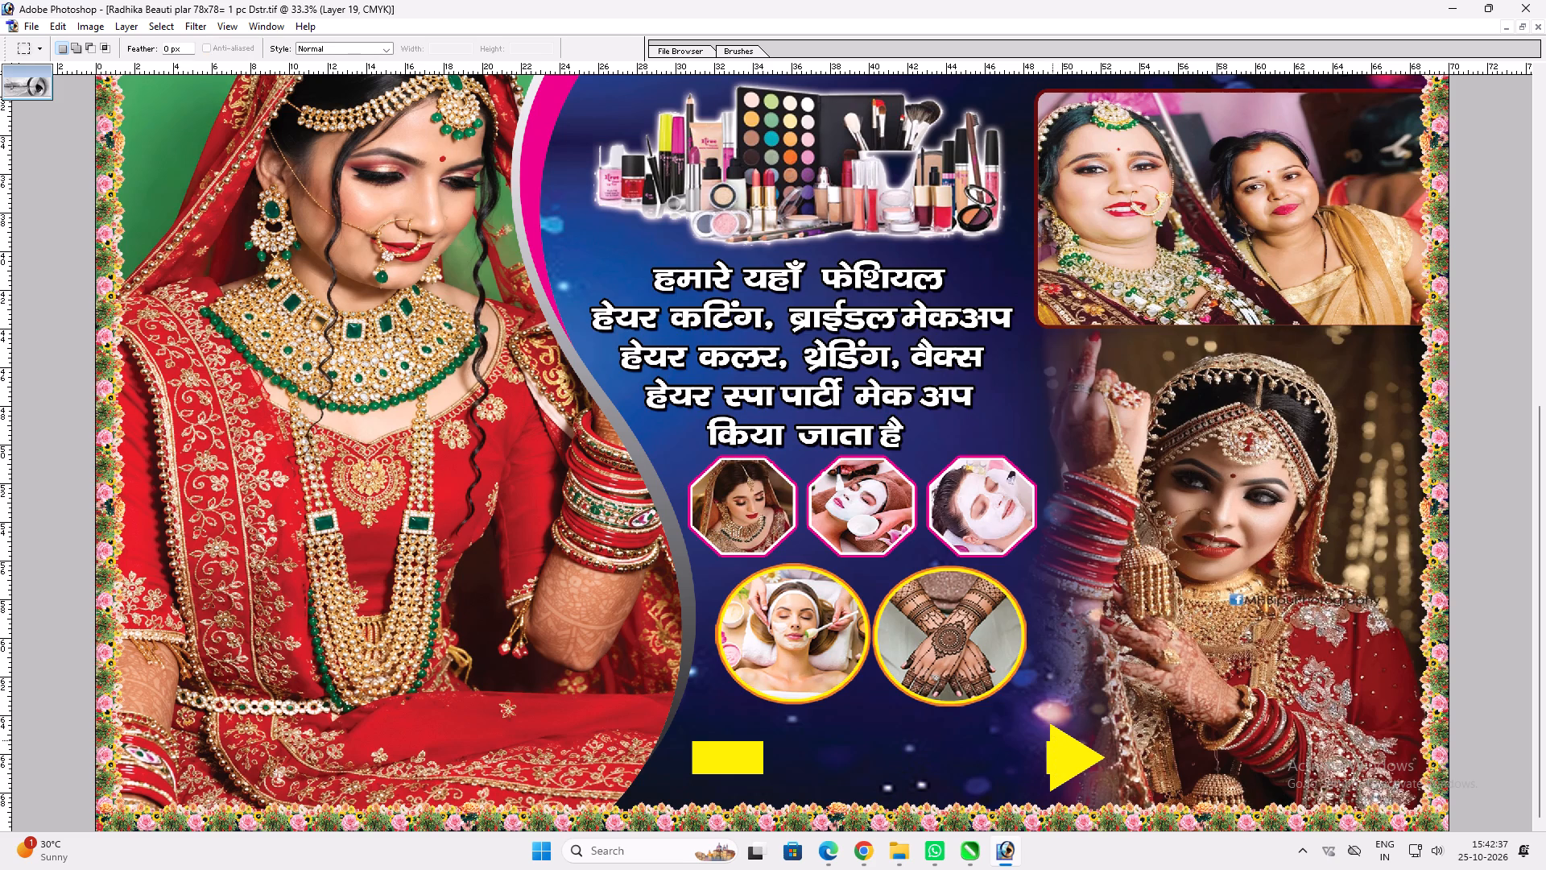
{"action": "left_click_drag", "start_coordinate": [1052, 735], "coordinate": [1060, 778]}
{"action": "left_click_drag", "start_coordinate": [1060, 778], "coordinate": [1060, 778]}
{"action": "key", "text": "ctrl+t"}
{"action": "left_click_drag", "start_coordinate": [1052, 752], "coordinate": [771, 740]}
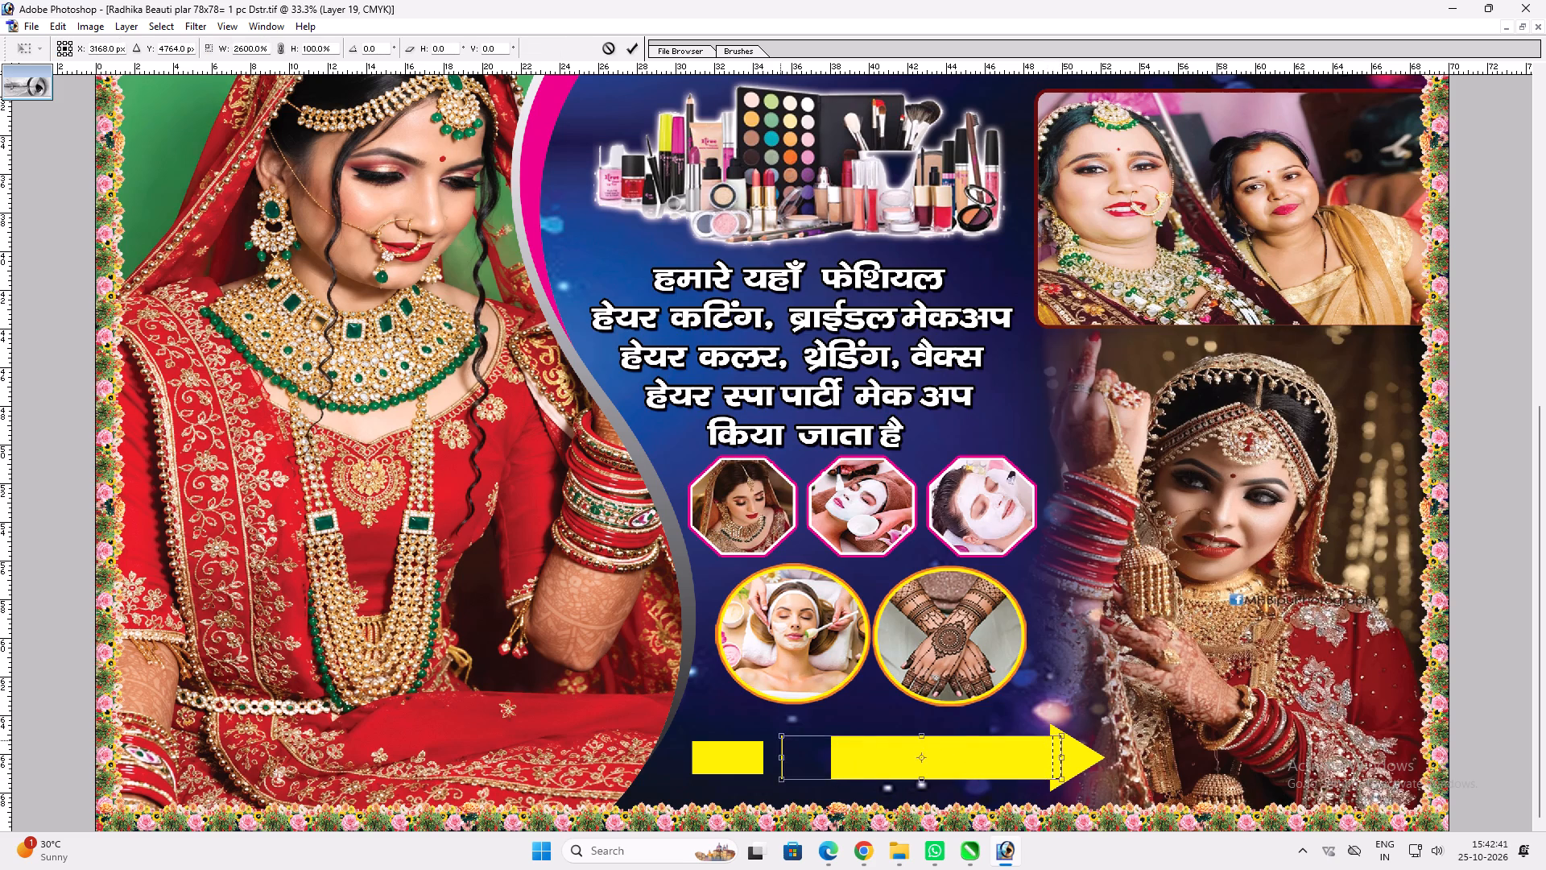
{"action": "left_click_drag", "start_coordinate": [771, 740], "coordinate": [672, 739]}
{"action": "key", "text": "Return"}
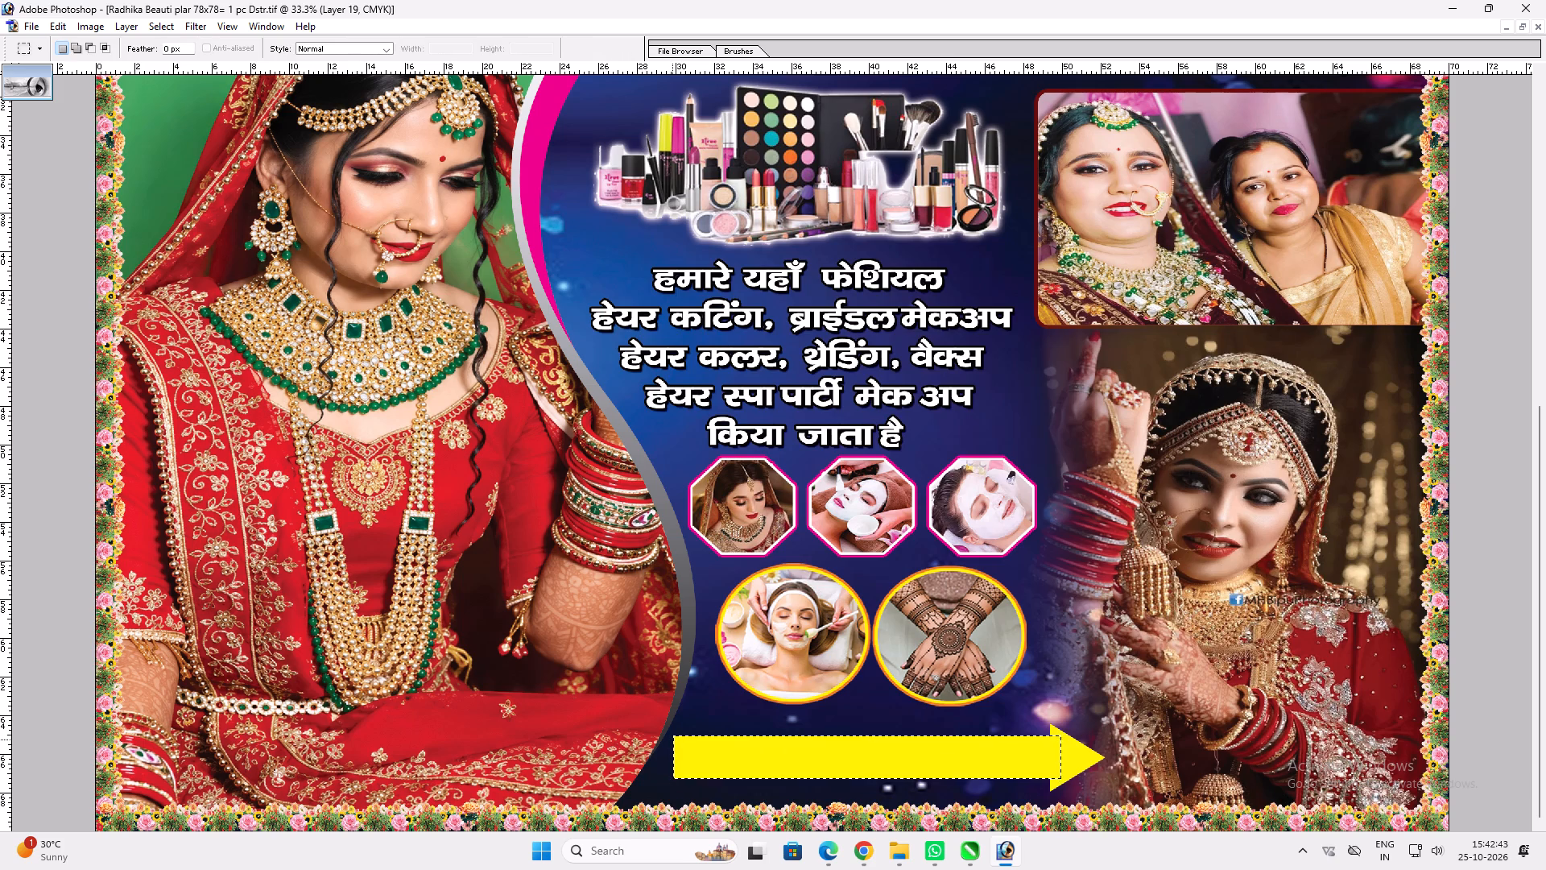
{"action": "key", "text": "ctrl+d"}
{"action": "key", "text": "v"}
{"action": "key", "text": "v"}
{"action": "key", "text": "v"}
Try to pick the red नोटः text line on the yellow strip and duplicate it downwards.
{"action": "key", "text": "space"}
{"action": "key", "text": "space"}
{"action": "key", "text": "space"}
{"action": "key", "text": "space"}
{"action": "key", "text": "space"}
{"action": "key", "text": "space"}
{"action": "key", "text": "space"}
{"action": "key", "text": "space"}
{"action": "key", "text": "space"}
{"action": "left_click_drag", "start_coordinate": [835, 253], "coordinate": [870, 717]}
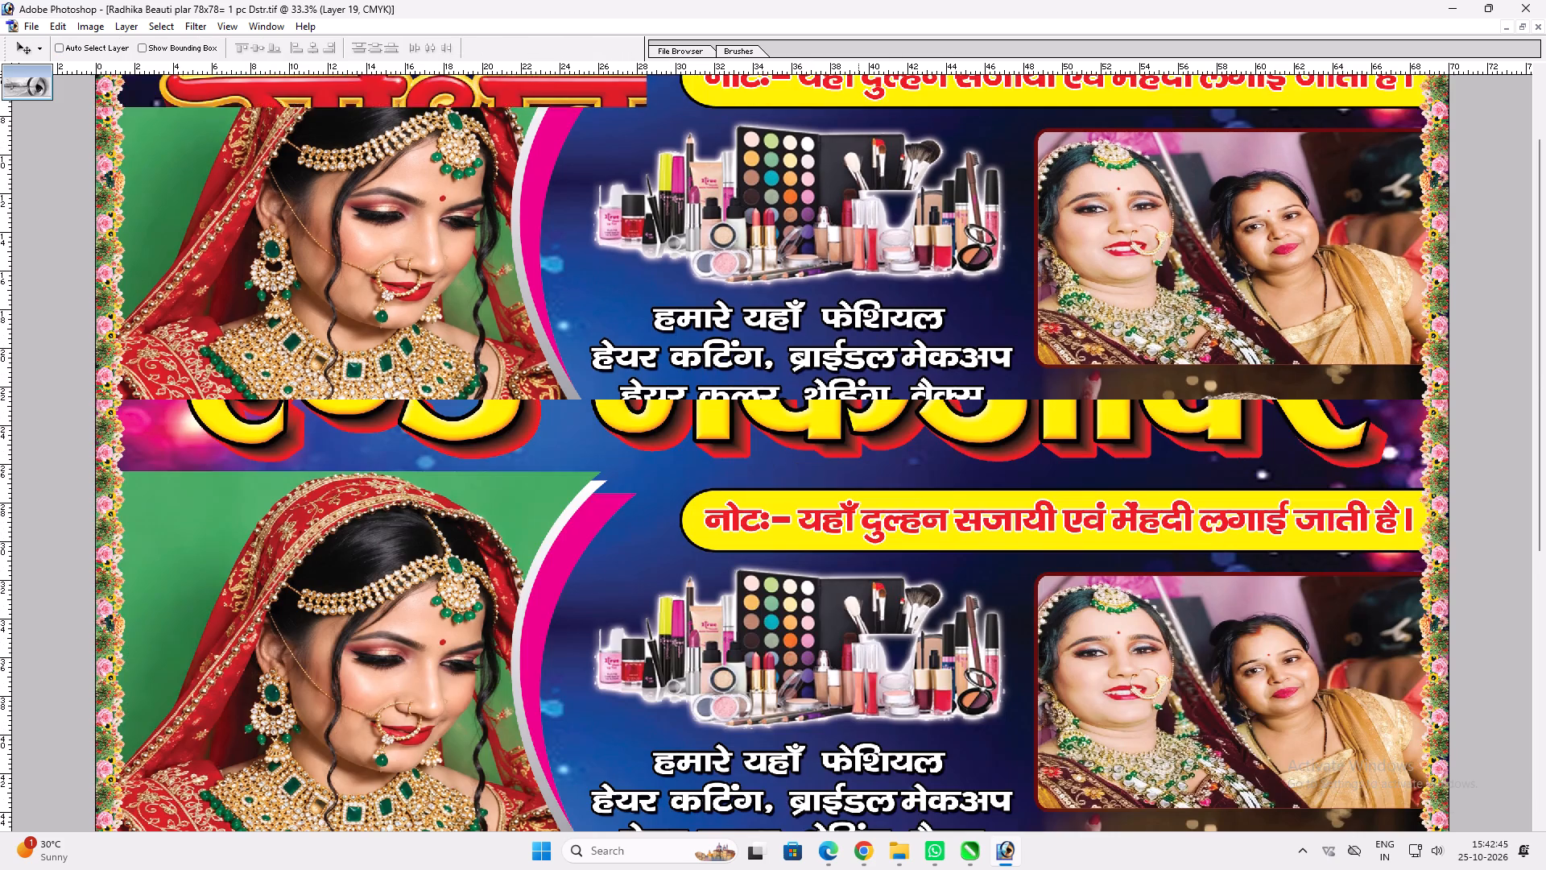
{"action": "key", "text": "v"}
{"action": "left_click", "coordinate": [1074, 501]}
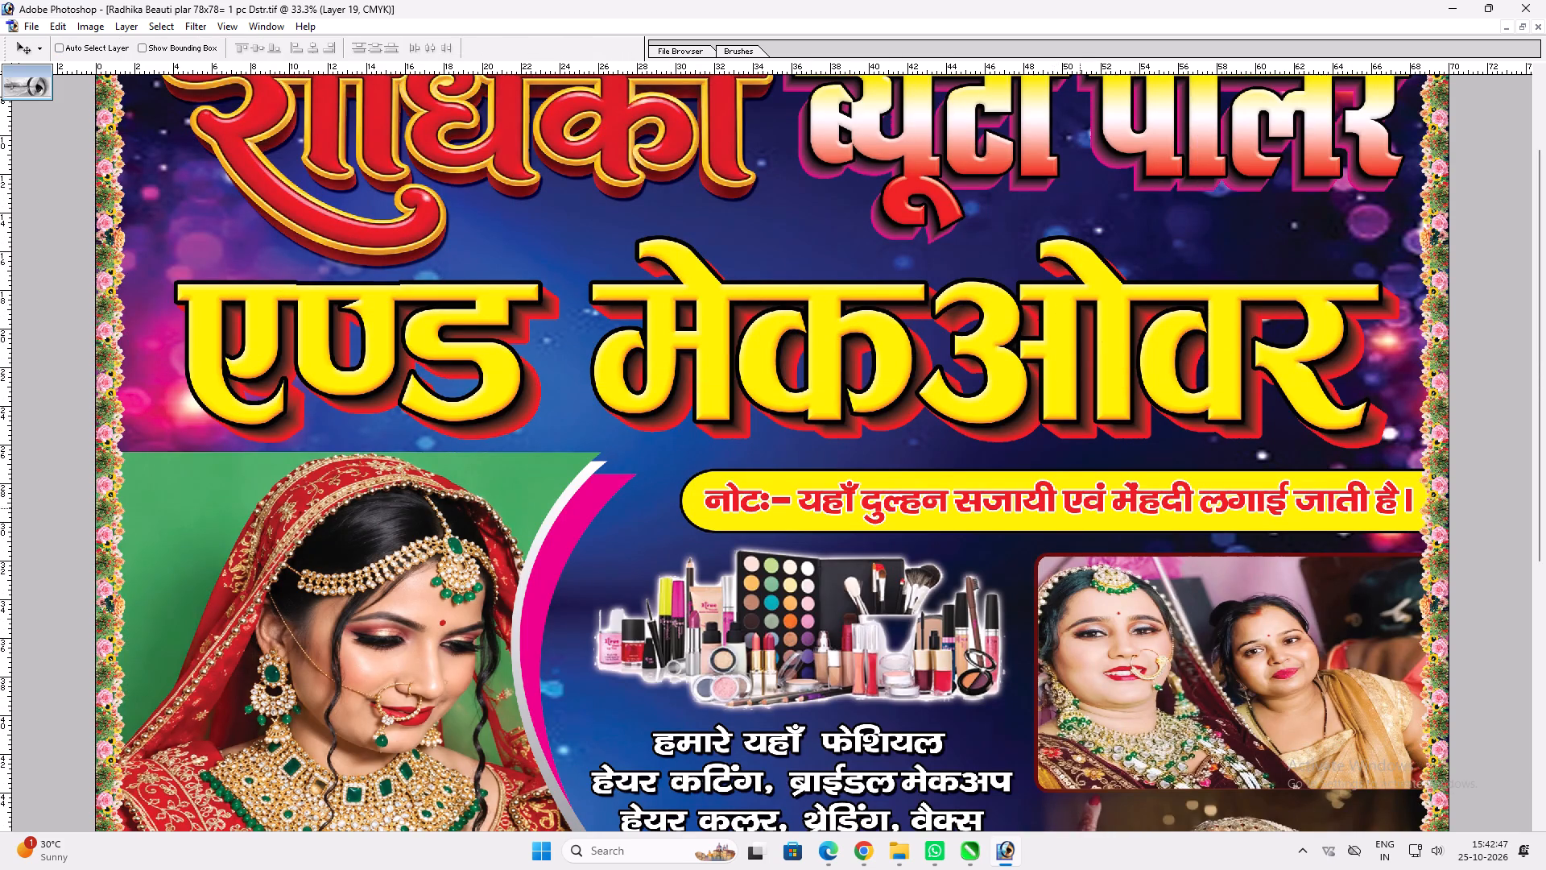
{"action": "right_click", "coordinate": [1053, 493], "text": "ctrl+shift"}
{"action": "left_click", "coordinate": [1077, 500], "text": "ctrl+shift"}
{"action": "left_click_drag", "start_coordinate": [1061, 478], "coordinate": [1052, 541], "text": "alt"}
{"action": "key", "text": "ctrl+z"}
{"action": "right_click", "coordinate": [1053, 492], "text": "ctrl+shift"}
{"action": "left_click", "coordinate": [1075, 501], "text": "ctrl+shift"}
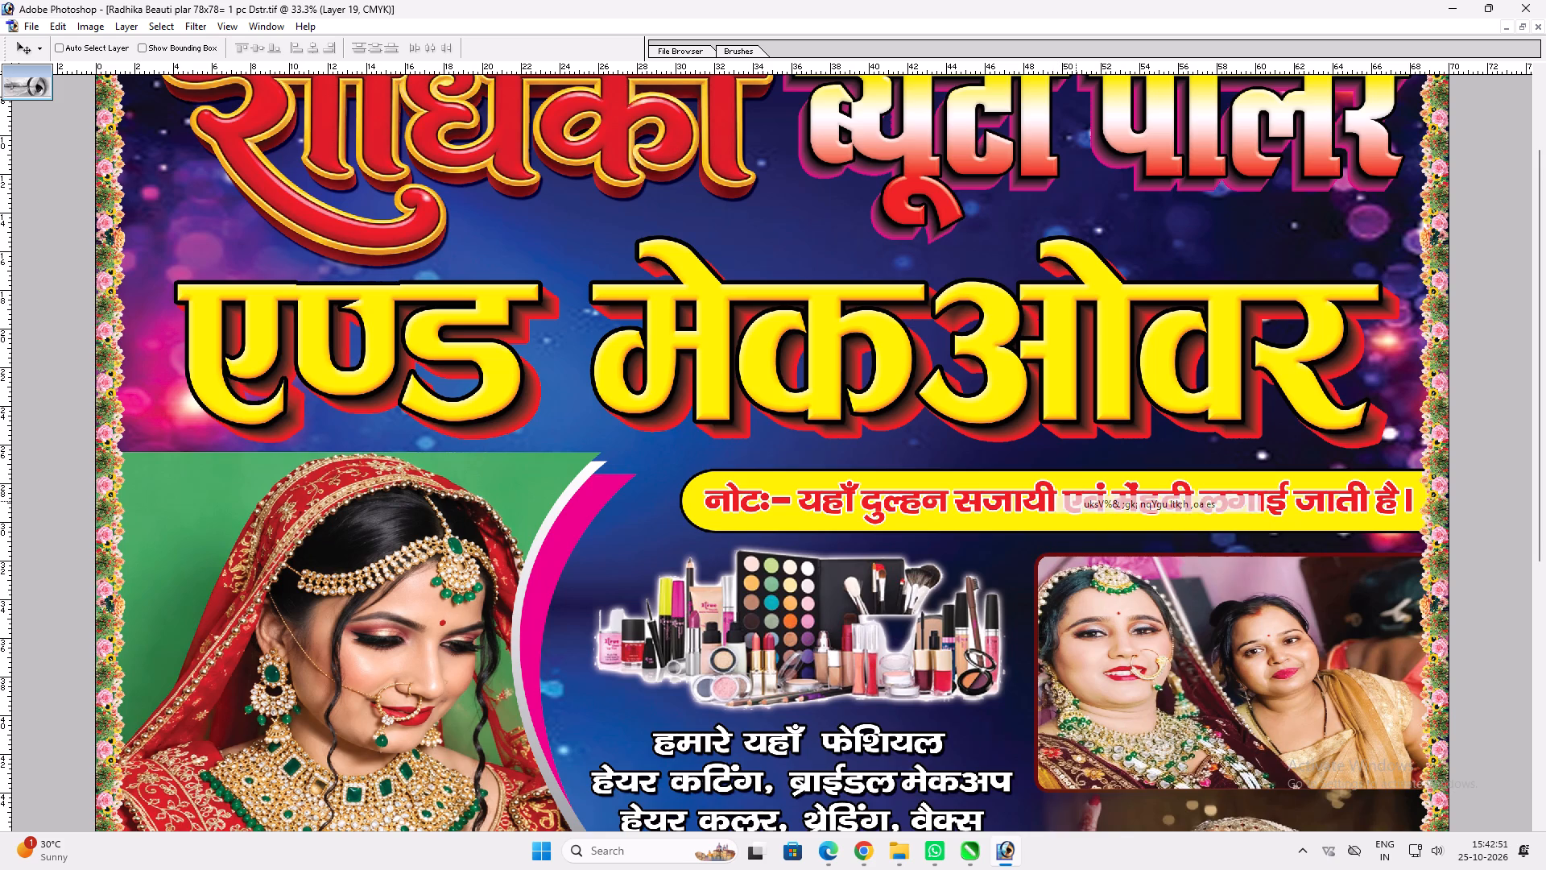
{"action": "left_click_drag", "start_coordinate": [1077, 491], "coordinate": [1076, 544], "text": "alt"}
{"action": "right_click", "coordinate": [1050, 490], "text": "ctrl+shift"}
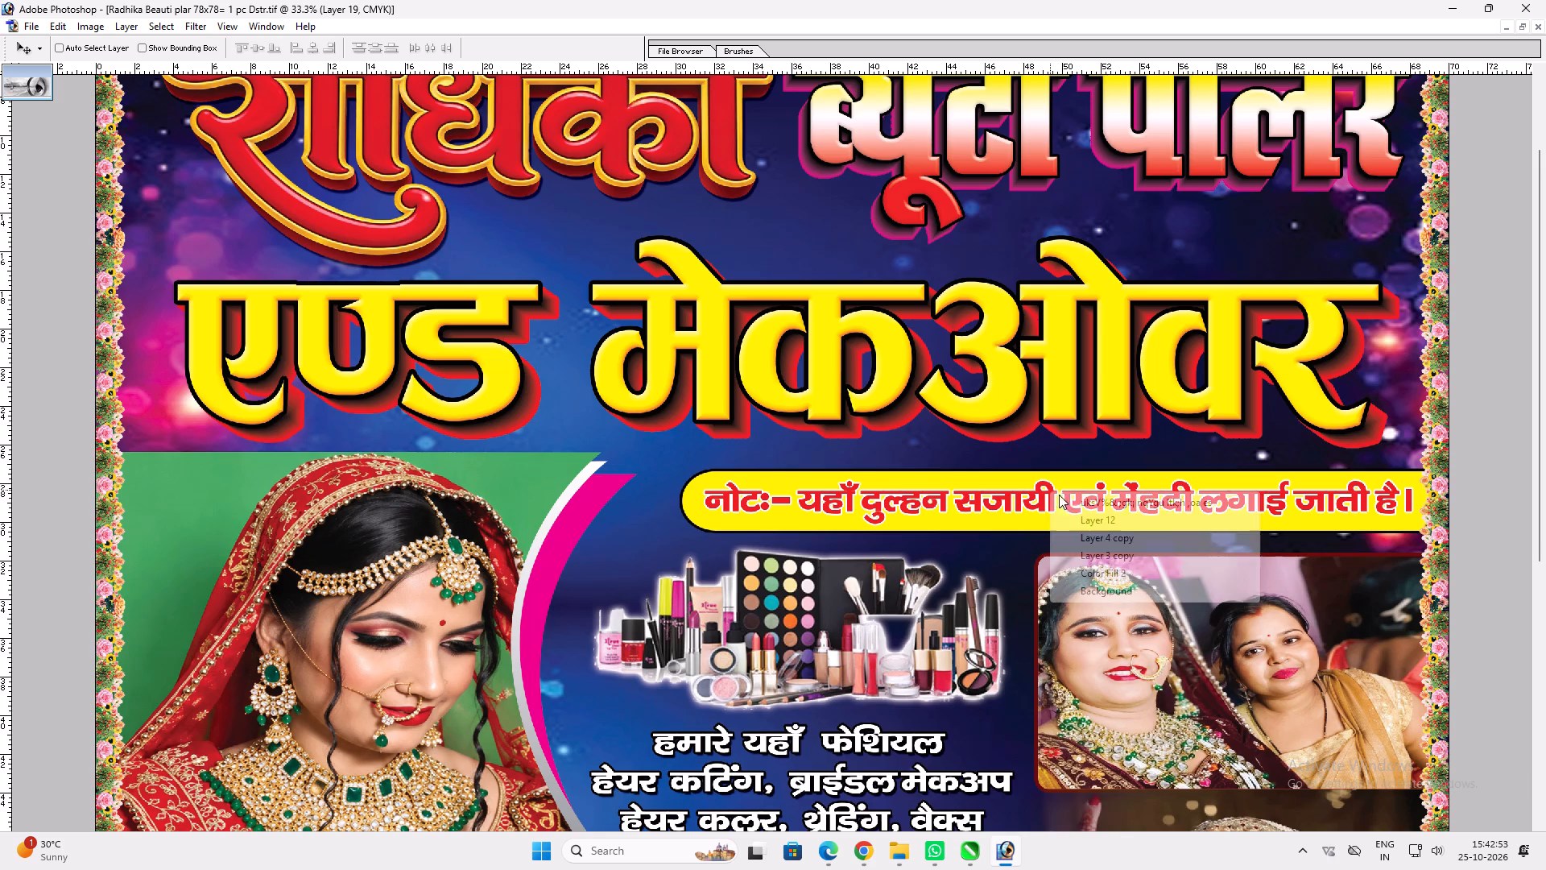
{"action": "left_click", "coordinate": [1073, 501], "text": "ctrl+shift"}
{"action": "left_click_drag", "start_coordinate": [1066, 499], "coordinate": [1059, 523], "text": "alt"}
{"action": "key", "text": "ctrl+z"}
Duplicate the red नोटः text line and bring the copy down over the round photos.
{"action": "right_click", "coordinate": [1052, 495]}
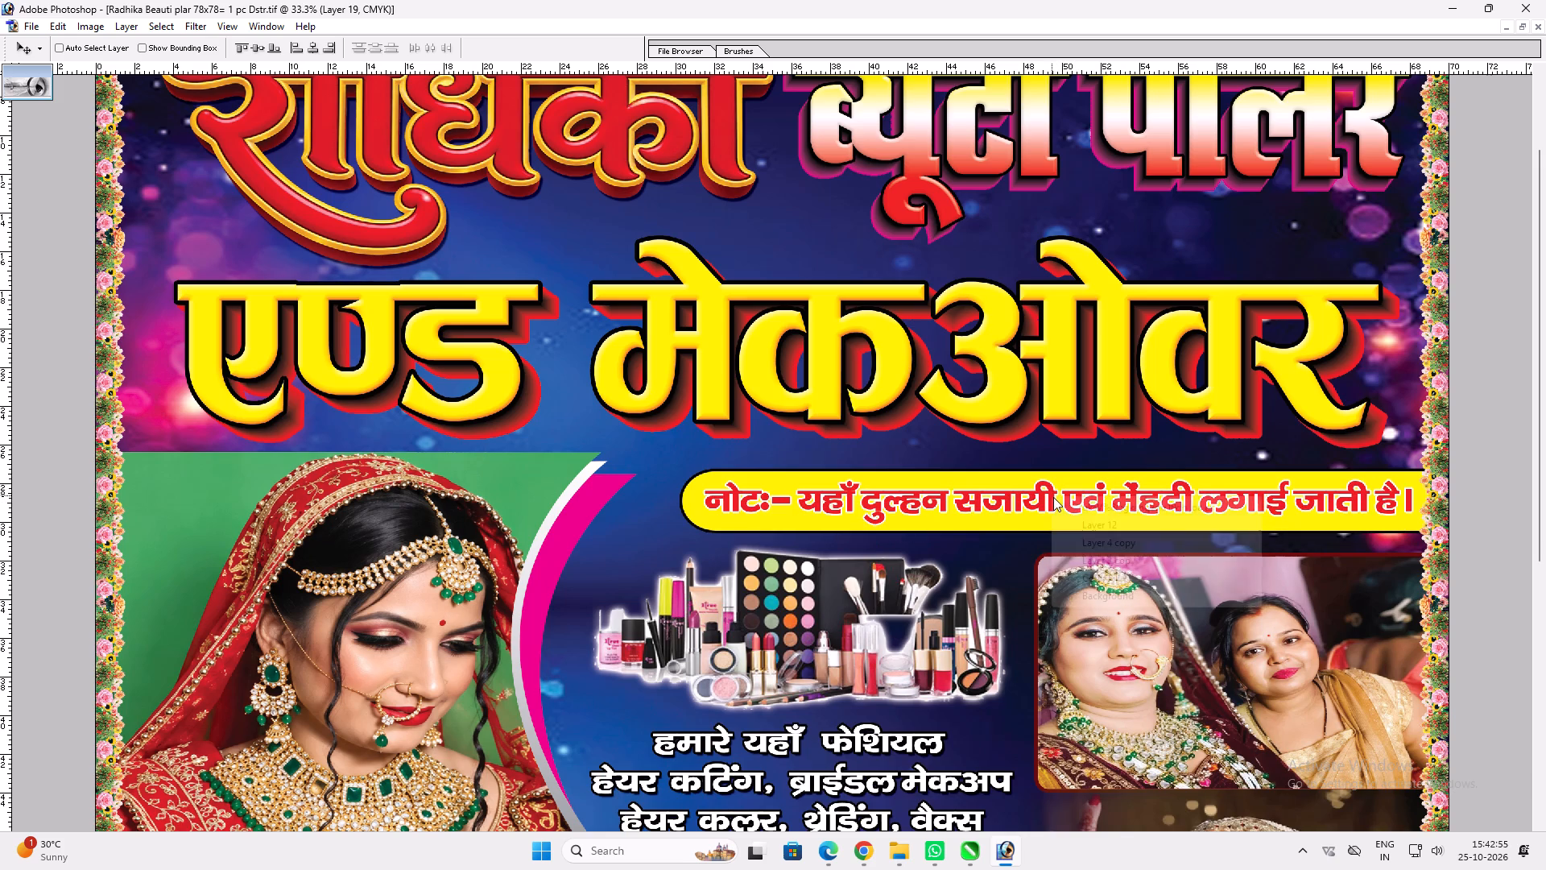
{"action": "left_click", "coordinate": [1072, 511]}
{"action": "right_click", "coordinate": [1051, 491], "text": "ctrl+shift"}
{"action": "left_click", "coordinate": [1081, 503], "text": "ctrl+shift"}
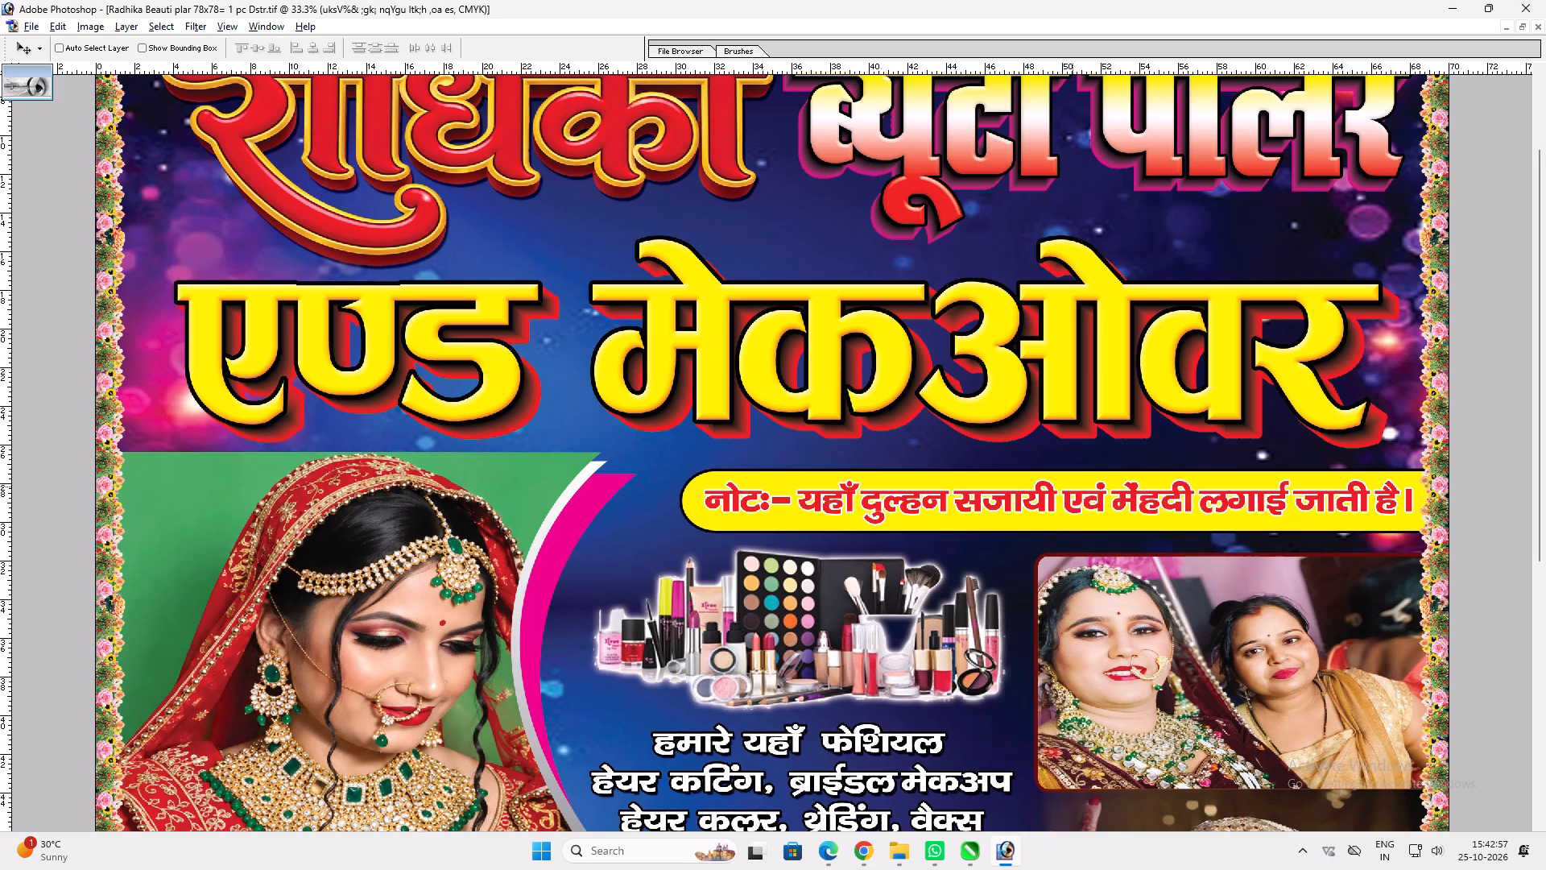
{"action": "left_click_drag", "start_coordinate": [1069, 488], "coordinate": [1069, 522], "text": "alt"}
{"action": "key", "text": "space"}
{"action": "key", "text": "space"}
{"action": "left_click_drag", "start_coordinate": [1064, 615], "coordinate": [1043, 350]}
{"action": "key", "text": "space"}
{"action": "left_click_drag", "start_coordinate": [1018, 461], "coordinate": [1009, 261]}
{"action": "left_click_drag", "start_coordinate": [1019, 169], "coordinate": [982, 358]}
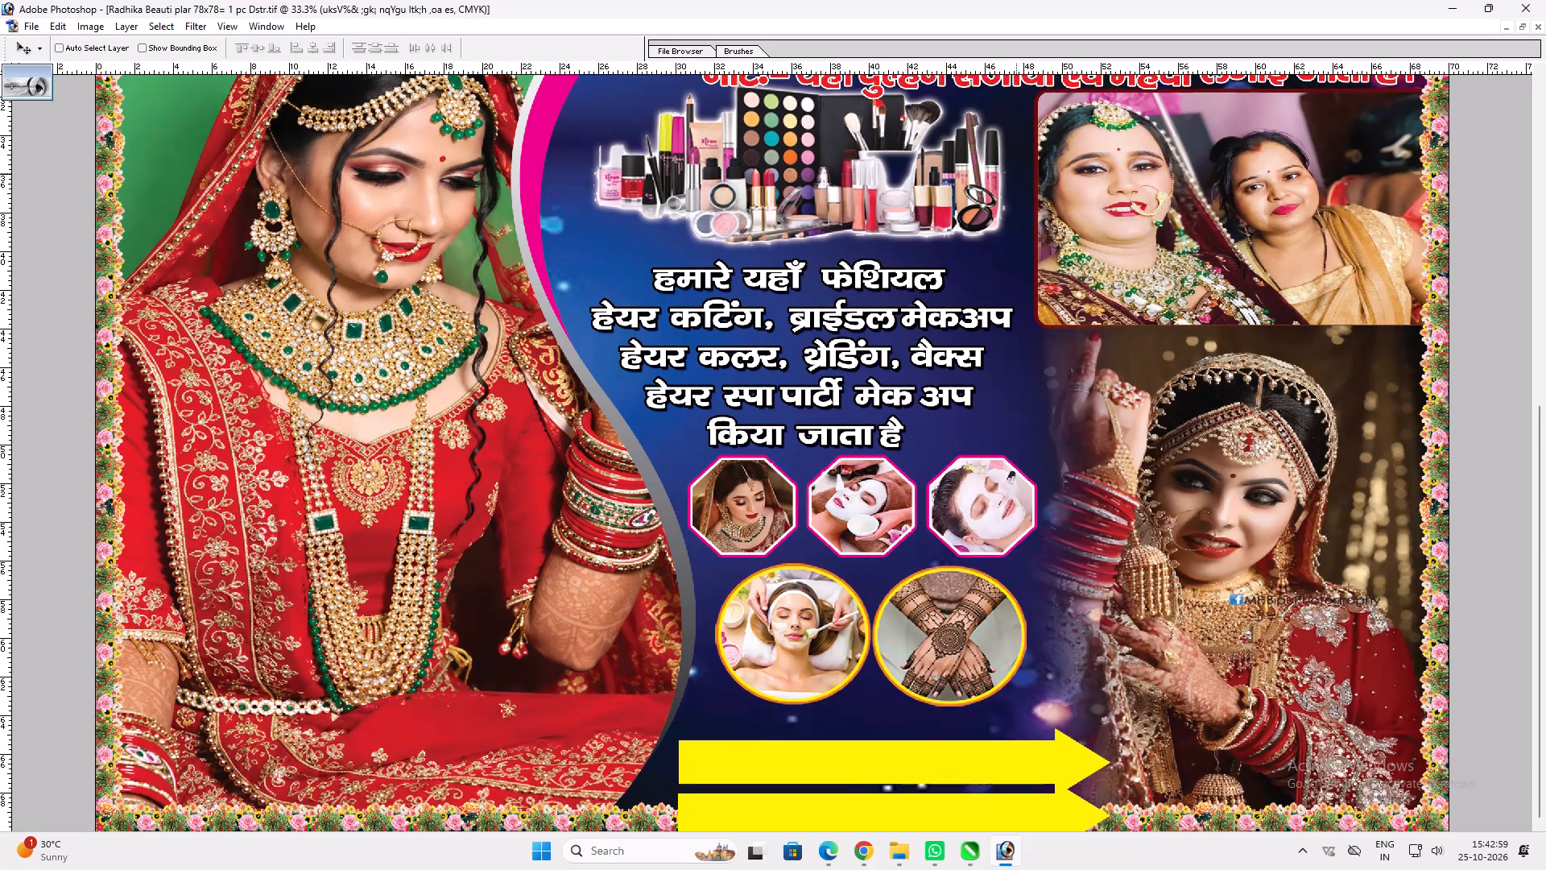
{"action": "left_click_drag", "start_coordinate": [982, 358], "coordinate": [943, 695]}
{"action": "key", "text": "space"}
{"action": "key", "text": "space"}
{"action": "key", "text": "space"}
{"action": "key", "text": "space"}
{"action": "key", "text": "space"}
{"action": "key", "text": "space"}
{"action": "key", "text": "space"}
{"action": "key", "text": "space"}
{"action": "key", "text": "space"}
{"action": "key", "text": "space"}
{"action": "key", "text": "space"}
{"action": "key", "text": "space"}
{"action": "key", "text": "space"}
{"action": "key", "text": "space"}
{"action": "left_click_drag", "start_coordinate": [943, 704], "coordinate": [933, 409]}
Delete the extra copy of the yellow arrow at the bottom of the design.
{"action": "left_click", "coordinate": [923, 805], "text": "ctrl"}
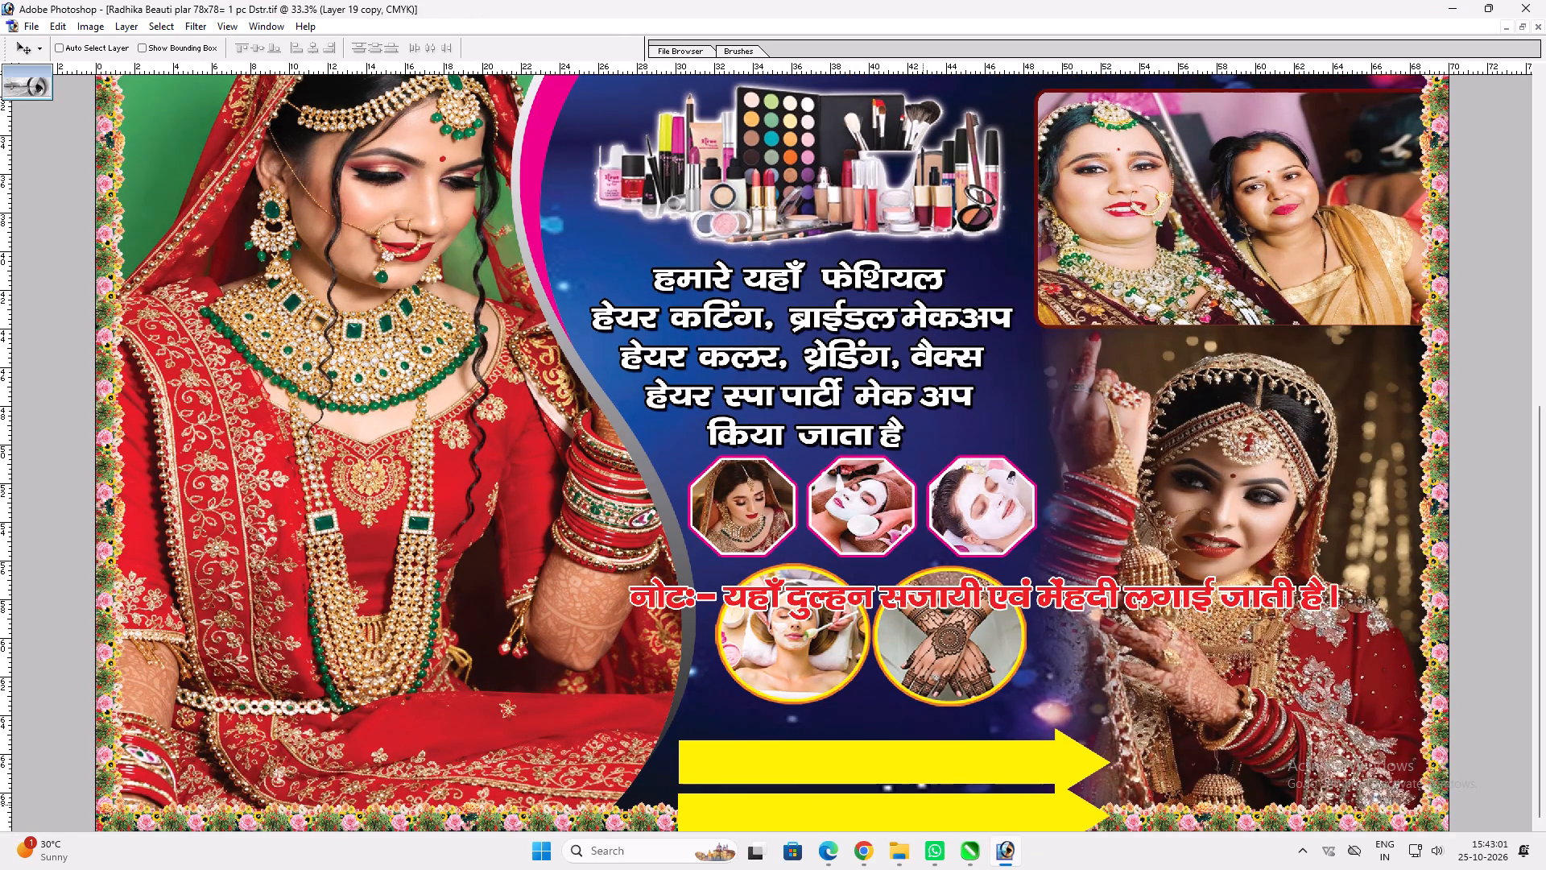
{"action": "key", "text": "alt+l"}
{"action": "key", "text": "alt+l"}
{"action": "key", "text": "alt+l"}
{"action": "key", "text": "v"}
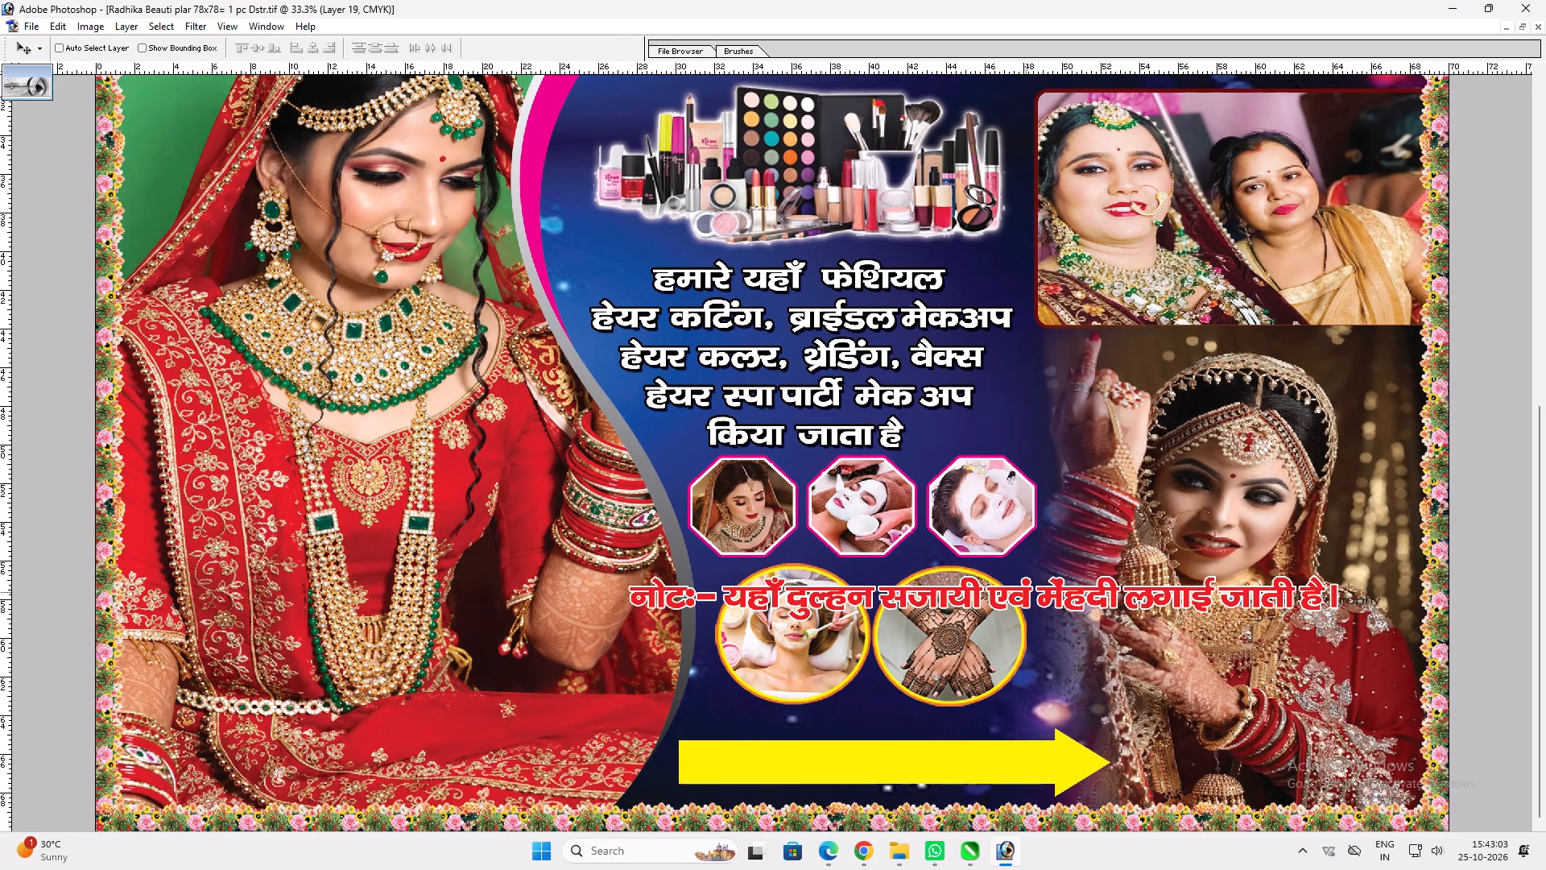
Place the copied नोटः text over the yellow arrow and bring it to the front.
{"action": "left_click", "coordinate": [1025, 591], "text": "ctrl"}
{"action": "left_click_drag", "start_coordinate": [1025, 591], "coordinate": [982, 760]}
{"action": "key", "text": "ctrl+shift+bracketright"}
Replace the copied नोटः text on the yellow arrow with "बगल से सीढ़ी से उपर" and shift it along the arrow.
{"action": "key", "text": "t"}
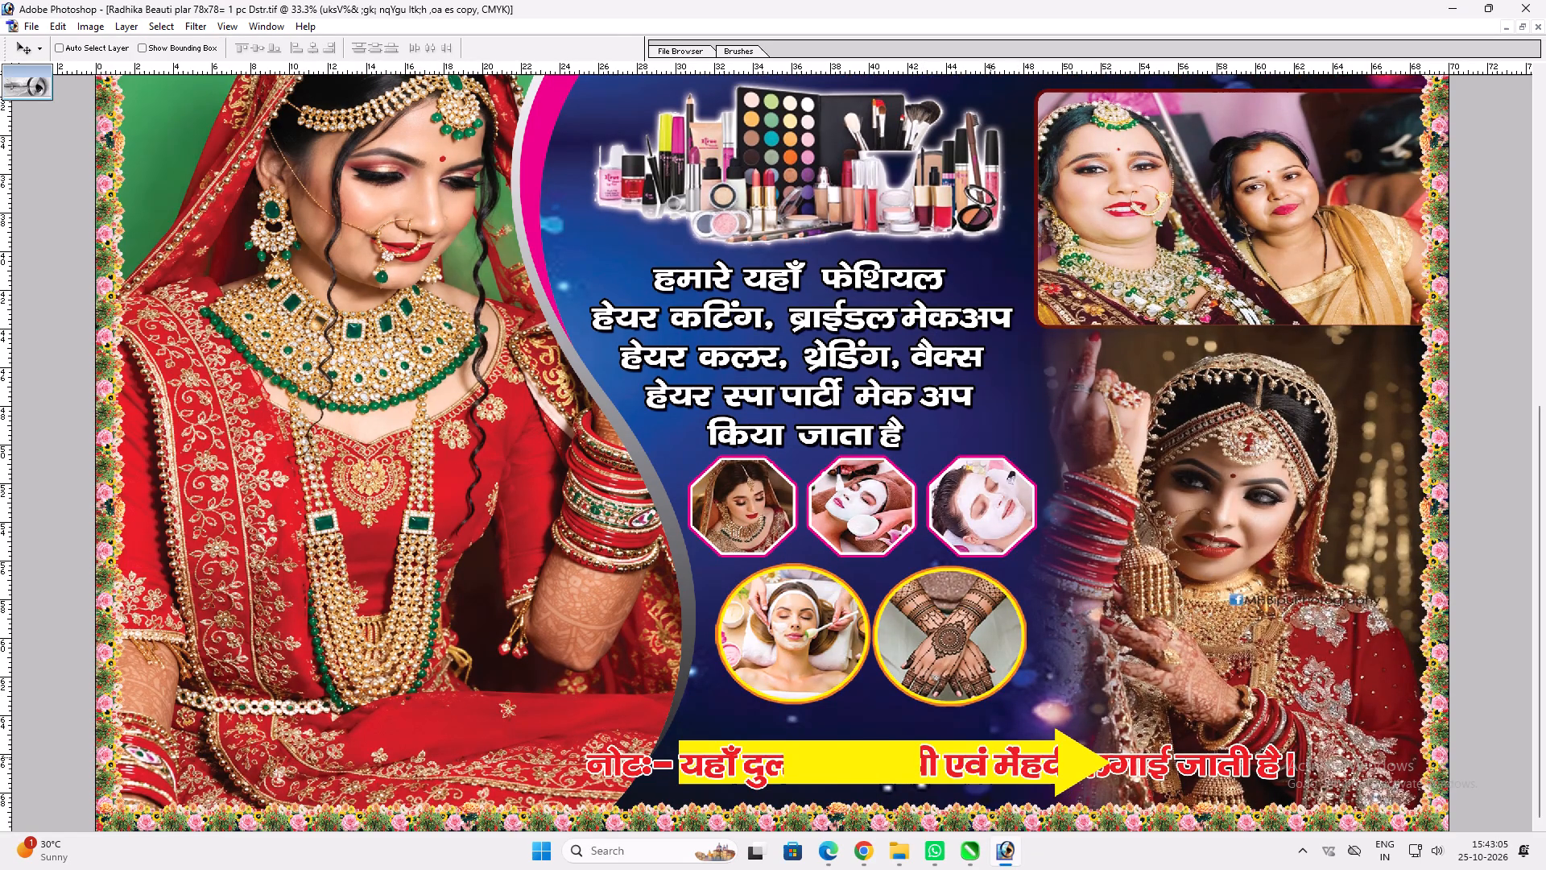
{"action": "double_click", "coordinate": [990, 757], "text": "ctrl"}
{"action": "left_click", "coordinate": [988, 760]}
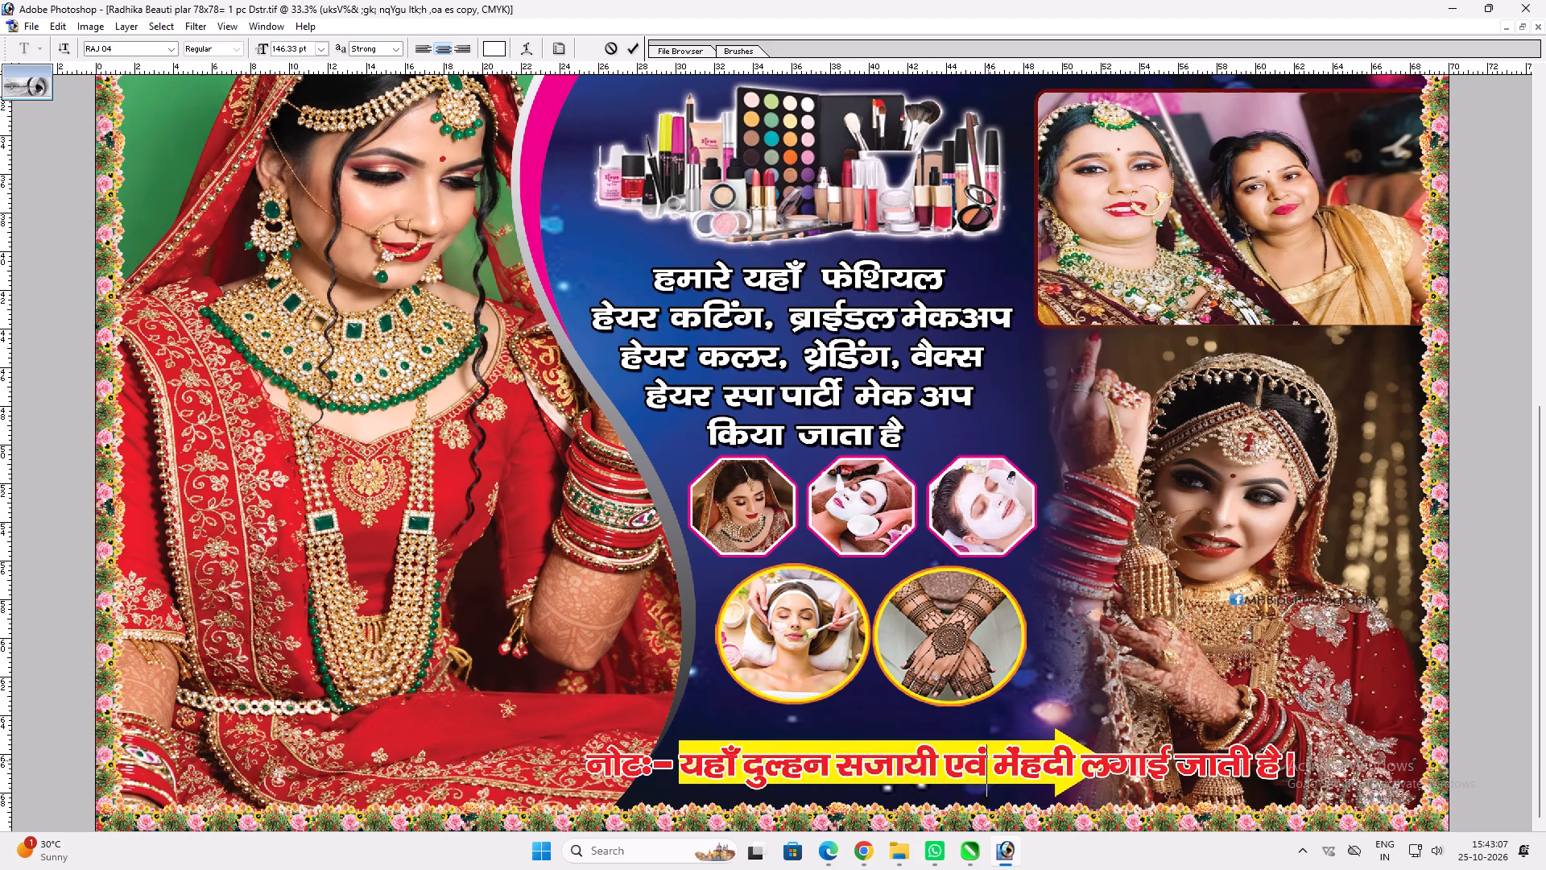
{"action": "key", "text": "ctrl+a"}
{"action": "type", "text": "ff"}
{"action": "key", "text": "ctrl+a"}
{"action": "left_click_drag", "start_coordinate": [1070, 760], "coordinate": [849, 760]}
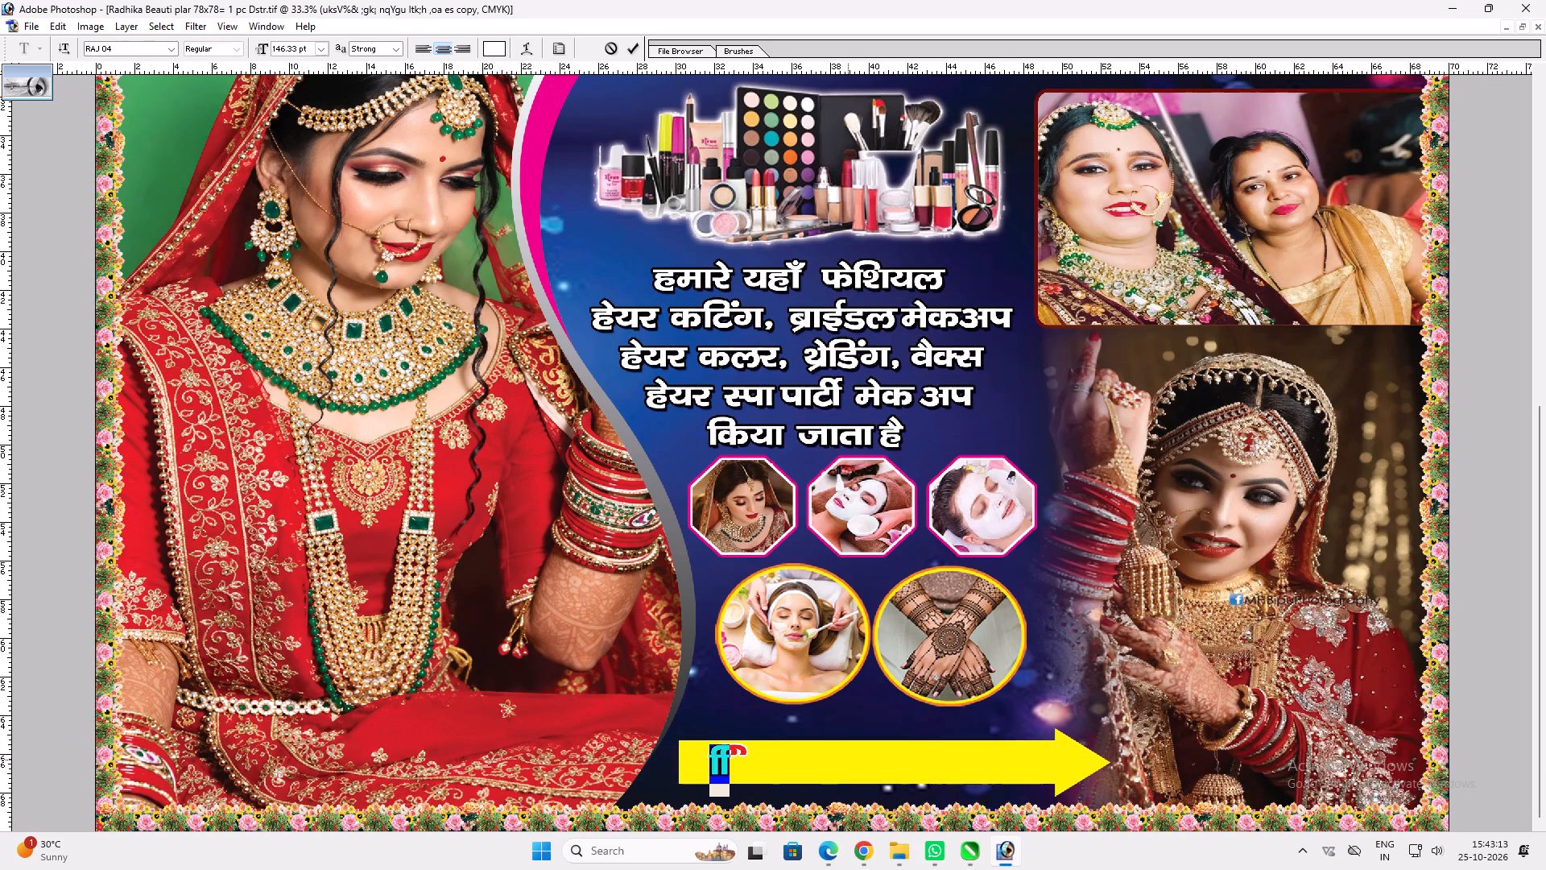
{"action": "type", "text": "cx"}
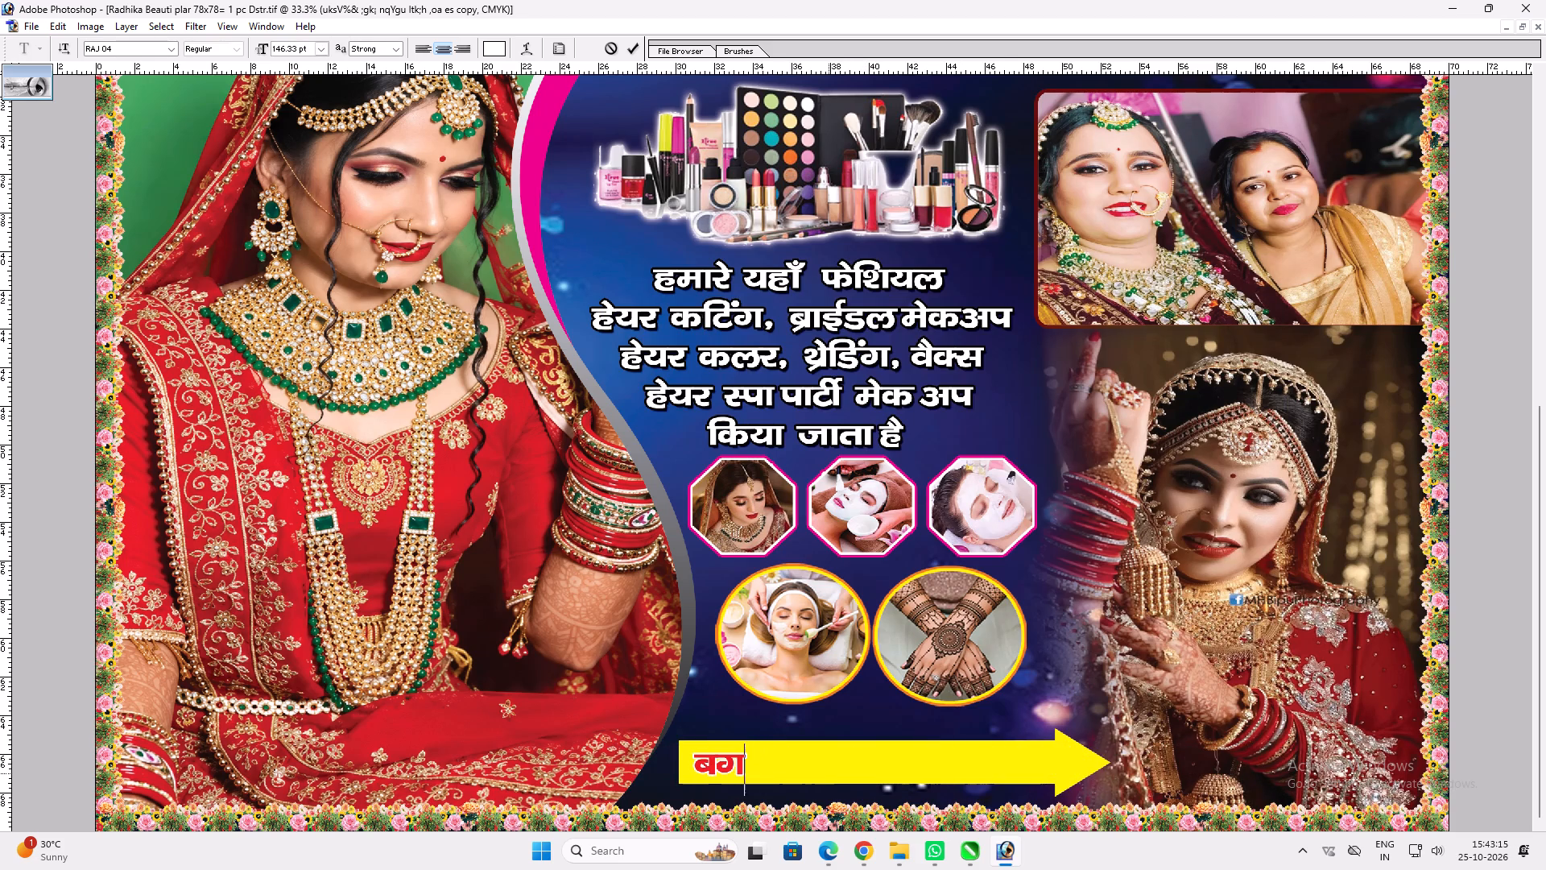
{"action": "type", "text": "y"}
{"action": "key", "text": "space"}
{"action": "type", "text": "ls lh<"}
{"action": "key", "text": "plus"}
{"action": "type", "text": "h ls mi"}
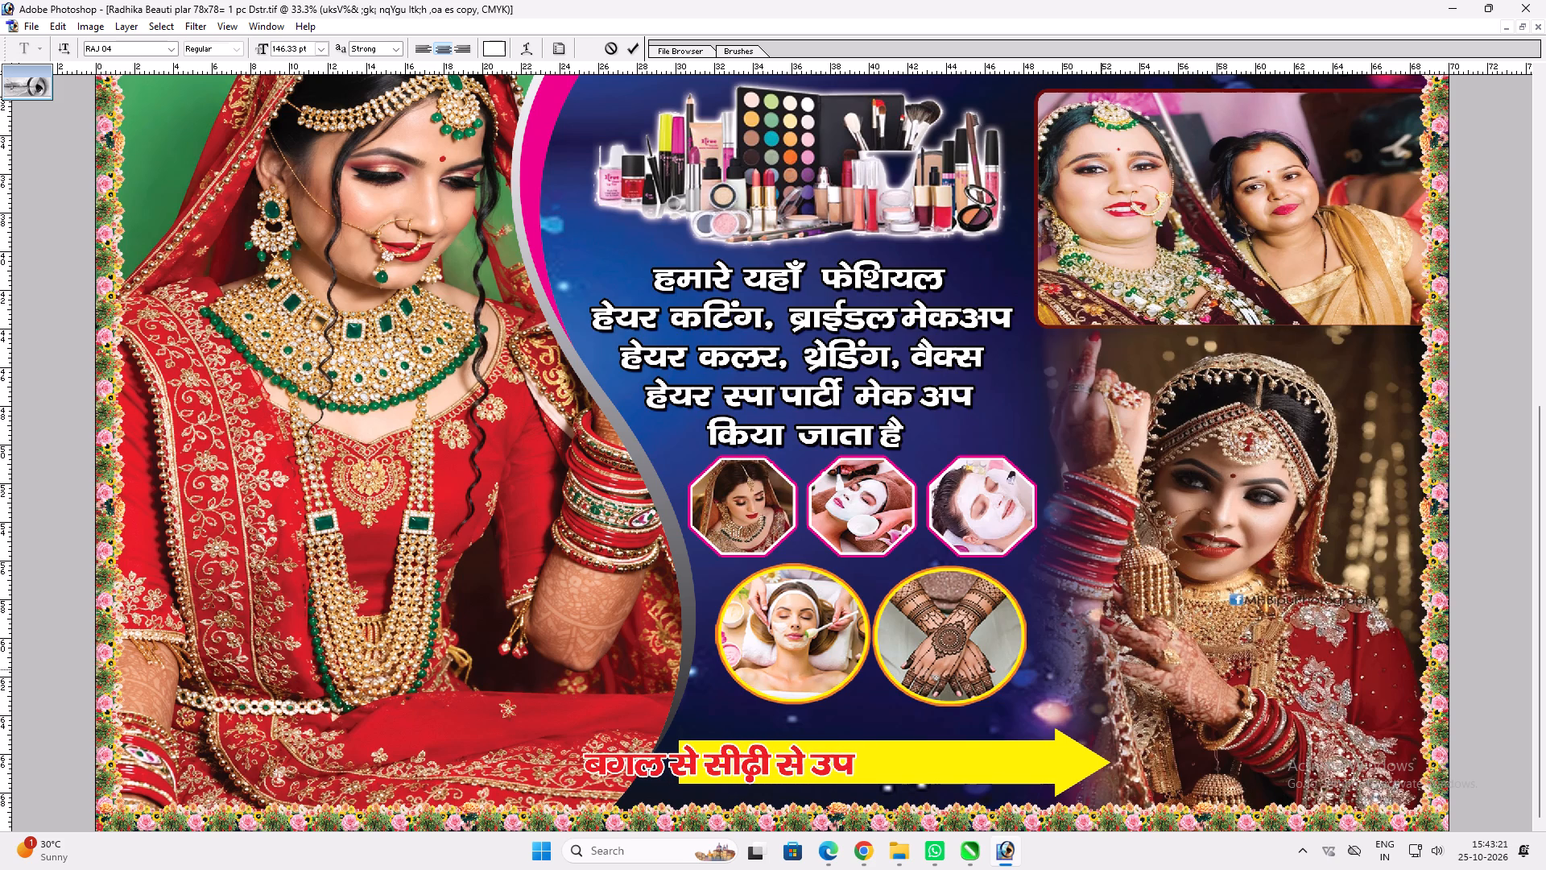
{"action": "key", "text": "j"}
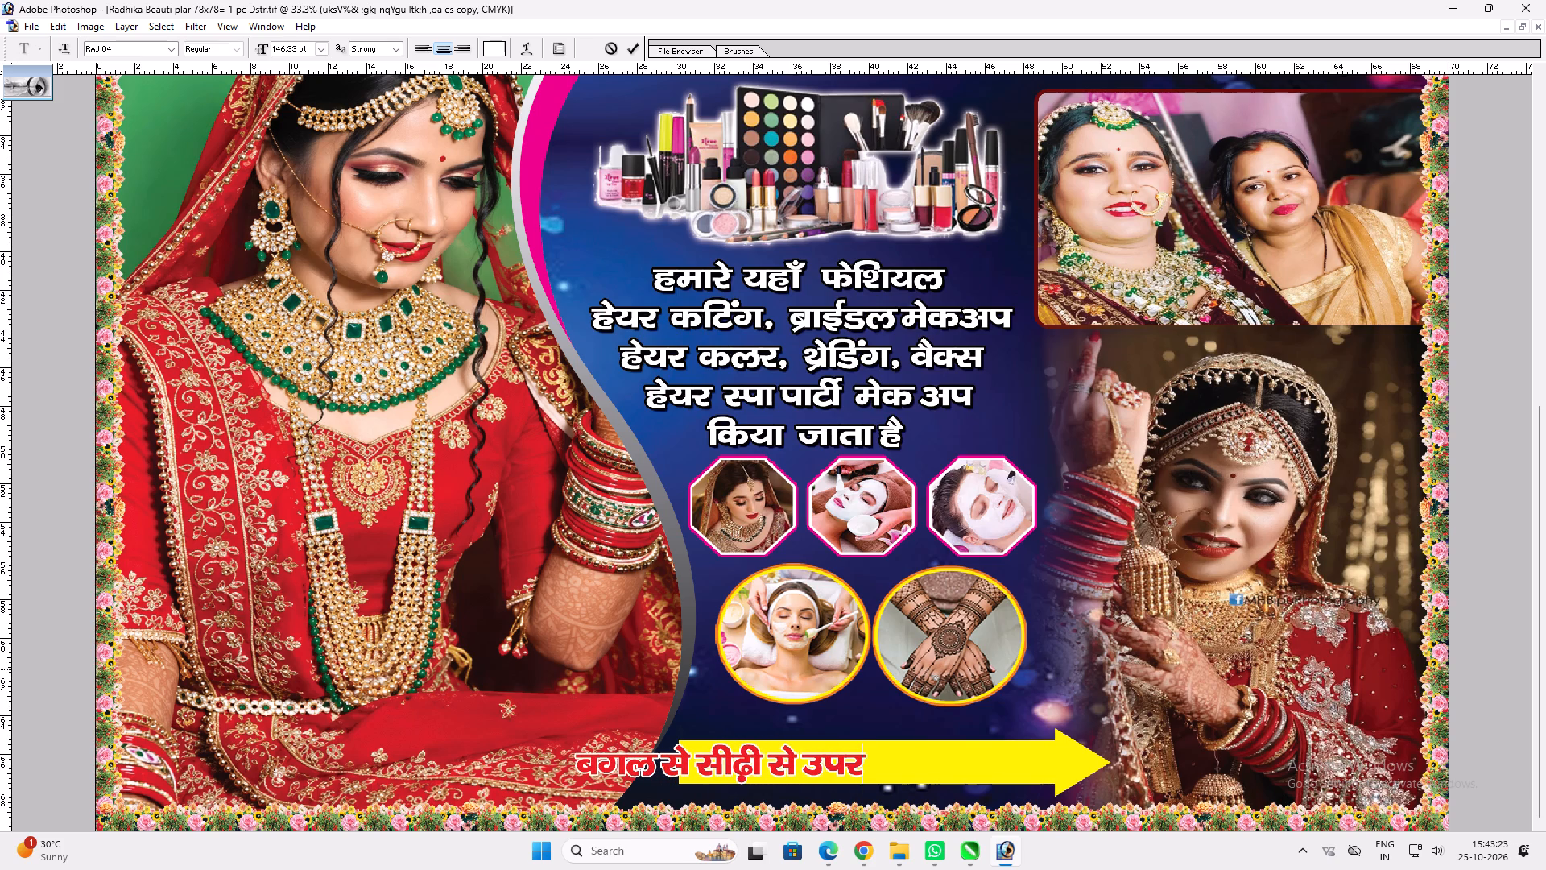
{"action": "left_click_drag", "start_coordinate": [1157, 756], "coordinate": [1249, 752]}
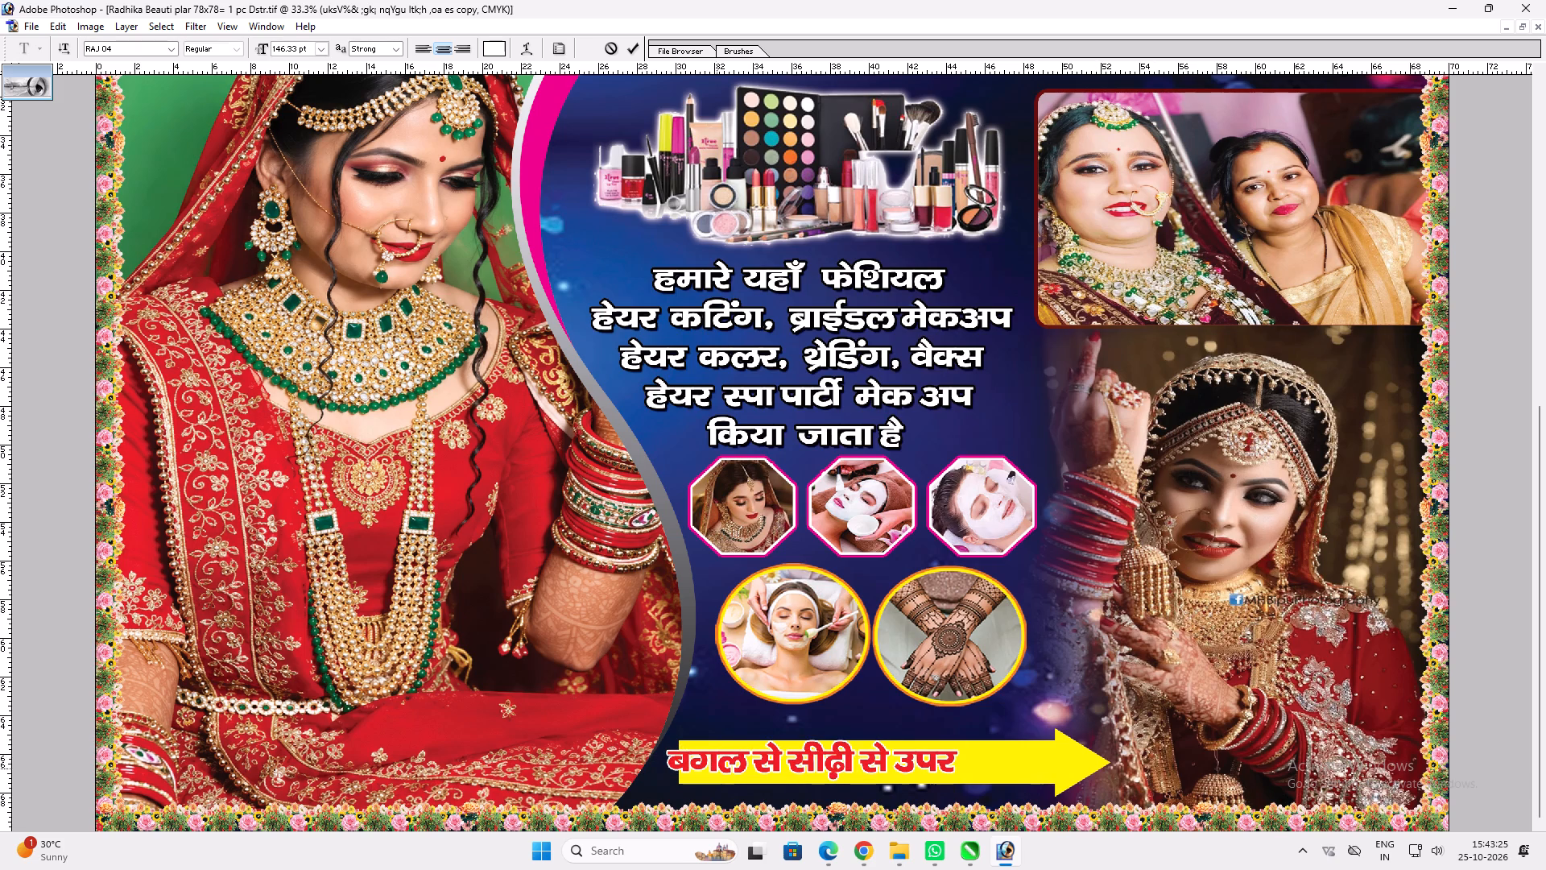
Insert "पार्लर का रास्ता" before बगल in the arrow text.
{"action": "left_click", "coordinate": [662, 762]}
{"action": "left_click_drag", "start_coordinate": [867, 850], "coordinate": [917, 850]}
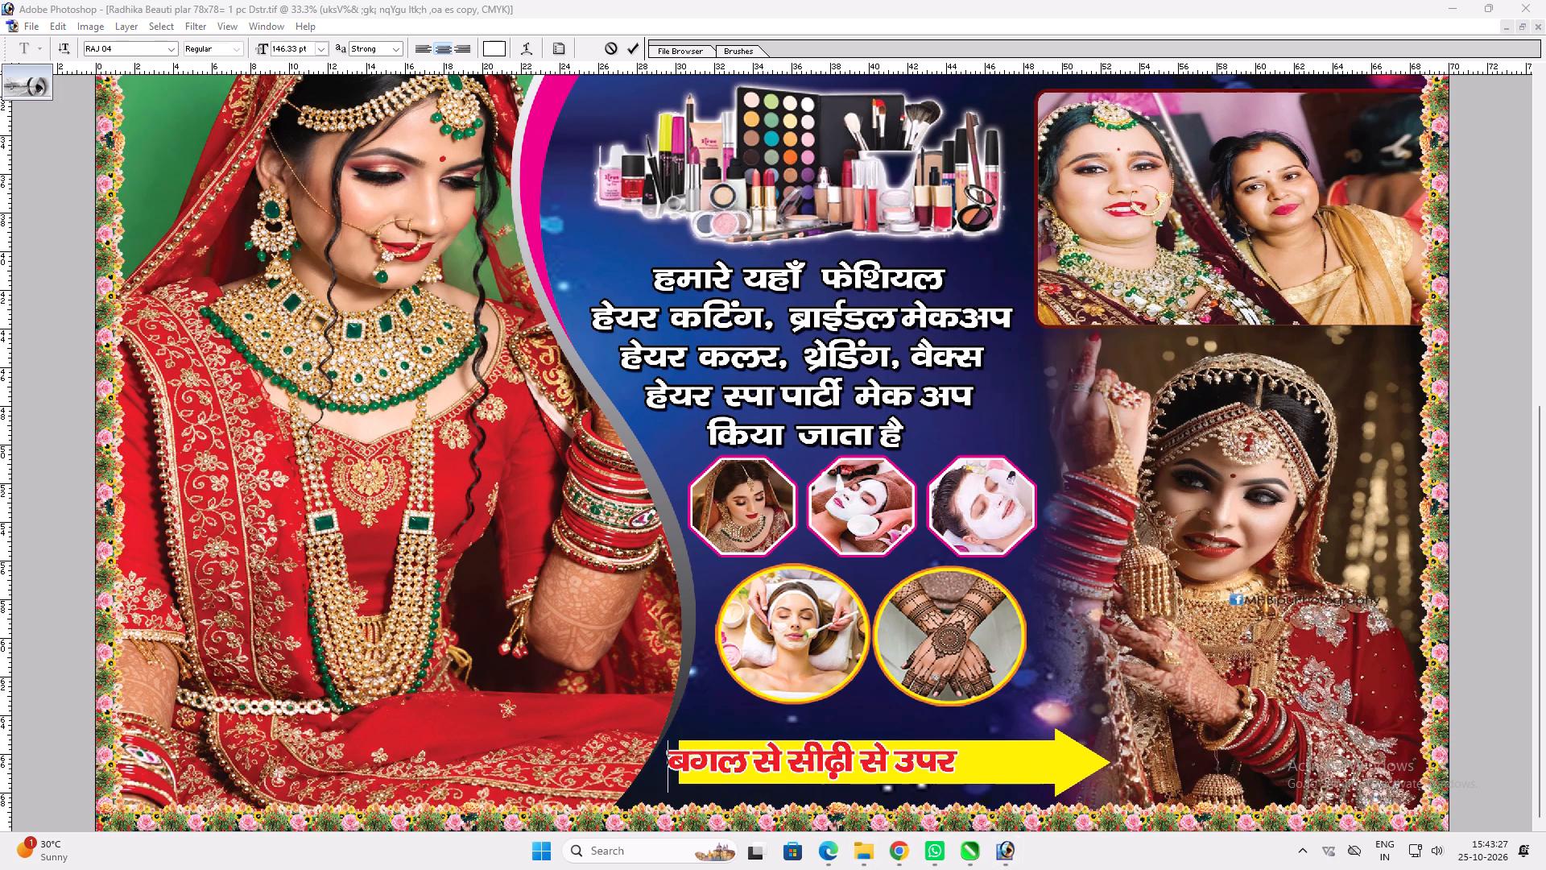
{"action": "type", "text": "ikyZ"}
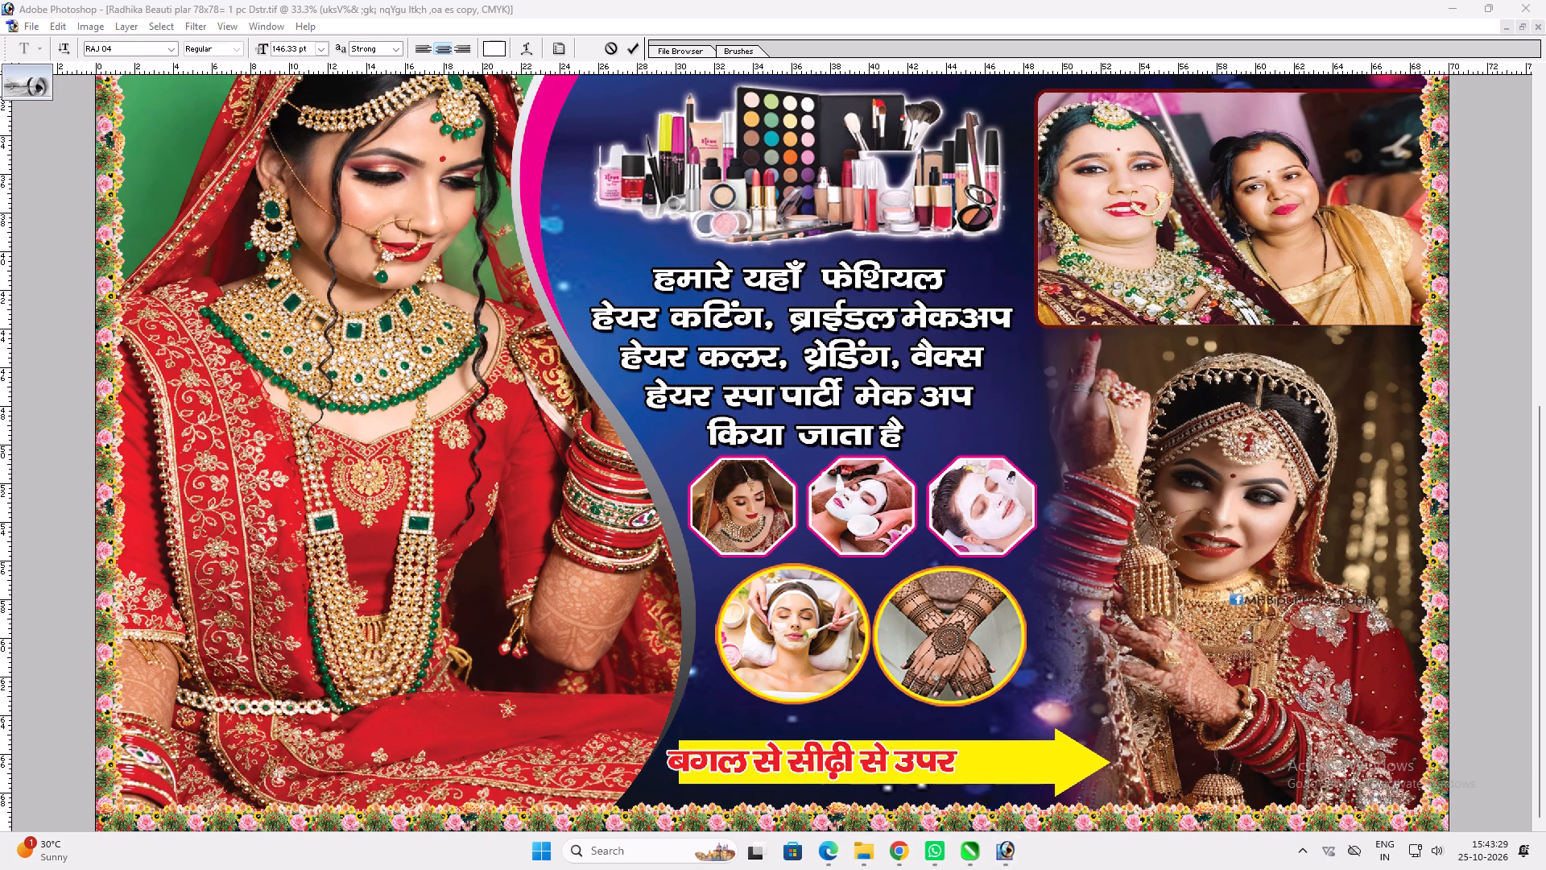
{"action": "left_click", "coordinate": [672, 764]}
{"action": "left_click", "coordinate": [667, 762]}
{"action": "type", "text": "ikyZ"}
{"action": "type", "text": "j dk jkr"}
{"action": "key", "text": "BackSpace"}
{"action": "type", "text": "Lrk"}
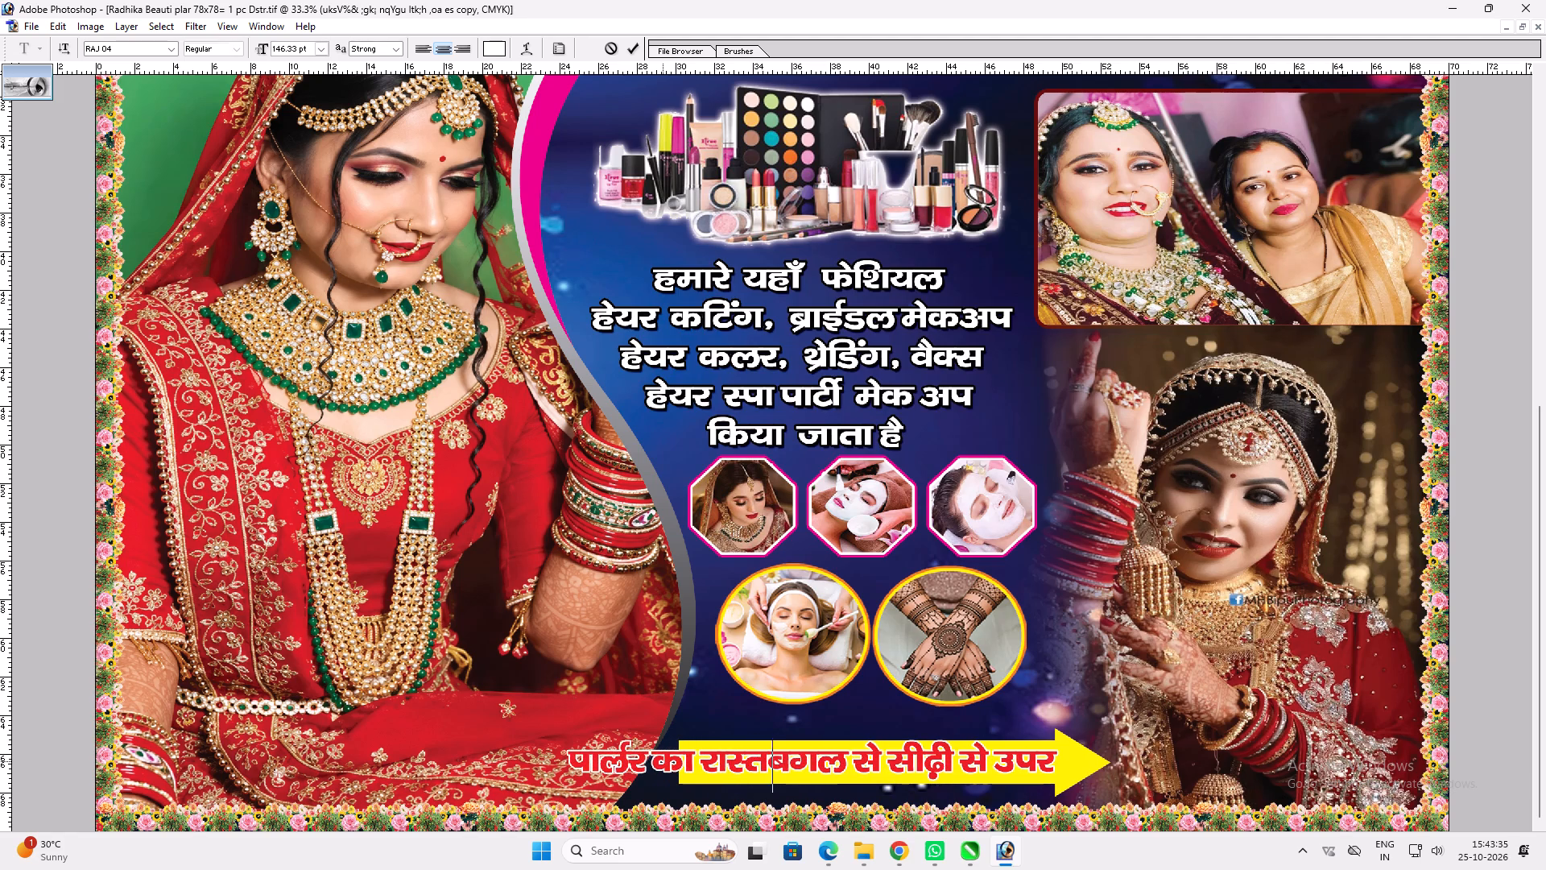
{"action": "key", "text": "space"}
Complete the arrow text by adding "जाएं ।" at its end.
{"action": "left_click", "coordinate": [1062, 765]}
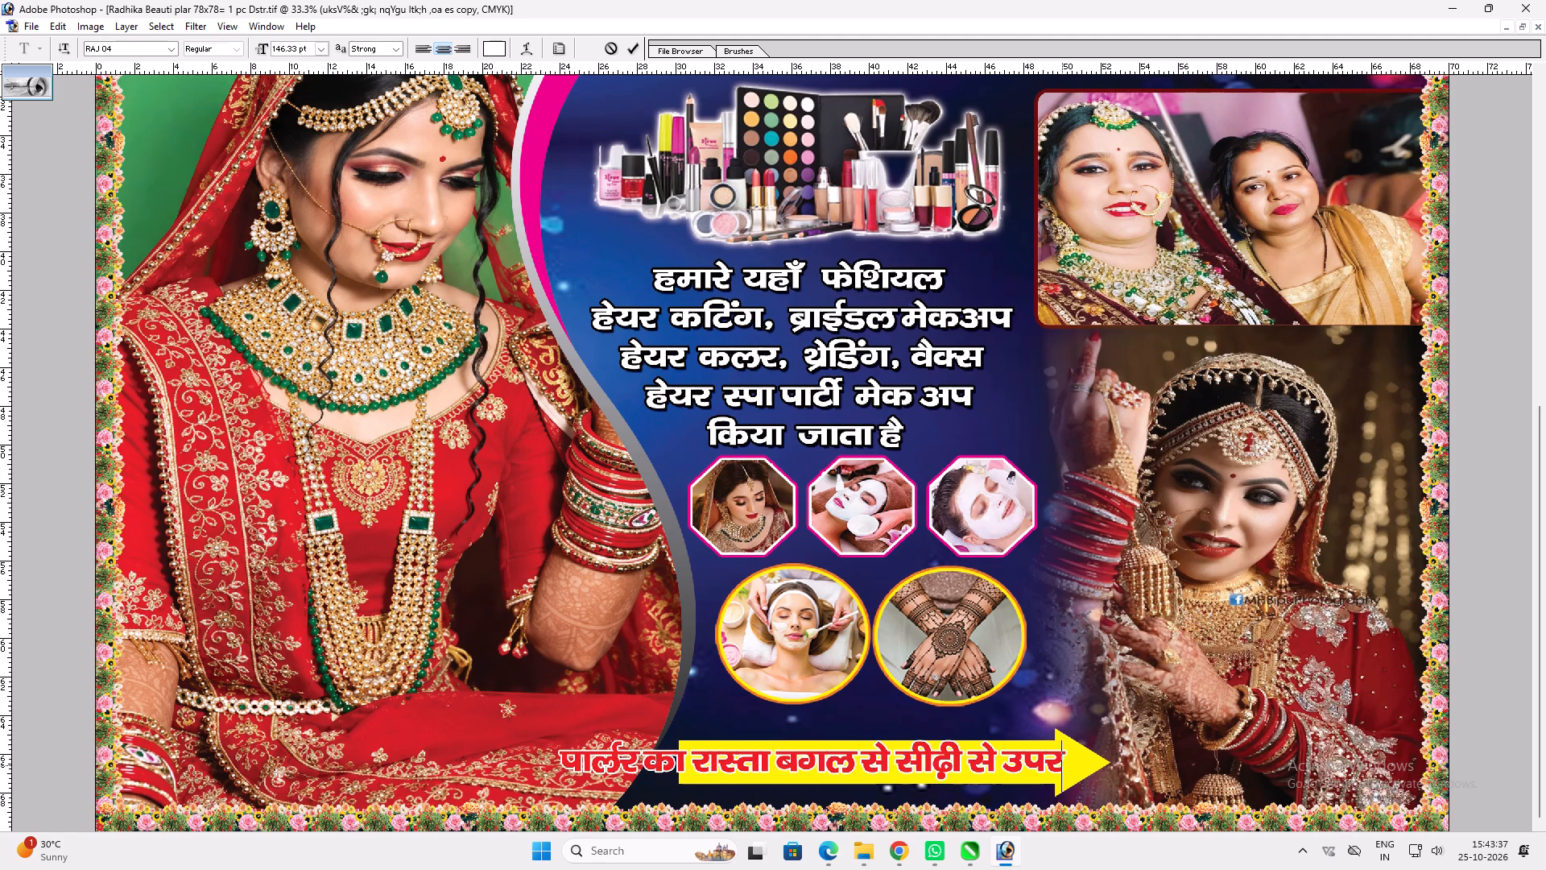
{"action": "key", "text": "space"}
{"action": "left_click_drag", "start_coordinate": [1122, 748], "coordinate": [1103, 749]}
{"action": "type", "text": "tk"}
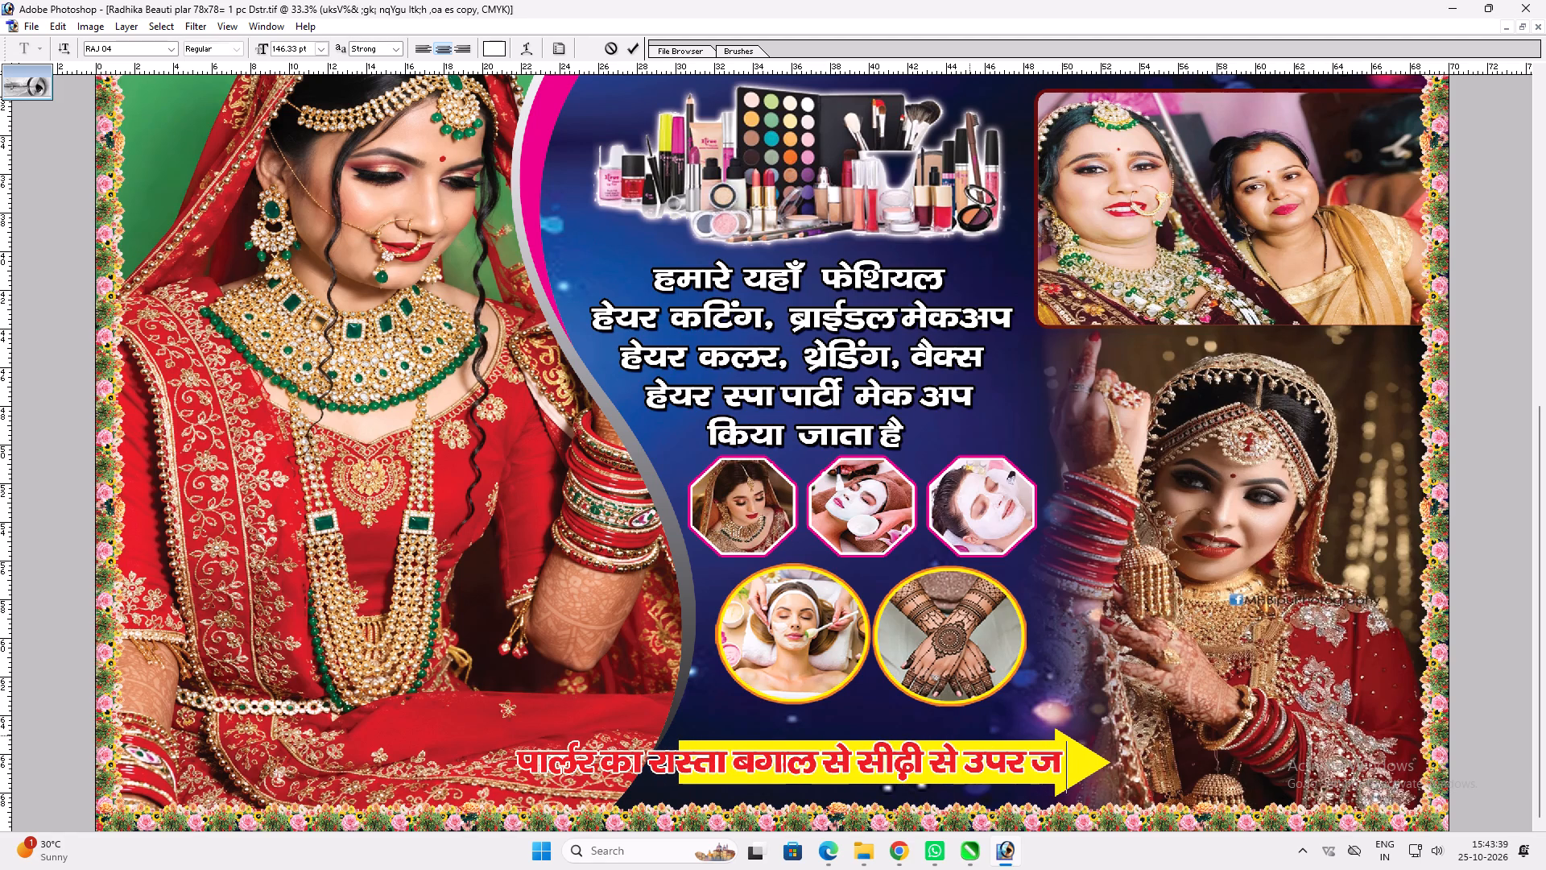
{"action": "type", "text": ",a A"}
{"action": "key", "text": "Return"}
{"action": "key", "text": "v"}
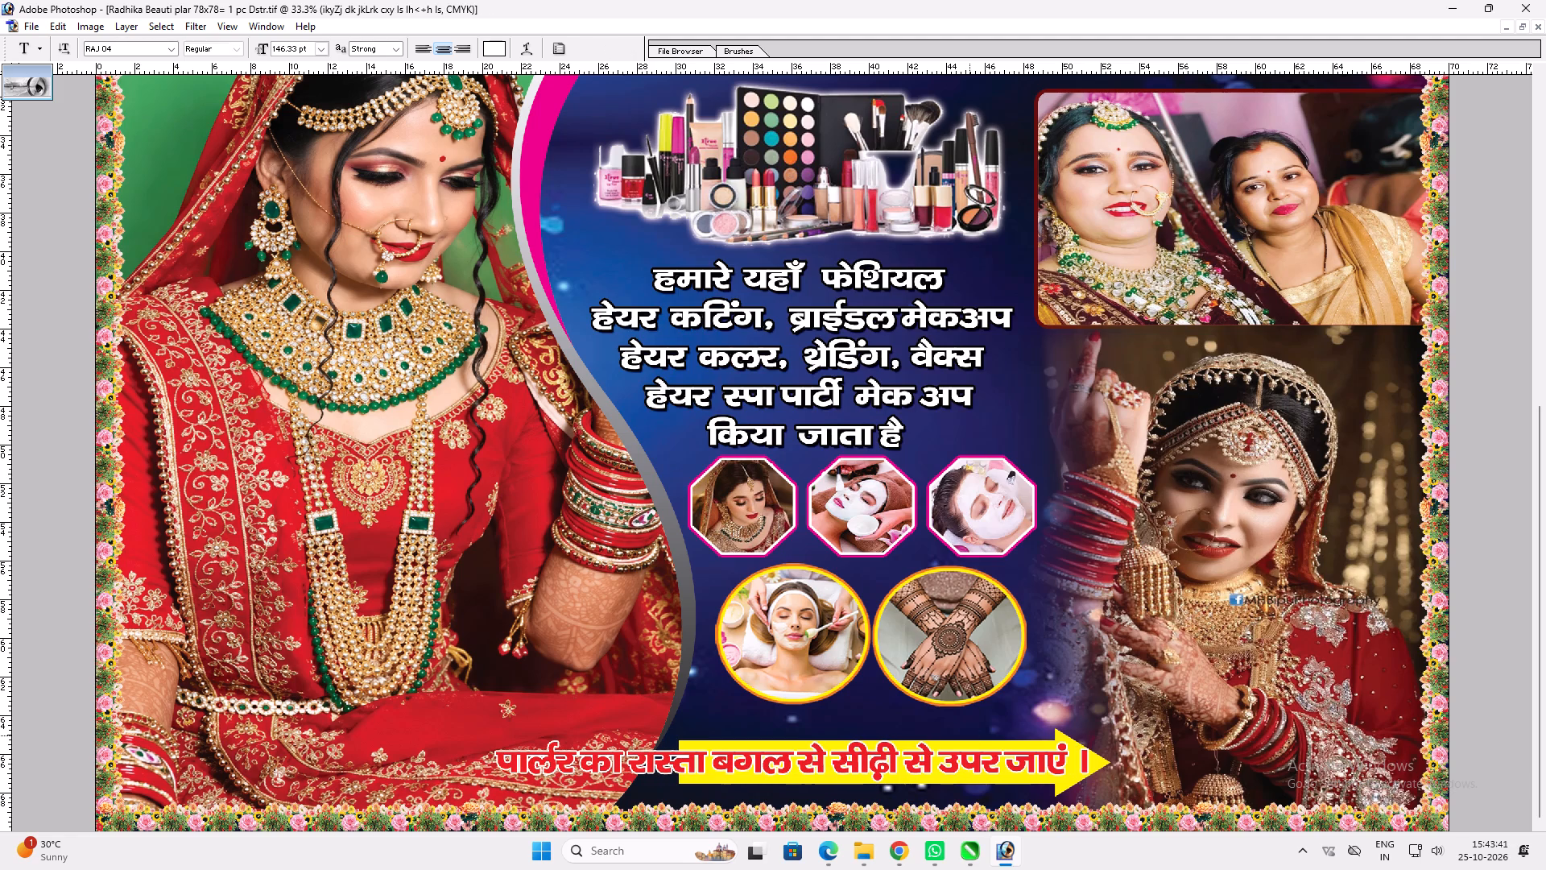
Scale the arrow text down to about 65%, stretch it slightly taller and position it inside the yellow arrow.
{"action": "key", "text": "ctrl+t"}
{"action": "left_click_drag", "start_coordinate": [505, 741], "coordinate": [701, 741], "text": "shift"}
{"action": "left_click_drag", "start_coordinate": [1081, 767], "coordinate": [1071, 769], "text": "shift"}
{"action": "left_click_drag", "start_coordinate": [1040, 750], "coordinate": [1046, 747], "text": "shift"}
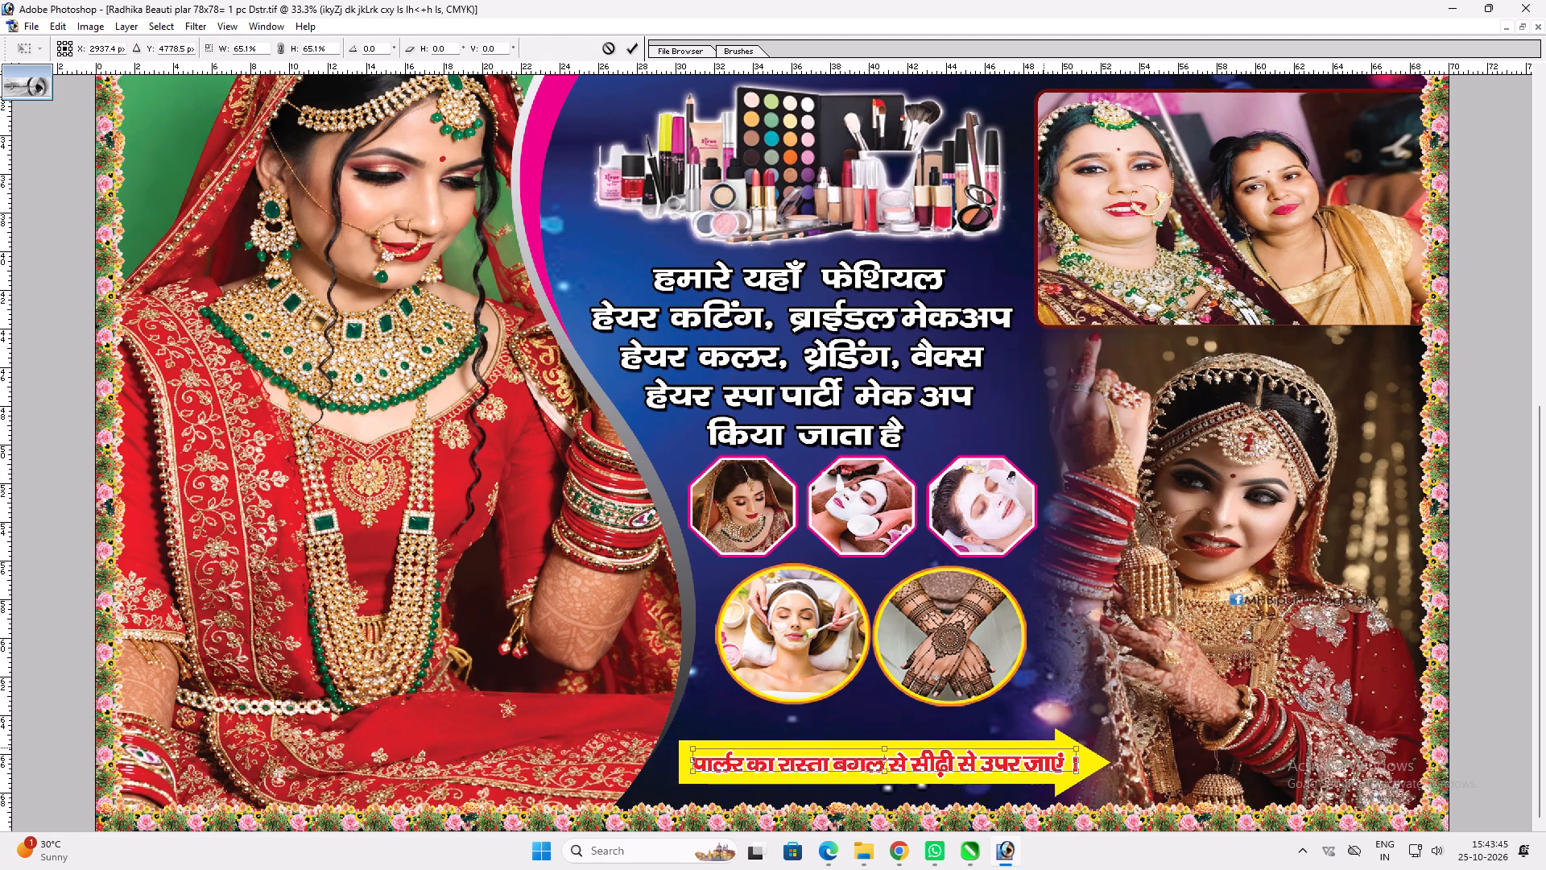
{"action": "left_click_drag", "start_coordinate": [1046, 747], "coordinate": [1051, 745], "text": "shift"}
{"action": "key", "text": "shift+Return"}
{"action": "key", "text": "v"}
{"action": "left_click_drag", "start_coordinate": [969, 767], "coordinate": [962, 768], "text": "shift"}
{"action": "key", "text": "ctrl+t"}
{"action": "left_click_drag", "start_coordinate": [985, 748], "coordinate": [996, 745], "text": "ctrl"}
{"action": "key", "text": "shift+Return"}
{"action": "key", "text": "v"}
{"action": "left_click", "coordinate": [979, 760], "text": "shift"}
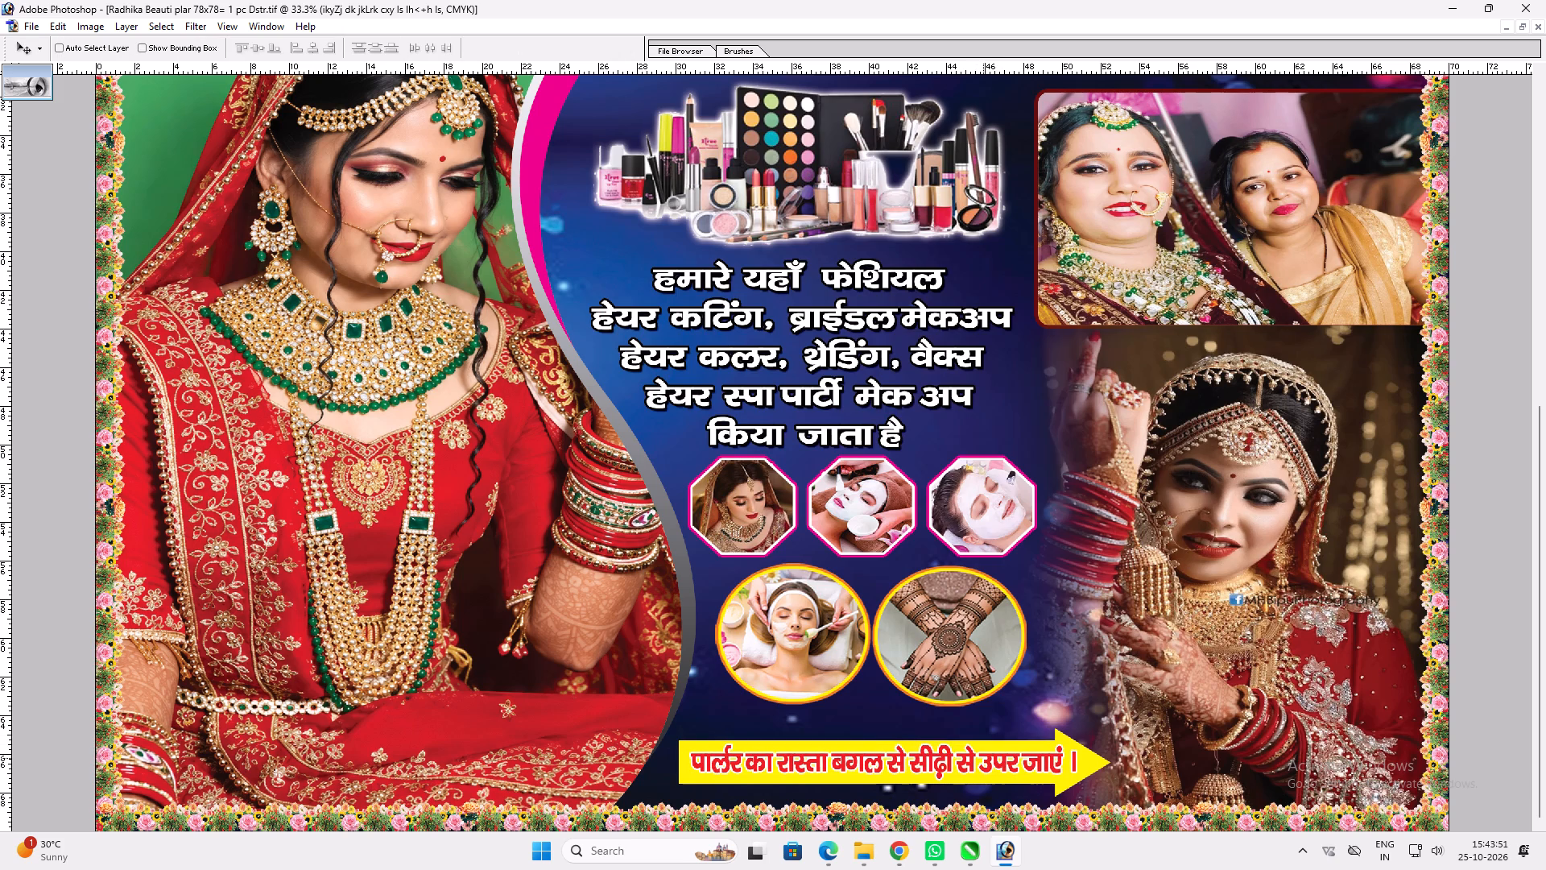
{"action": "key", "text": "space"}
{"action": "key", "text": "Down"}
{"action": "key", "text": "Down"}
Save the beauty parlour design with the completed arrow text.
{"action": "key", "text": "space"}
{"action": "key", "text": "space"}
{"action": "key", "text": "space"}
{"action": "key", "text": "space"}
{"action": "key", "text": "space"}
{"action": "key", "text": "space"}
{"action": "key", "text": "space"}
{"action": "key", "text": "space"}
{"action": "key", "text": "space"}
{"action": "key", "text": "space"}
{"action": "key", "text": "space"}
{"action": "key", "text": "space"}
{"action": "key", "text": "space"}
{"action": "key", "text": "space"}
{"action": "key", "text": "space"}
{"action": "key", "text": "space"}
{"action": "key", "text": "space"}
{"action": "key", "text": "space"}
{"action": "key", "text": "space"}
{"action": "key", "text": "space"}
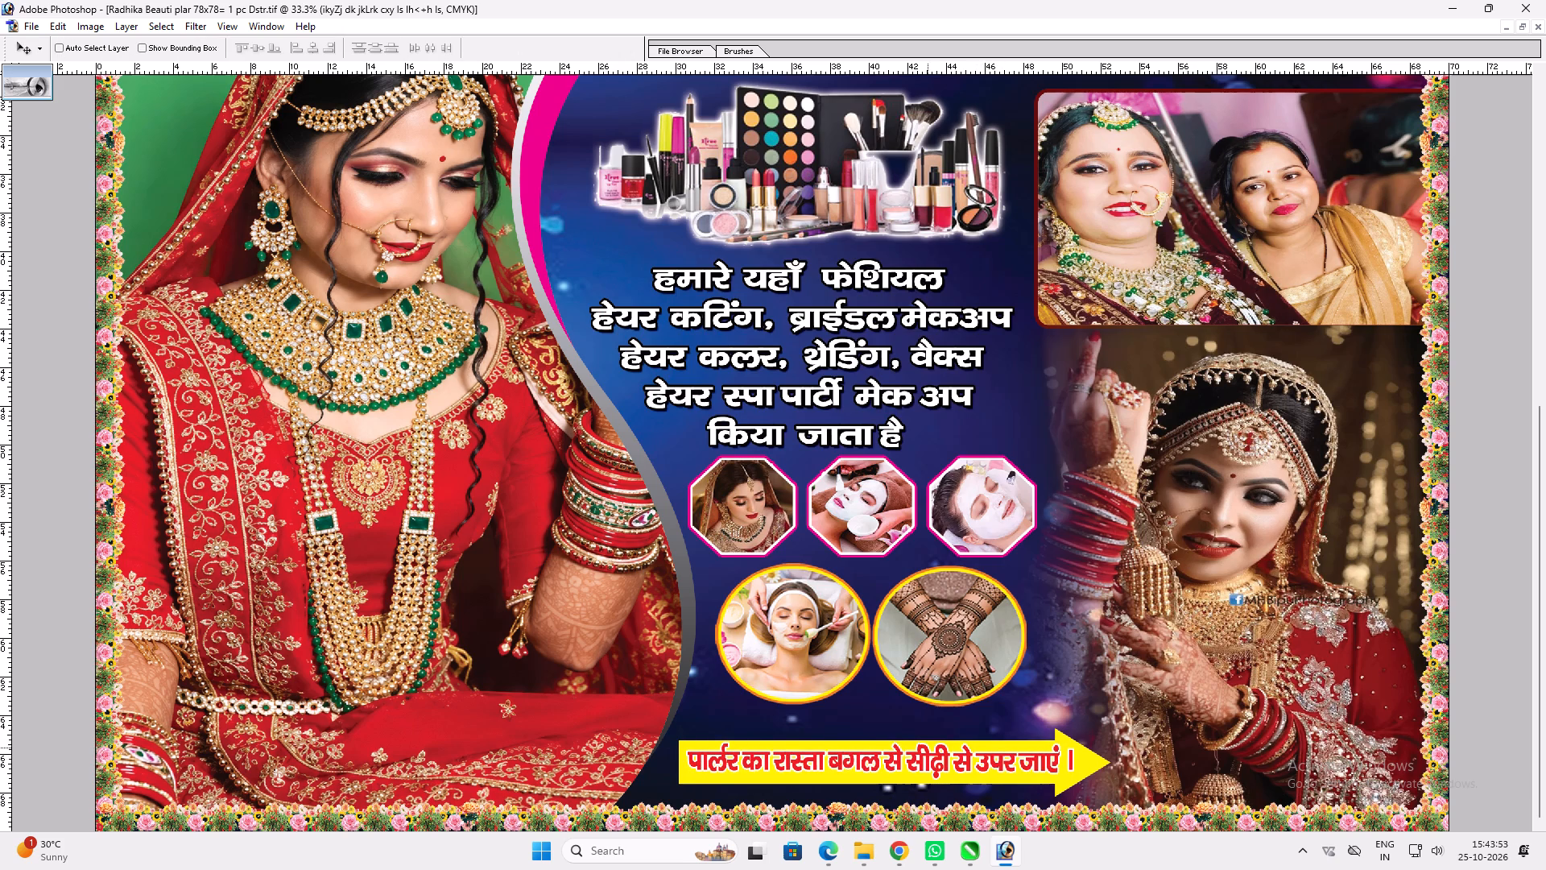
{"action": "right_click_drag", "start_coordinate": [889, 730], "coordinate": [896, 730]}
{"action": "left_click_drag", "start_coordinate": [906, 733], "coordinate": [913, 734]}
{"action": "key", "text": "ctrl+s"}
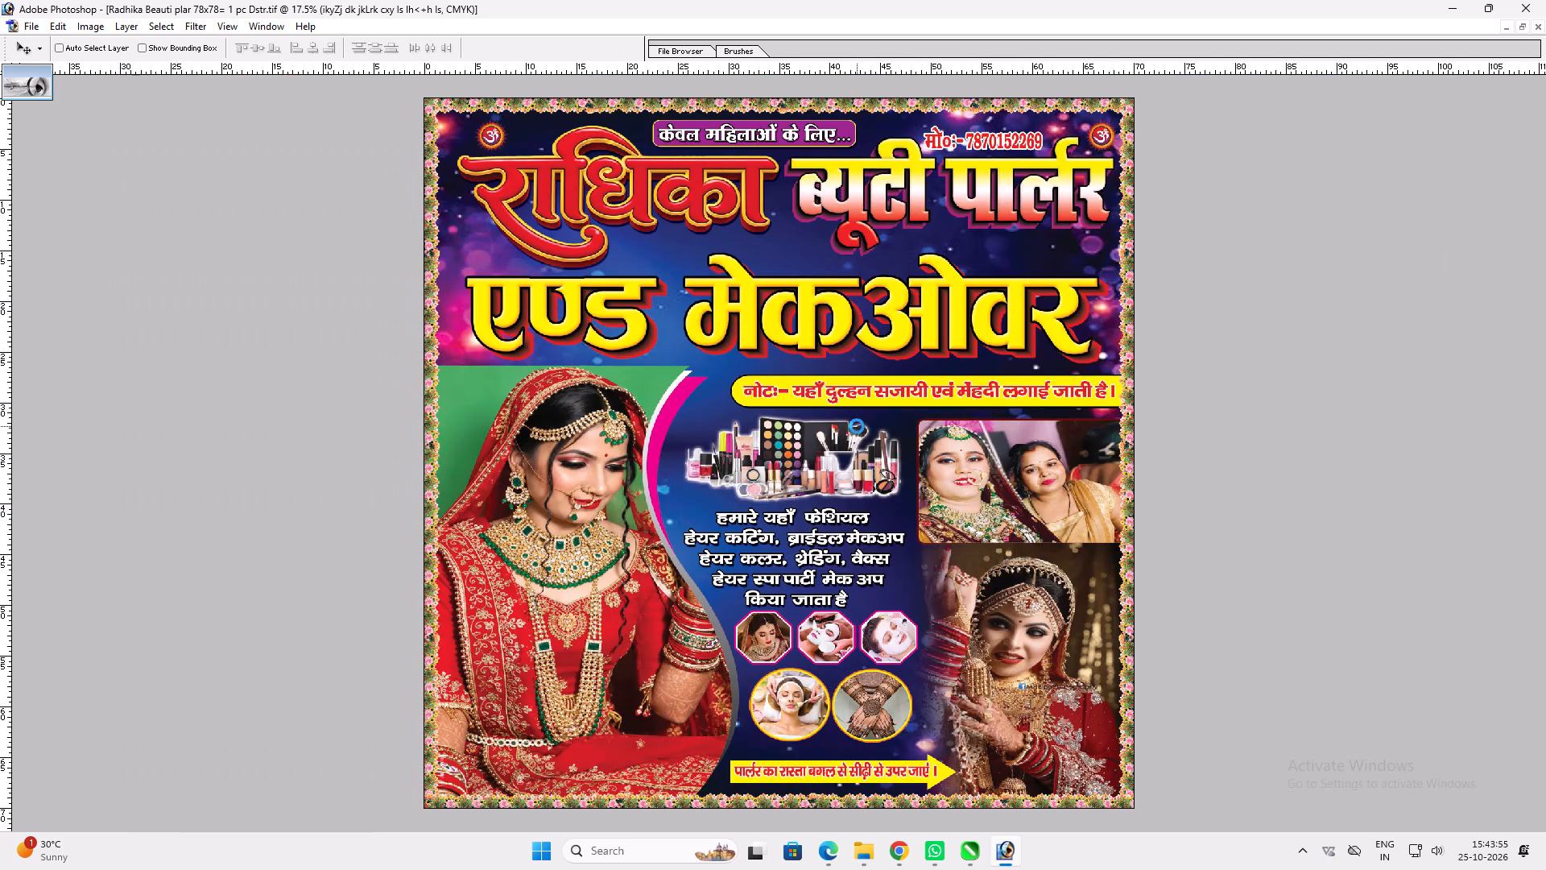
Start a screen capture of the whole beauty parlour design.
{"action": "key", "text": "Print"}
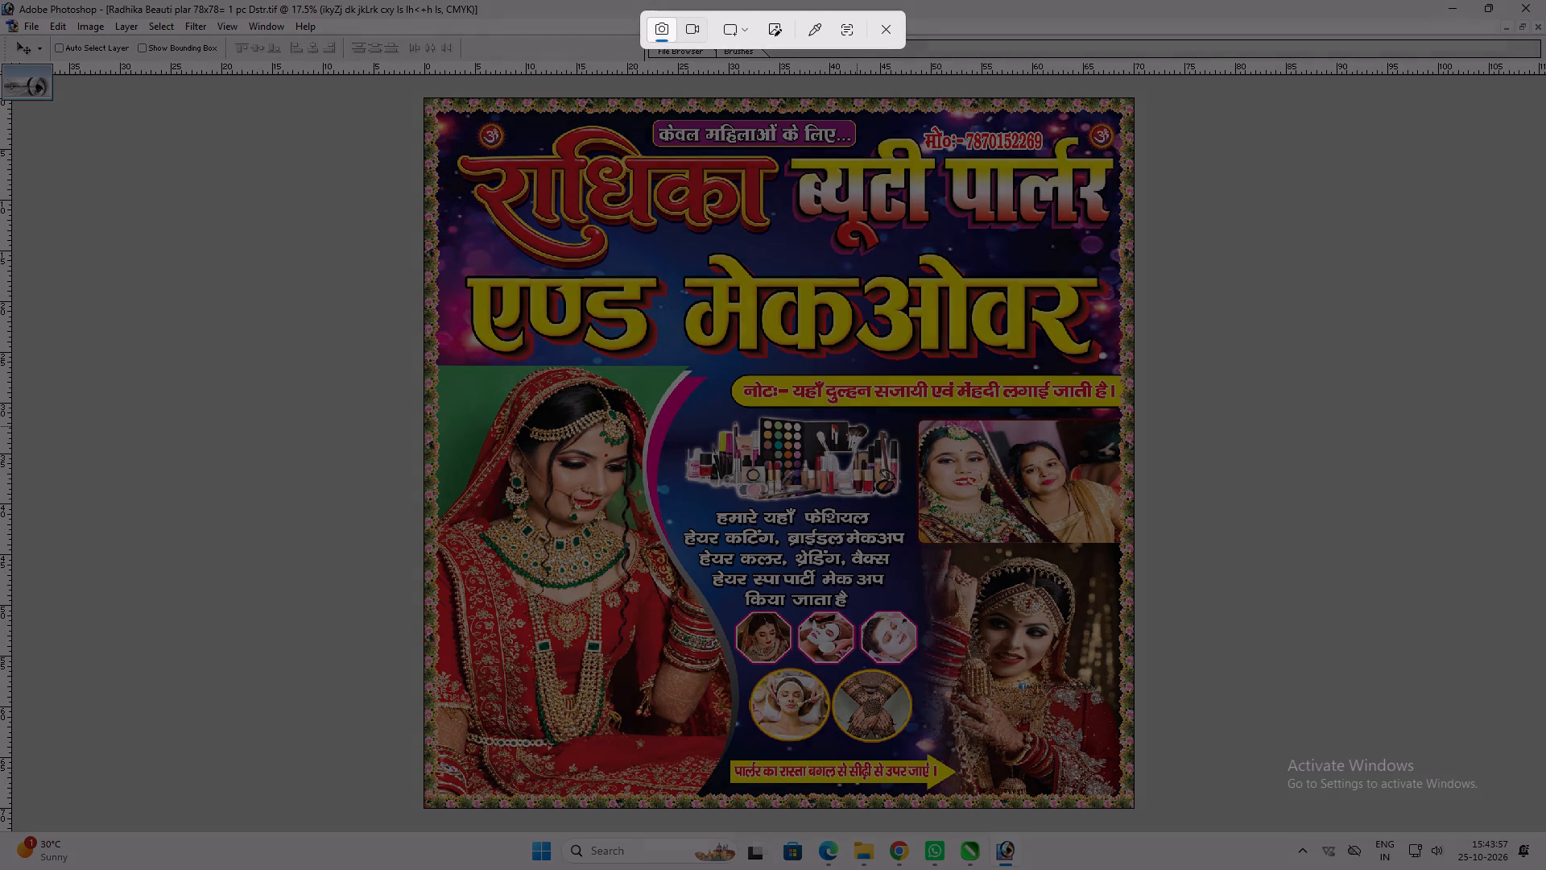
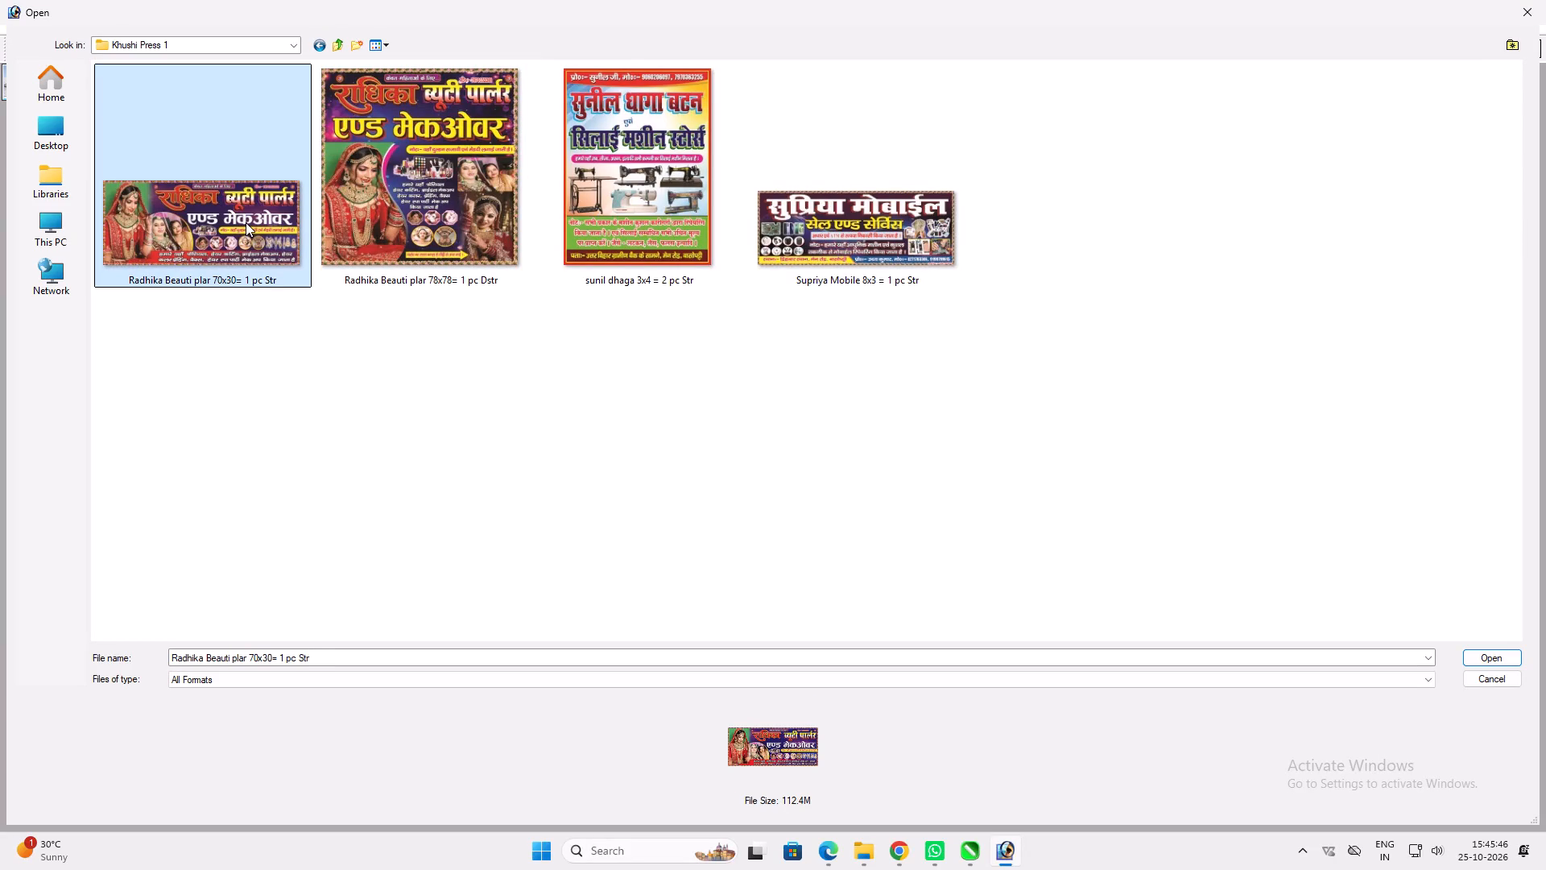
Open the Radhika Beauti plar 70x30= 1 pc Str design from the Khushi Press 1 folder.
{"action": "left_click", "coordinate": [544, 169]}
{"action": "left_click", "coordinate": [258, 213]}
{"action": "key", "text": "Return"}
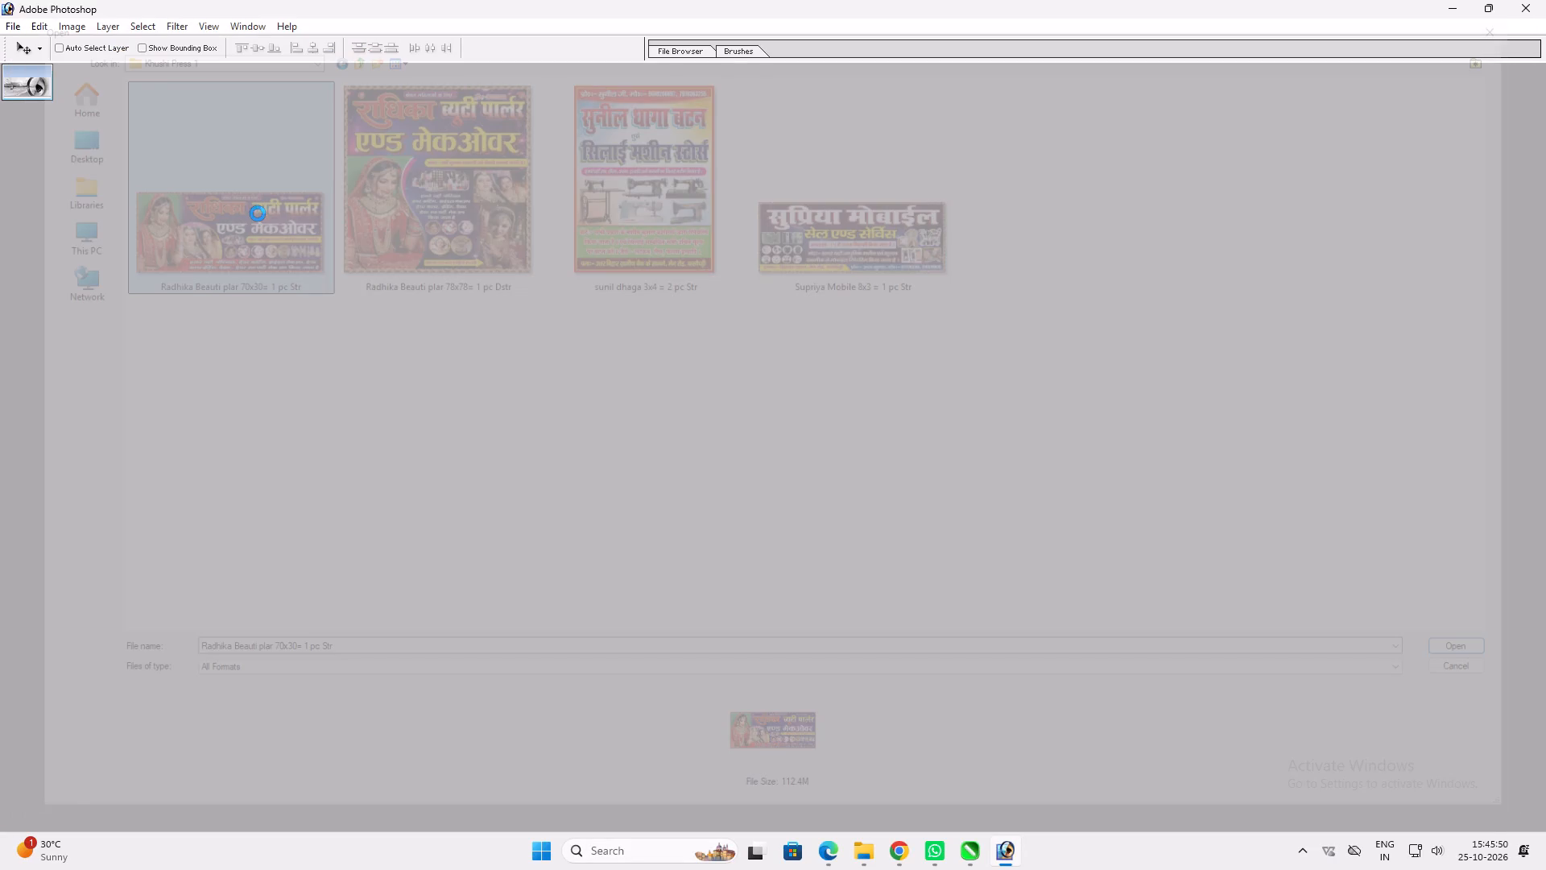
{"action": "key", "text": "v"}
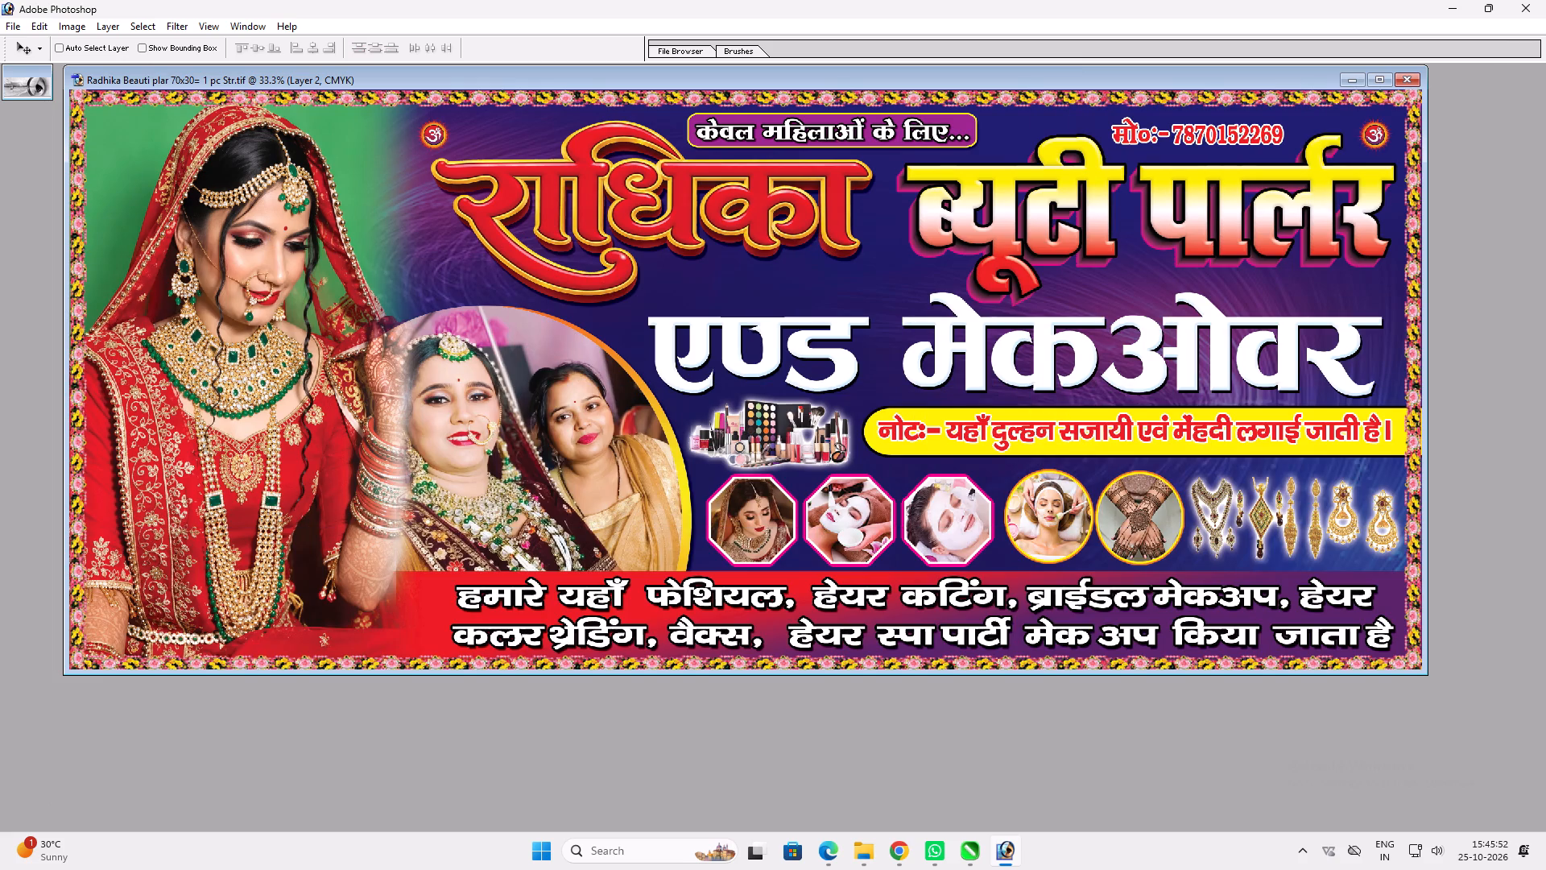
Create a new blank CMYK document 30 inches wide and 40 inches high, then return to the beauty parlour banner.
{"action": "key", "text": "ctrl+n"}
{"action": "key", "text": "Tab"}
{"action": "key", "text": "Tab"}
{"action": "type", "text": "30"}
{"action": "key", "text": "Tab"}
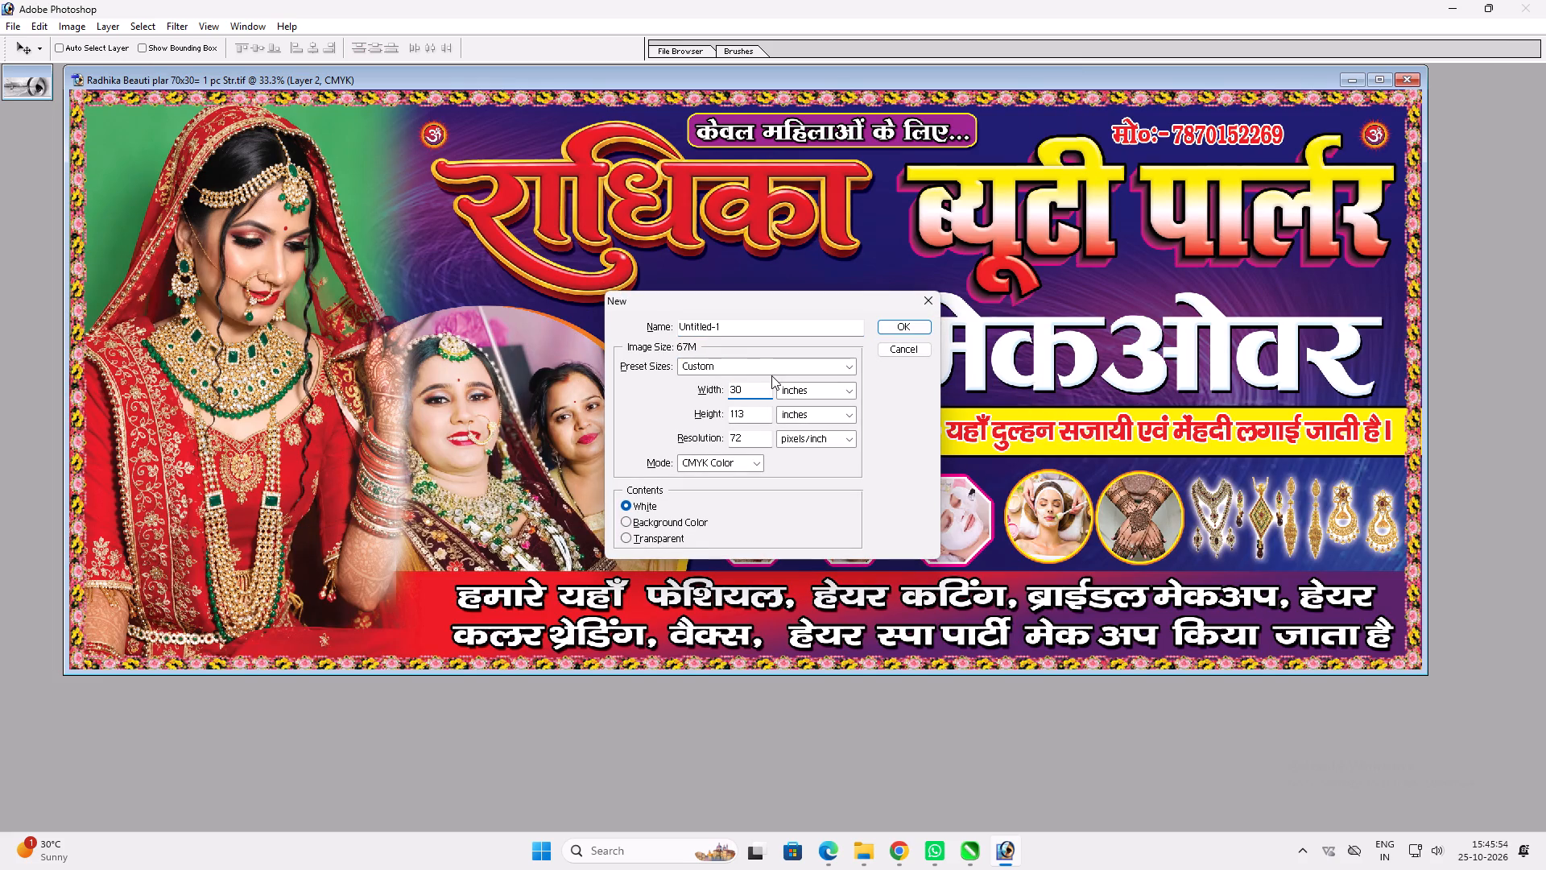
{"action": "key", "text": "Down"}
{"action": "key", "text": "Tab"}
{"action": "key", "text": "4"}
{"action": "key", "text": "shift+Tab"}
{"action": "key", "text": "shift+Tab"}
{"action": "type", "text": "30"}
{"action": "key", "text": "Tab"}
{"action": "key", "text": "Up"}
{"action": "key", "text": "Tab"}
{"action": "type", "text": "40"}
{"action": "key", "text": "Tab"}
{"action": "key", "text": "Tab"}
{"action": "key", "text": "Tab"}
{"action": "key", "text": "Tab"}
{"action": "key", "text": "Return"}
{"action": "type", "text": "vv"}
{"action": "left_click", "coordinate": [473, 84]}
{"action": "key", "text": "ctrl+a"}
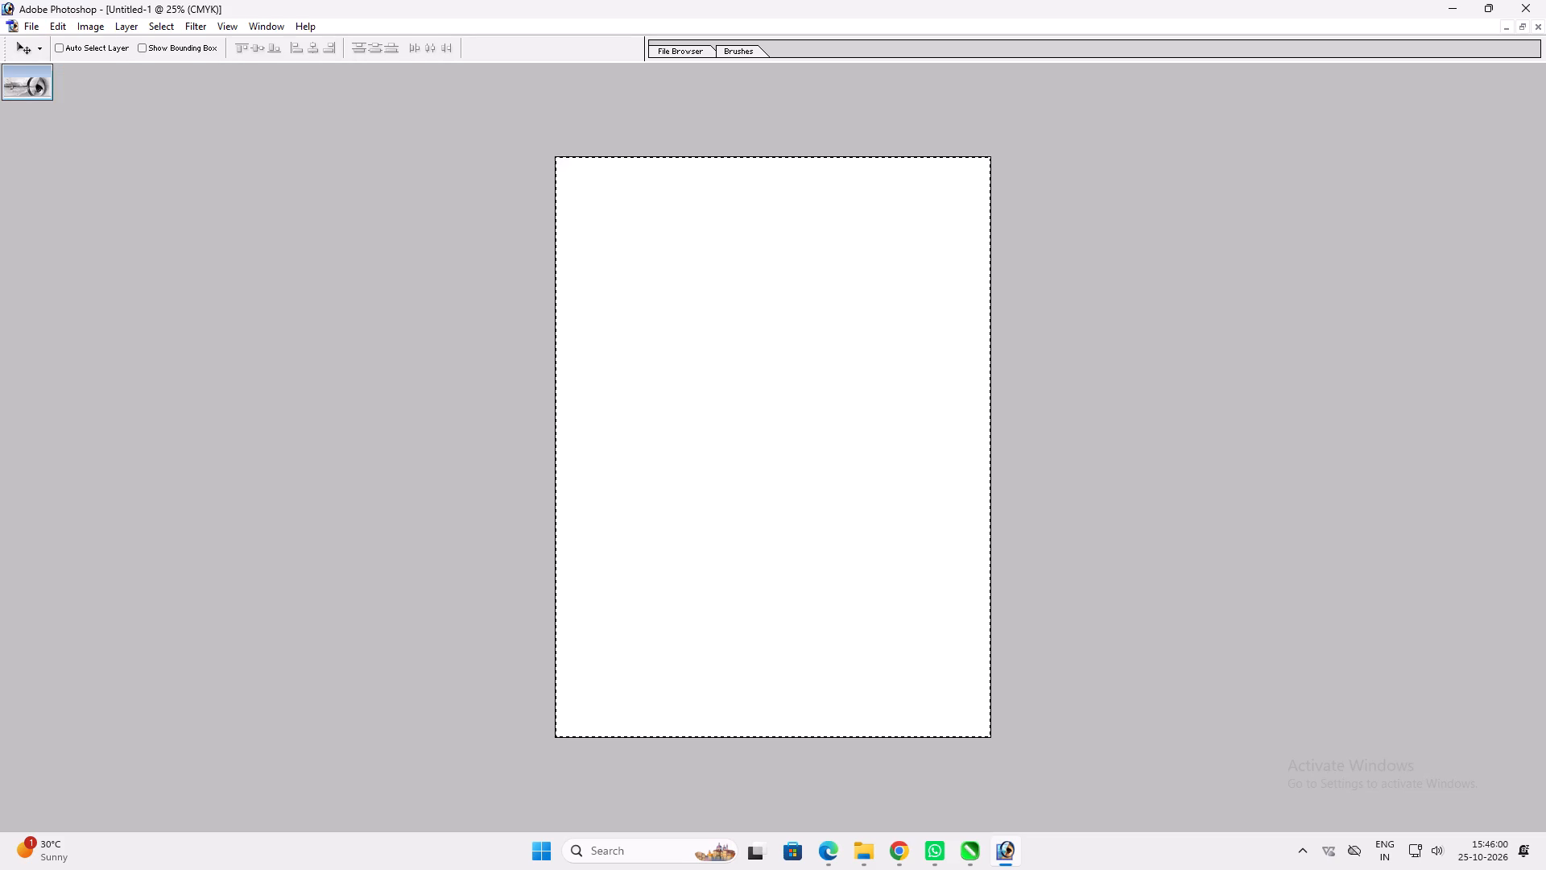
{"action": "key", "text": "ctrl+d"}
{"action": "key", "text": "f"}
{"action": "key", "text": "f"}
{"action": "key", "text": "f"}
{"action": "left_click", "coordinate": [831, 324]}
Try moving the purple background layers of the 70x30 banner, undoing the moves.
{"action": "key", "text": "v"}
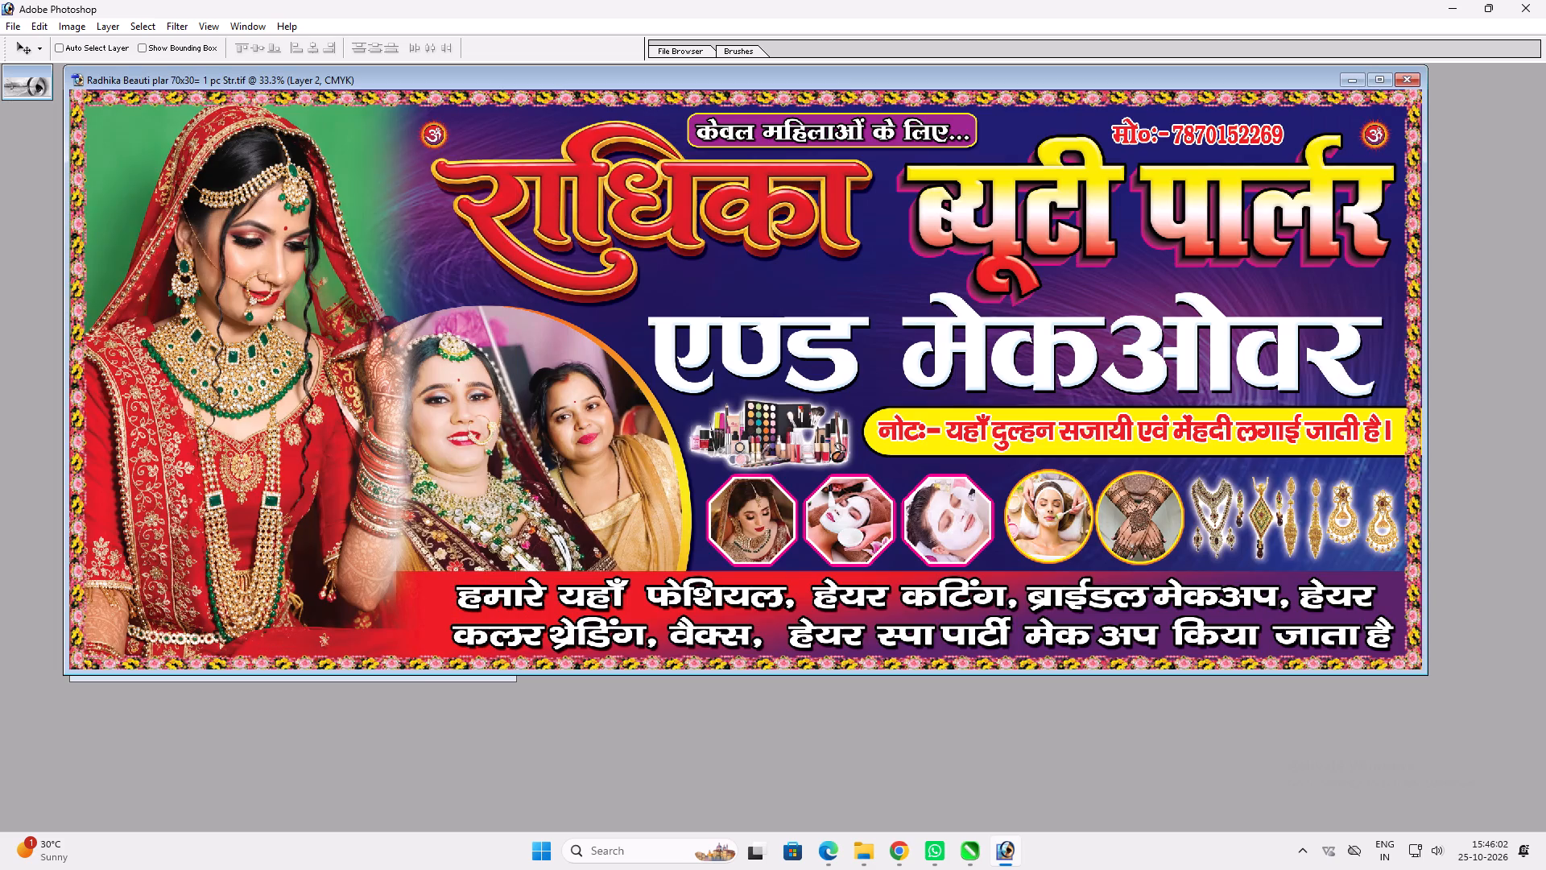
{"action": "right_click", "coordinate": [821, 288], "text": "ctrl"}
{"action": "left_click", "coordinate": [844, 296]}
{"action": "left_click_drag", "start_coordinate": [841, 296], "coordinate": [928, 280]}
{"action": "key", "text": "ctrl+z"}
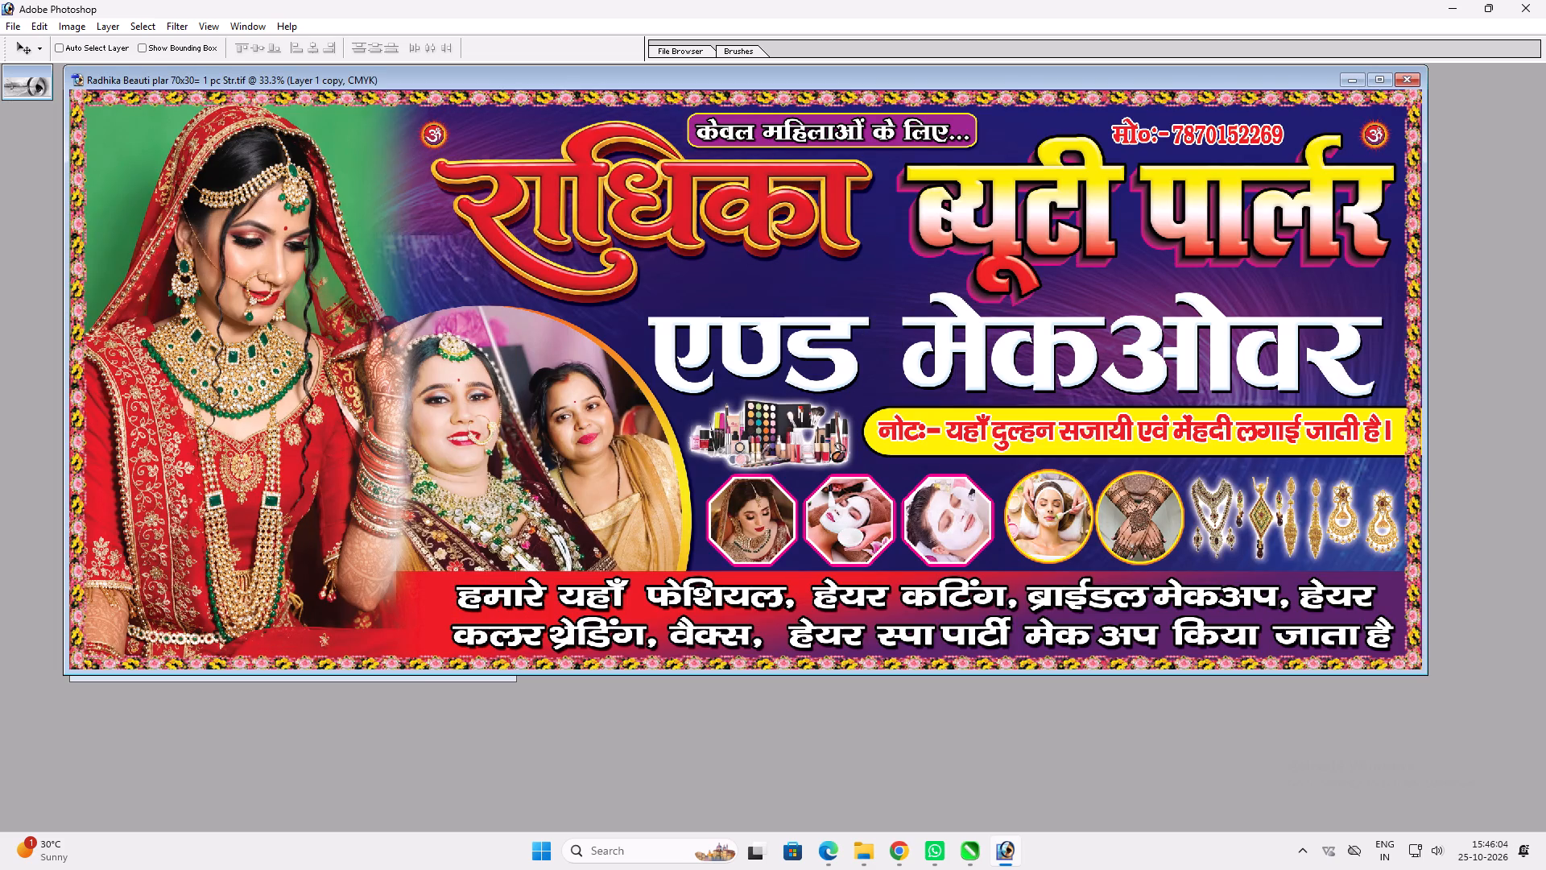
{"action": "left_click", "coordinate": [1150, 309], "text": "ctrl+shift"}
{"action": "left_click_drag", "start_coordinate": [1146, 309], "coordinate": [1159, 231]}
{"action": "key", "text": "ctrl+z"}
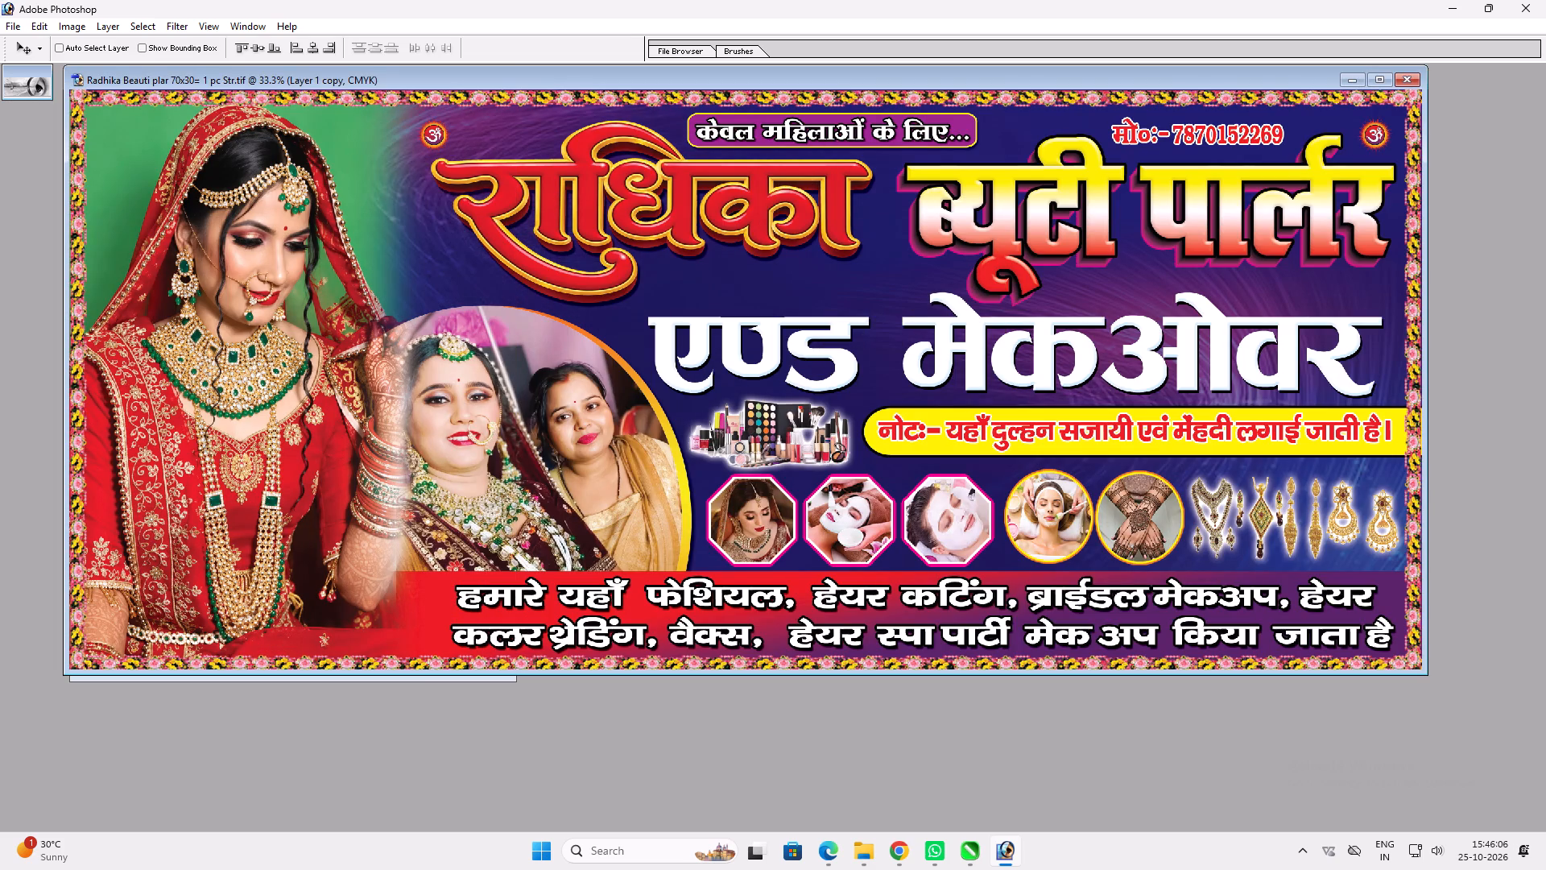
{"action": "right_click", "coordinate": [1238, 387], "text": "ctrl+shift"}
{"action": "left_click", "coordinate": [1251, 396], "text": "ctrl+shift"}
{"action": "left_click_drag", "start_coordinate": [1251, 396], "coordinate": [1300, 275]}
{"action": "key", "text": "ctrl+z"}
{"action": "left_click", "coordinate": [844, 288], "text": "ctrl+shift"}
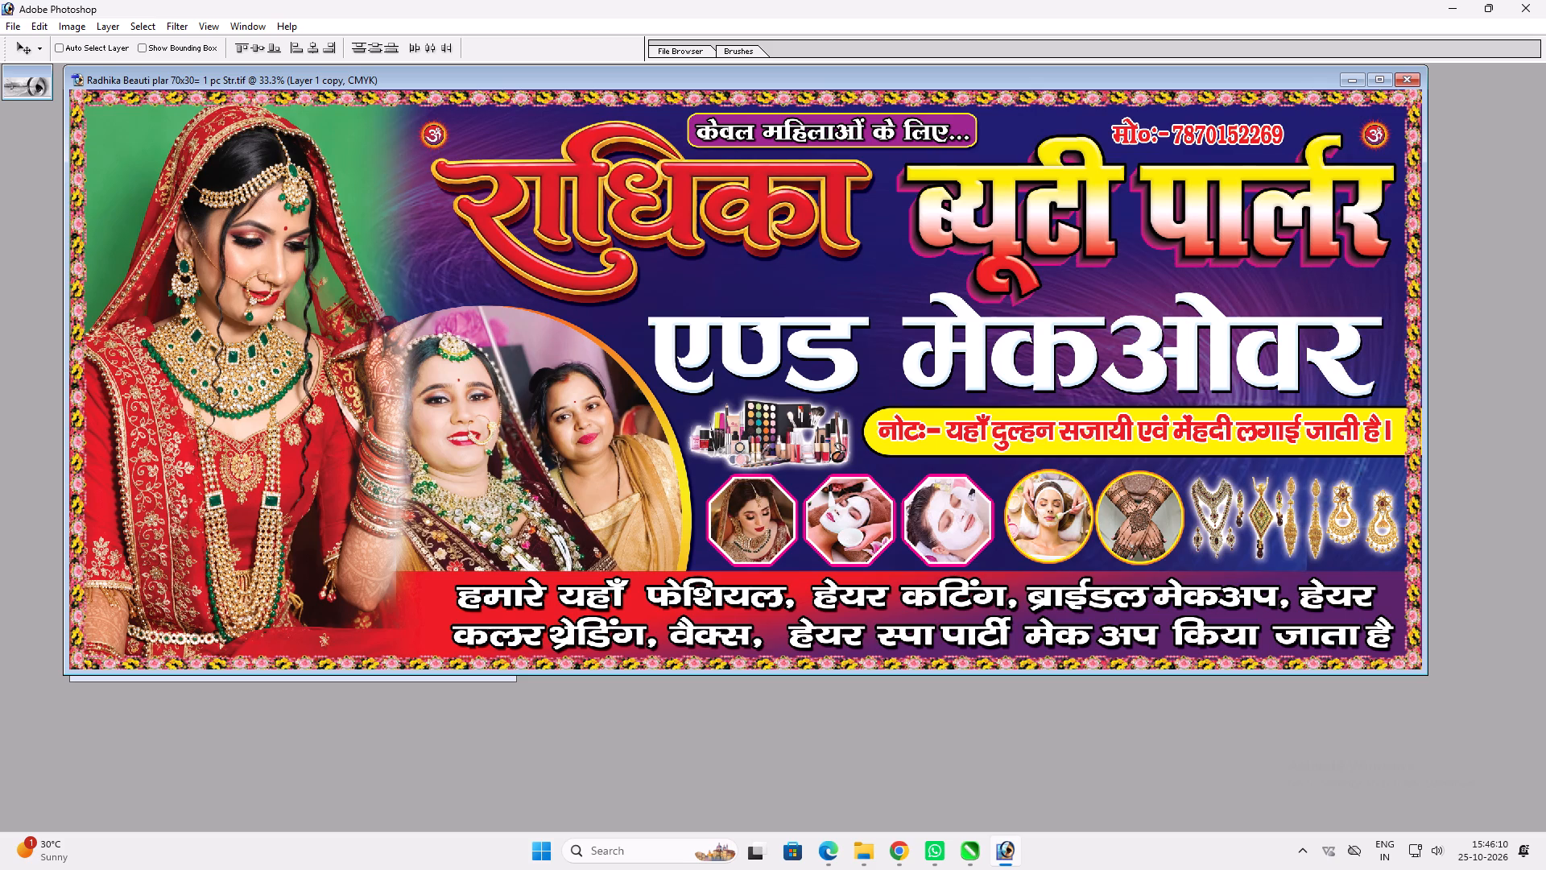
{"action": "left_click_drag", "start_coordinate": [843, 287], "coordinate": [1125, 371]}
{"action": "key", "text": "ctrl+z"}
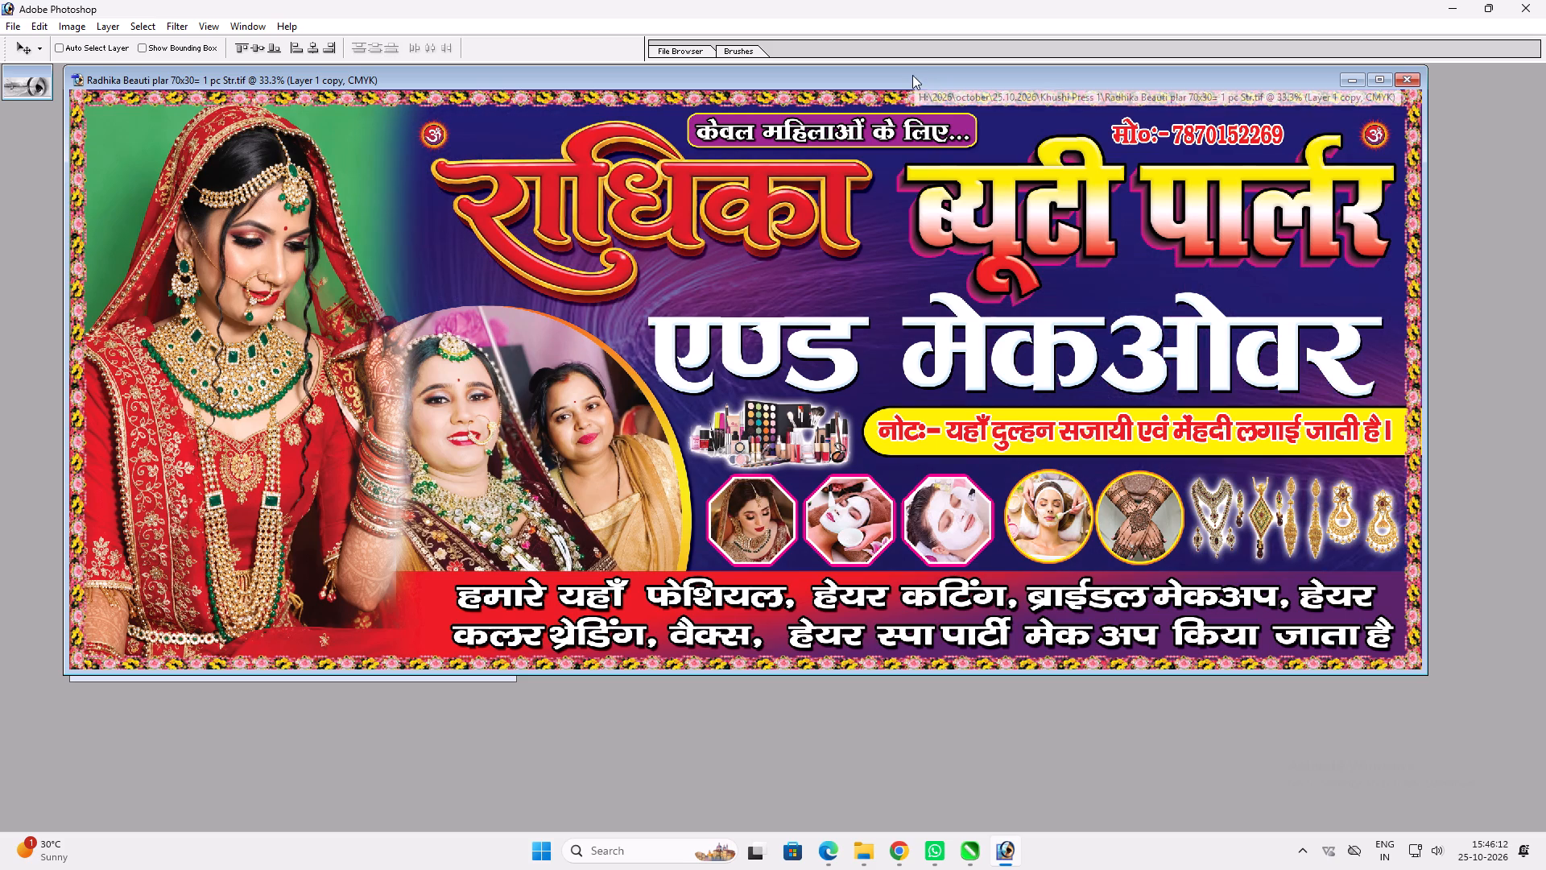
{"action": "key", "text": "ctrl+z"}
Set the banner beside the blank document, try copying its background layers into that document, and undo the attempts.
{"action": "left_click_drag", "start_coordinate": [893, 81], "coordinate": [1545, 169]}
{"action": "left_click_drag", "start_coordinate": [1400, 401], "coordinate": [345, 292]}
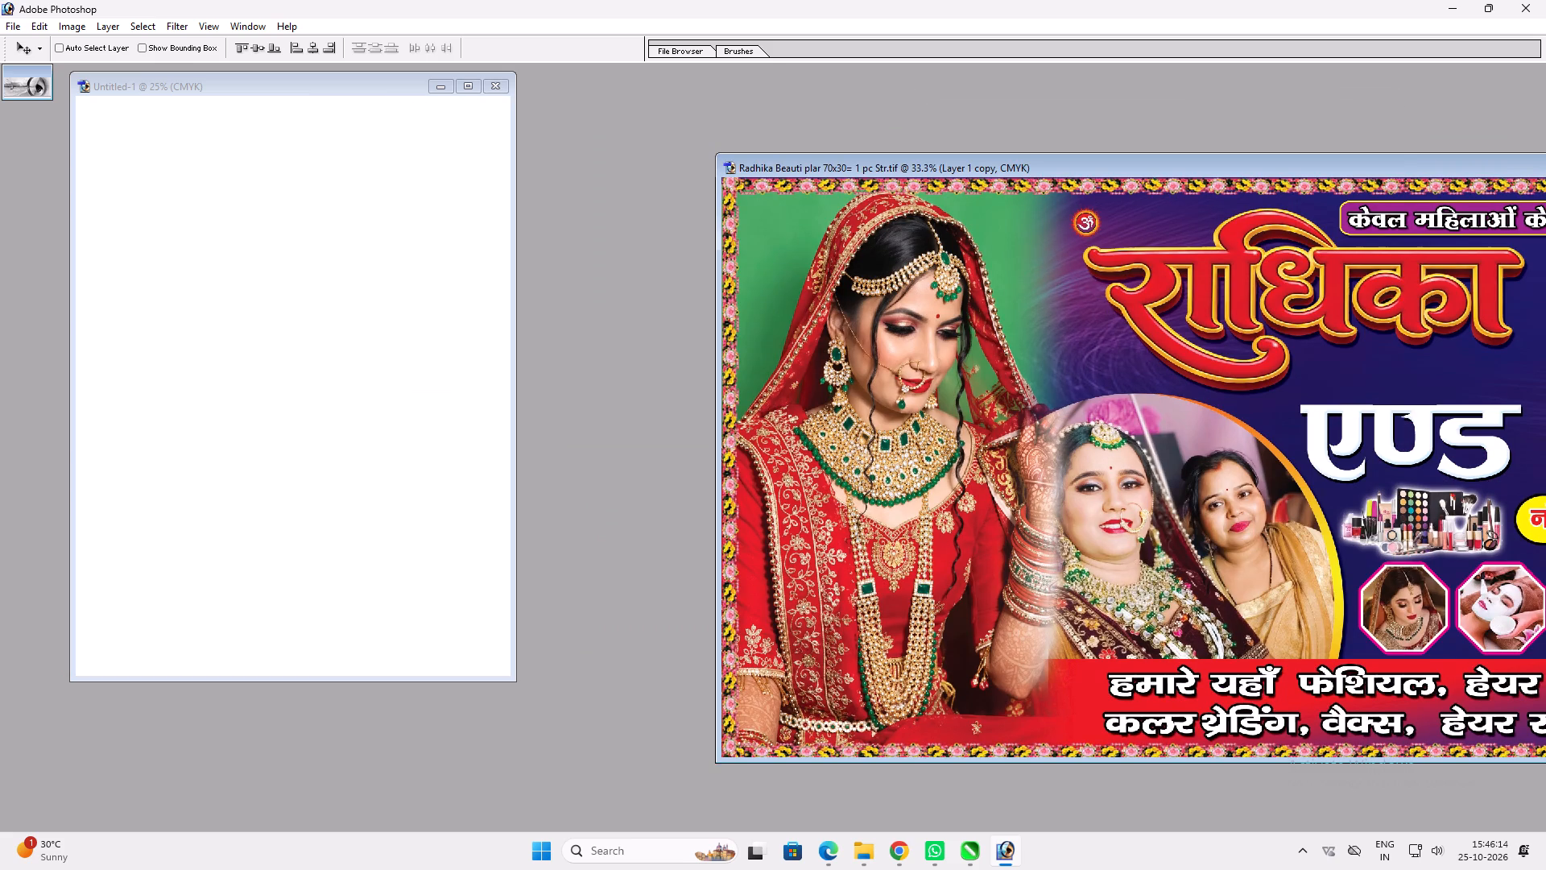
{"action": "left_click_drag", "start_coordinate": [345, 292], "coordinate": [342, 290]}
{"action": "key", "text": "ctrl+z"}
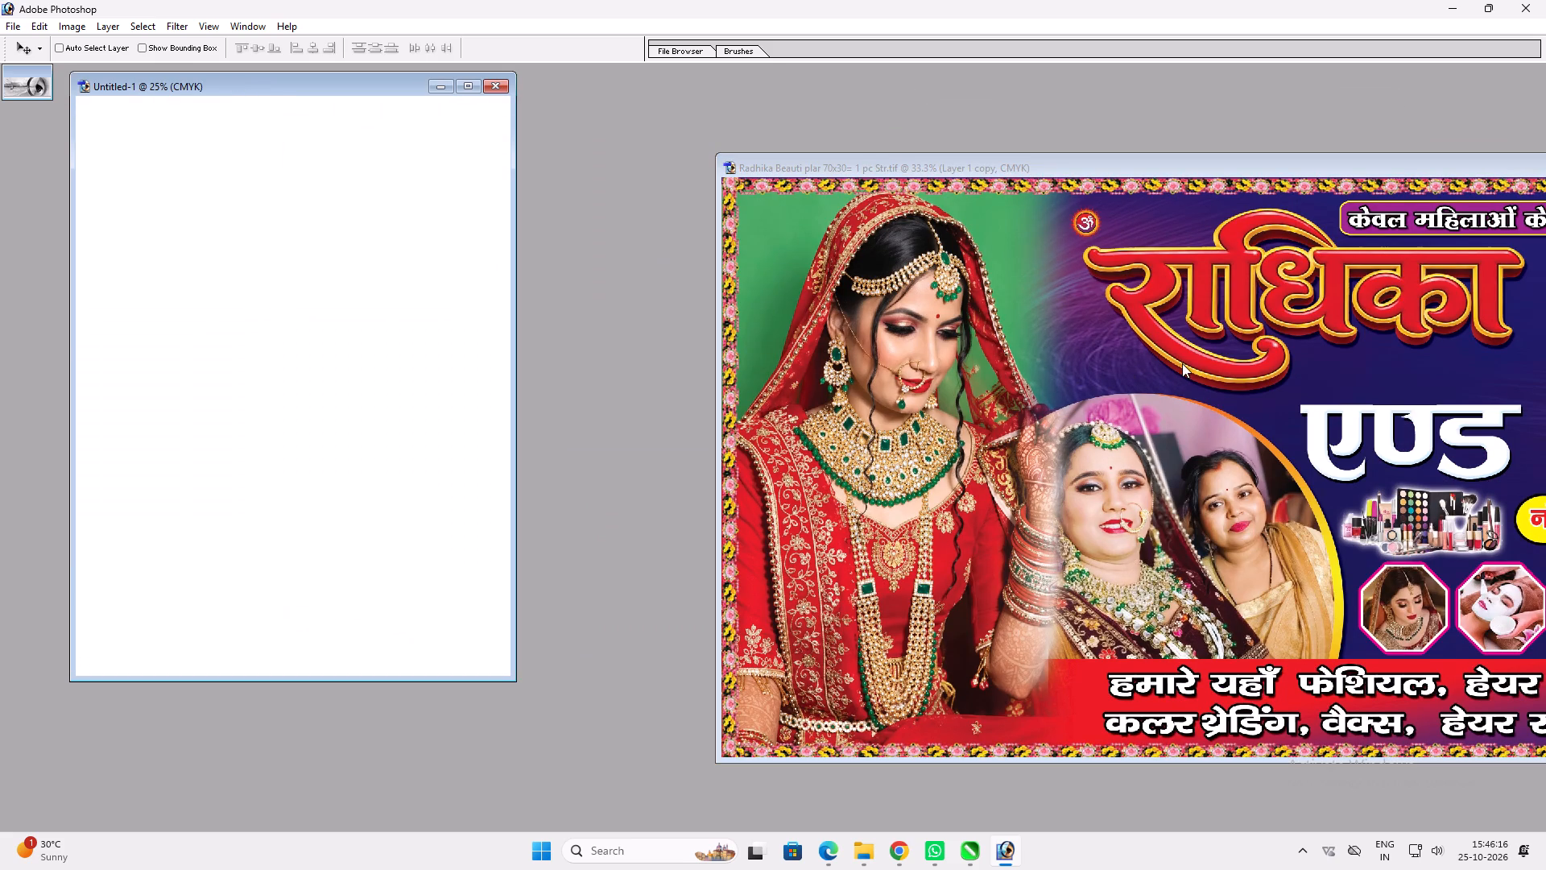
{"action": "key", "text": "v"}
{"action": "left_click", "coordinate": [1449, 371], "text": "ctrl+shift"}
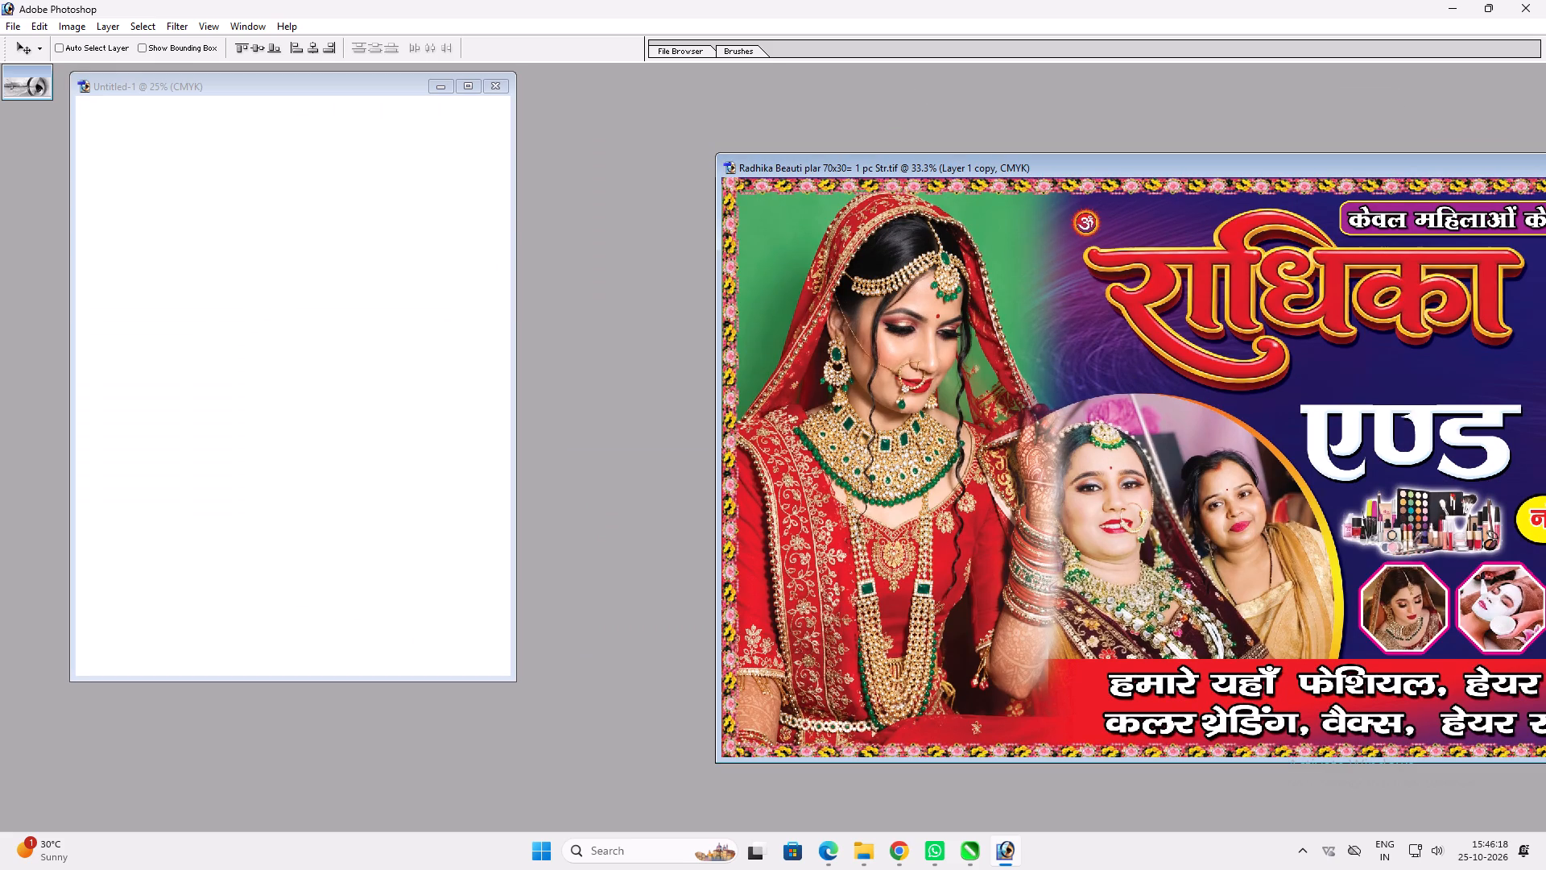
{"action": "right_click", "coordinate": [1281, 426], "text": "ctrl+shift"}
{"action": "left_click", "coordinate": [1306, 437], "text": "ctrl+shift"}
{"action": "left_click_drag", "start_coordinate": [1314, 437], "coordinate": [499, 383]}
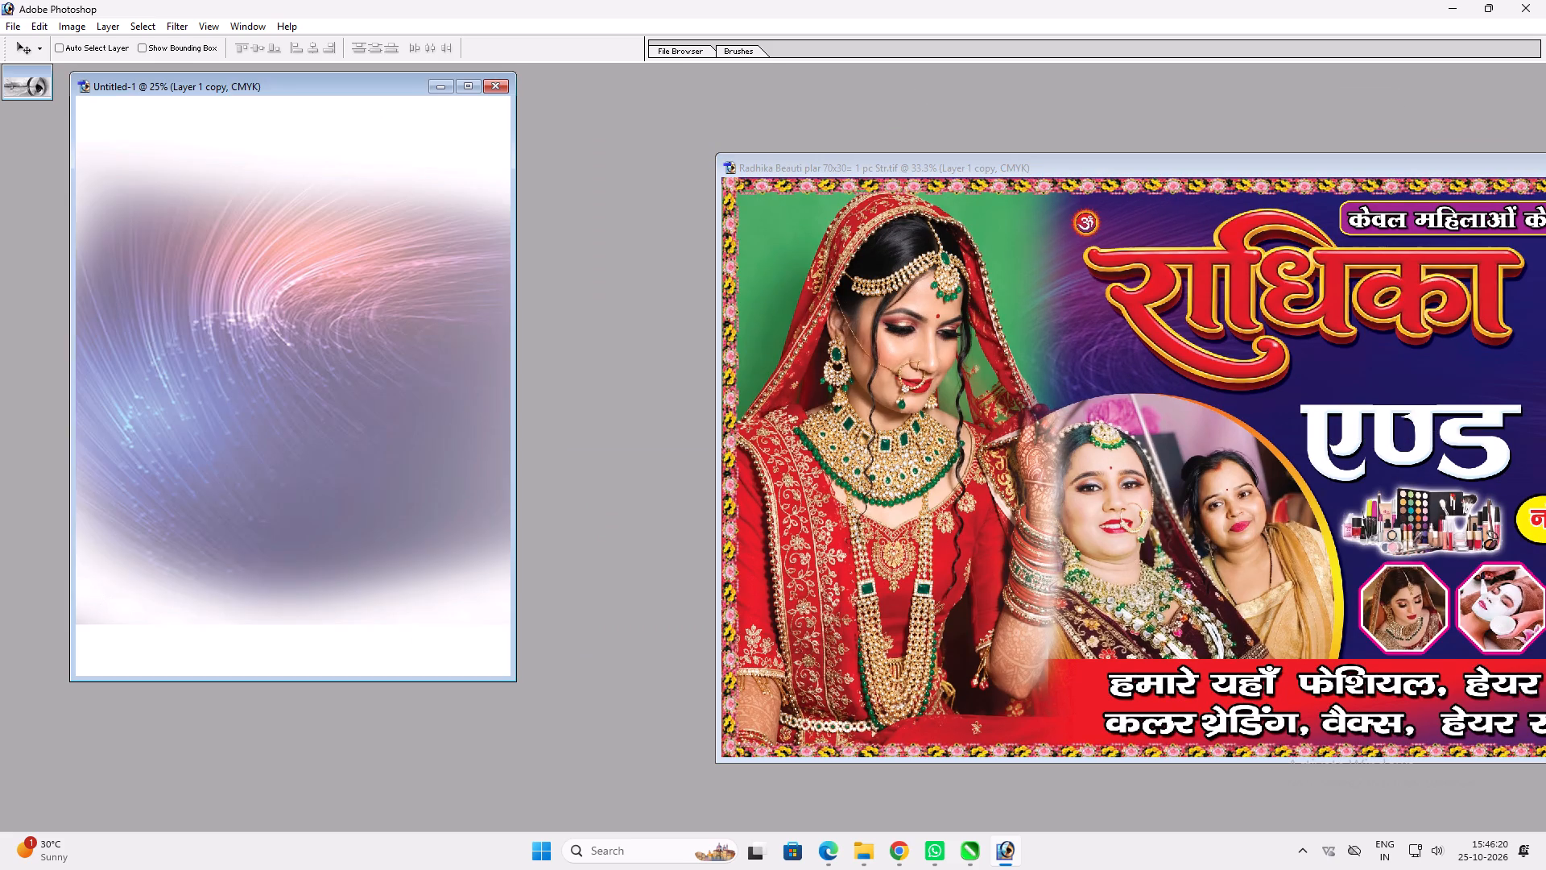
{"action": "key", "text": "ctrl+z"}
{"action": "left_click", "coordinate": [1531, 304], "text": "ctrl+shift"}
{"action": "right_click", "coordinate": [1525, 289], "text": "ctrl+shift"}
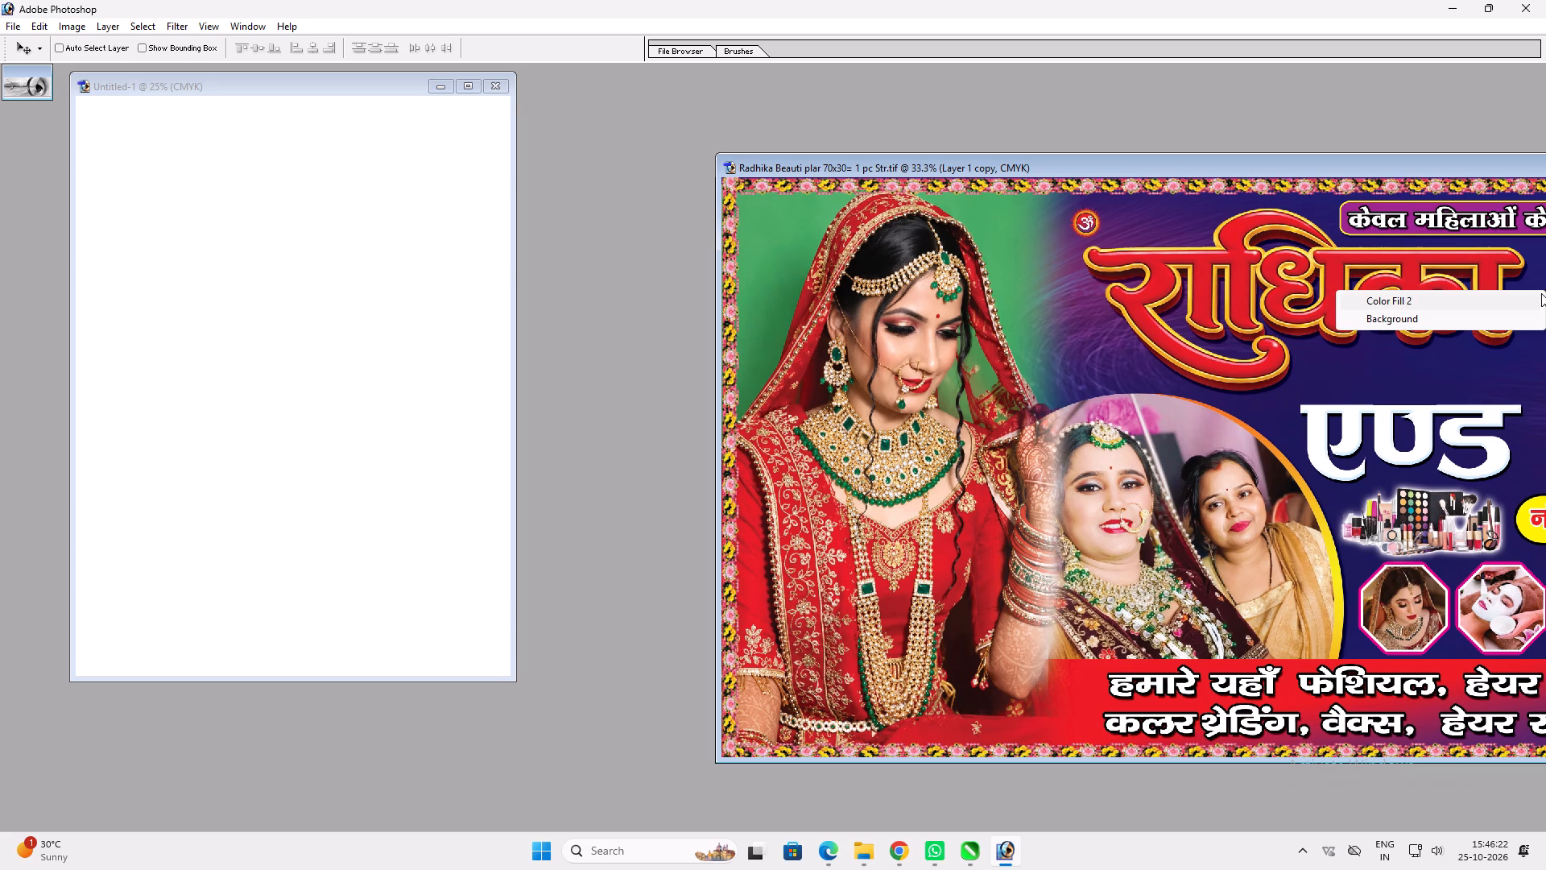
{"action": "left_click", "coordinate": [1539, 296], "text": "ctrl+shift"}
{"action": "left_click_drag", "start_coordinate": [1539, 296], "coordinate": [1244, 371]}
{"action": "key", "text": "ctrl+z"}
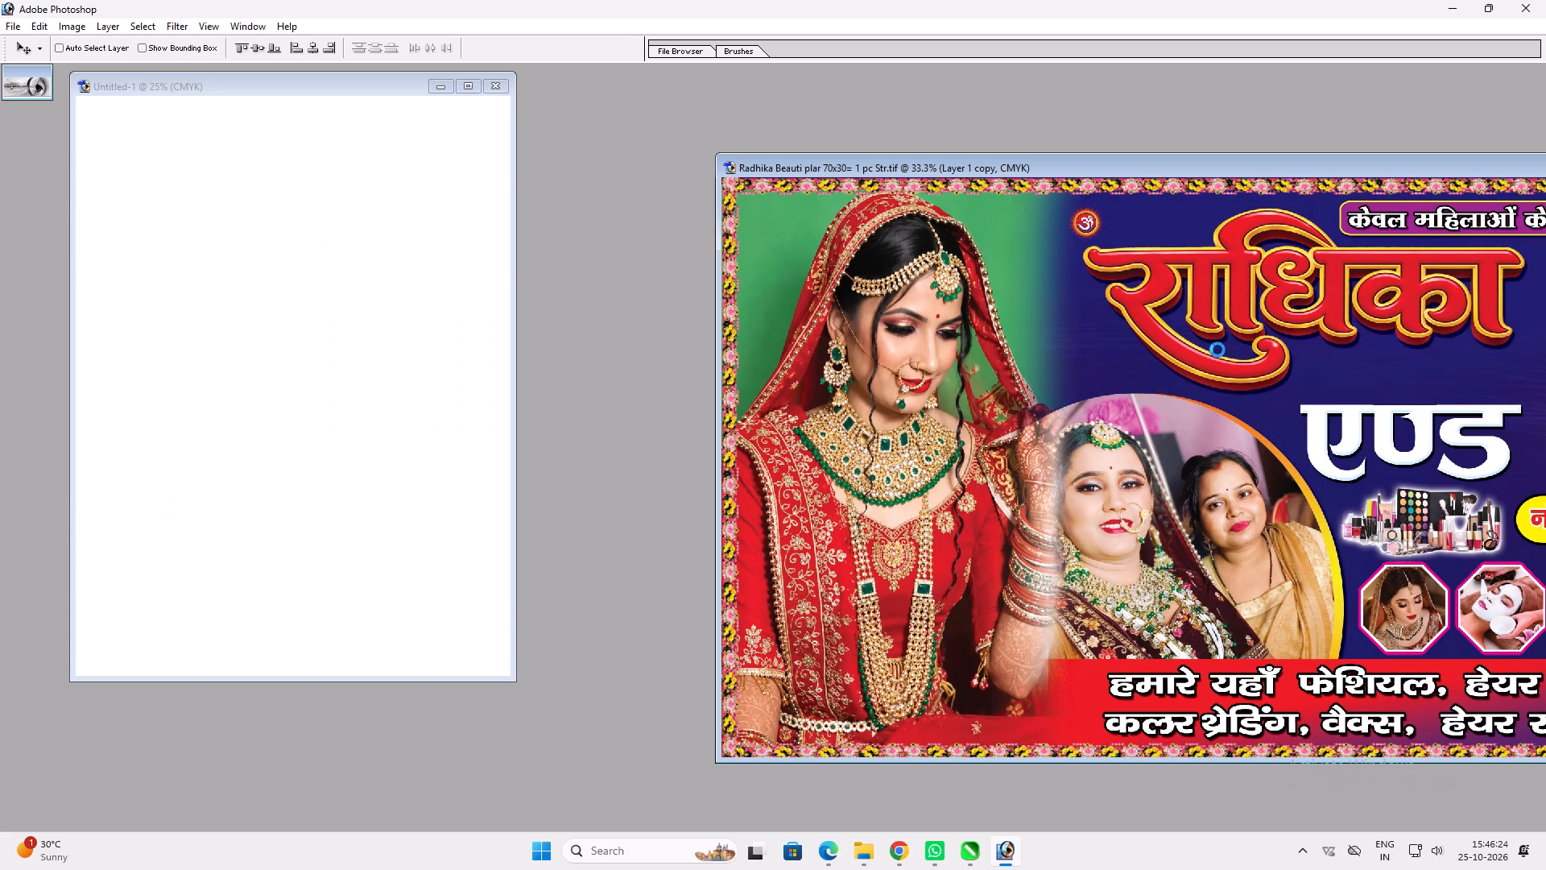
Resize the beauty parlour banner to a document width of 78 inches with proportions unconstrained.
{"action": "key", "text": "alt+i"}
{"action": "key", "text": "alt+i"}
{"action": "key", "text": "Tab"}
{"action": "key", "text": "Tab"}
{"action": "key", "text": "Tab"}
{"action": "key", "text": "Tab"}
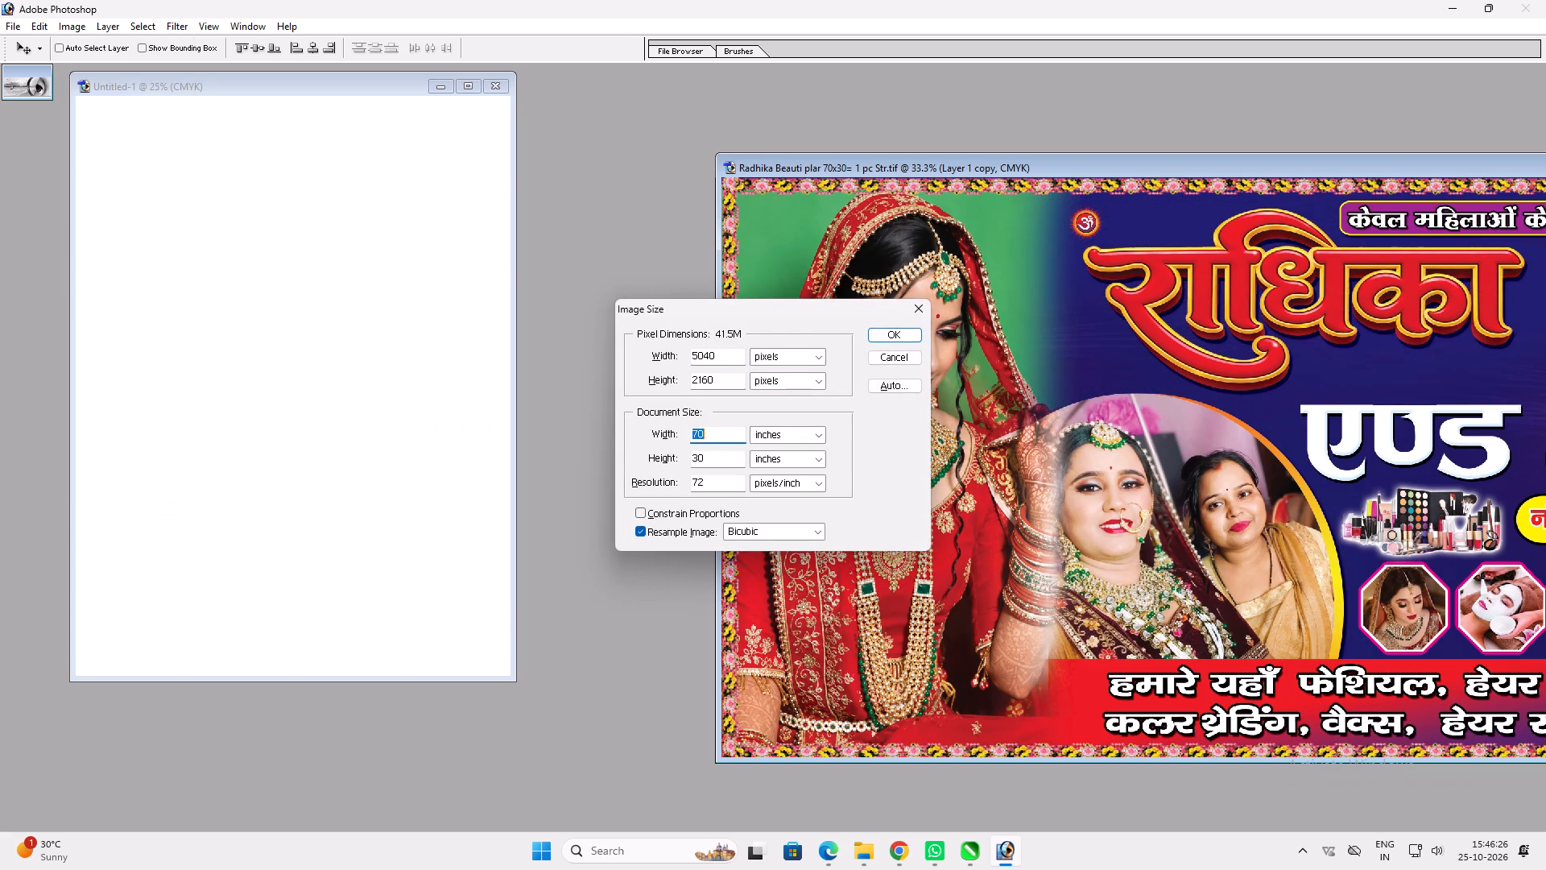
{"action": "type", "text": "78"}
{"action": "key", "text": "Return"}
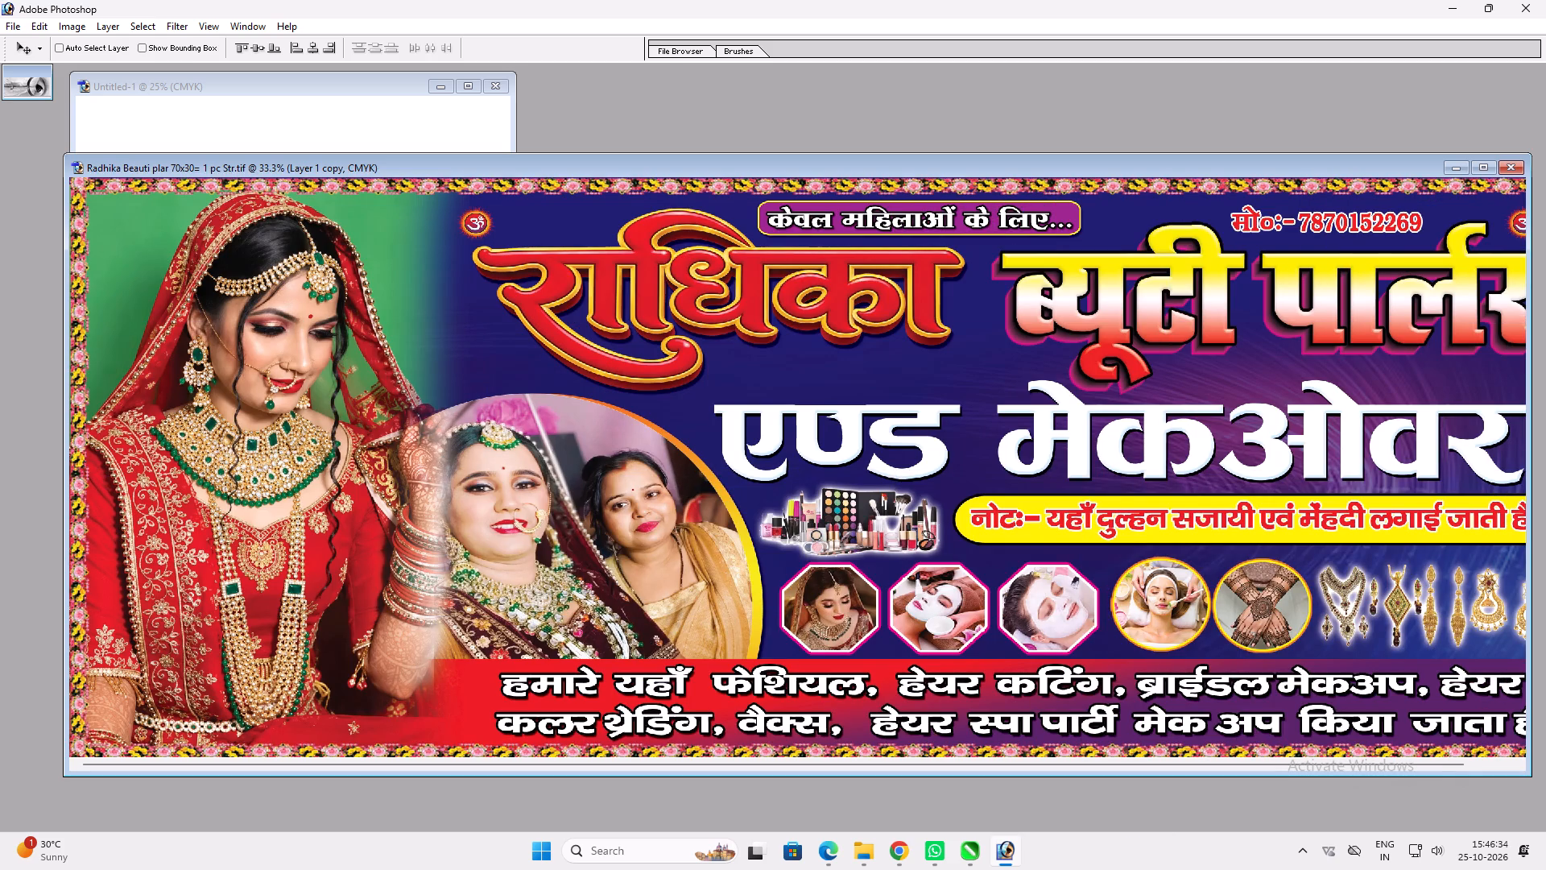
Narrow the two-line services text in the bottom strip to about 65% of its width and shift it slightly left.
{"action": "double_click", "coordinate": [1152, 161]}
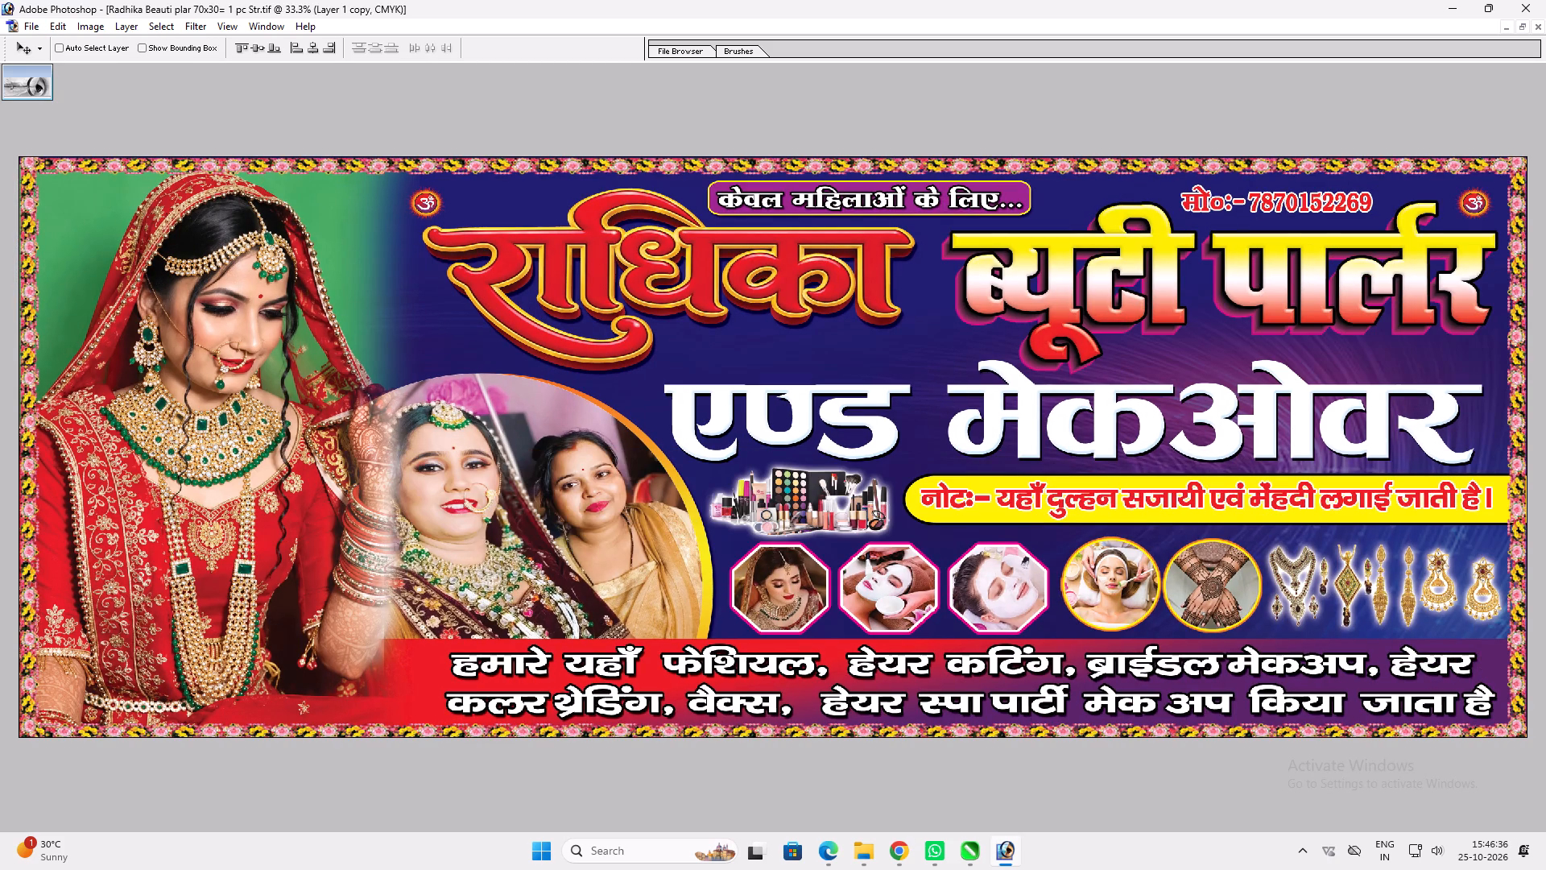
{"action": "left_click", "coordinate": [1280, 659], "text": "ctrl"}
{"action": "key", "text": "ctrl+t"}
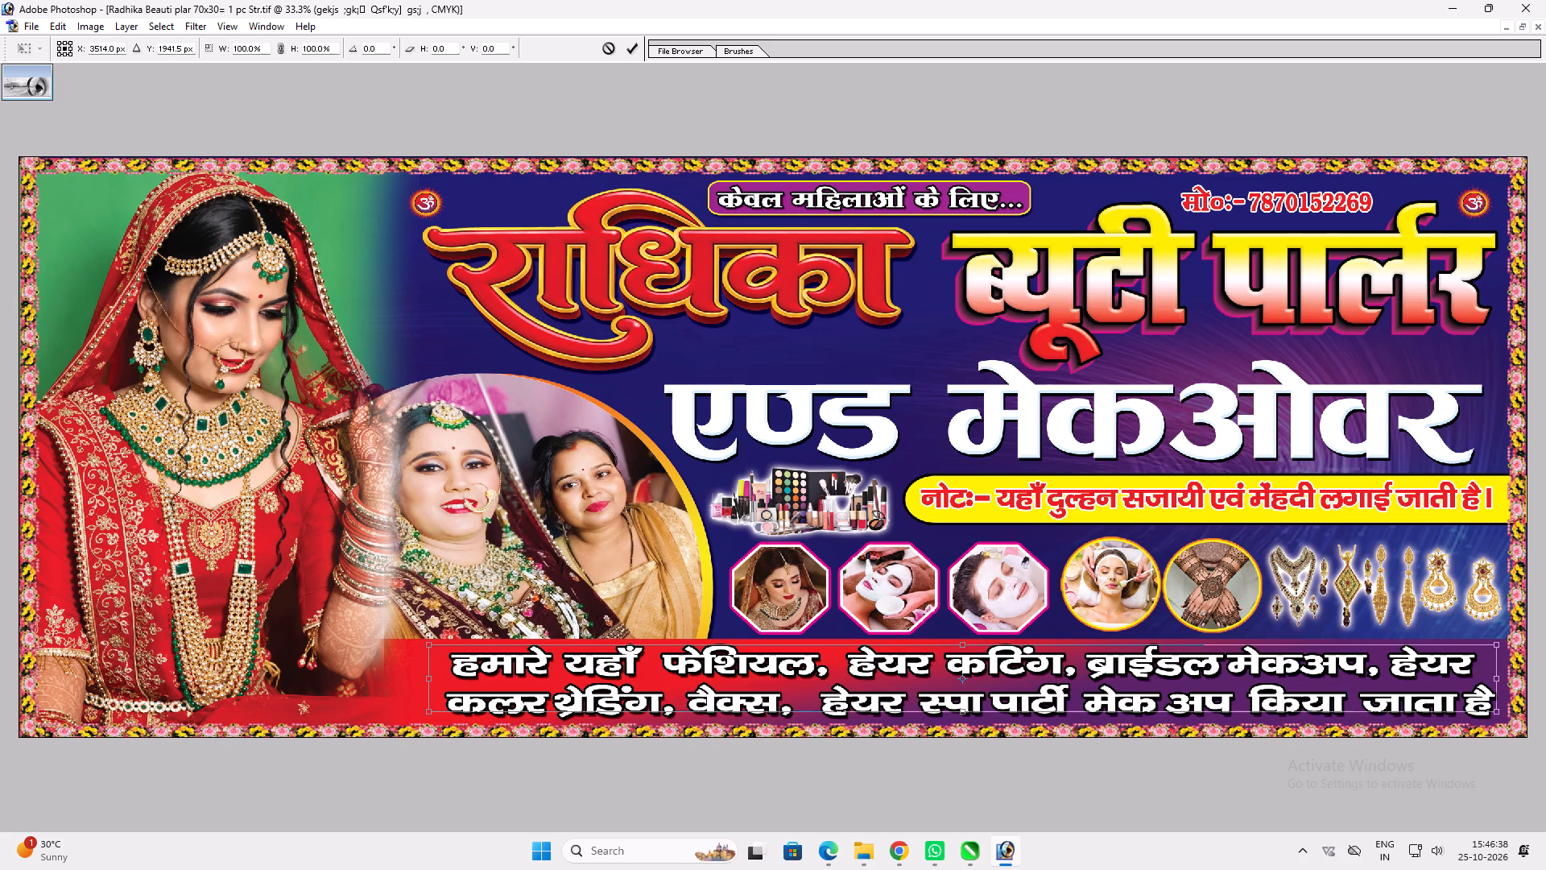
{"action": "left_click_drag", "start_coordinate": [1495, 671], "coordinate": [1087, 652], "text": "shift"}
{"action": "key", "text": "shift+Return"}
{"action": "key", "text": "v"}
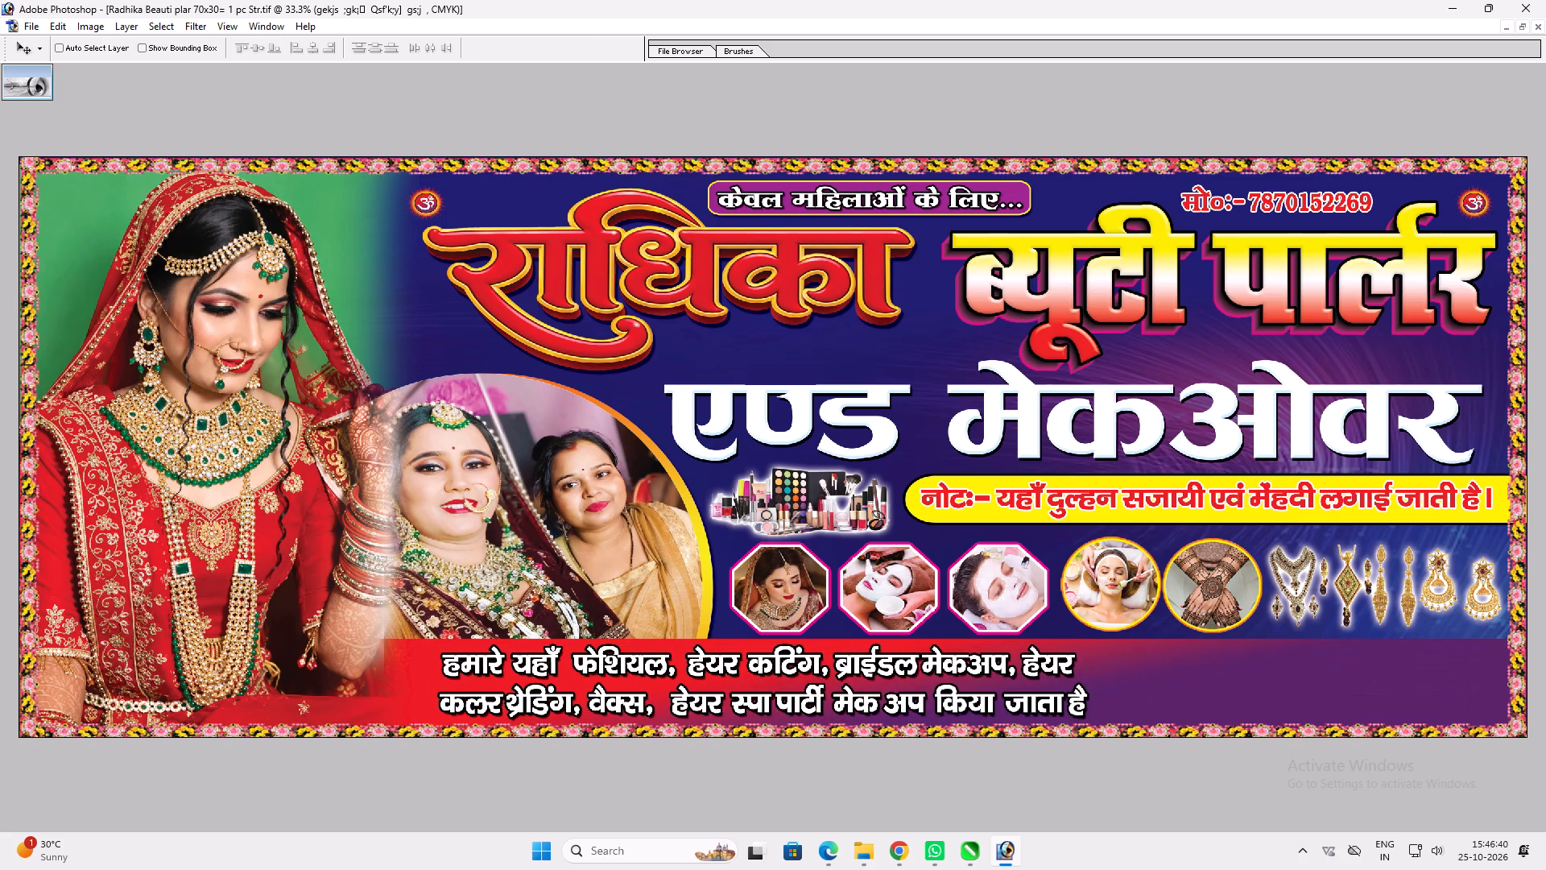
{"action": "left_click_drag", "start_coordinate": [1060, 680], "coordinate": [1044, 680], "text": "shift"}
{"action": "key", "text": "ctrl+t"}
{"action": "left_click_drag", "start_coordinate": [1069, 665], "coordinate": [1095, 661], "text": "shift"}
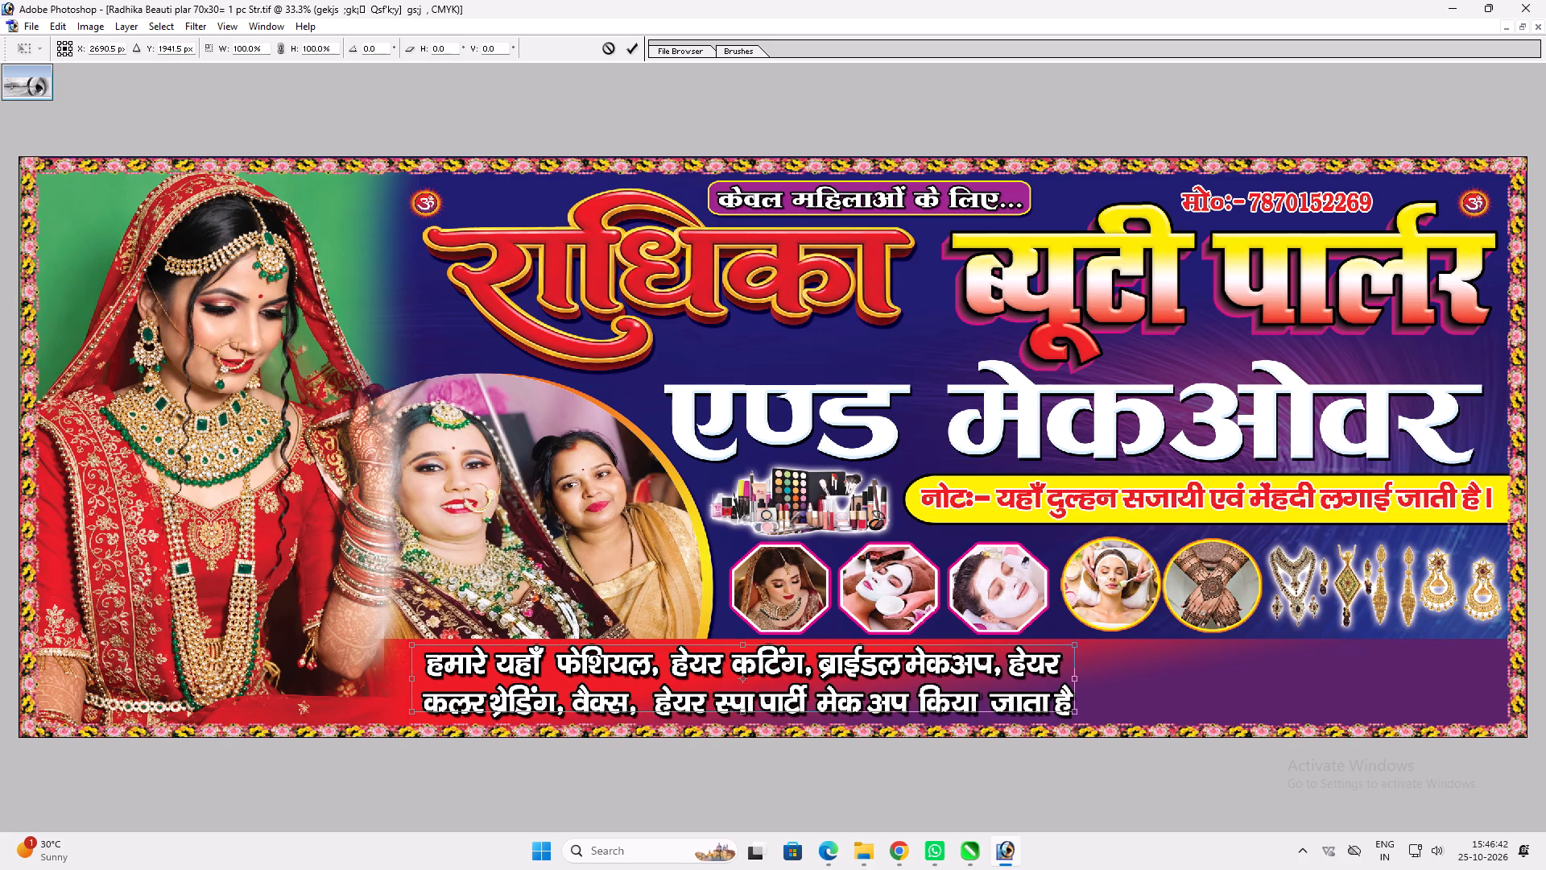
{"action": "left_click_drag", "start_coordinate": [1095, 661], "coordinate": [1097, 661], "text": "shift"}
{"action": "key", "text": "shift+Return"}
Open the Radhika Beauti plar 78x78= 1 pc Dstr design alongside the banner.
{"action": "key", "text": "f"}
{"action": "key", "text": "f"}
{"action": "key", "text": "f"}
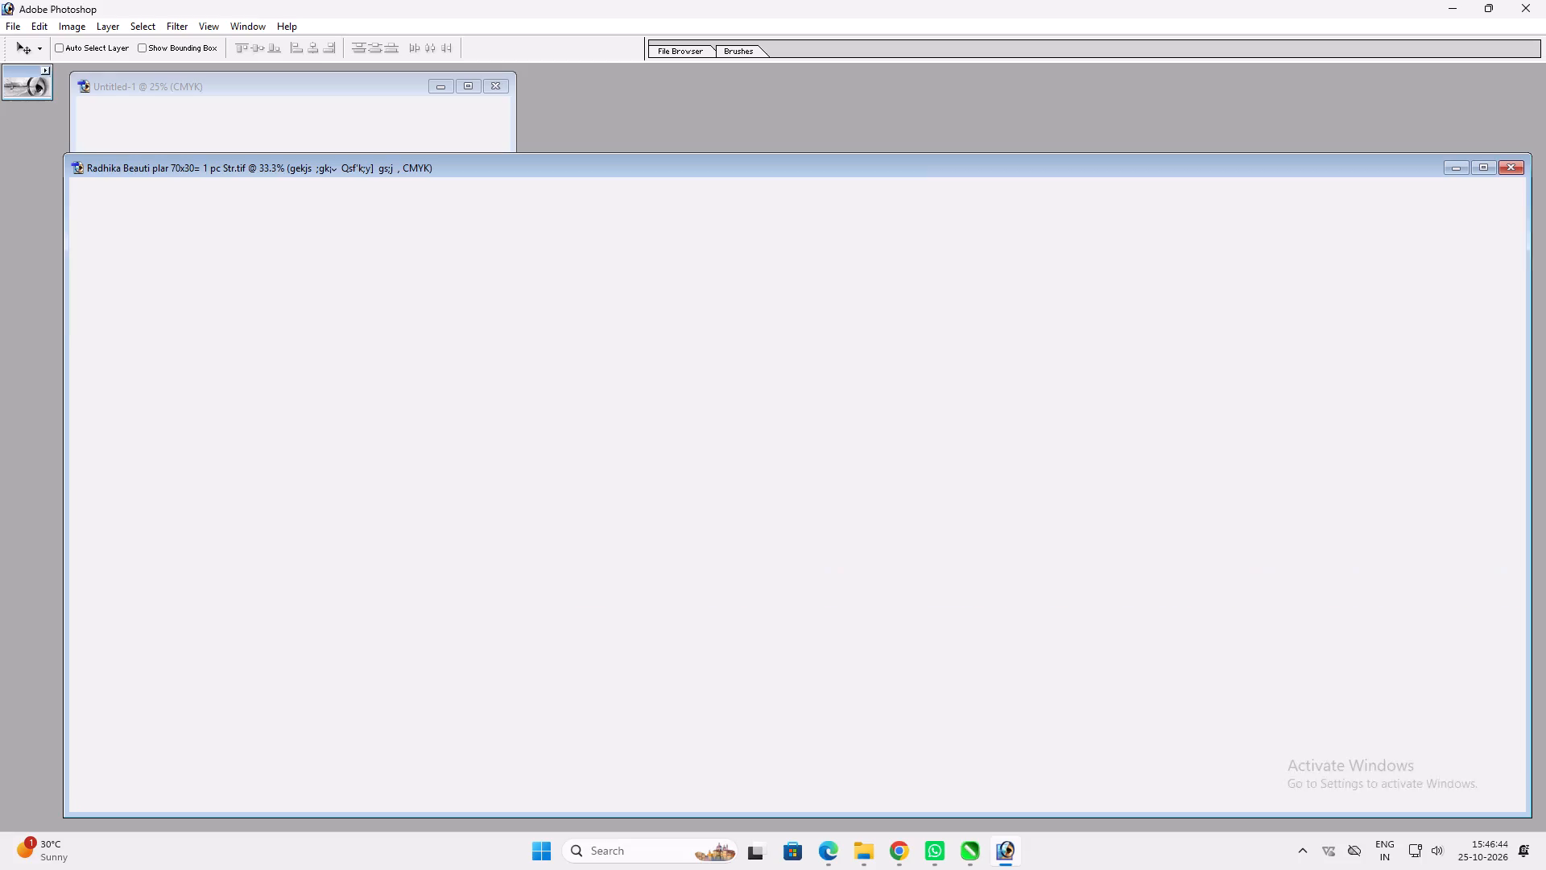
{"action": "double_click", "coordinate": [600, 81]}
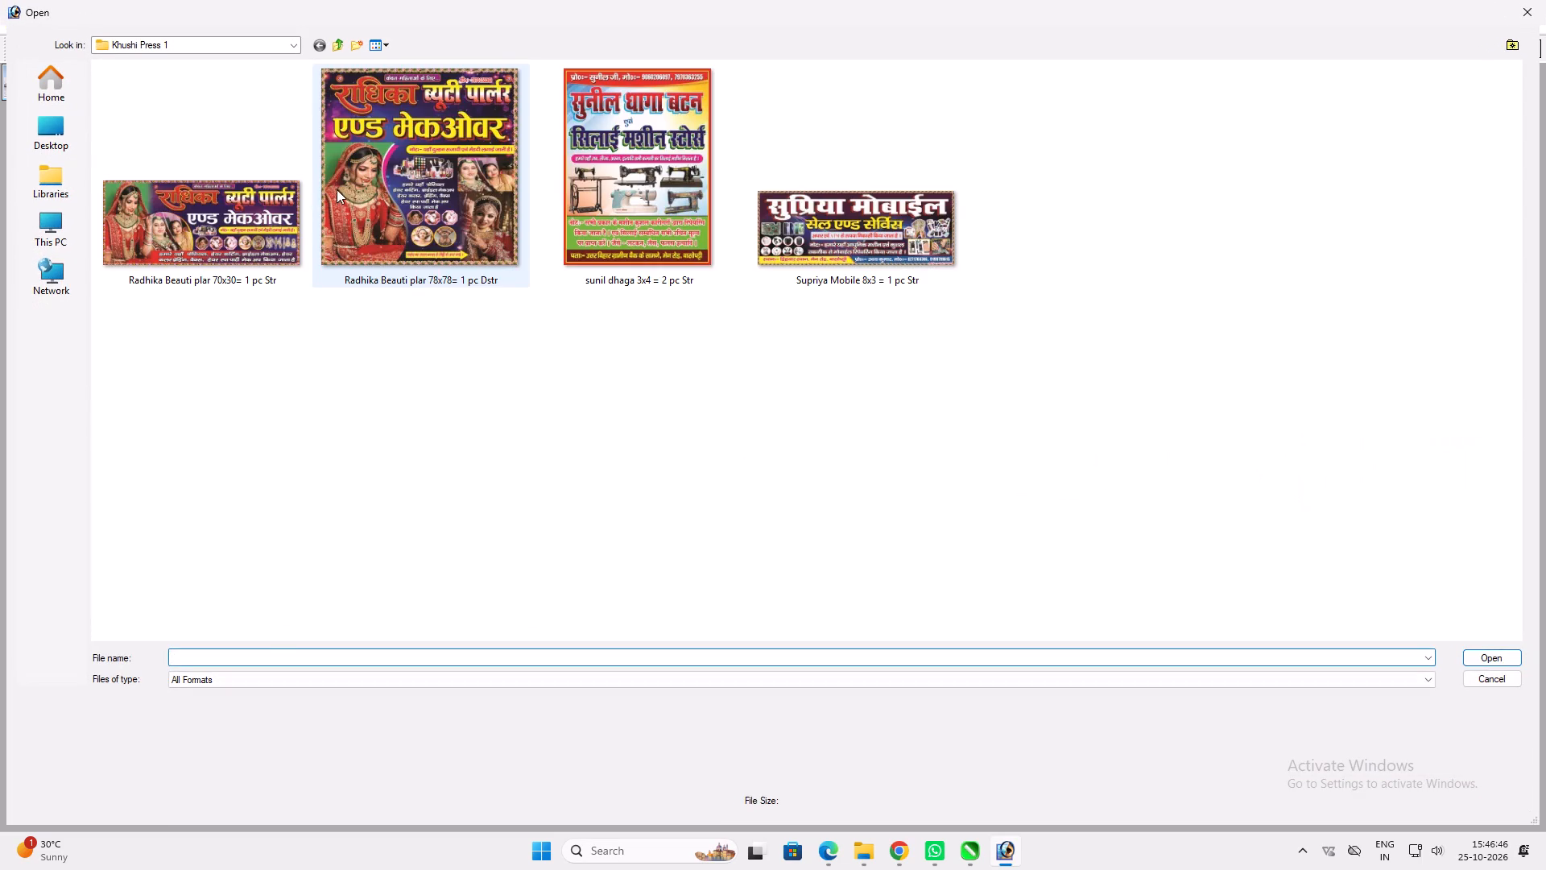
{"action": "left_click", "coordinate": [420, 186]}
{"action": "key", "text": "Return"}
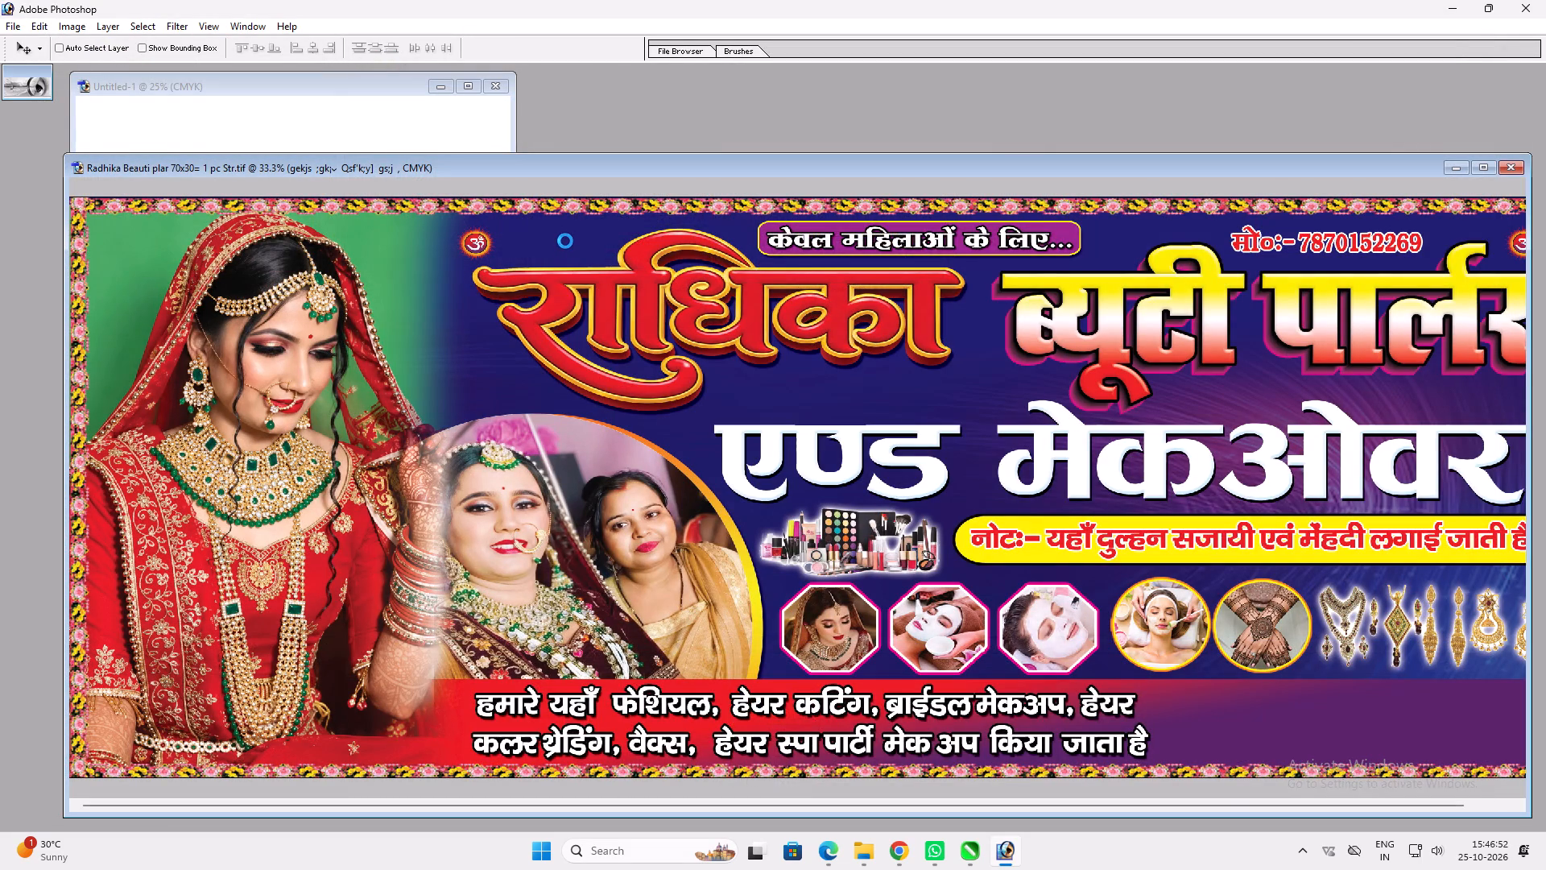
Copy the yellow arrow from the 78x78 design into the banner, place it right of the services text and narrow it slightly.
{"action": "left_click", "coordinate": [570, 748], "text": "ctrl"}
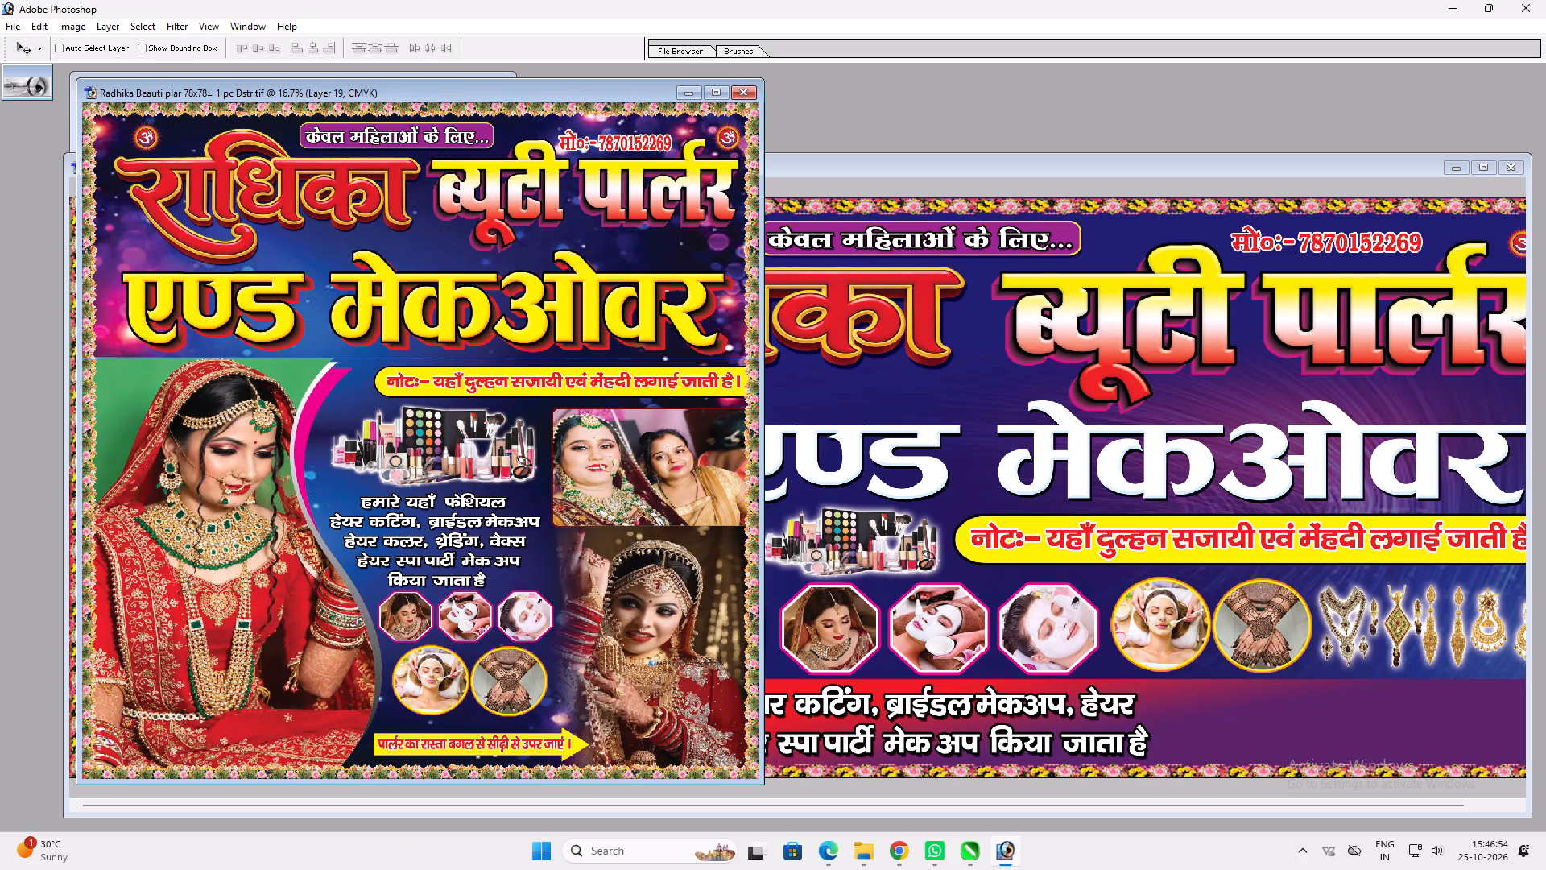
{"action": "left_click_drag", "start_coordinate": [564, 748], "coordinate": [1237, 745]}
{"action": "left_click_drag", "start_coordinate": [1180, 738], "coordinate": [1443, 702]}
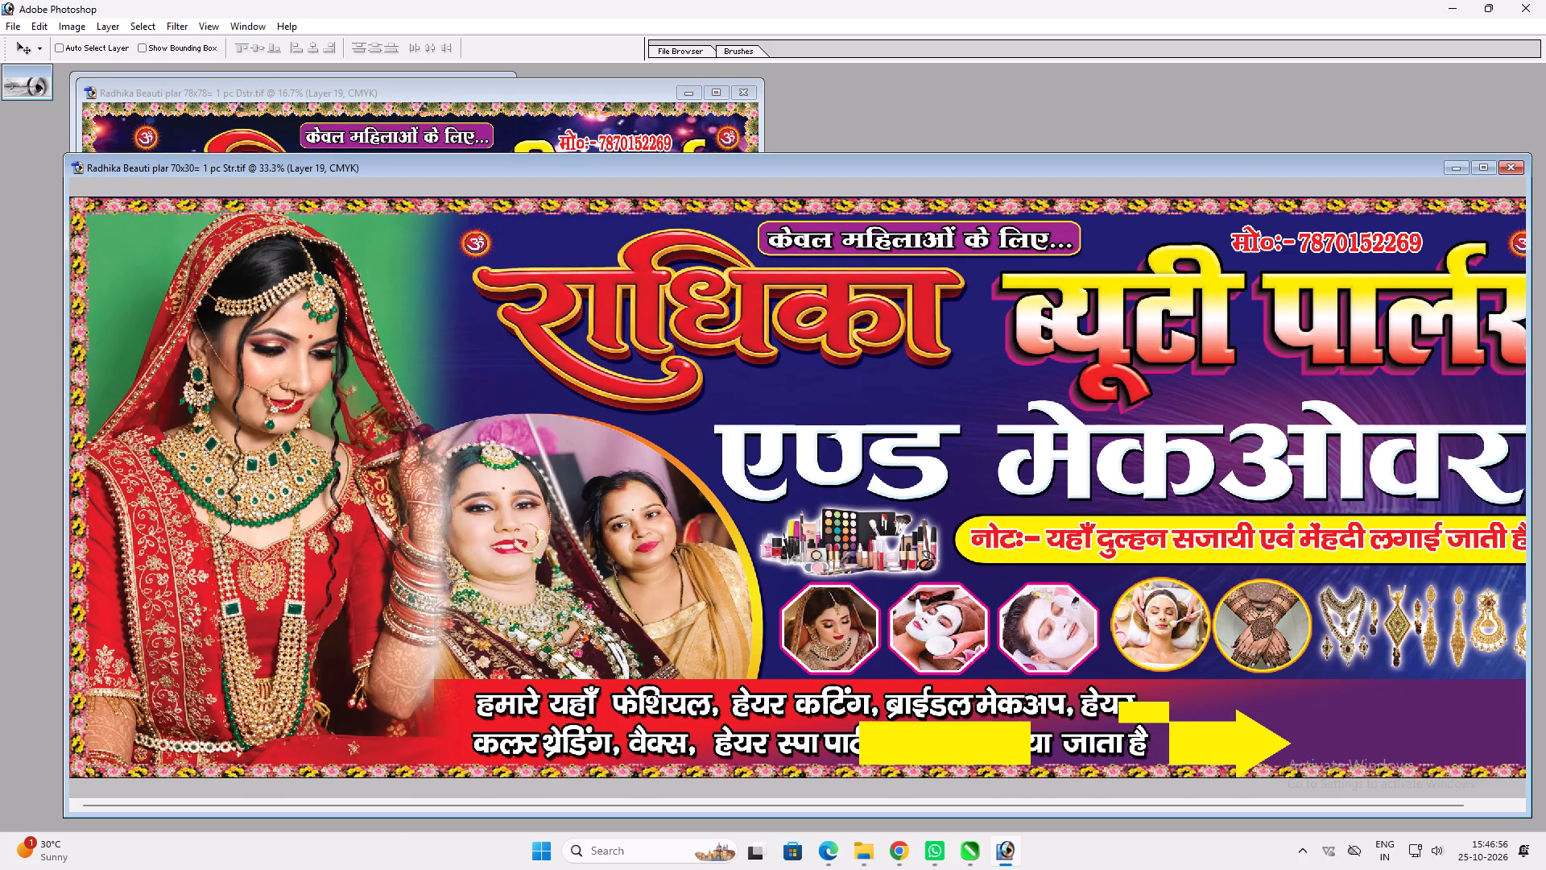
{"action": "double_click", "coordinate": [1118, 168]}
{"action": "left_click", "coordinate": [1233, 613]}
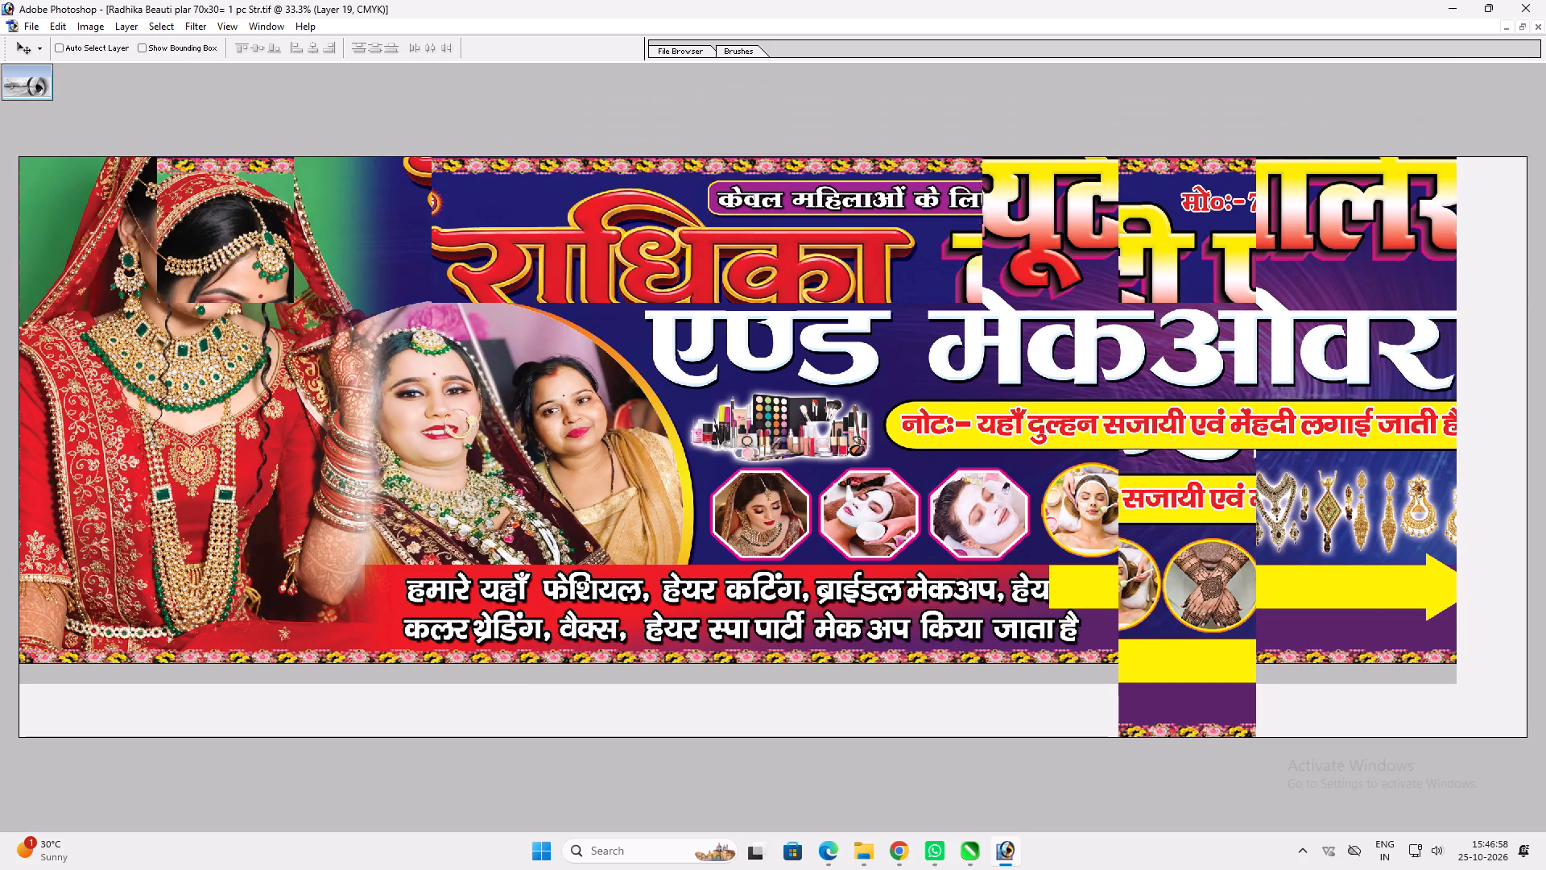
{"action": "left_click_drag", "start_coordinate": [1210, 686], "coordinate": [1226, 694]}
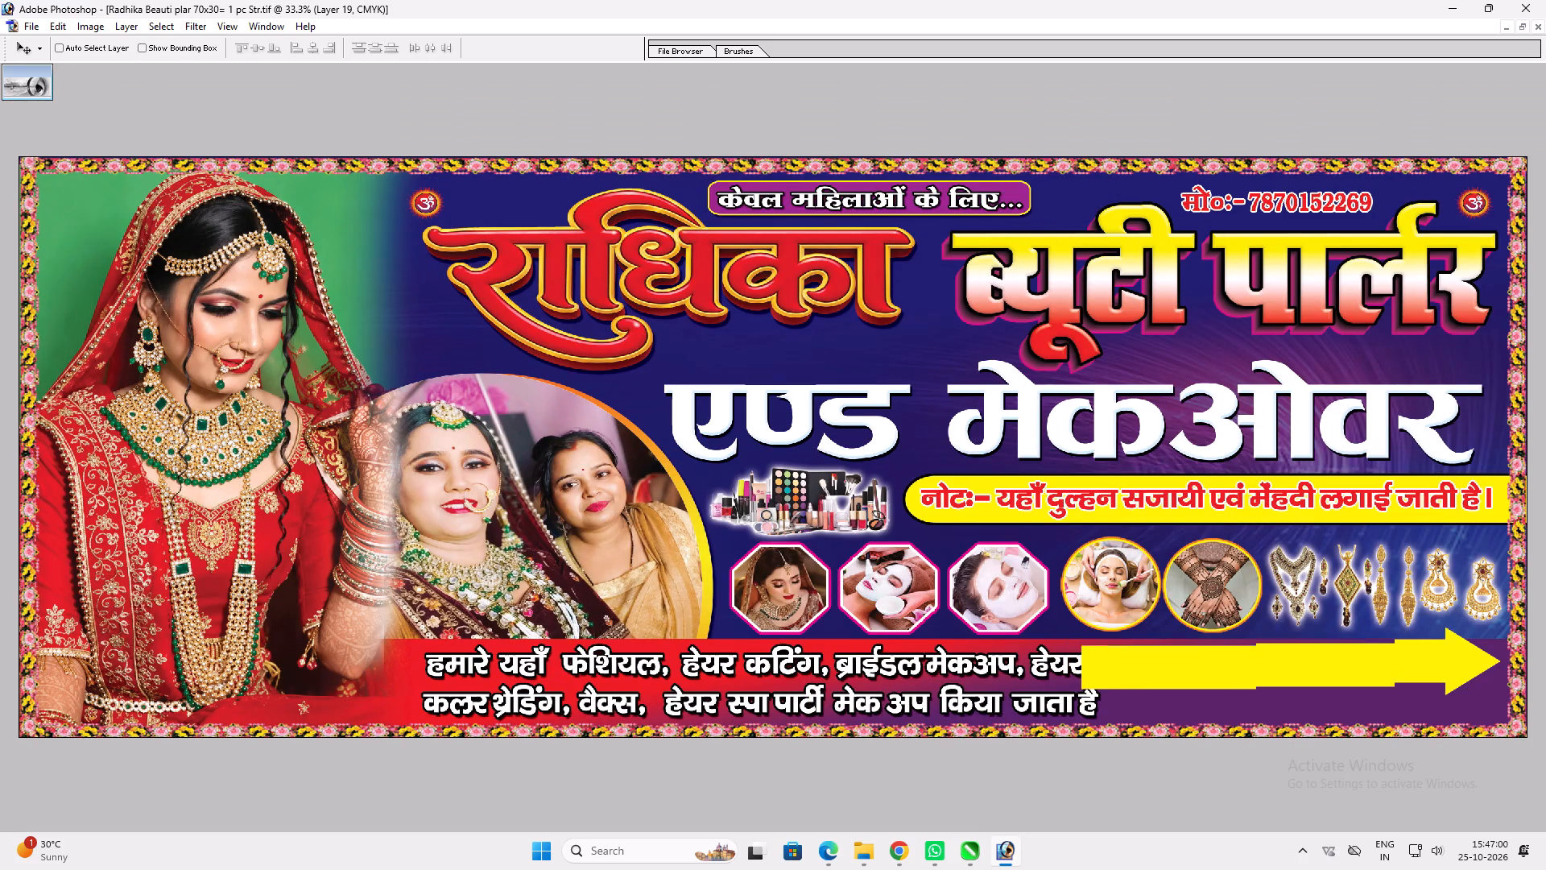
{"action": "left_click_drag", "start_coordinate": [1226, 694], "coordinate": [1253, 713]}
{"action": "key", "text": "ctrl+t"}
{"action": "left_click_drag", "start_coordinate": [1544, 682], "coordinate": [1487, 680], "text": "shift"}
{"action": "key", "text": "Return"}
Select the head of the copied yellow arrow and delete it, keeping only the rectangular bar.
{"action": "key", "text": "m"}
{"action": "left_click_drag", "start_coordinate": [1424, 644], "coordinate": [1503, 737]}
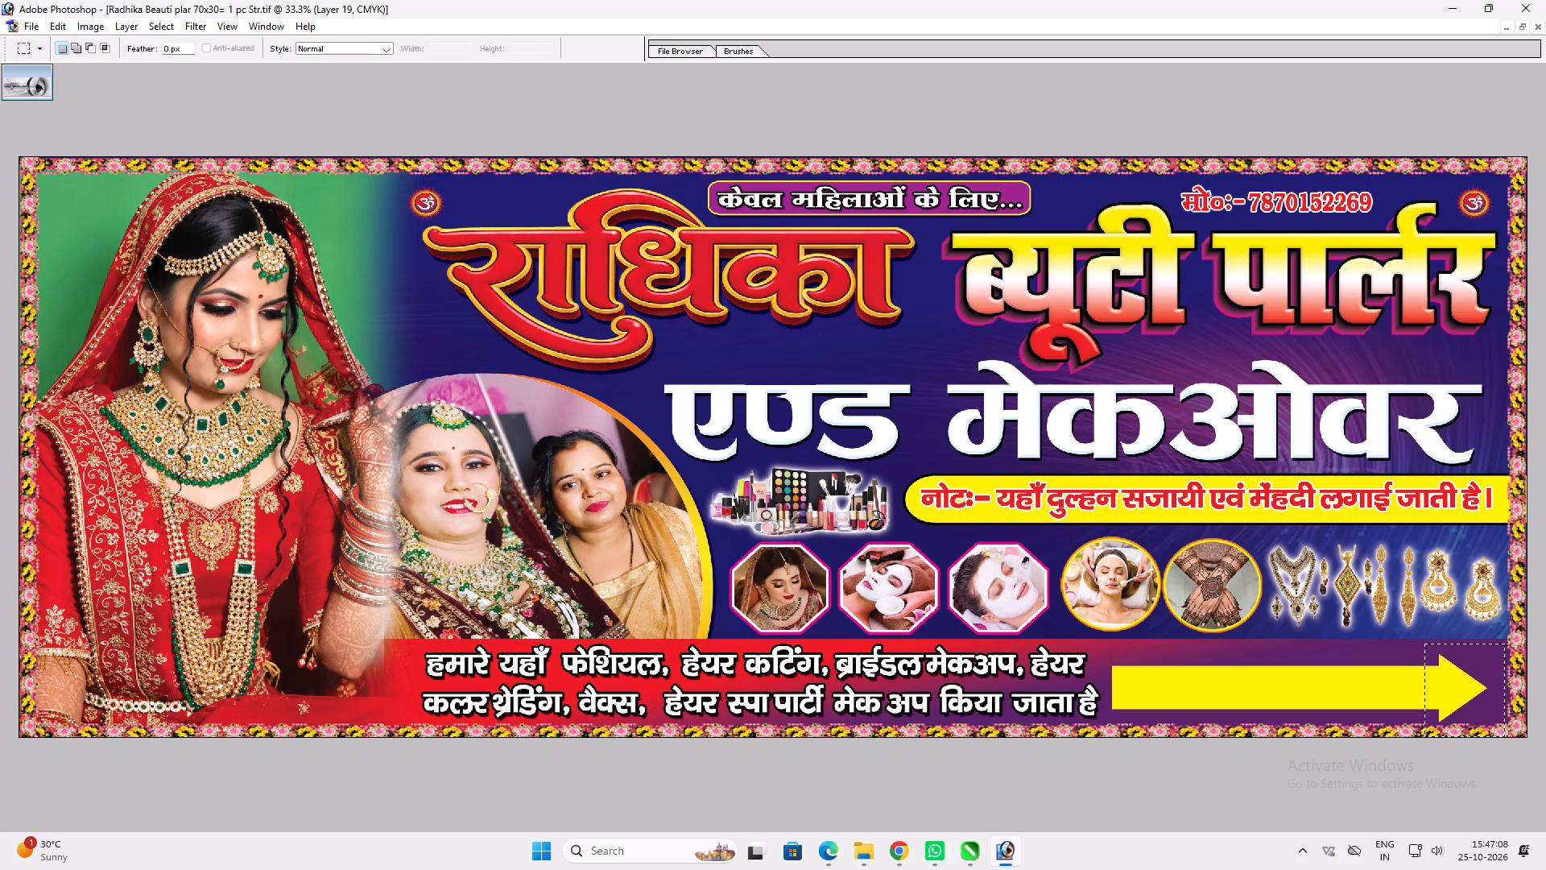
{"action": "key", "text": "Delete"}
{"action": "key", "text": "ctrl+d"}
Move the yellow bar to the bottom strip's right end just above the floral border and reduce its height slightly.
{"action": "key", "text": "v"}
{"action": "key", "text": "v"}
{"action": "left_click_drag", "start_coordinate": [1391, 694], "coordinate": [1466, 695], "text": "shift"}
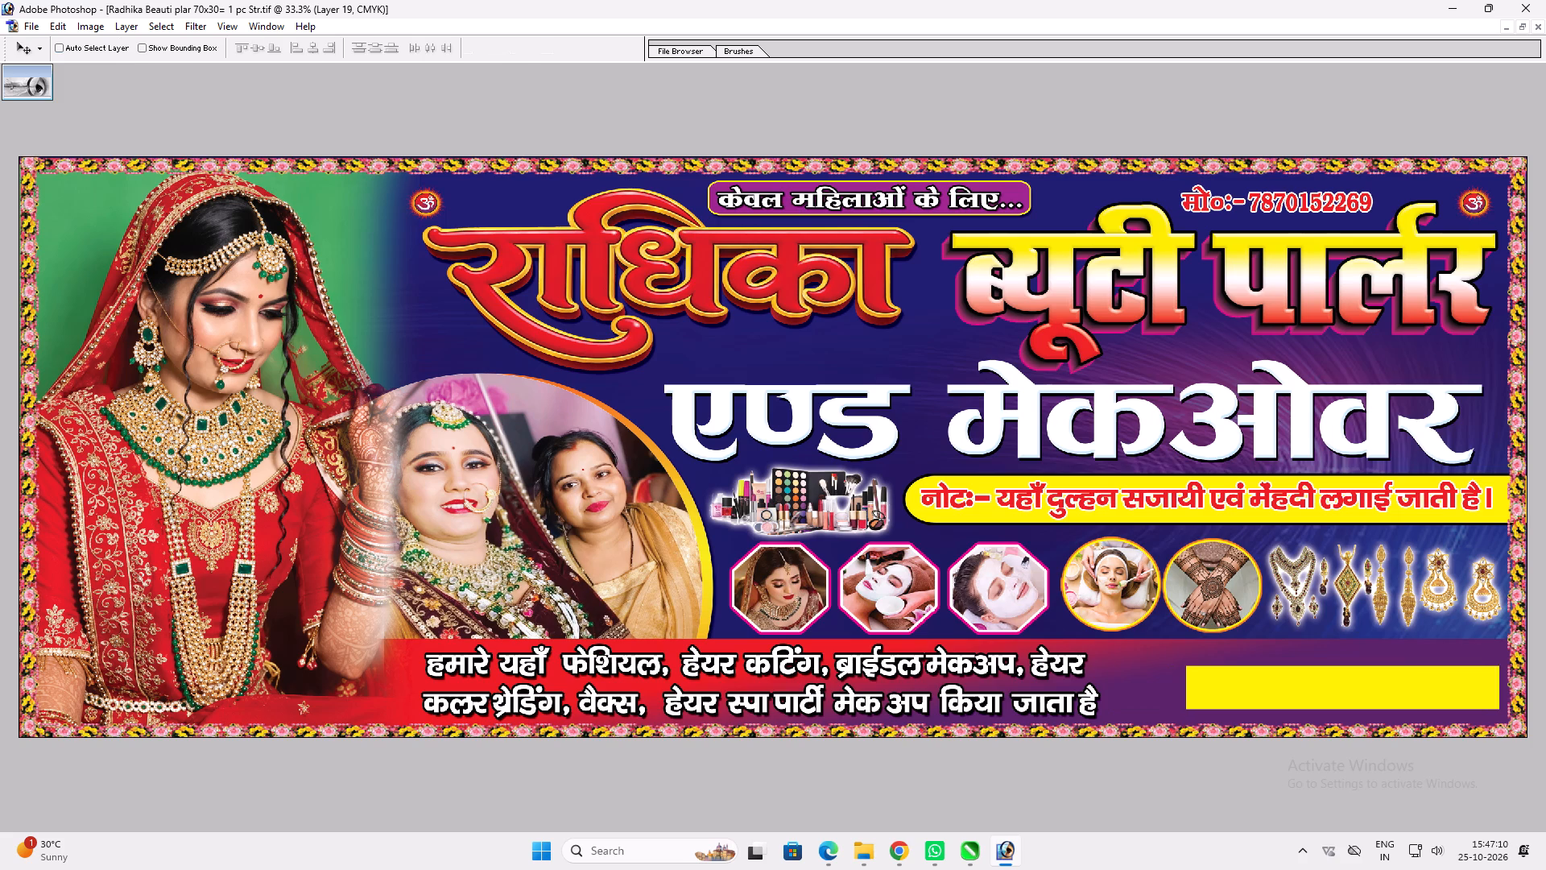
{"action": "left_click_drag", "start_coordinate": [1466, 695], "coordinate": [1469, 695], "text": "shift"}
{"action": "key", "text": "ctrl+t"}
{"action": "right_click", "coordinate": [1458, 698], "text": "ctrl"}
{"action": "left_click", "coordinate": [1470, 669]}
{"action": "key", "text": "Return"}
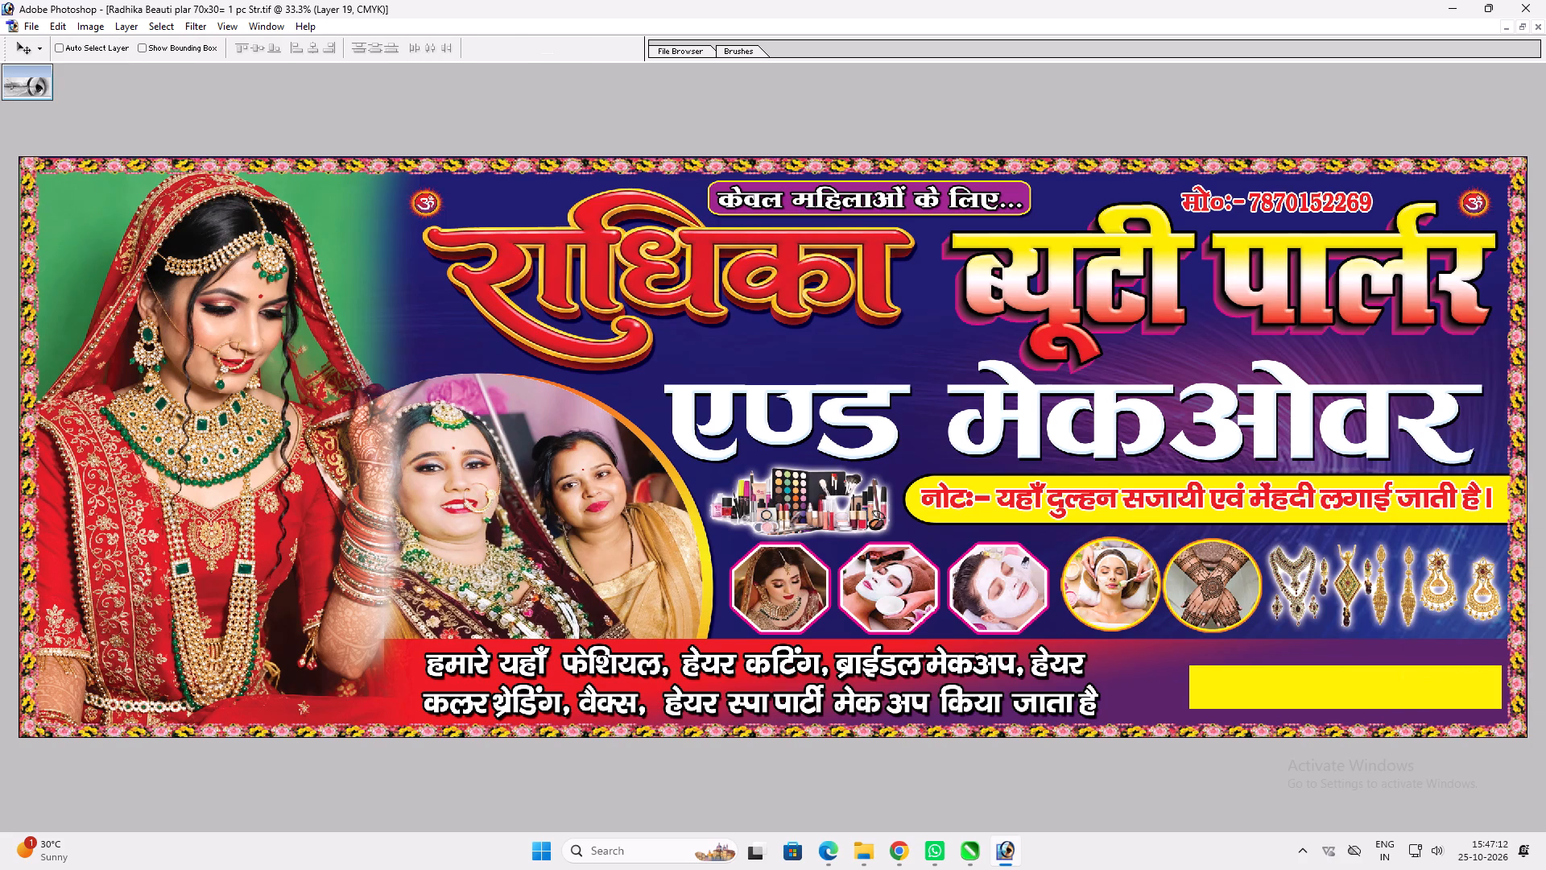
{"action": "key", "text": "v"}
{"action": "left_click", "coordinate": [1447, 673], "text": "shift"}
{"action": "left_click_drag", "start_coordinate": [1441, 676], "coordinate": [1444, 685]}
{"action": "key", "text": "ctrl+t"}
{"action": "left_click_drag", "start_coordinate": [1436, 673], "coordinate": [1431, 674]}
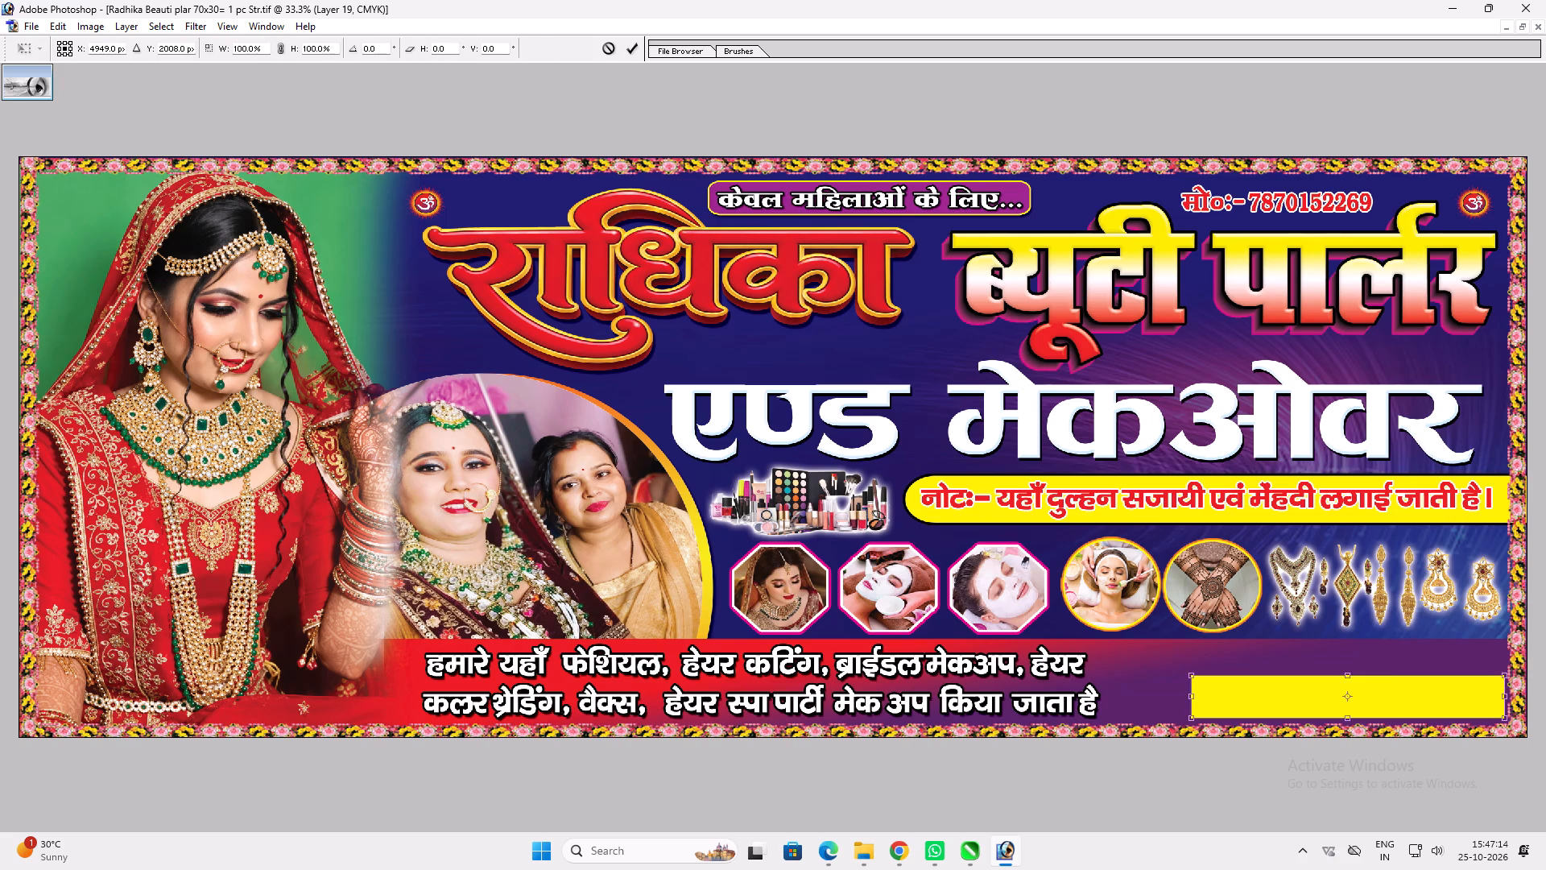
{"action": "left_click_drag", "start_coordinate": [1431, 674], "coordinate": [1428, 676]}
{"action": "key", "text": "Return"}
{"action": "key", "text": "v"}
Draw a small right-pointing arrow over the yellow bar's inner end, select its outline and copy that area onto a new topmost layer.
{"action": "key", "text": "u"}
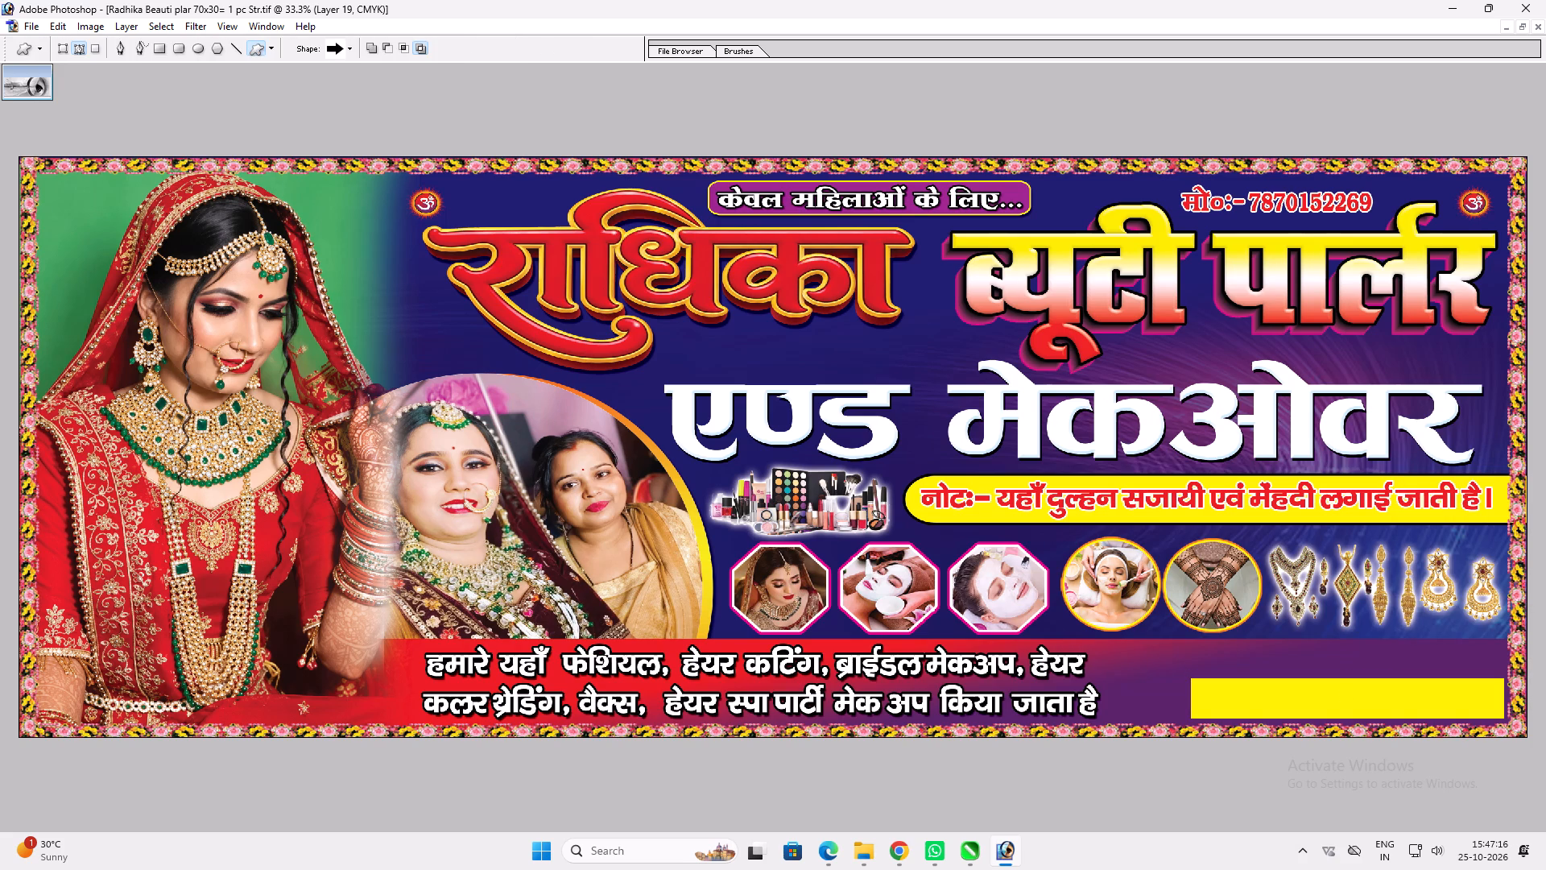
{"action": "left_click_drag", "start_coordinate": [1169, 660], "coordinate": [1221, 697]}
{"action": "left_click_drag", "start_coordinate": [1221, 697], "coordinate": [1238, 704]}
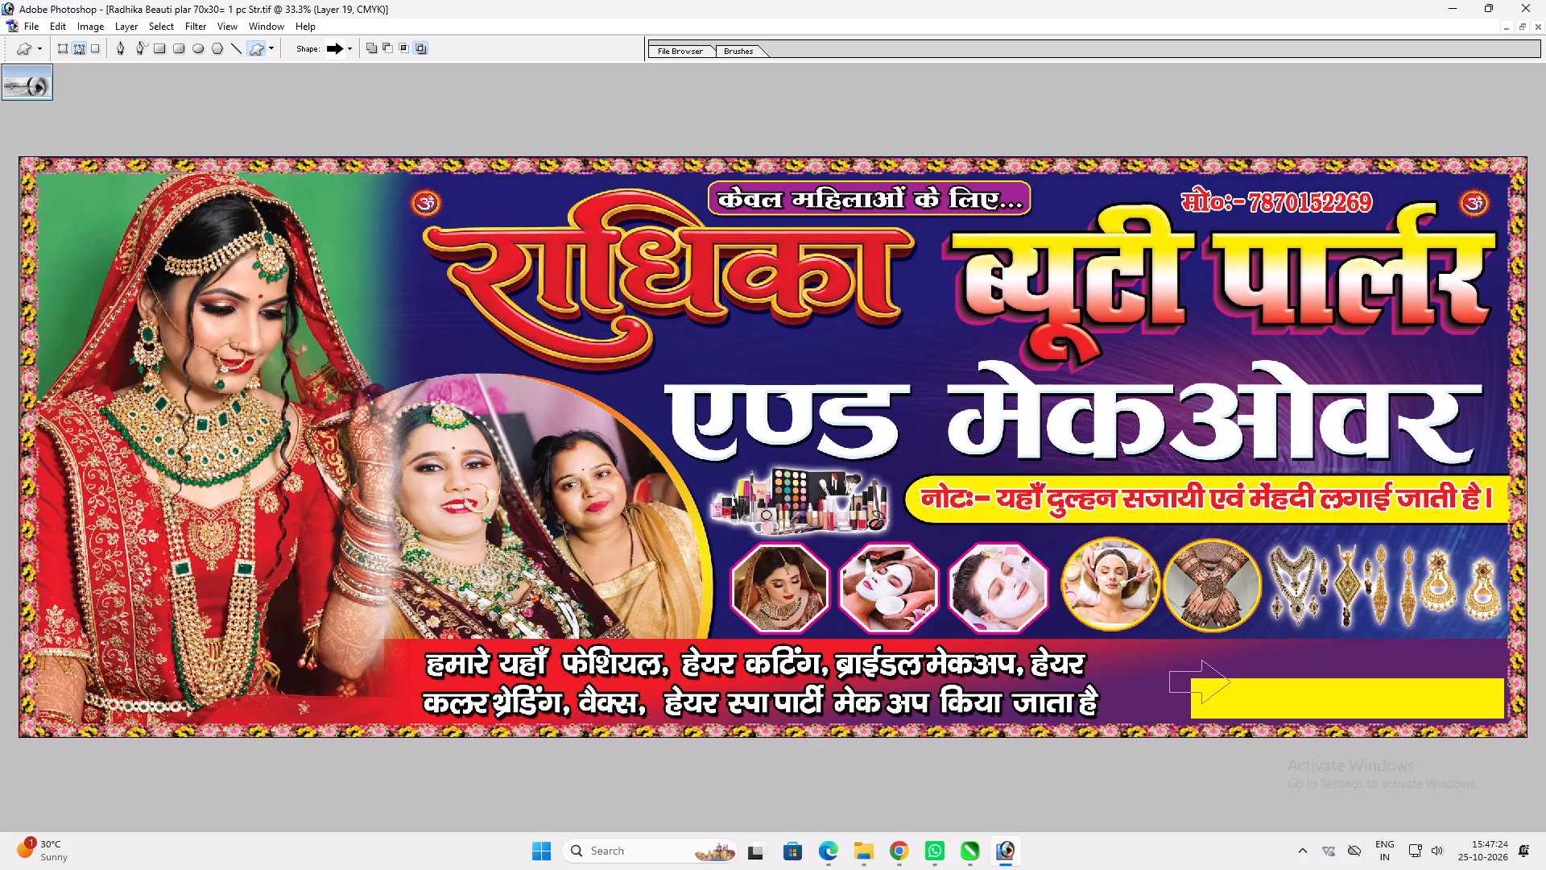
{"action": "key", "text": "ctrl+Return"}
{"action": "key", "text": "v"}
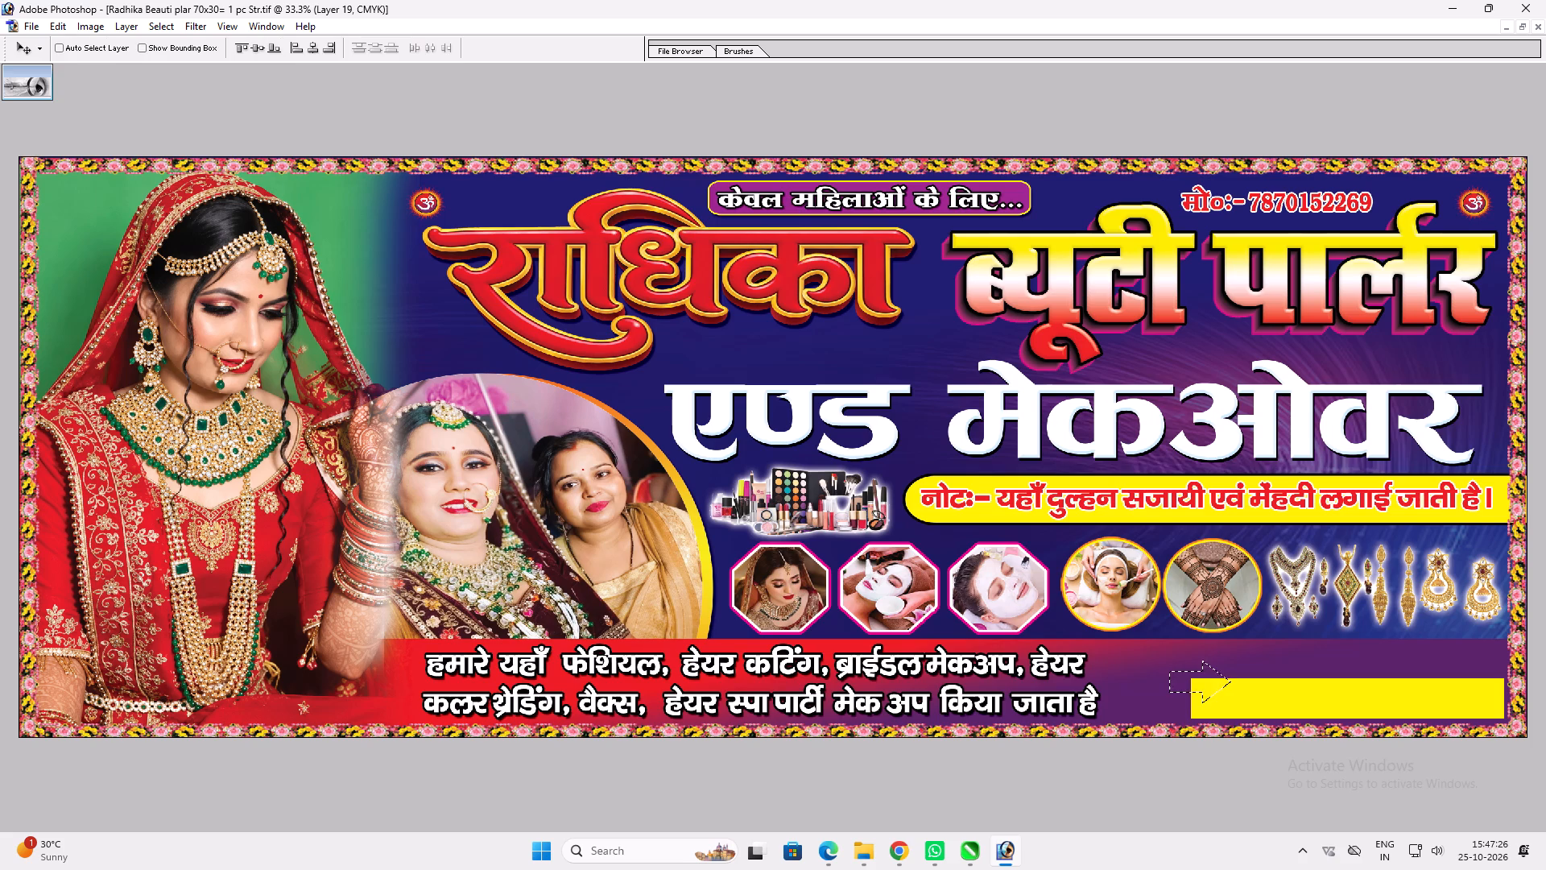
{"action": "right_click", "coordinate": [1129, 689]}
{"action": "left_click", "coordinate": [1172, 750]}
{"action": "key", "text": "ctrl+c"}
{"action": "key", "text": "ctrl+v"}
{"action": "key", "text": "ctrl+shift+bracketright"}
Enlarge the pasted white arrow slightly.
{"action": "key", "text": "v"}
{"action": "key", "text": "ctrl+t"}
{"action": "left_click_drag", "start_coordinate": [1230, 711], "coordinate": [1244, 711], "text": "shift"}
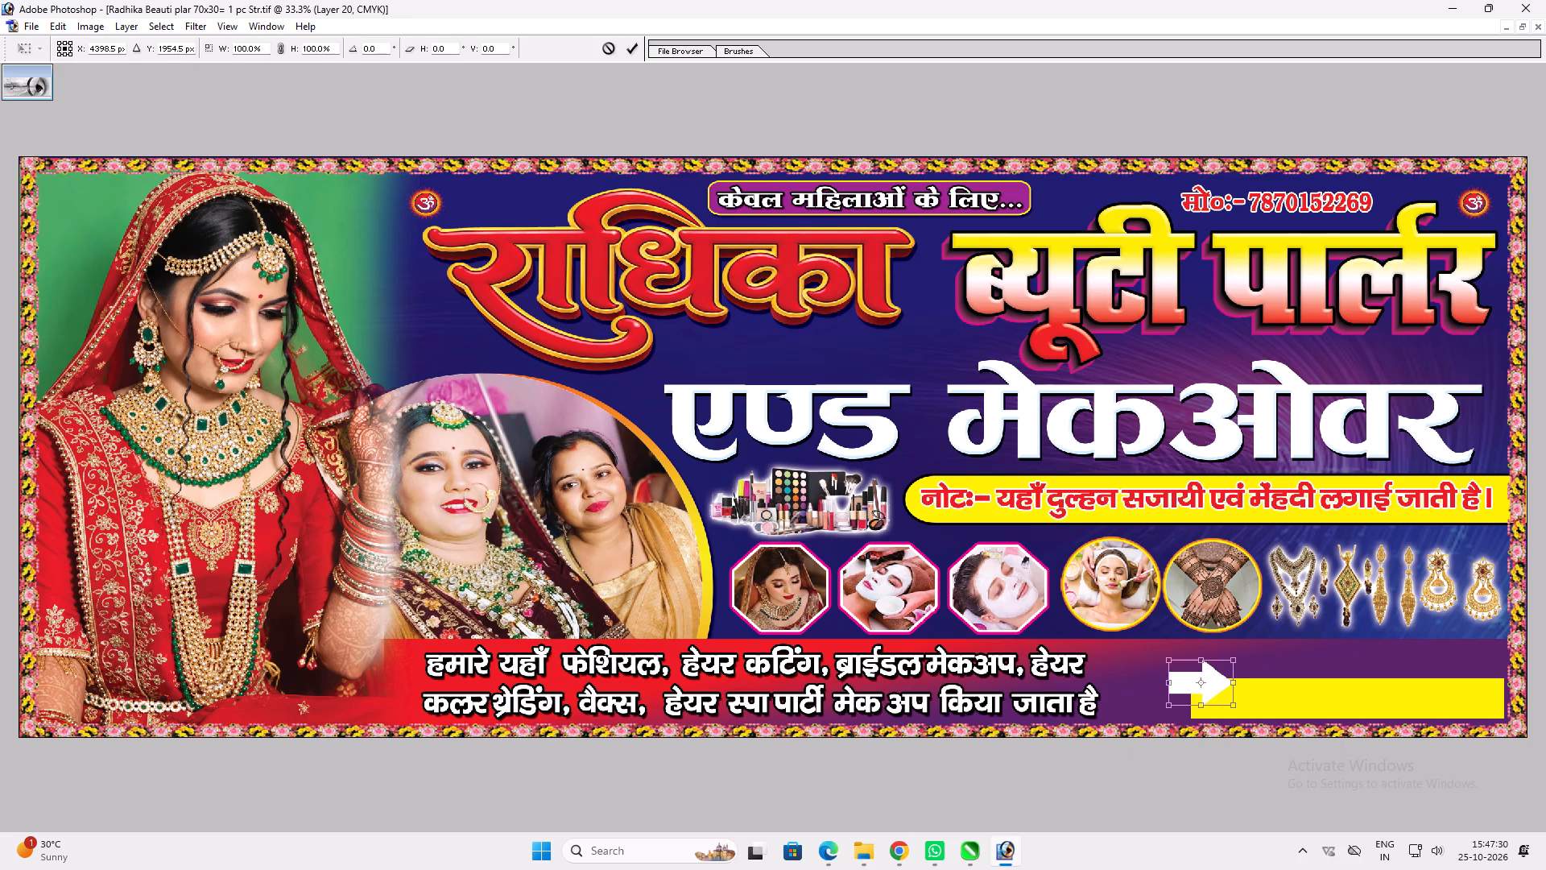
{"action": "left_click_drag", "start_coordinate": [1244, 711], "coordinate": [1265, 710], "text": "shift"}
{"action": "key", "text": "shift+Return"}
{"action": "key", "text": "v"}
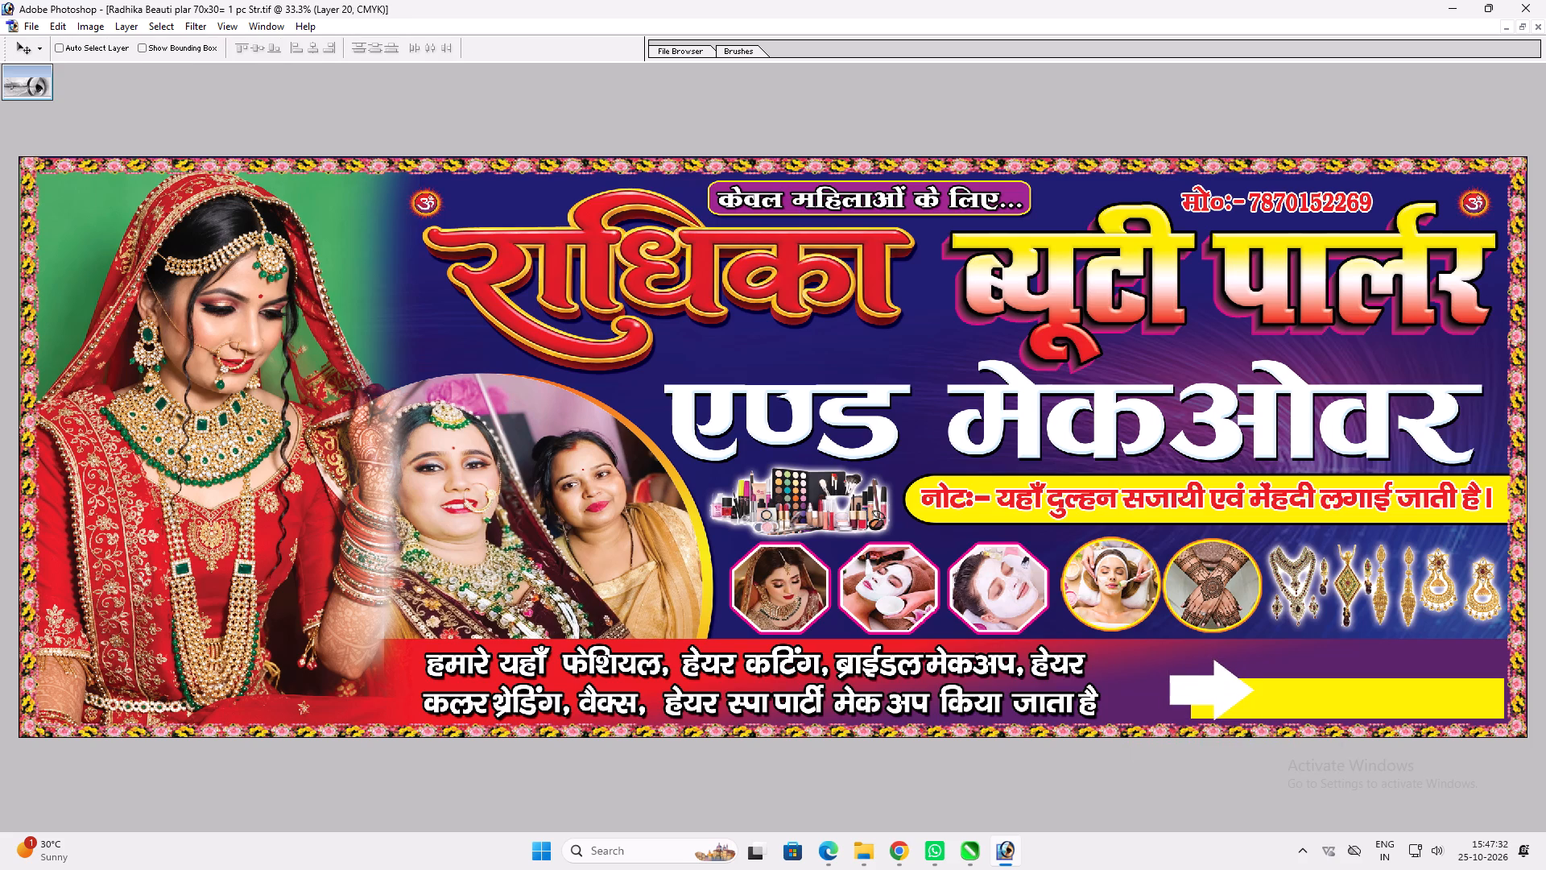
Rotate the white arrow 90 degrees to point upward and place it at the inner end of the yellow bar.
{"action": "key", "text": "ctrl+t"}
{"action": "right_click", "coordinate": [1215, 702], "text": "ctrl"}
{"action": "left_click", "coordinate": [1280, 648]}
{"action": "key", "text": "Return"}
{"action": "key", "text": "v"}
{"action": "left_click_drag", "start_coordinate": [1200, 679], "coordinate": [1200, 676]}
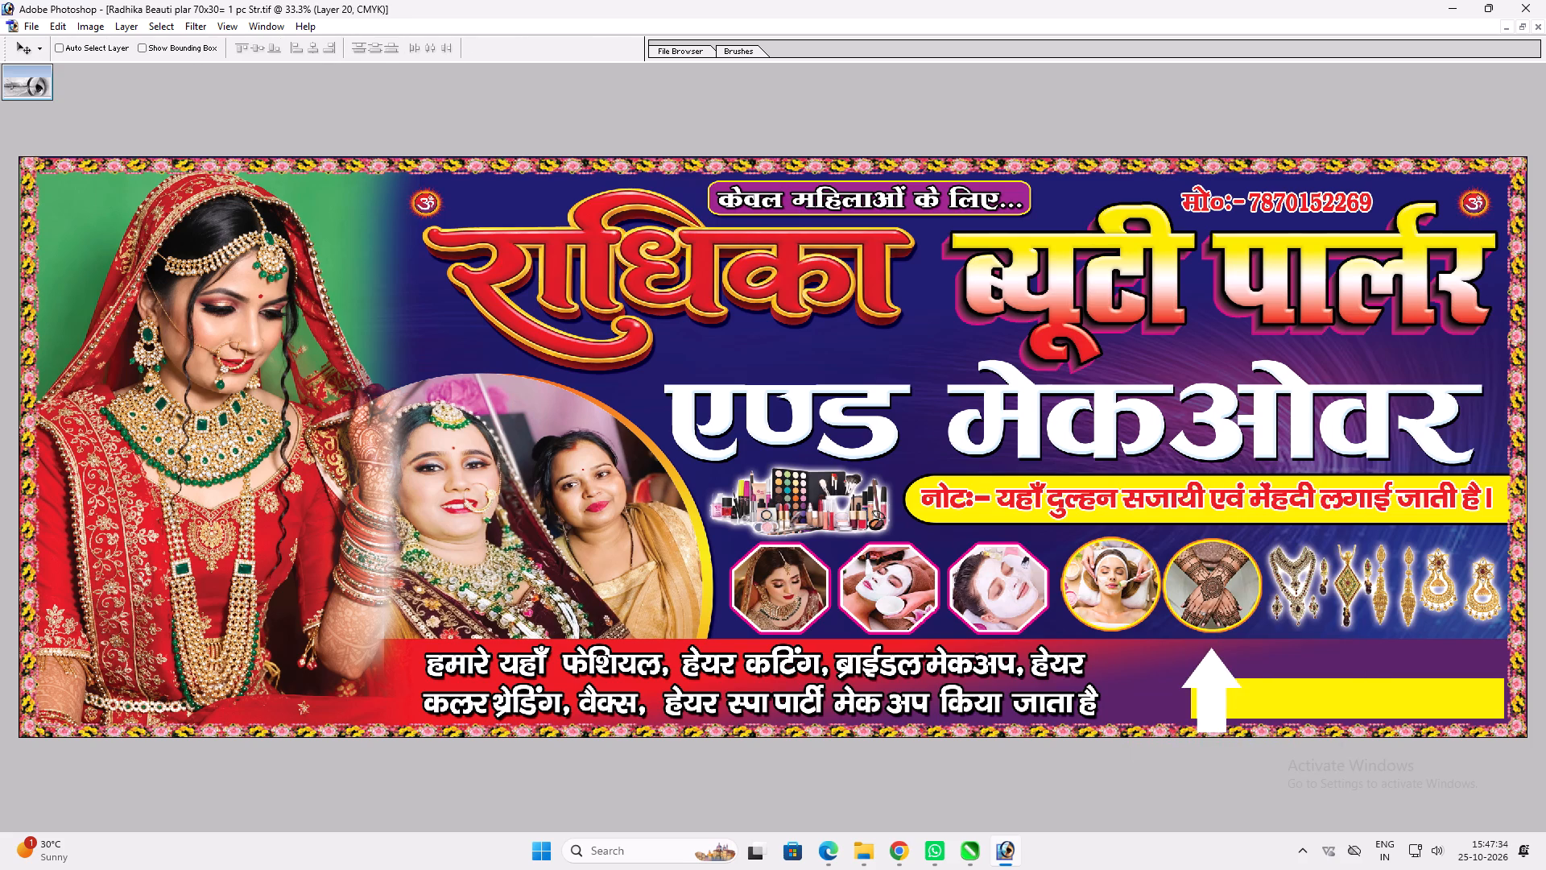
{"action": "left_click_drag", "start_coordinate": [1200, 676], "coordinate": [1193, 658]}
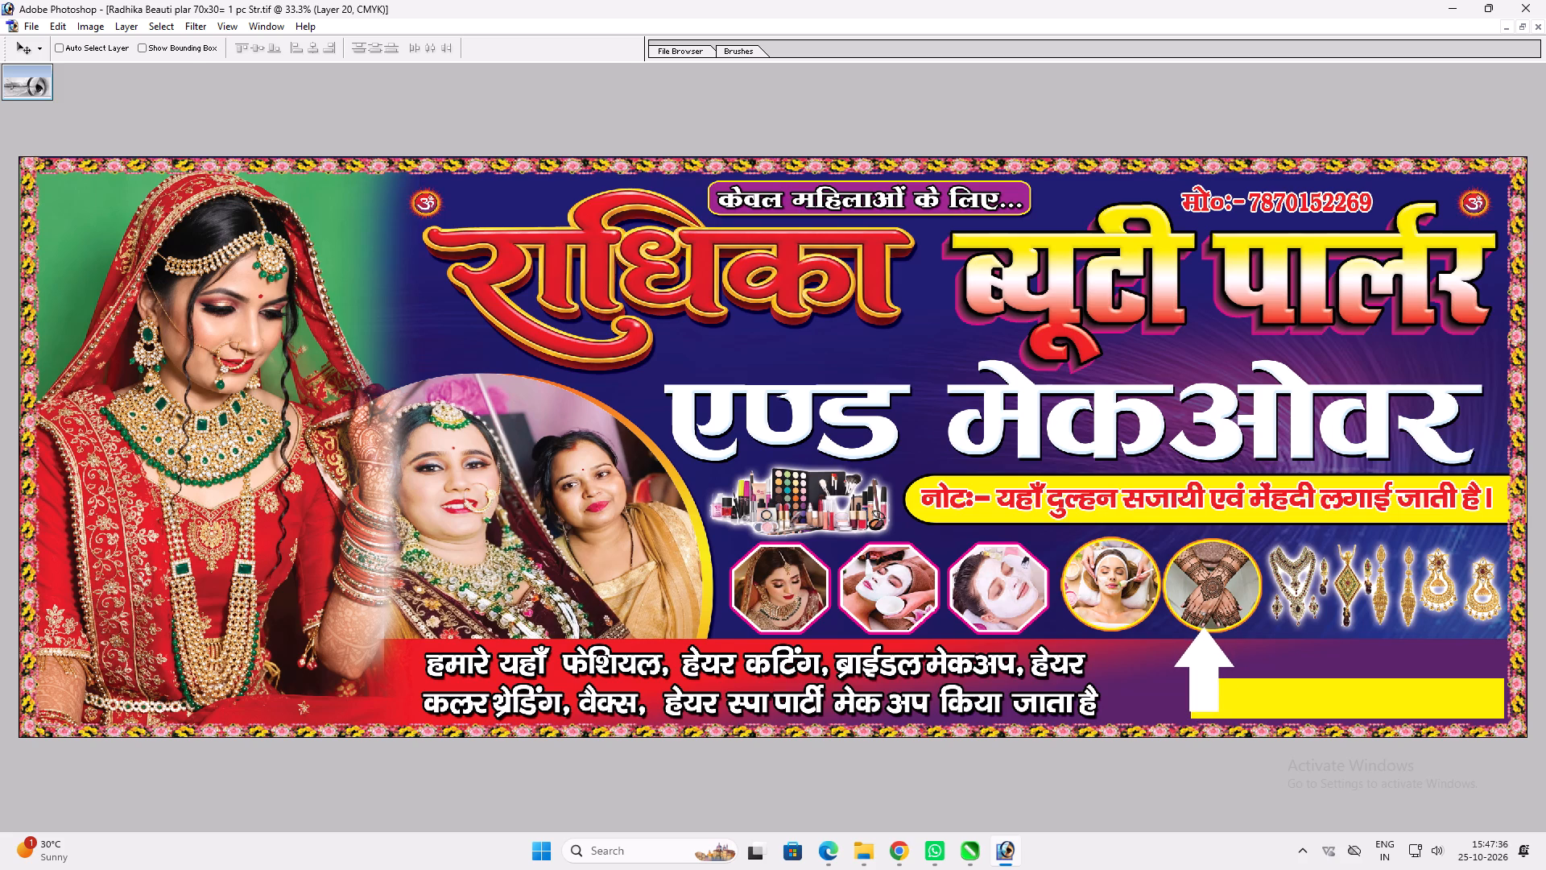
Resize the upward white arrow to fit the bottom strip's height and move it close beside the services text.
{"action": "key", "text": "ctrl+t"}
{"action": "left_click_drag", "start_coordinate": [1237, 709], "coordinate": [1248, 709], "text": "shift"}
{"action": "key", "text": "shift+Return"}
{"action": "key", "text": "v"}
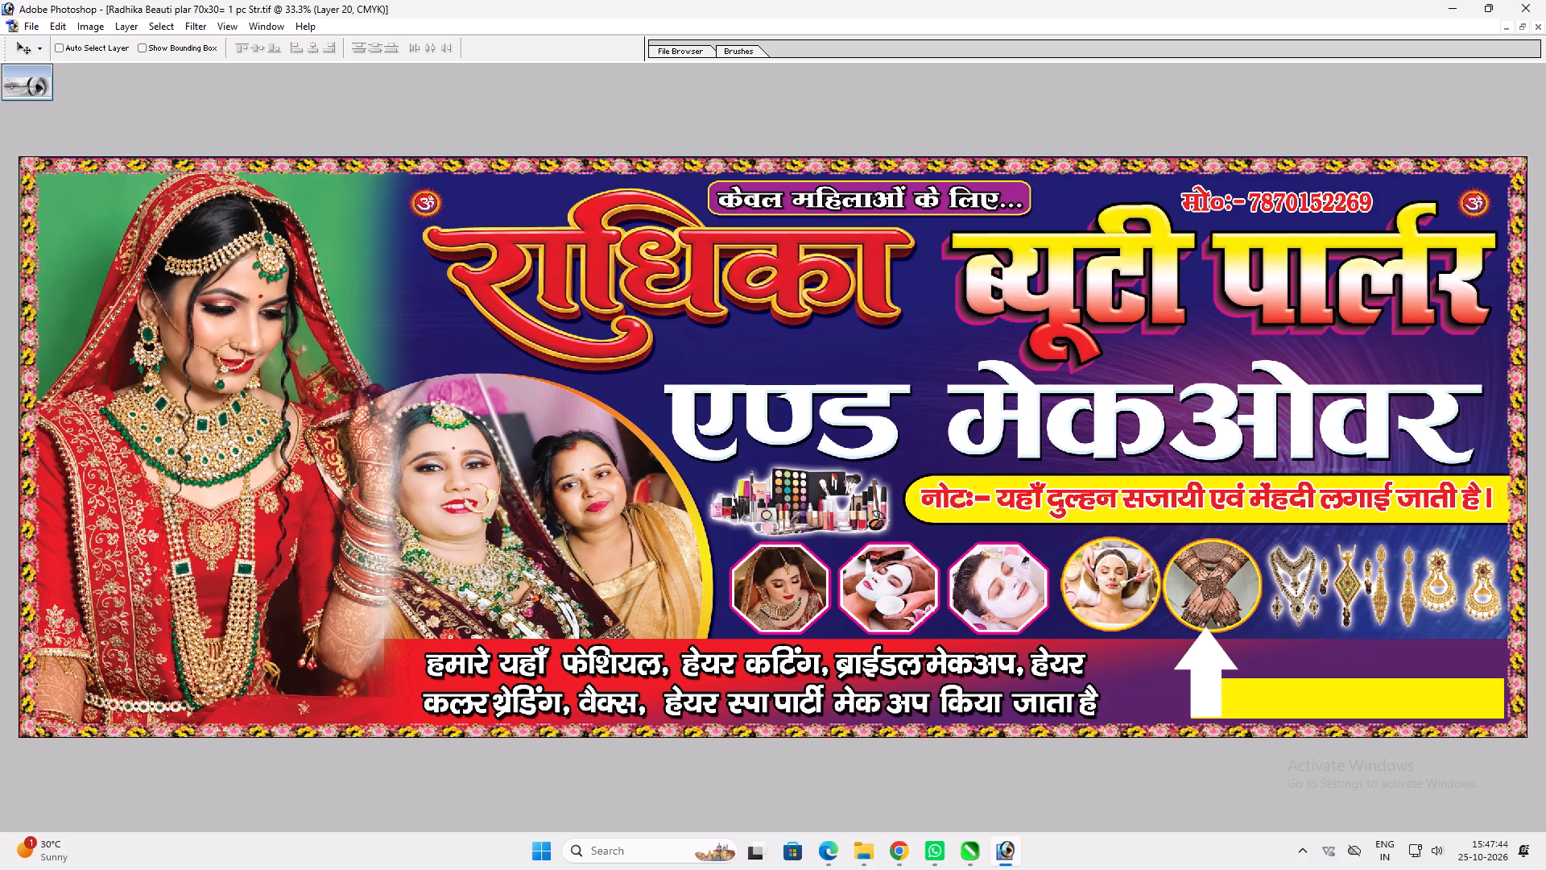
{"action": "key", "text": "ctrl+t"}
{"action": "key", "text": "Return"}
{"action": "key", "text": "v"}
{"action": "left_click_drag", "start_coordinate": [1213, 657], "coordinate": [1158, 650], "text": "shift"}
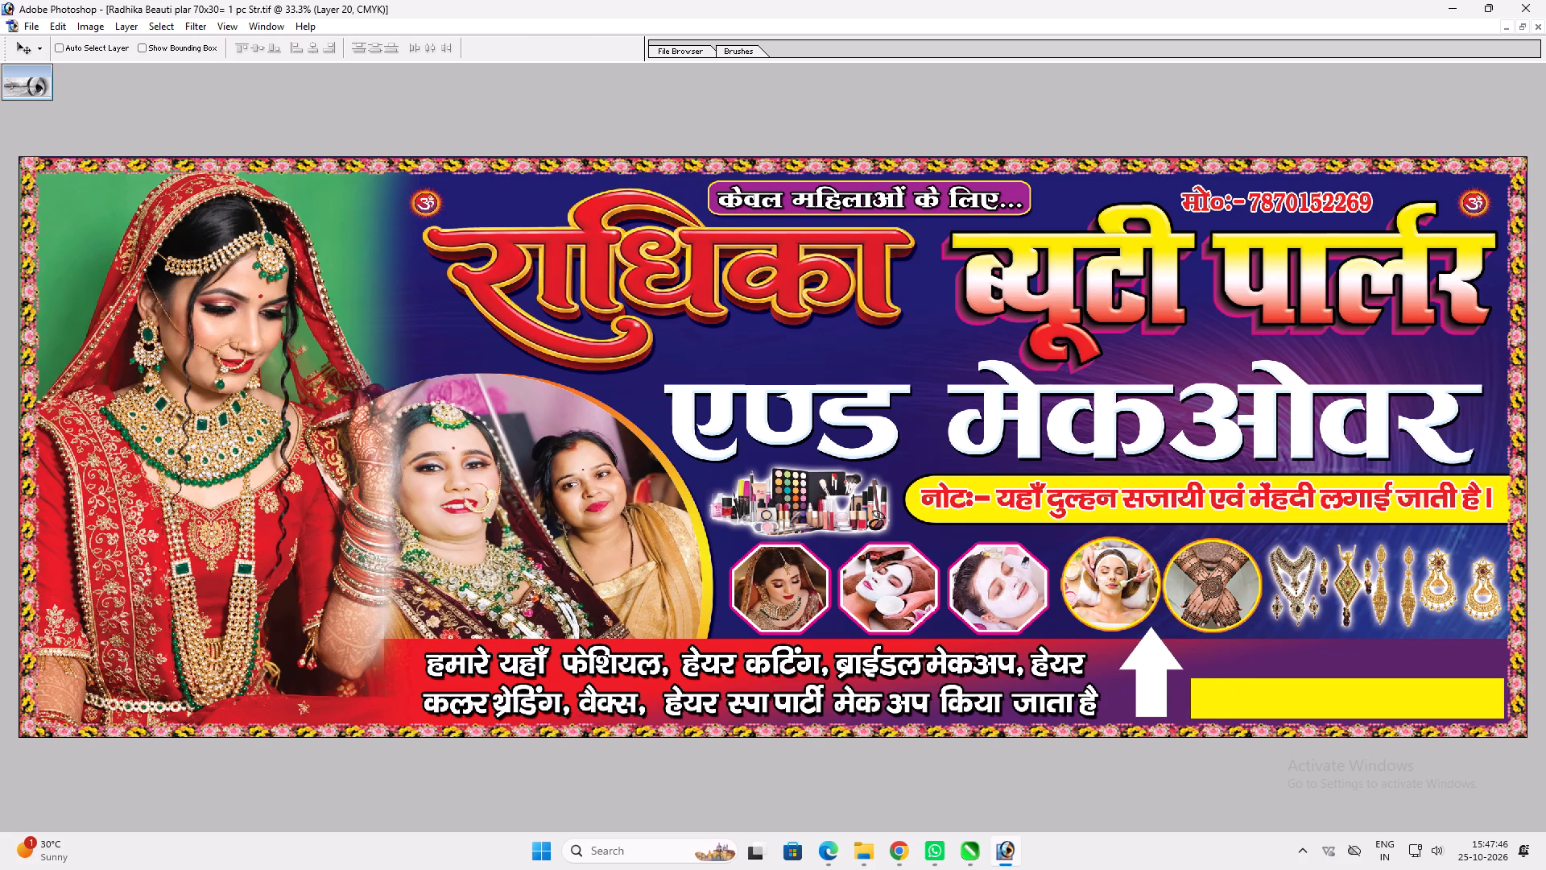
{"action": "left_click_drag", "start_coordinate": [1158, 650], "coordinate": [1156, 650], "text": "shift"}
{"action": "key", "text": "ctrl+t"}
{"action": "left_click_drag", "start_coordinate": [1168, 628], "coordinate": [1164, 637], "text": "shift"}
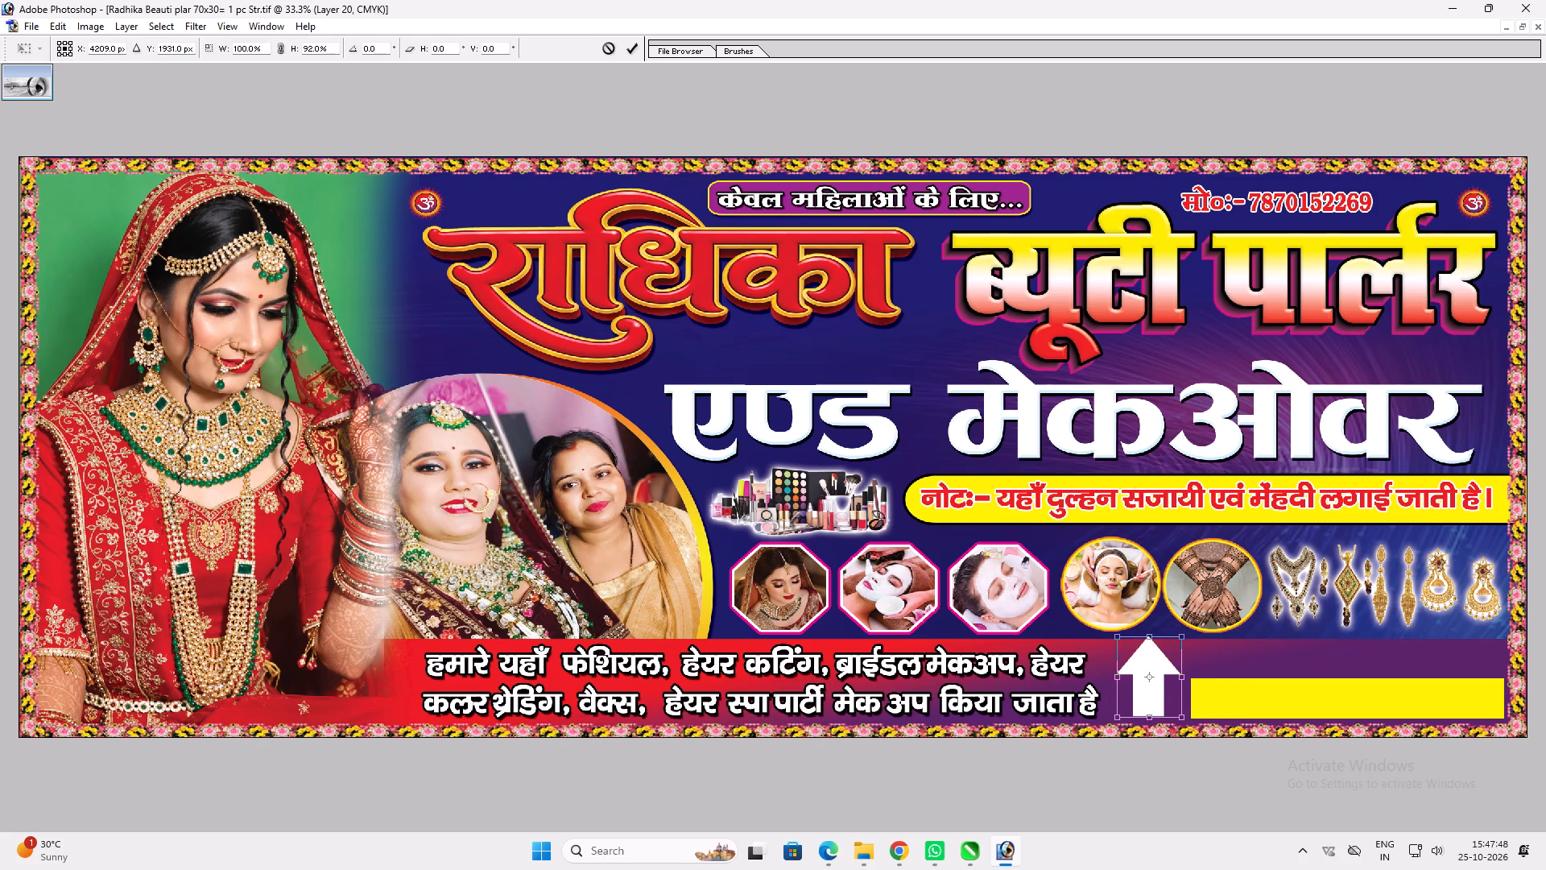
{"action": "left_click_drag", "start_coordinate": [1164, 637], "coordinate": [1164, 639], "text": "shift"}
{"action": "key", "text": "shift+Return"}
{"action": "key", "text": "v"}
{"action": "left_click_drag", "start_coordinate": [1147, 649], "coordinate": [1135, 645]}
Make the yellow bar slightly thinner and extend its inner end to meet the white arrow's stem.
{"action": "left_click", "coordinate": [1250, 698], "text": "ctrl"}
{"action": "key", "text": "ctrl+t"}
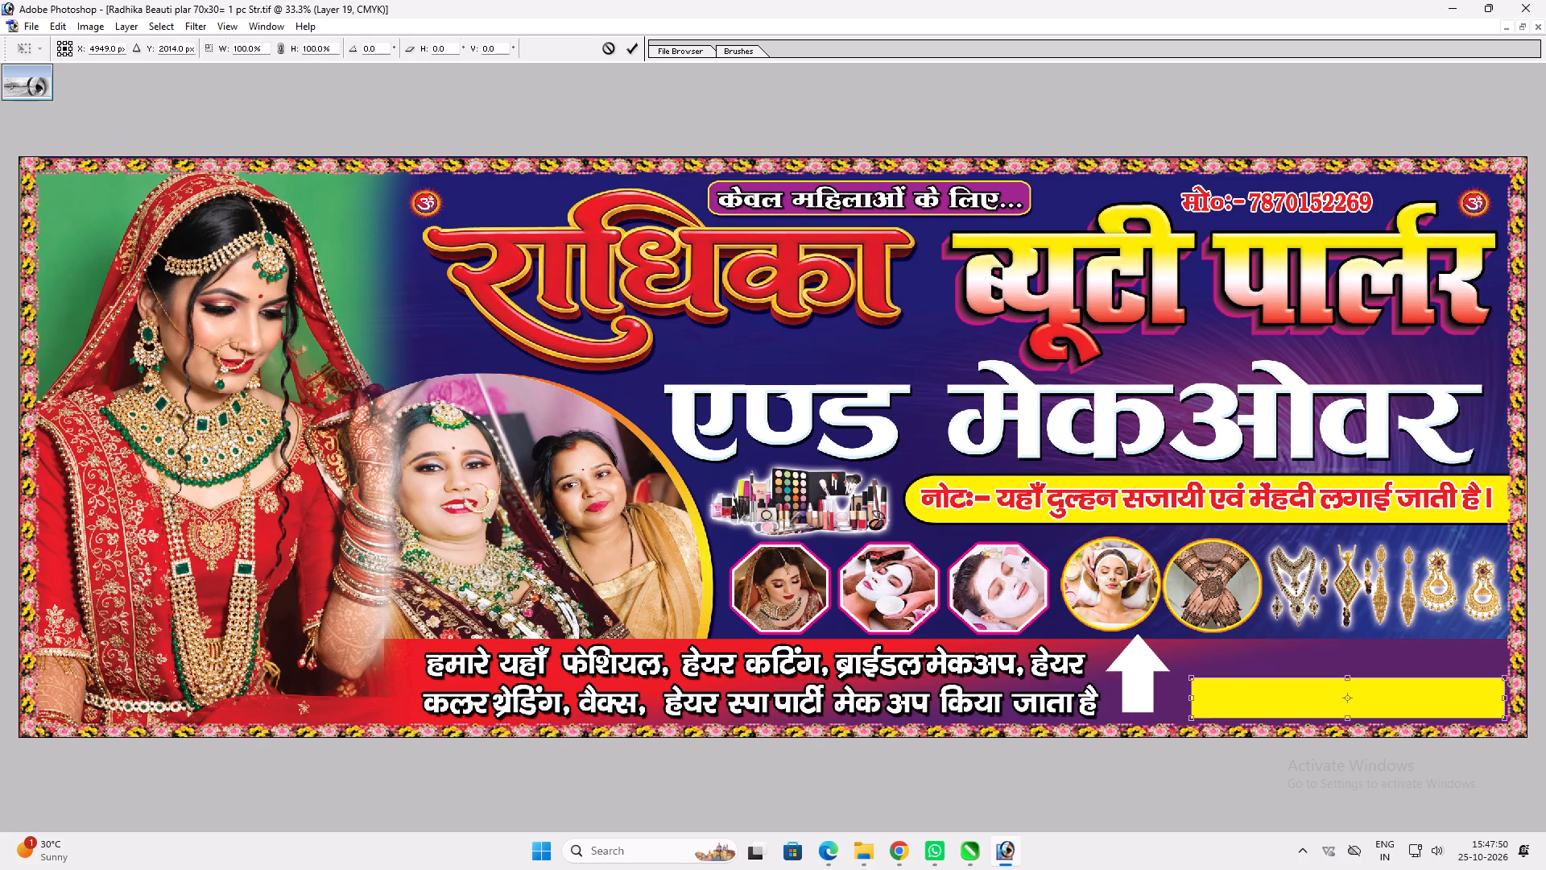
{"action": "left_click_drag", "start_coordinate": [1244, 677], "coordinate": [1236, 685], "text": "ctrl"}
{"action": "left_click_drag", "start_coordinate": [1195, 702], "coordinate": [1143, 703], "text": "shift"}
{"action": "key", "text": "Return"}
{"action": "key", "text": "v"}
Stretch the white arrow's height to about 105% so its stem reaches the bottom edge of the yellow bar.
{"action": "left_click", "coordinate": [1143, 681], "text": "ctrl"}
{"action": "key", "text": "ctrl+t"}
{"action": "left_click", "coordinate": [1138, 715], "text": "shift"}
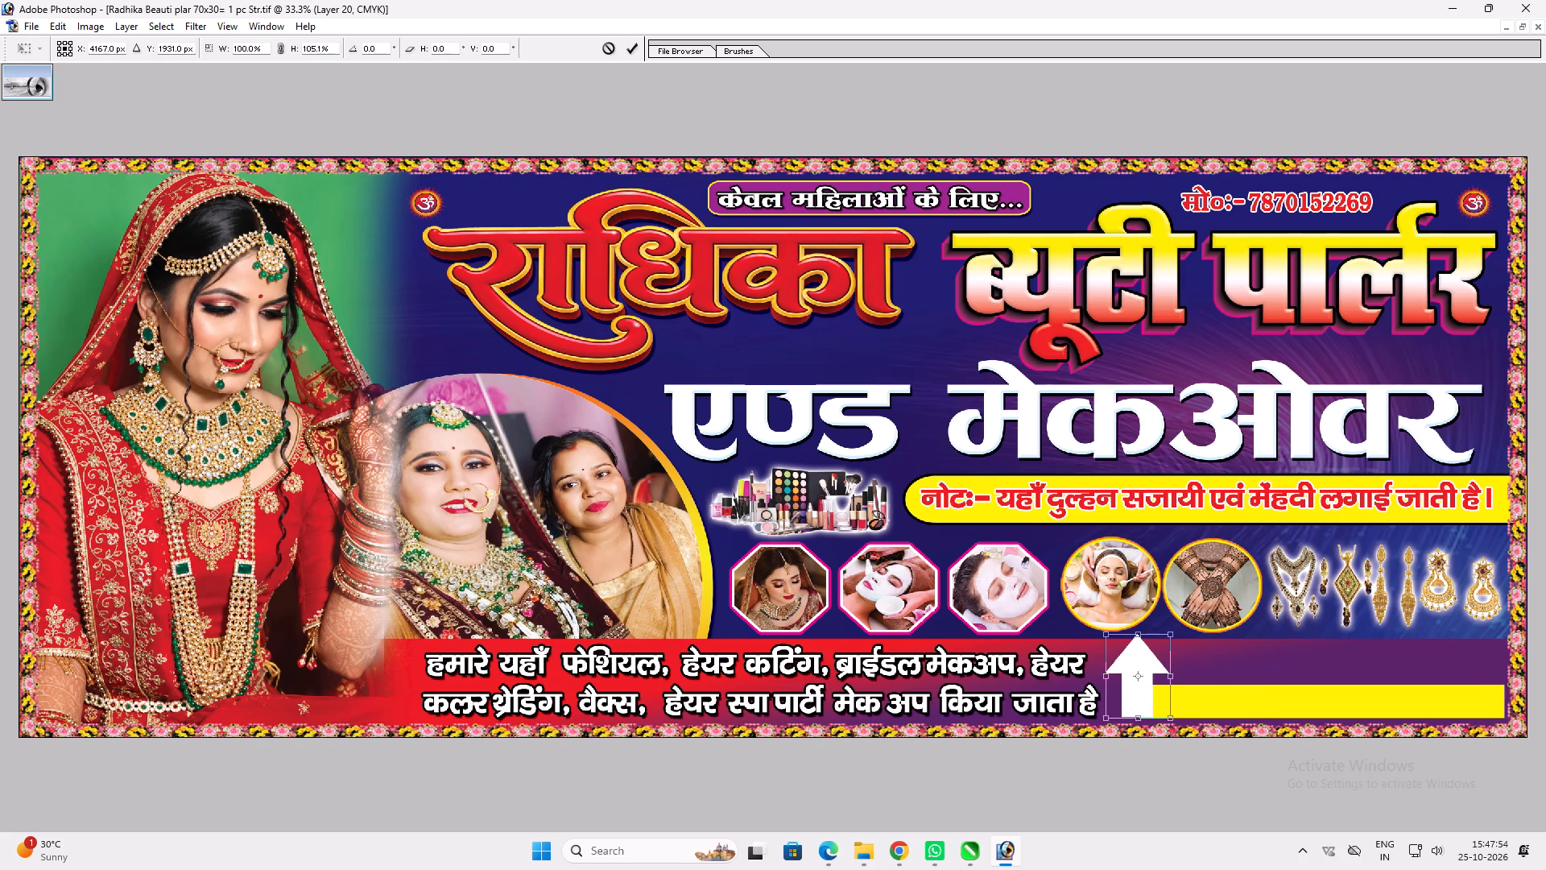
{"action": "key", "text": "shift+Return"}
{"action": "key", "text": "v"}
Inspect the colour values of the yellow bar's Color Overlay.
{"action": "left_click", "coordinate": [1167, 707], "text": "ctrl"}
{"action": "key", "text": "alt+l"}
{"action": "key", "text": "alt+y"}
{"action": "key", "text": "n"}
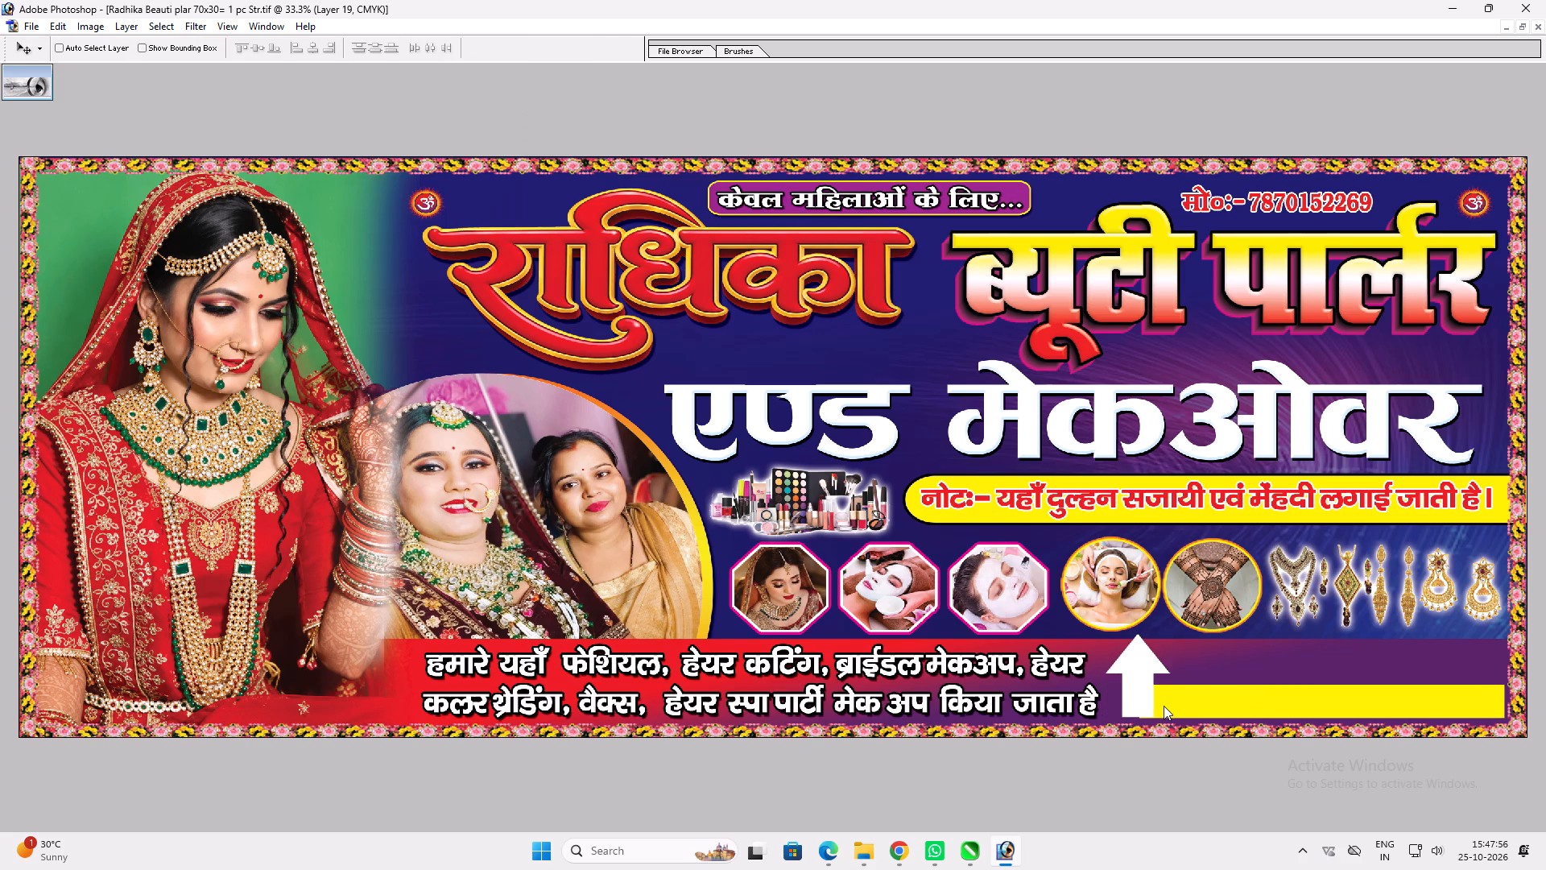
{"action": "left_click", "coordinate": [881, 365]}
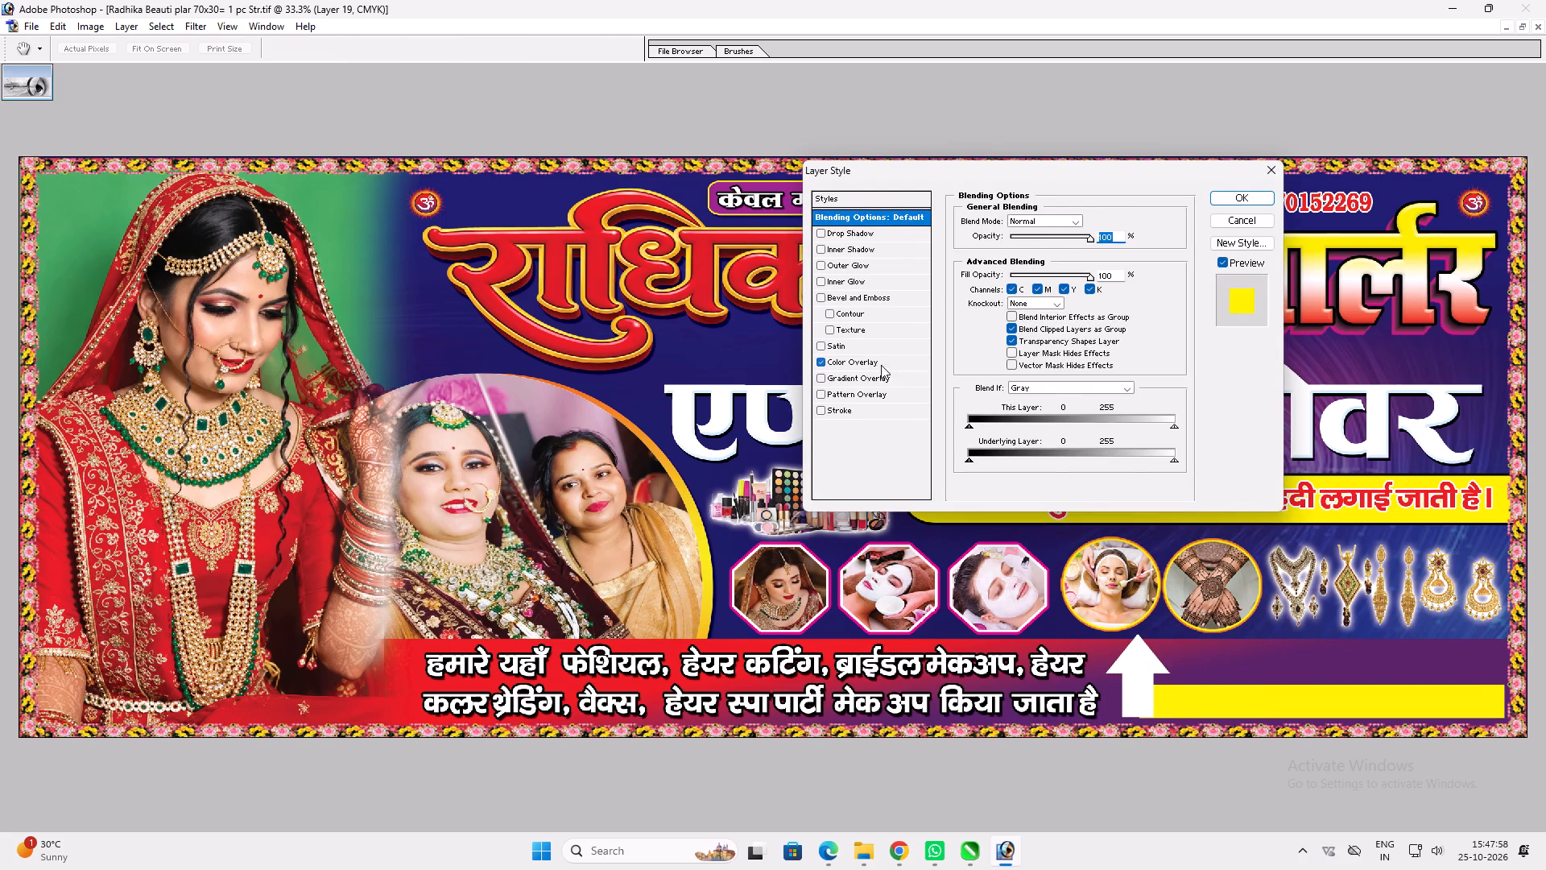
{"action": "left_click", "coordinate": [1101, 221]}
{"action": "key", "text": "Tab"}
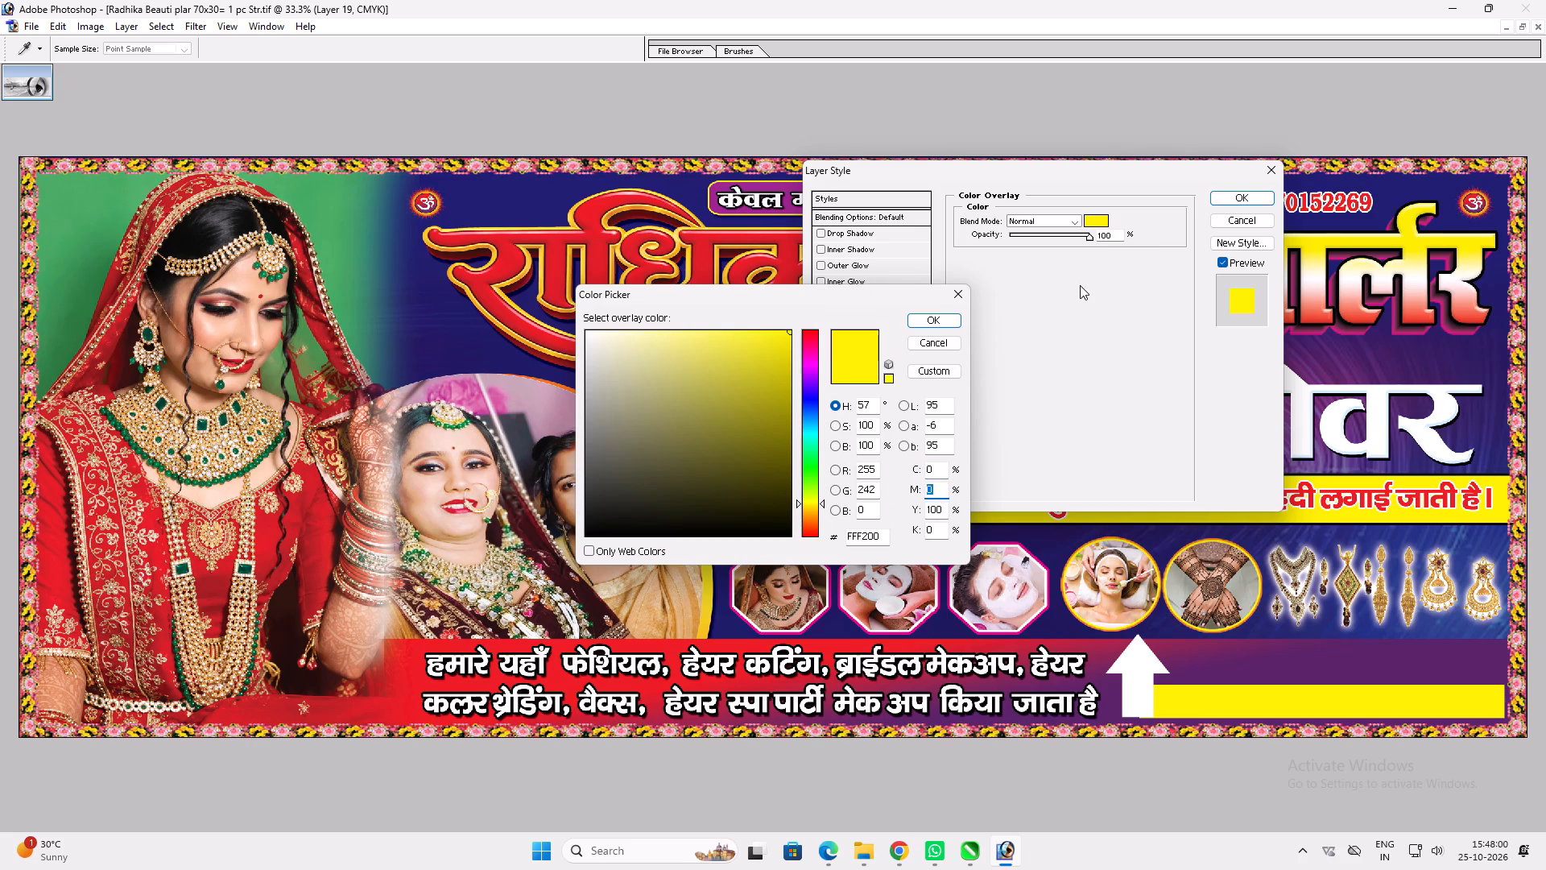
{"action": "key", "text": "Tab"}
{"action": "key", "text": "Return"}
{"action": "key", "text": "Return"}
{"action": "key", "text": "v"}
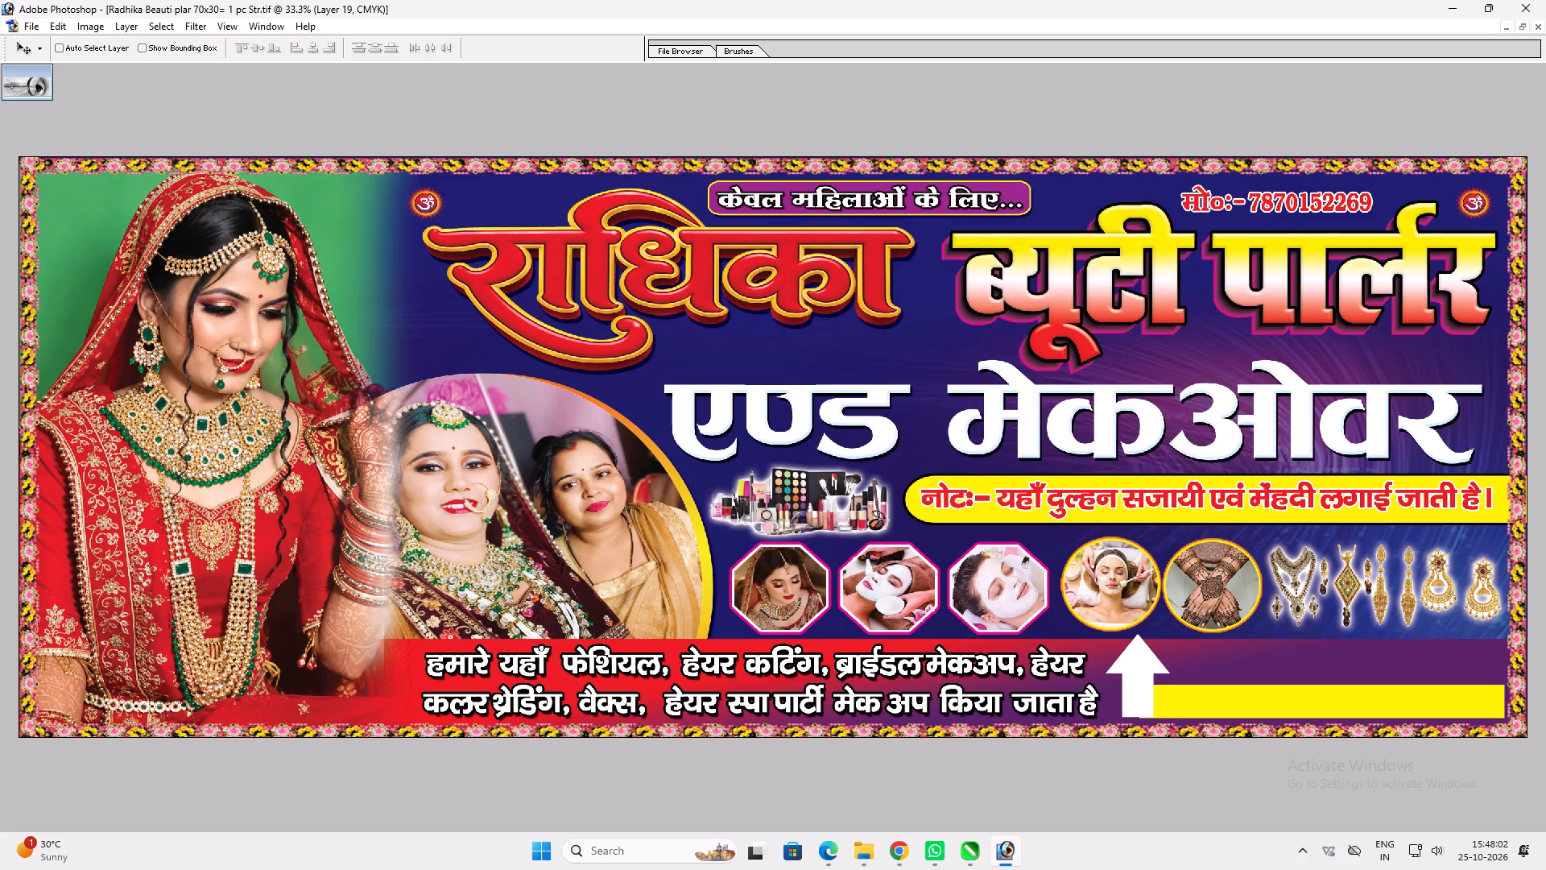
Apply a Color Overlay to the white arrow, sampling its yellow from the adjoining bar.
{"action": "left_click", "coordinate": [1147, 661], "text": "ctrl"}
{"action": "left_click_drag", "start_coordinate": [1143, 659], "coordinate": [1142, 631]}
{"action": "key", "text": "ctrl+z"}
{"action": "key", "text": "alt+l"}
{"action": "key", "text": "alt+y"}
{"action": "key", "text": "n"}
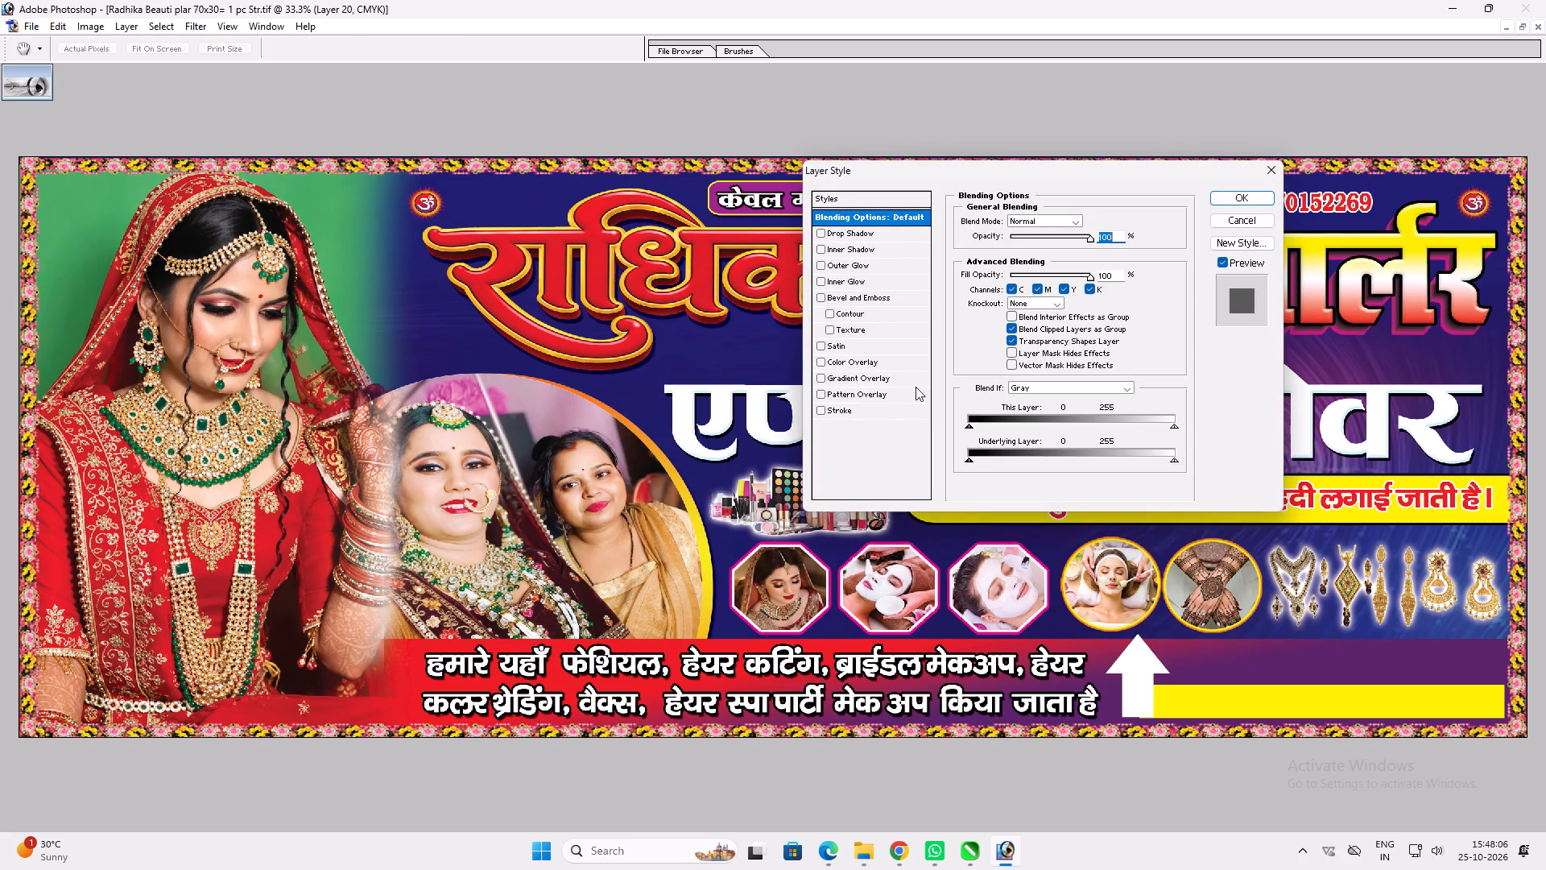
{"action": "left_click", "coordinate": [885, 363]}
{"action": "left_click", "coordinate": [1104, 222]}
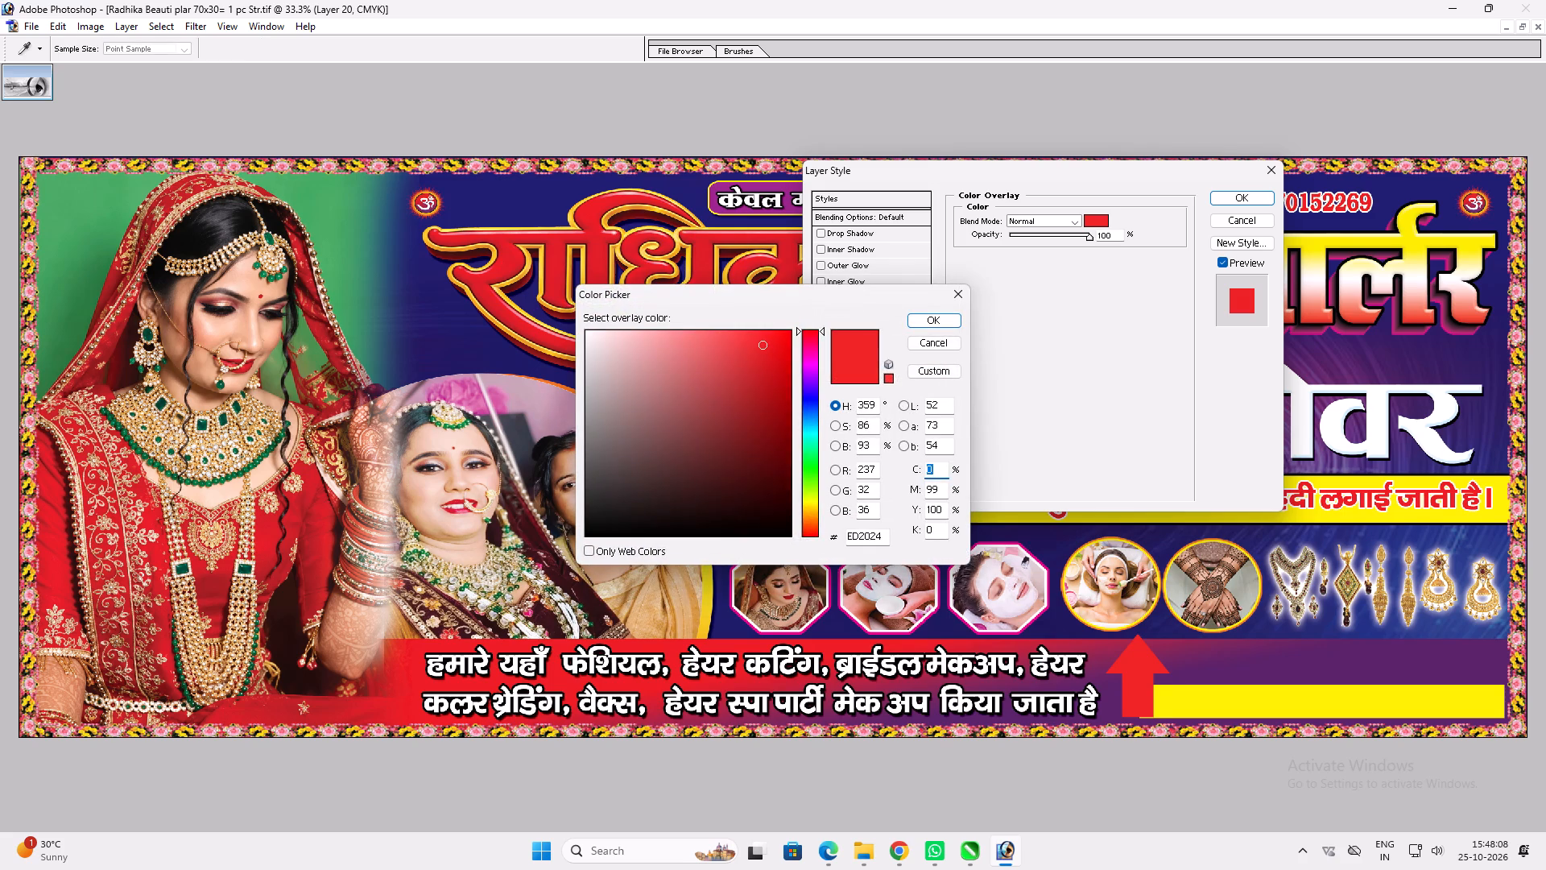
{"action": "left_click", "coordinate": [1262, 709]}
{"action": "key", "text": "Return"}
{"action": "key", "text": "Return"}
{"action": "key", "text": "v"}
Nudge the yellow arrow so the bottom of its stem lines up with the bar's lower edge.
{"action": "key", "text": "Down"}
{"action": "key", "text": "Down"}
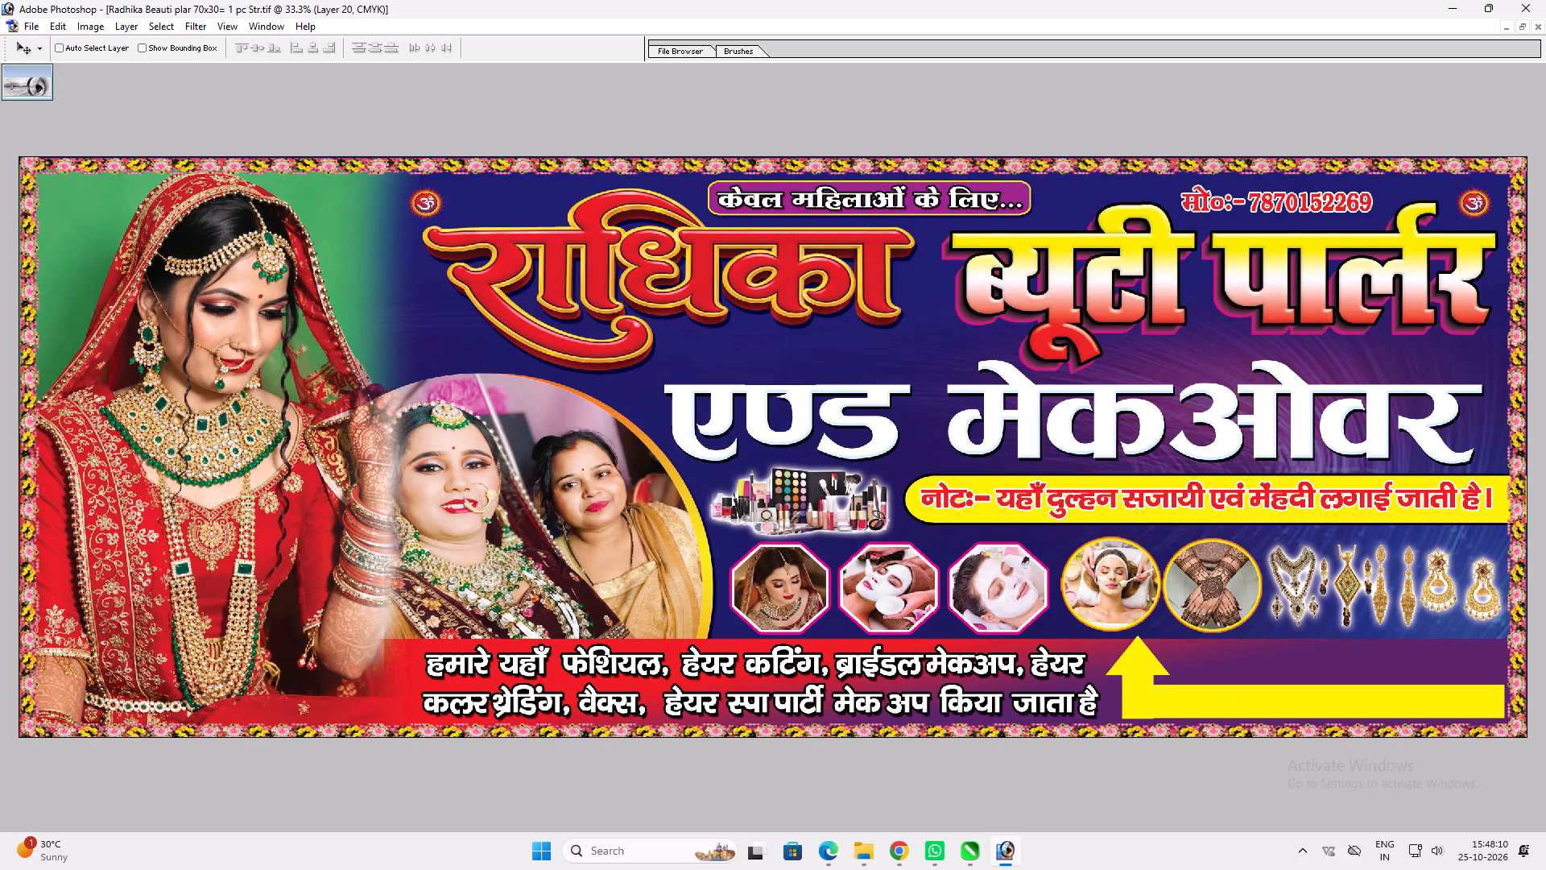
{"action": "key", "text": "Up"}
{"action": "key", "text": "Up"}
{"action": "key", "text": "z"}
{"action": "left_click_drag", "start_coordinate": [1002, 579], "coordinate": [1433, 869]}
{"action": "key", "text": "v"}
{"action": "key", "text": "v"}
{"action": "left_click", "coordinate": [492, 626]}
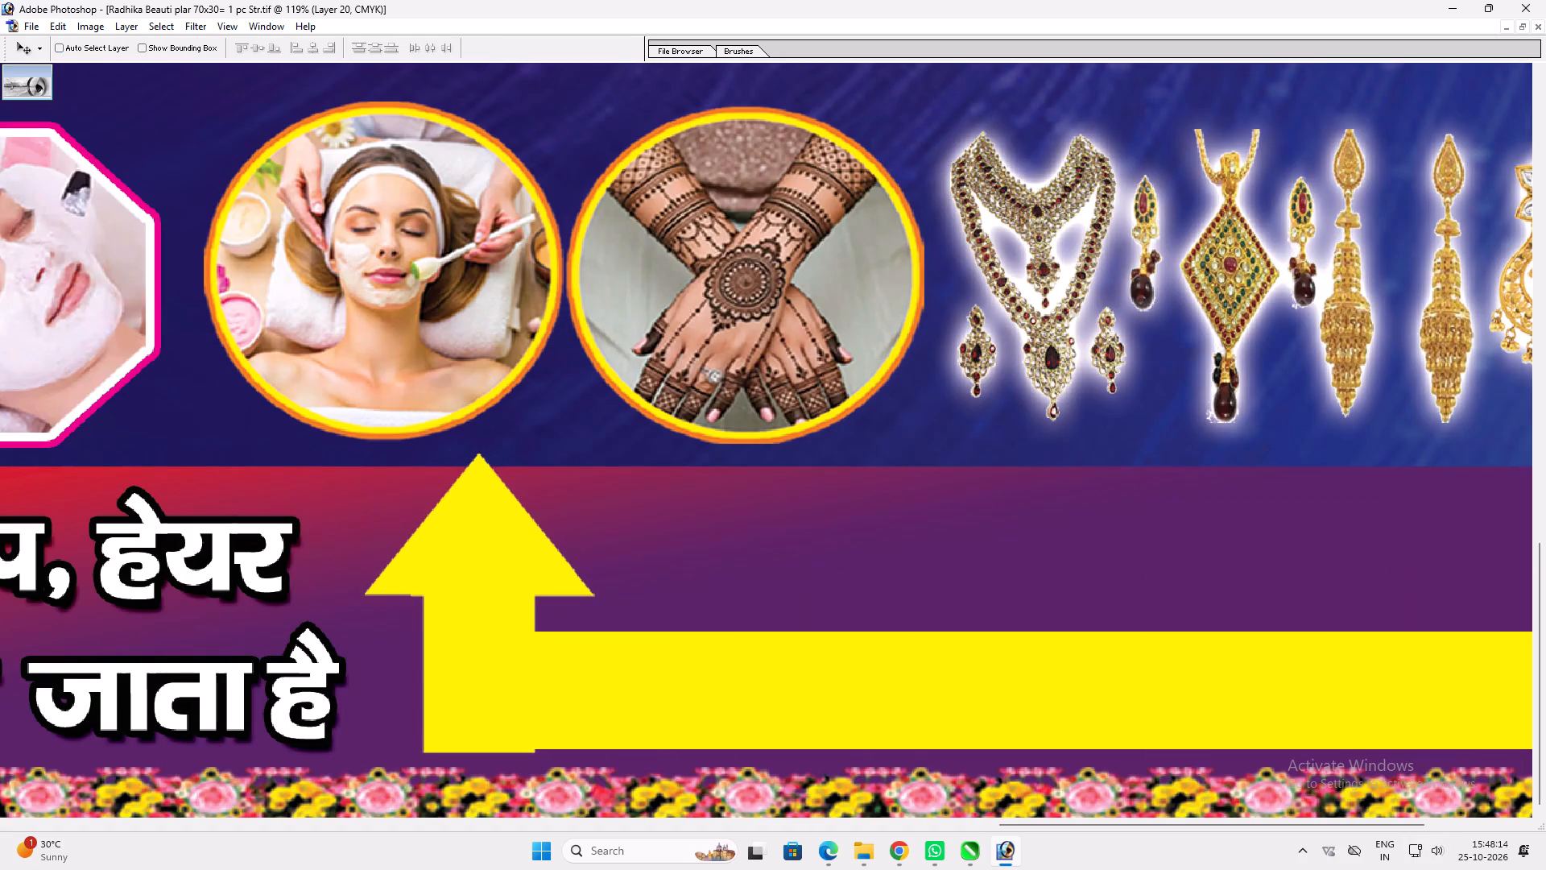
{"action": "key", "text": "Up"}
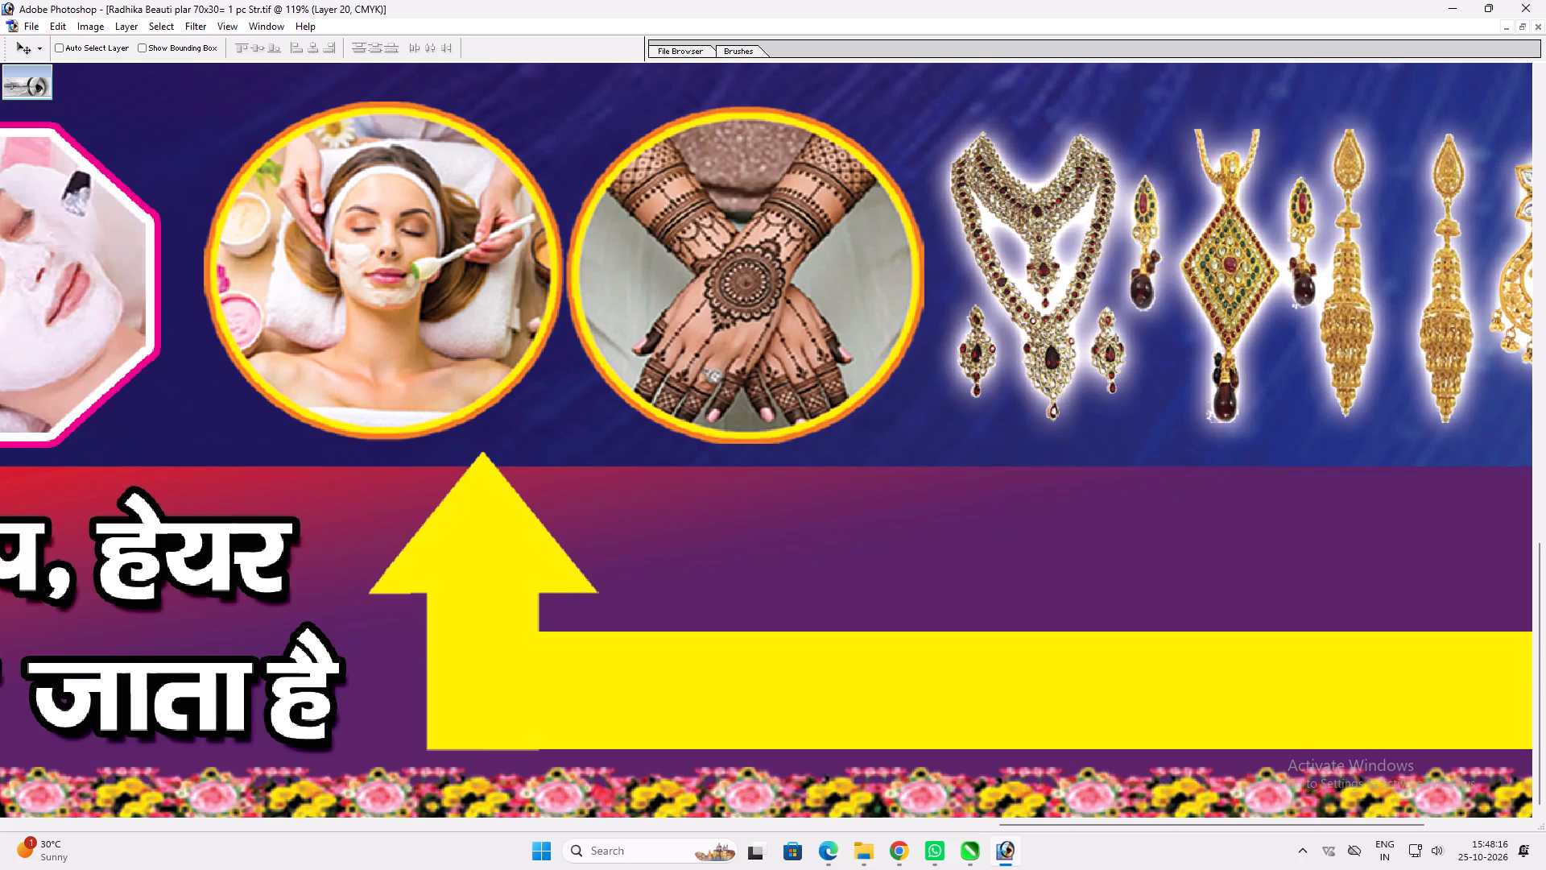
{"action": "key", "text": "Up"}
Link the yellow arrow with the bar and shift the joined shape slightly away from the banner's side border.
{"action": "key", "text": "space"}
{"action": "key", "text": "space"}
{"action": "key", "text": "space"}
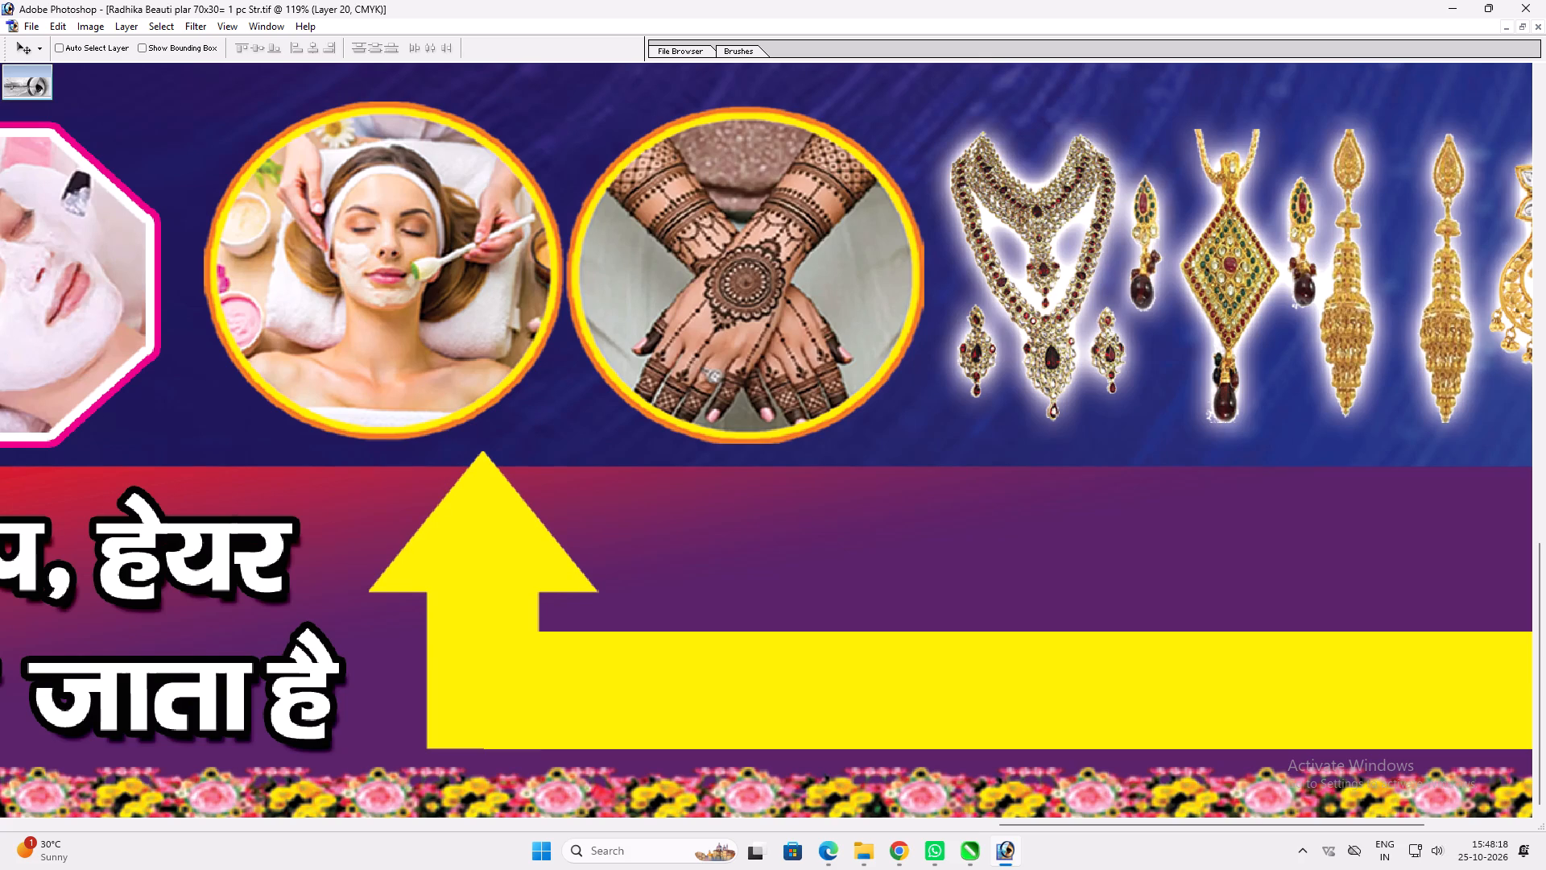
{"action": "key", "text": "space"}
{"action": "left_click", "coordinate": [635, 656], "text": "ctrl+shift"}
{"action": "key", "text": "space"}
{"action": "key", "text": "space"}
{"action": "key", "text": "space"}
{"action": "key", "text": "space"}
{"action": "key", "text": "space"}
{"action": "key", "text": "space"}
{"action": "key", "text": "space"}
{"action": "key", "text": "space"}
{"action": "key", "text": "space"}
{"action": "key", "text": "space"}
{"action": "key", "text": "space"}
{"action": "key", "text": "space"}
{"action": "key", "text": "space"}
{"action": "key", "text": "space"}
{"action": "key", "text": "space"}
{"action": "key", "text": "space"}
{"action": "key", "text": "space"}
{"action": "key", "text": "space"}
{"action": "key", "text": "space"}
{"action": "key", "text": "space"}
{"action": "left_click", "coordinate": [782, 652]}
{"action": "right_click_drag", "start_coordinate": [779, 652], "coordinate": [788, 654]}
{"action": "right_click_drag", "start_coordinate": [788, 654], "coordinate": [806, 660]}
{"action": "left_click", "coordinate": [813, 662]}
{"action": "key", "text": "v"}
{"action": "key", "text": "v"}
{"action": "left_click", "coordinate": [1139, 675], "text": "shift"}
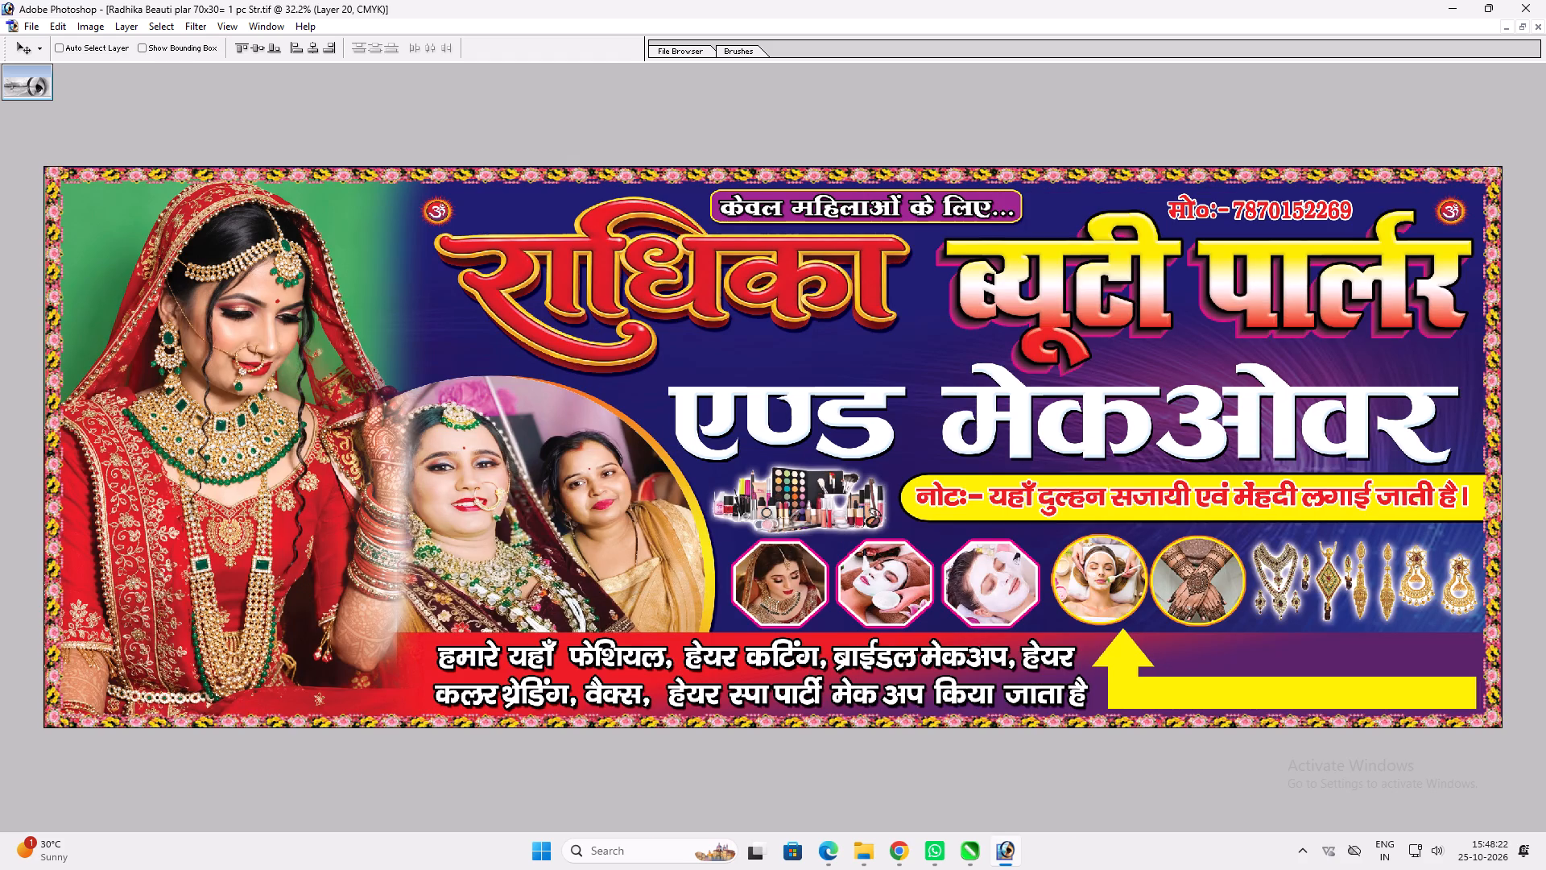
{"action": "key", "text": "ctrl+t"}
{"action": "left_click", "coordinate": [1478, 681], "text": "shift"}
{"action": "key", "text": "shift+Return"}
{"action": "key", "text": "v"}
Copy the पार्लर का रास्ता बगल से सीढ़ी से उपर जाएं direction text from the 78x78 design onto the banner's yellow bar.
{"action": "type", "text": "ff"}
{"action": "key", "text": "f"}
{"action": "left_click", "coordinate": [688, 138]}
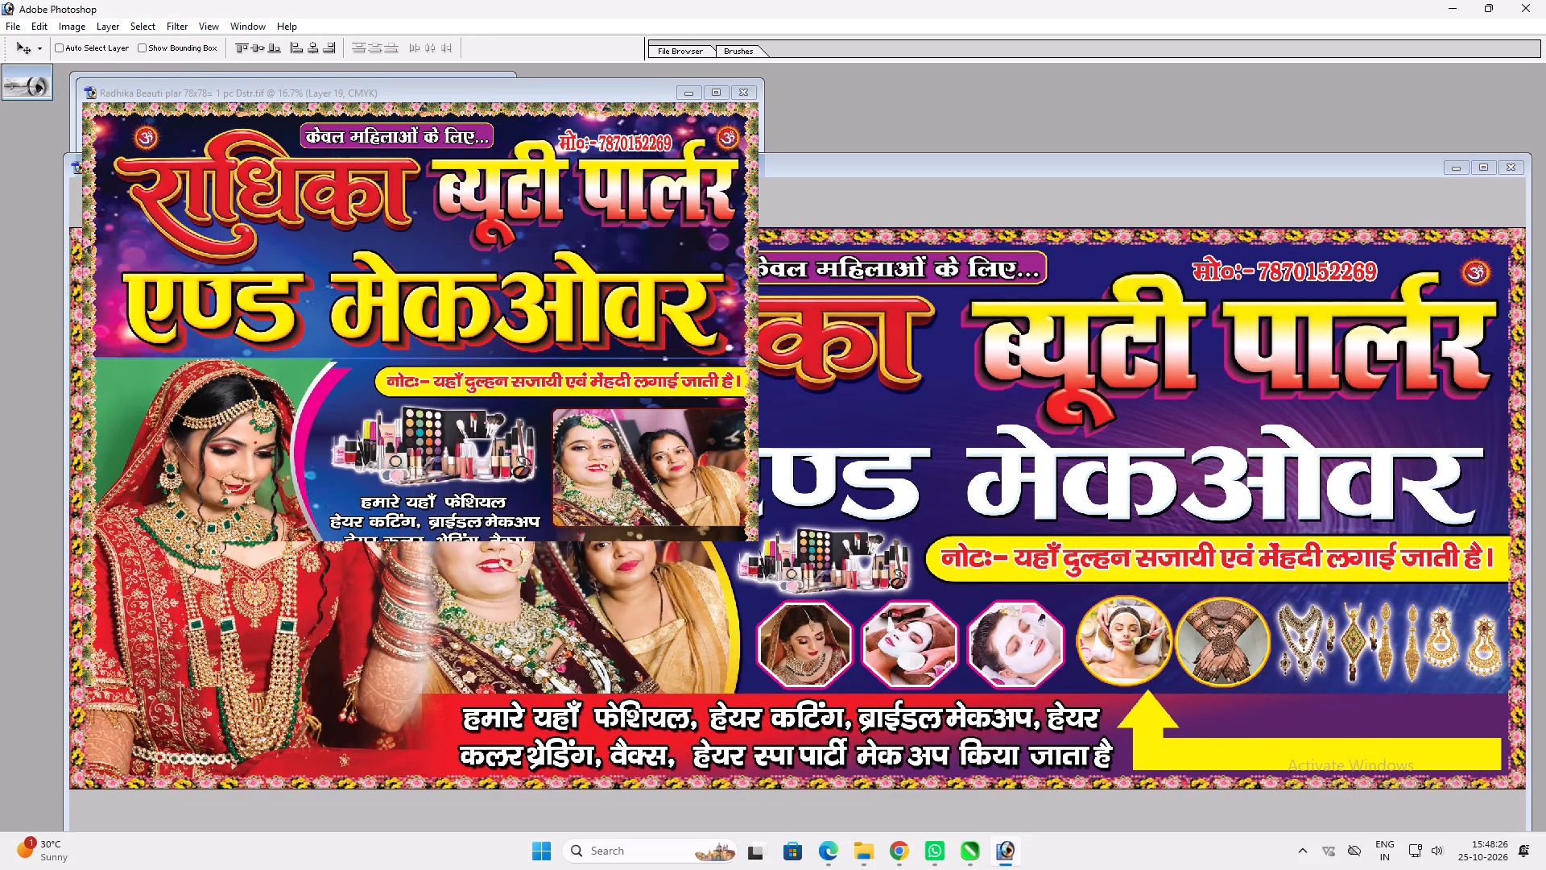
{"action": "key", "text": "v"}
{"action": "key", "text": "v"}
{"action": "left_click", "coordinate": [556, 743], "text": "ctrl"}
{"action": "left_click_drag", "start_coordinate": [556, 741], "coordinate": [589, 745]}
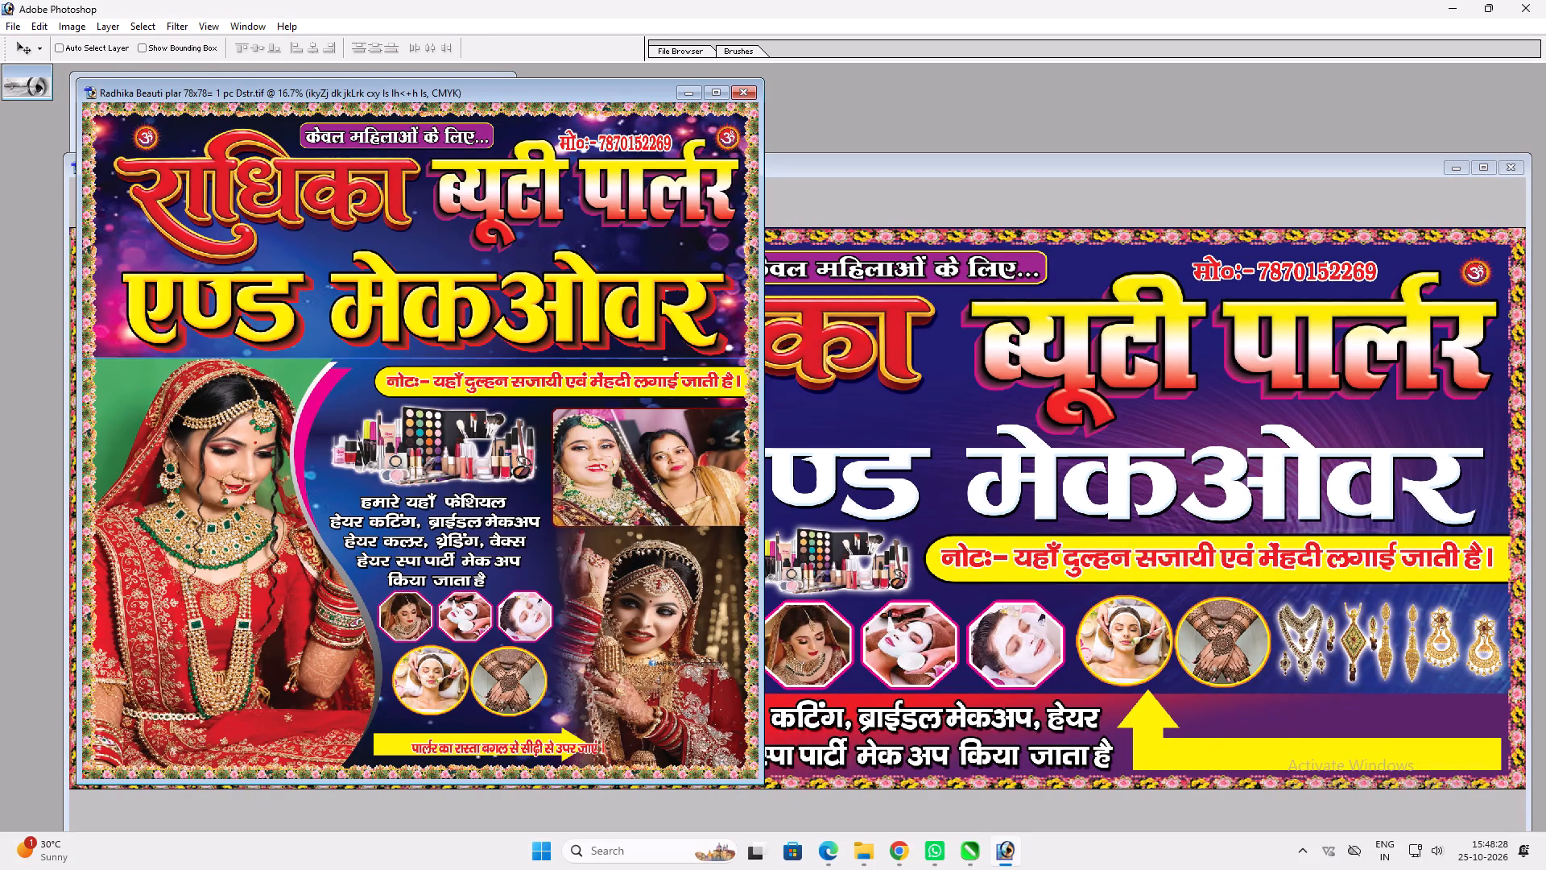
{"action": "key", "text": "ctrl+z"}
{"action": "left_click_drag", "start_coordinate": [514, 745], "coordinate": [1403, 734]}
{"action": "key", "text": "v"}
{"action": "key", "text": "v"}
{"action": "double_click", "coordinate": [1183, 172]}
{"action": "key", "text": "v"}
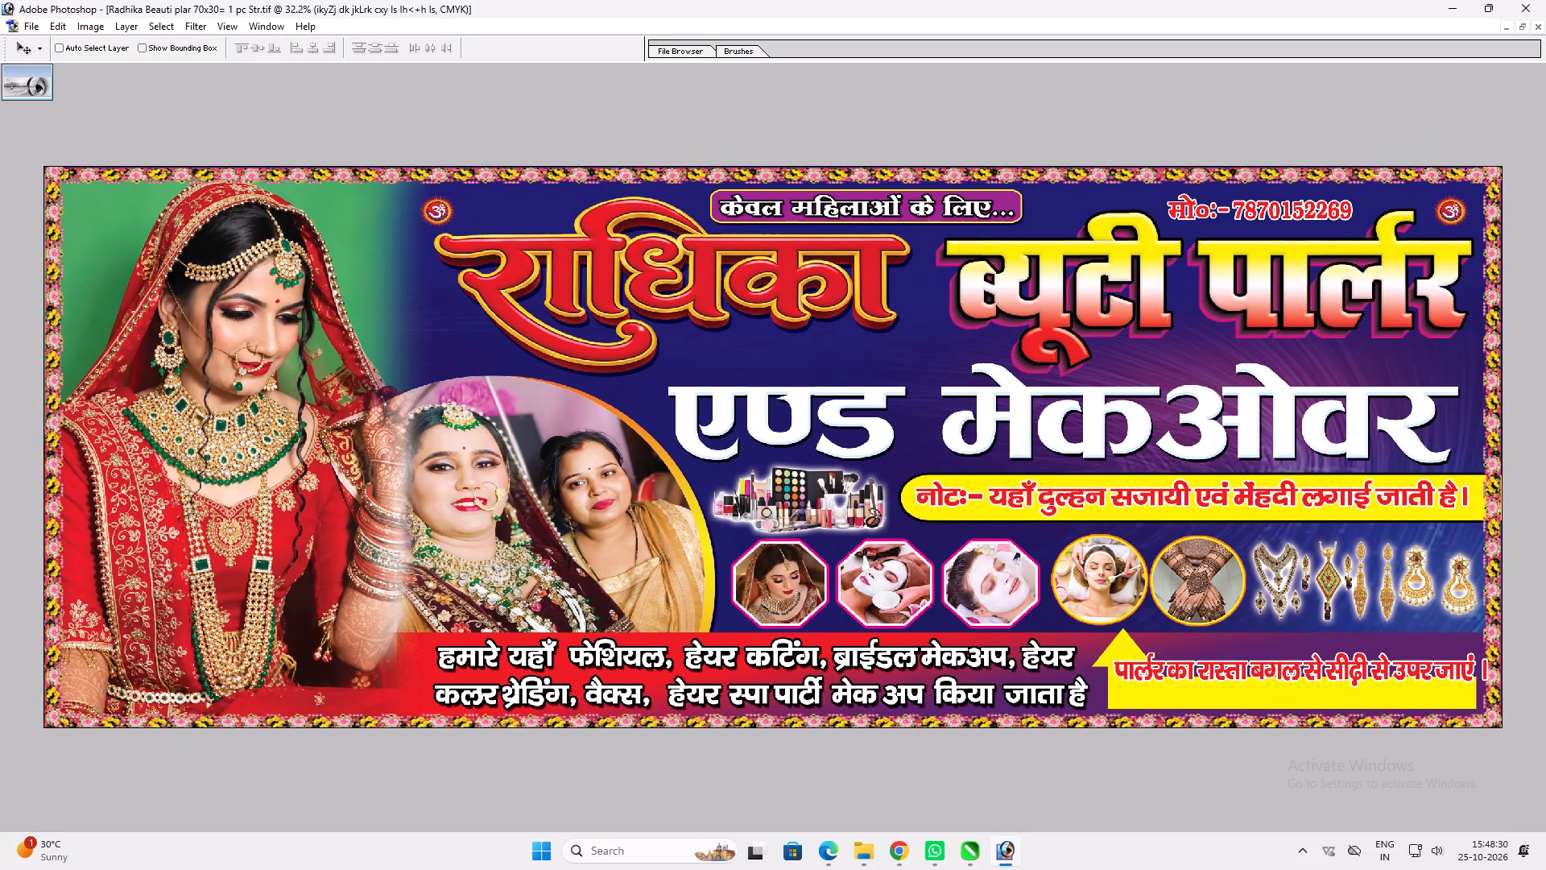
Scale down the copied direction text and position it to fit inside the yellow bar.
{"action": "key", "text": "v"}
{"action": "left_click_drag", "start_coordinate": [1233, 594], "coordinate": [1232, 618]}
{"action": "key", "text": "ctrl+t"}
{"action": "left_click_drag", "start_coordinate": [1485, 708], "coordinate": [1464, 702], "text": "shift"}
{"action": "key", "text": "Return"}
{"action": "key", "text": "v"}
{"action": "key", "text": "ctrl+plus"}
{"action": "key", "text": "space"}
{"action": "key", "text": "space"}
{"action": "key", "text": "space"}
{"action": "left_click_drag", "start_coordinate": [1428, 702], "coordinate": [940, 578]}
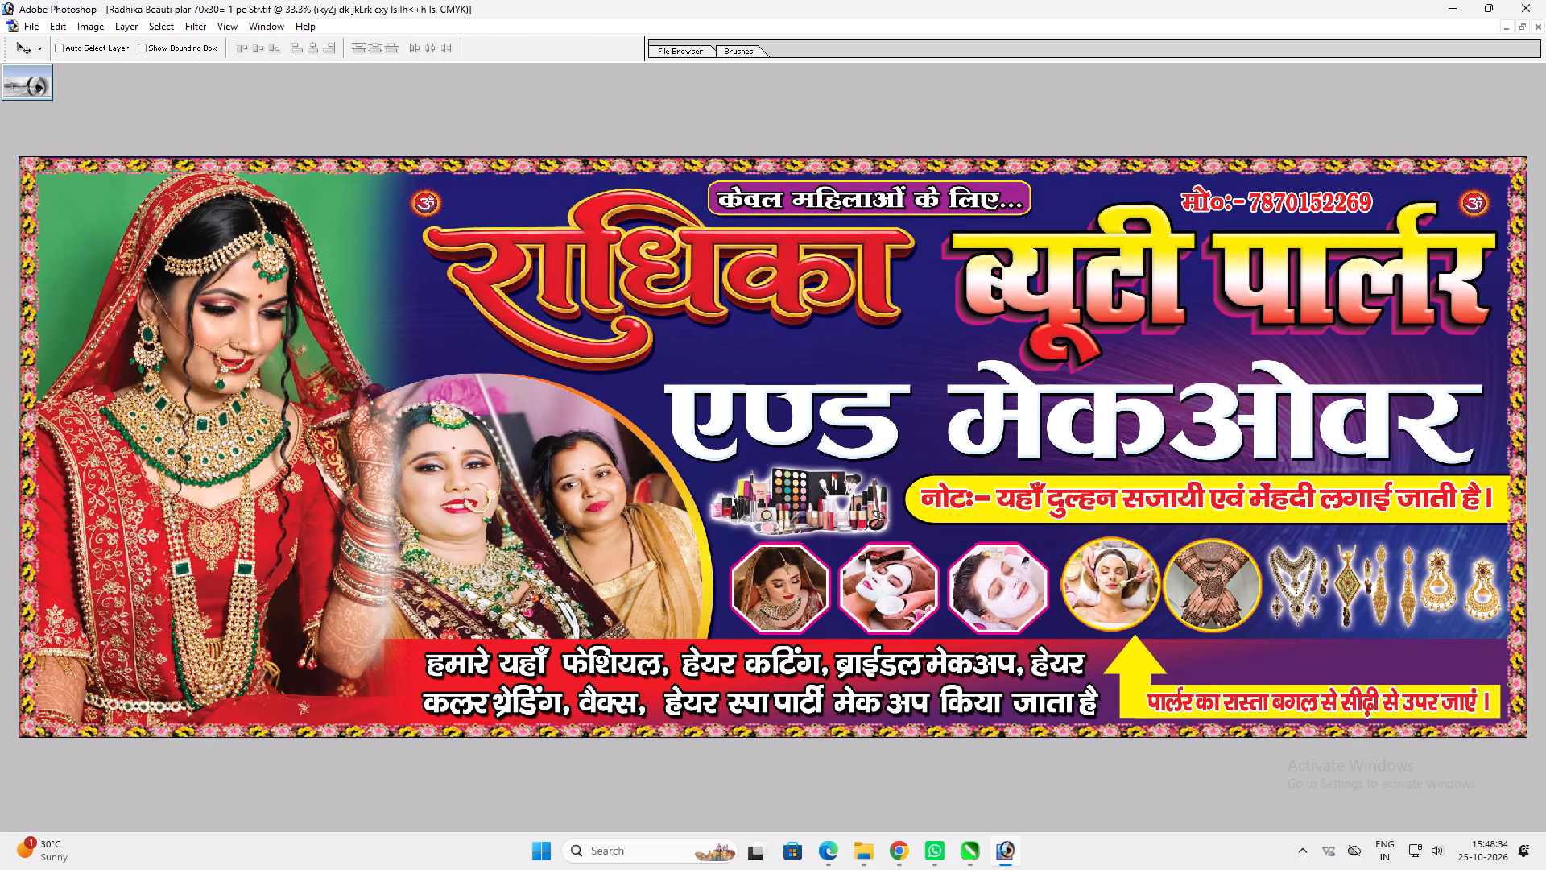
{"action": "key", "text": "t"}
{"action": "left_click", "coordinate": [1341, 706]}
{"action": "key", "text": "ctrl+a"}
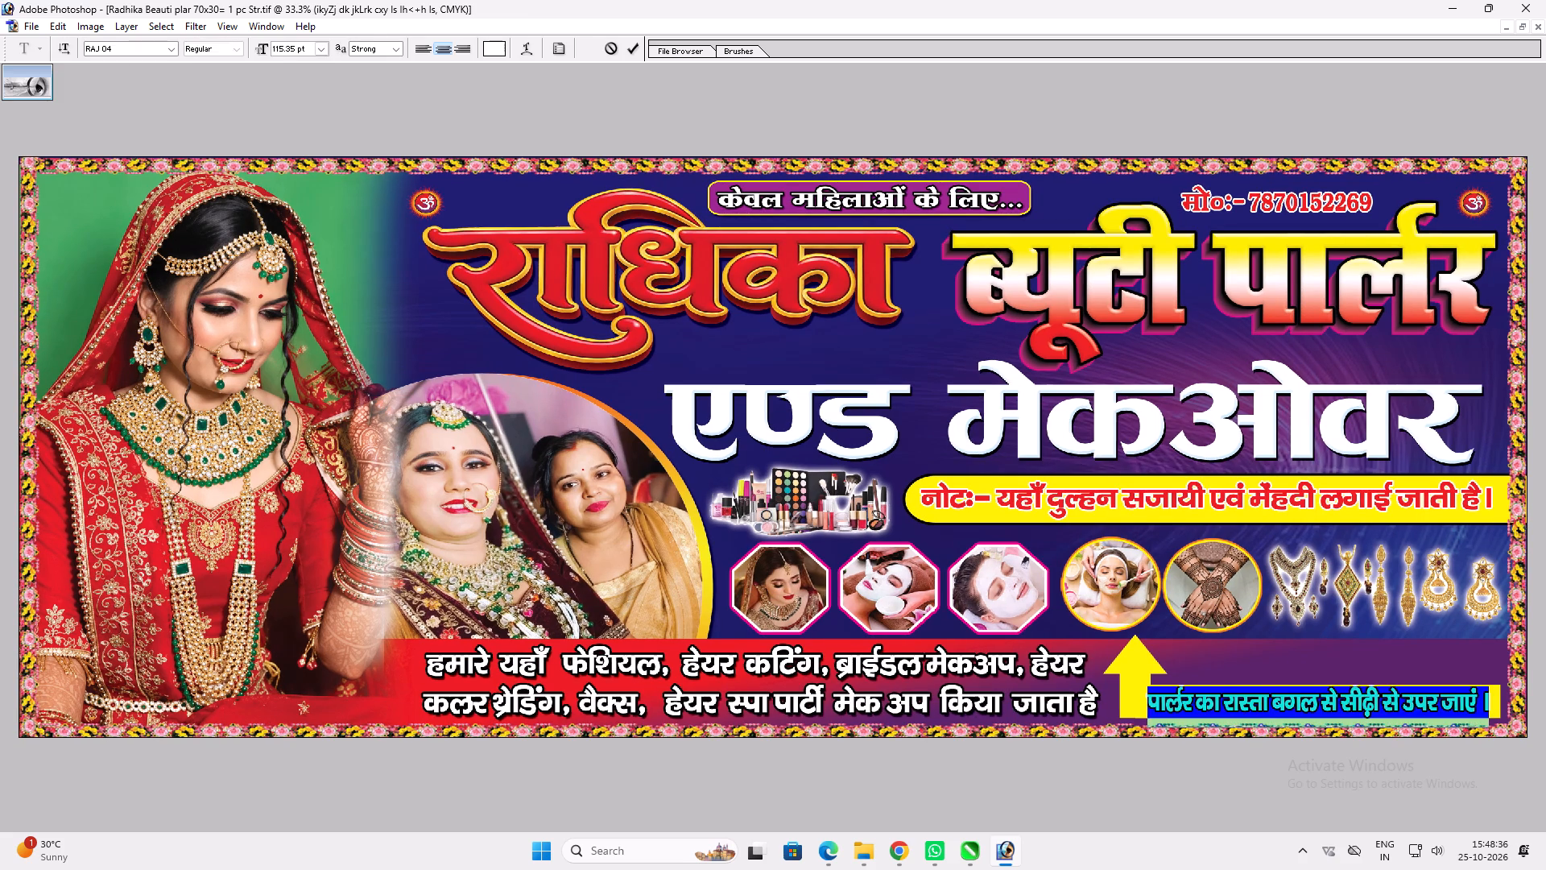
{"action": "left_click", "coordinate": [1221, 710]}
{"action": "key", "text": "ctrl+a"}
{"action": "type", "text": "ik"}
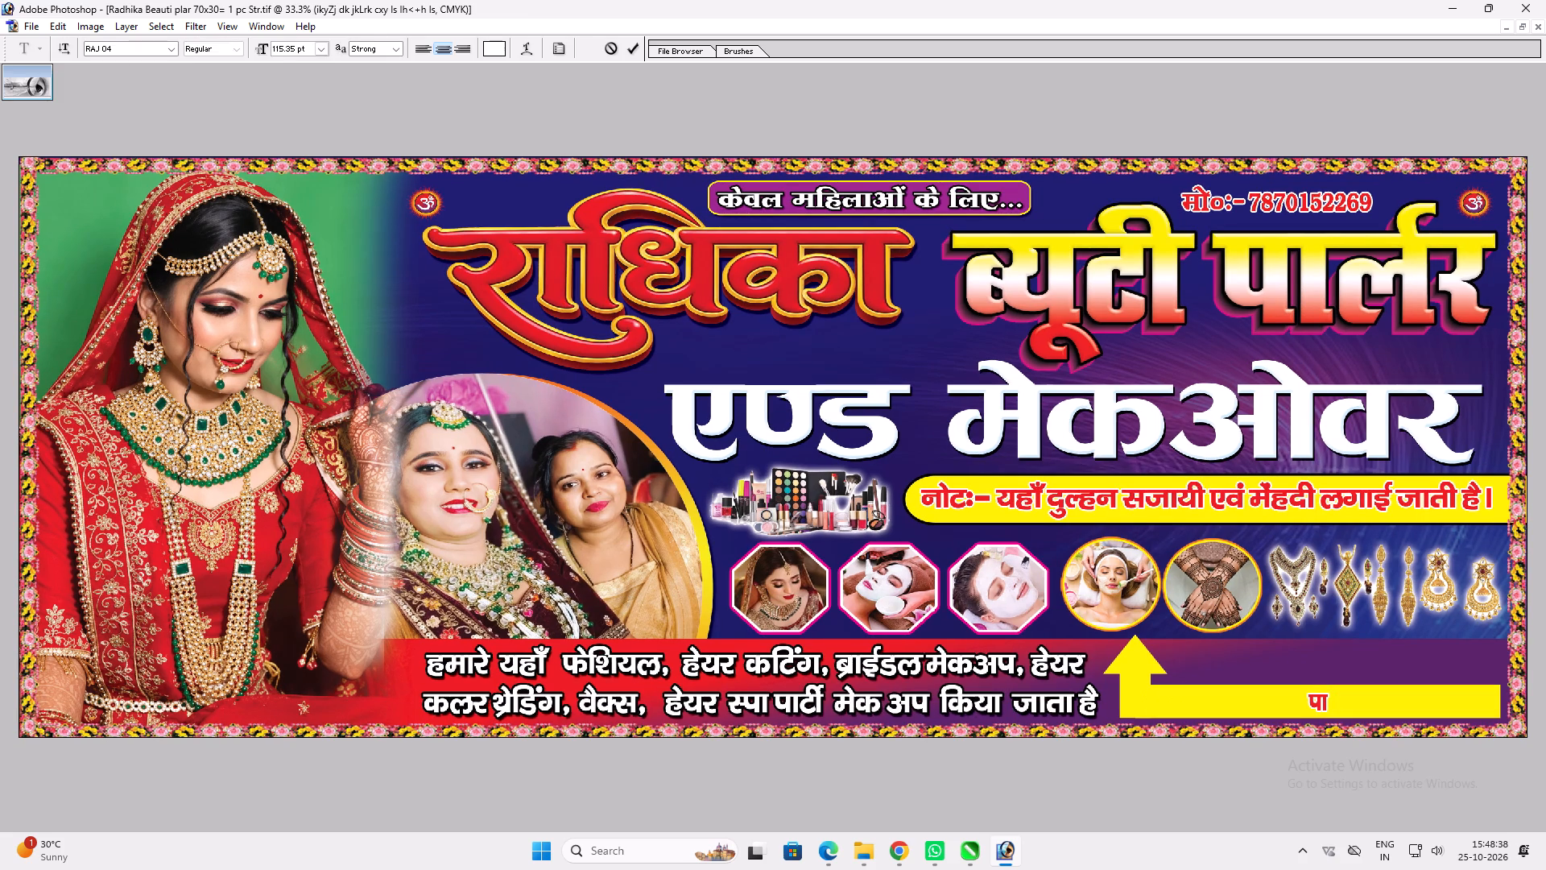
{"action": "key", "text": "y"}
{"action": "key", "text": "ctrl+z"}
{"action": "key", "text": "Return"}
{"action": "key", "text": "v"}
Remove the words बगल से from the direction text so it reads पार्लर का रास्ता सीढ़ी से उपर जाएं ।.
{"action": "key", "text": "t"}
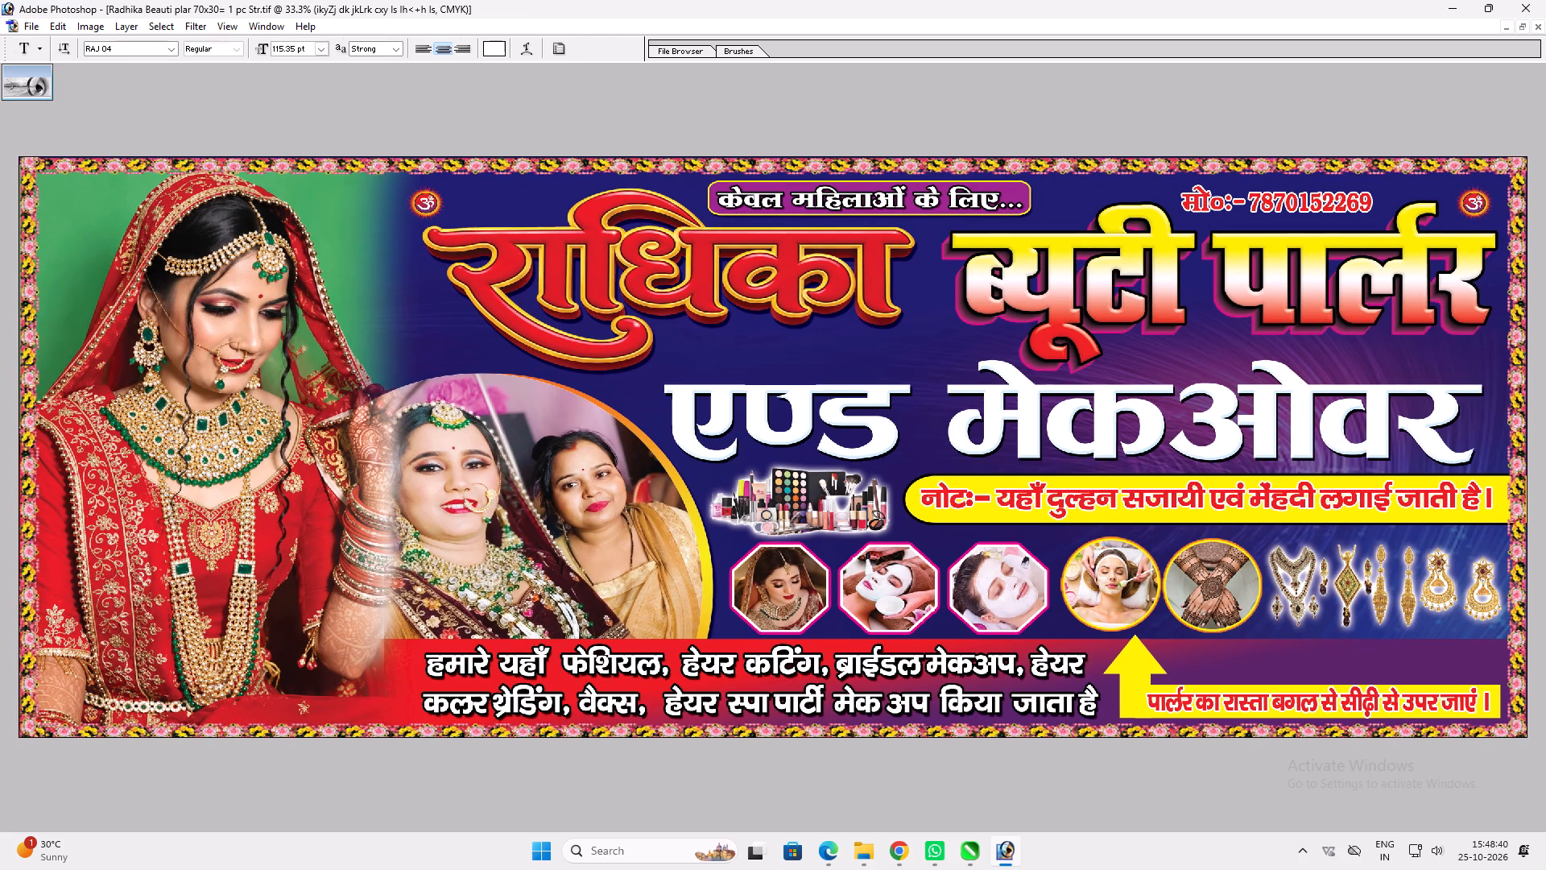
{"action": "left_click_drag", "start_coordinate": [1270, 696], "coordinate": [1339, 704]}
{"action": "key", "text": "BackSpace"}
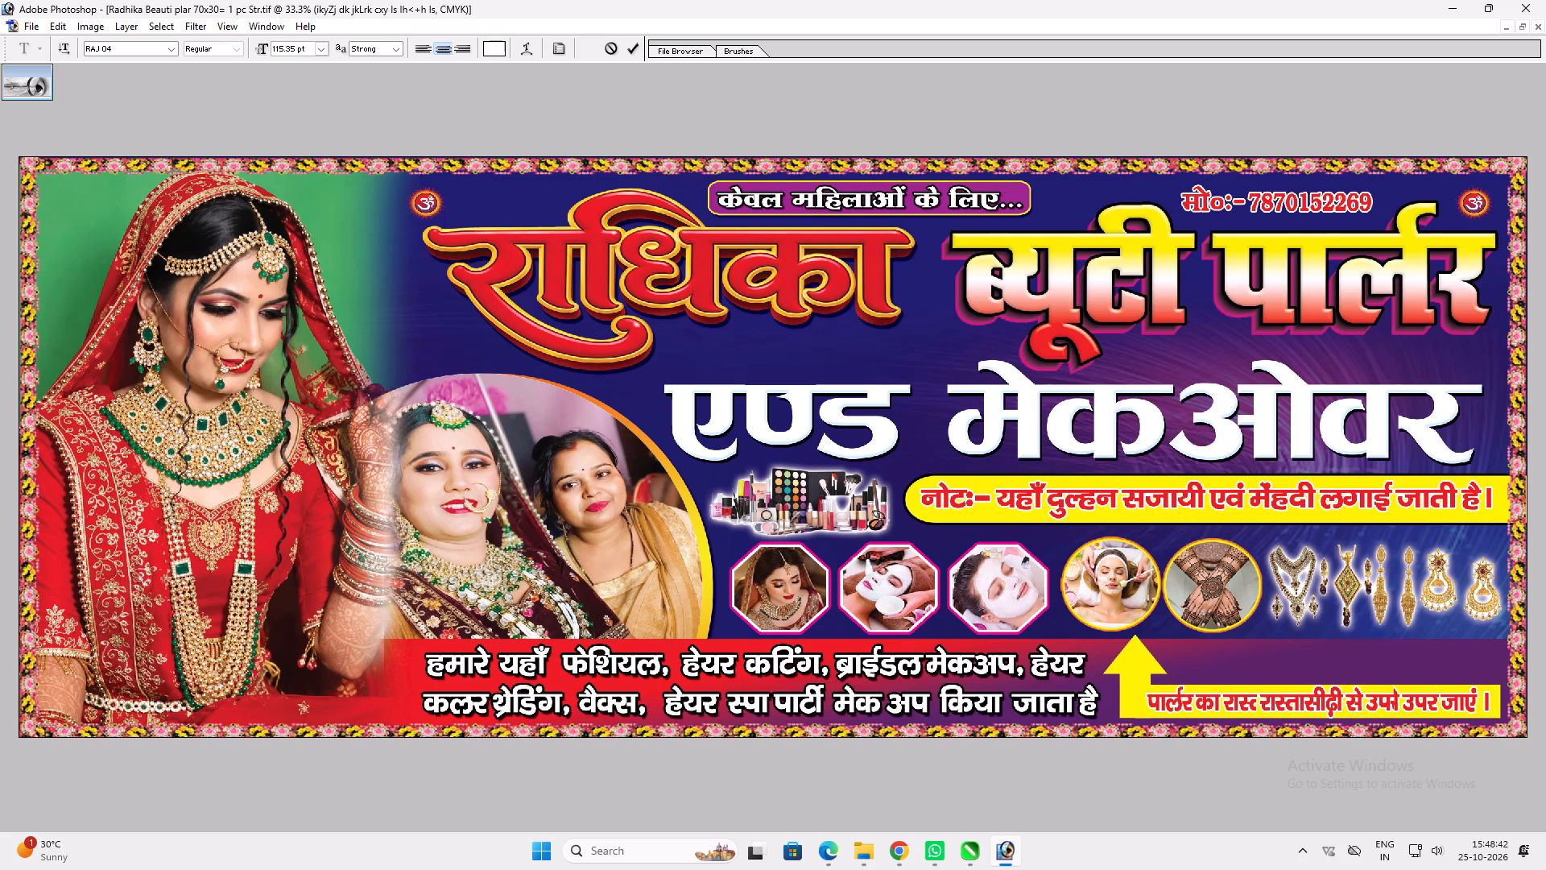
{"action": "key", "text": "space"}
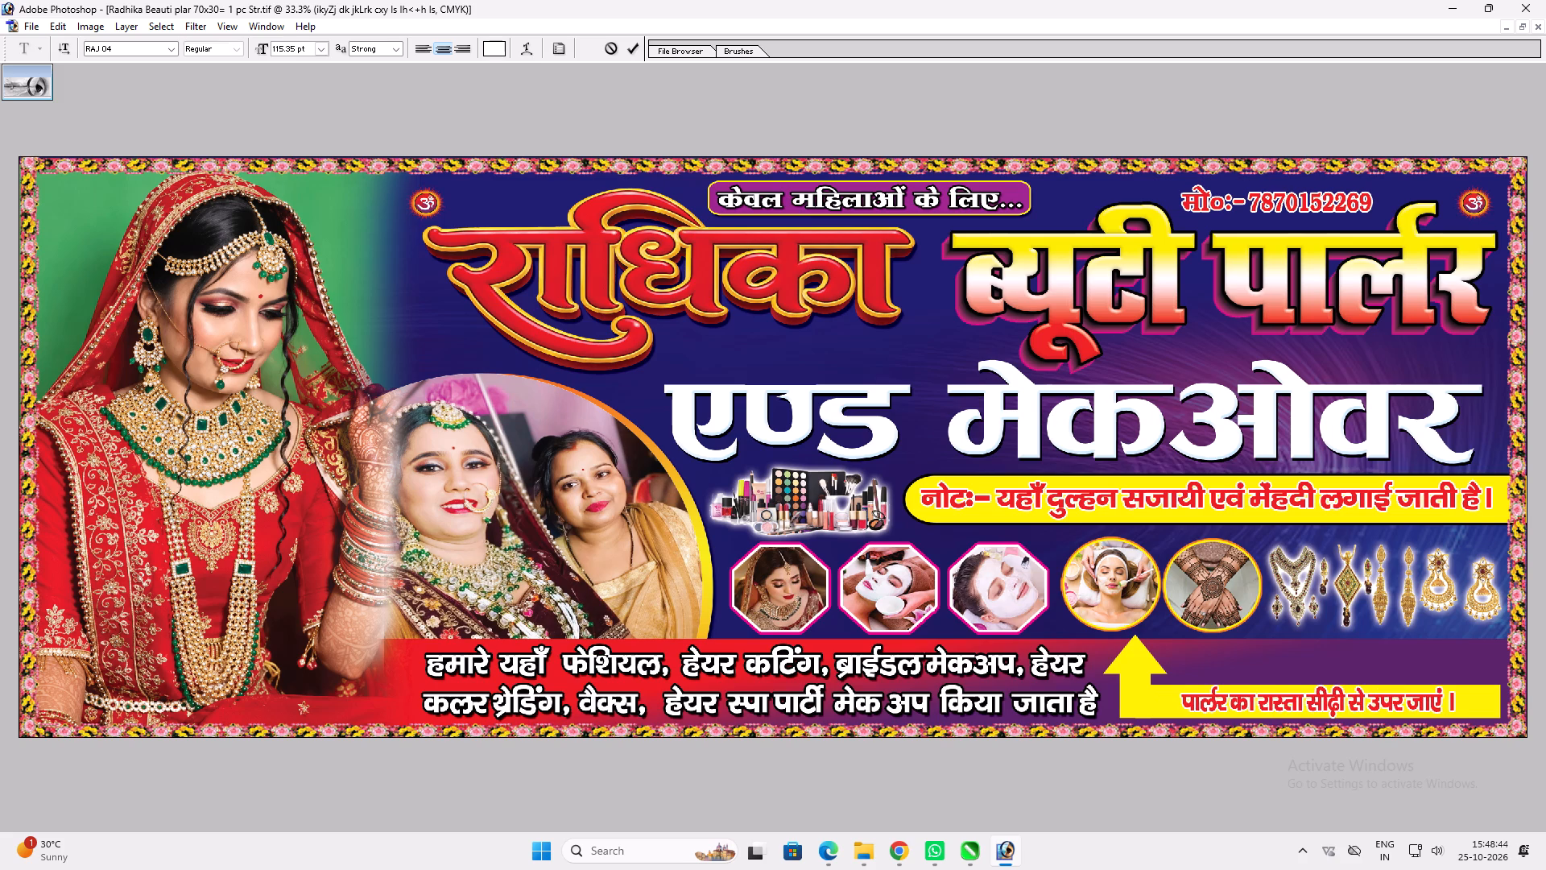
{"action": "key", "text": "Return"}
Widen the shortened direction text toward both ends so it fills the length of the yellow bar.
{"action": "key", "text": "v"}
{"action": "key", "text": "ctrl+t"}
{"action": "left_click_drag", "start_coordinate": [1453, 698], "coordinate": [1479, 698], "text": "alt+shift"}
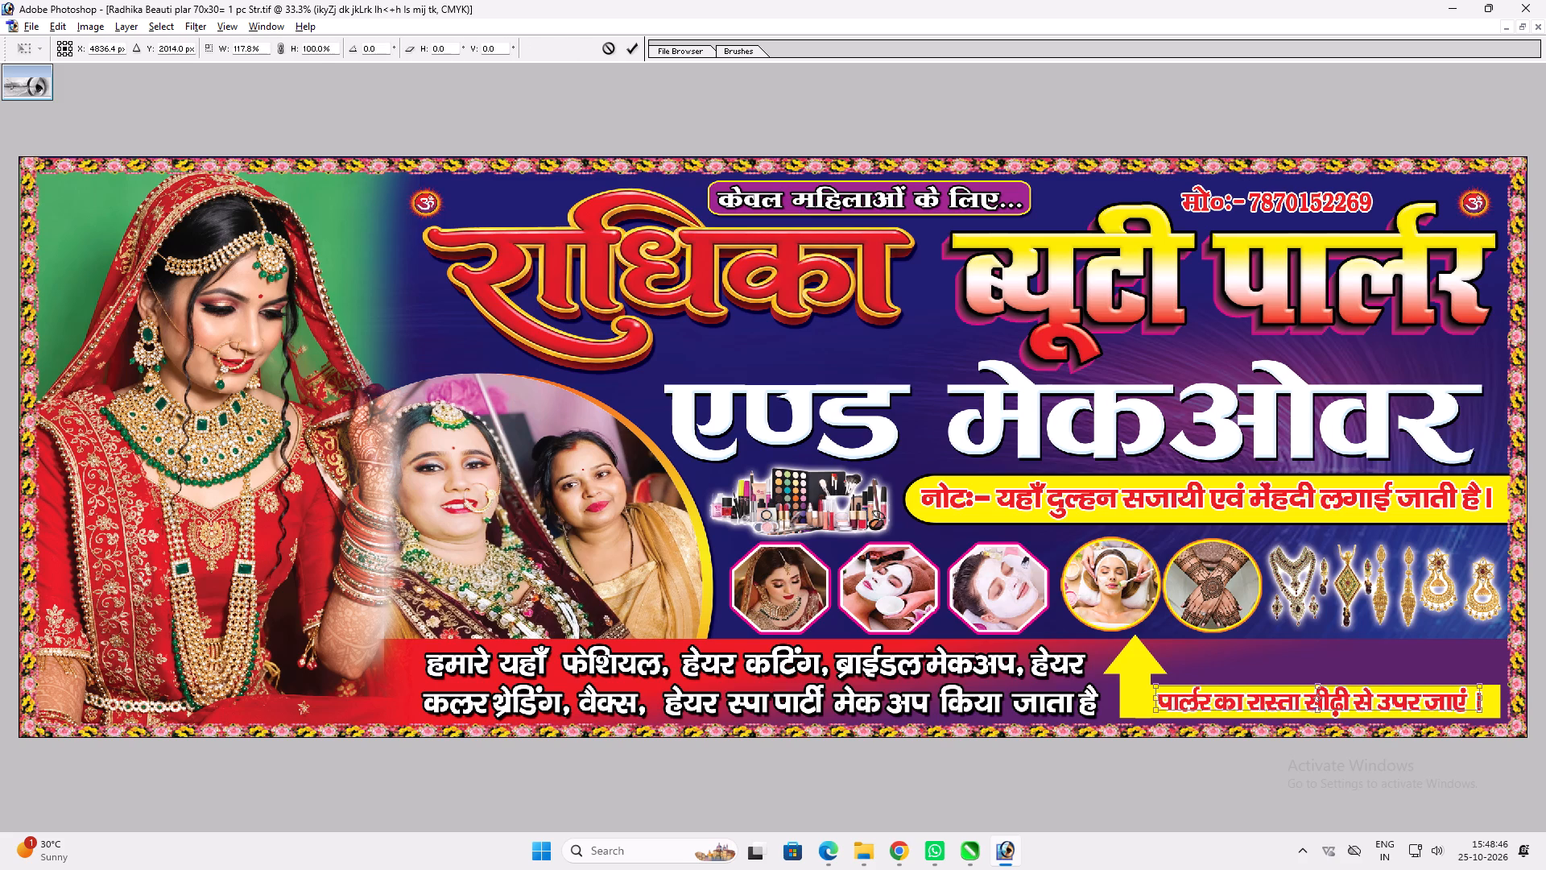
{"action": "left_click_drag", "start_coordinate": [1479, 698], "coordinate": [1483, 697], "text": "alt+shift"}
{"action": "key", "text": "alt+shift+Return"}
{"action": "key", "text": "ctrl+t"}
{"action": "left_click_drag", "start_coordinate": [1164, 693], "coordinate": [1155, 694], "text": "shift"}
{"action": "left_click_drag", "start_coordinate": [1152, 698], "coordinate": [1133, 698], "text": "shift"}
{"action": "key", "text": "shift+Return"}
{"action": "key", "text": "v"}
{"action": "key", "text": "ctrl+t"}
{"action": "left_click", "coordinate": [1482, 703], "text": "shift"}
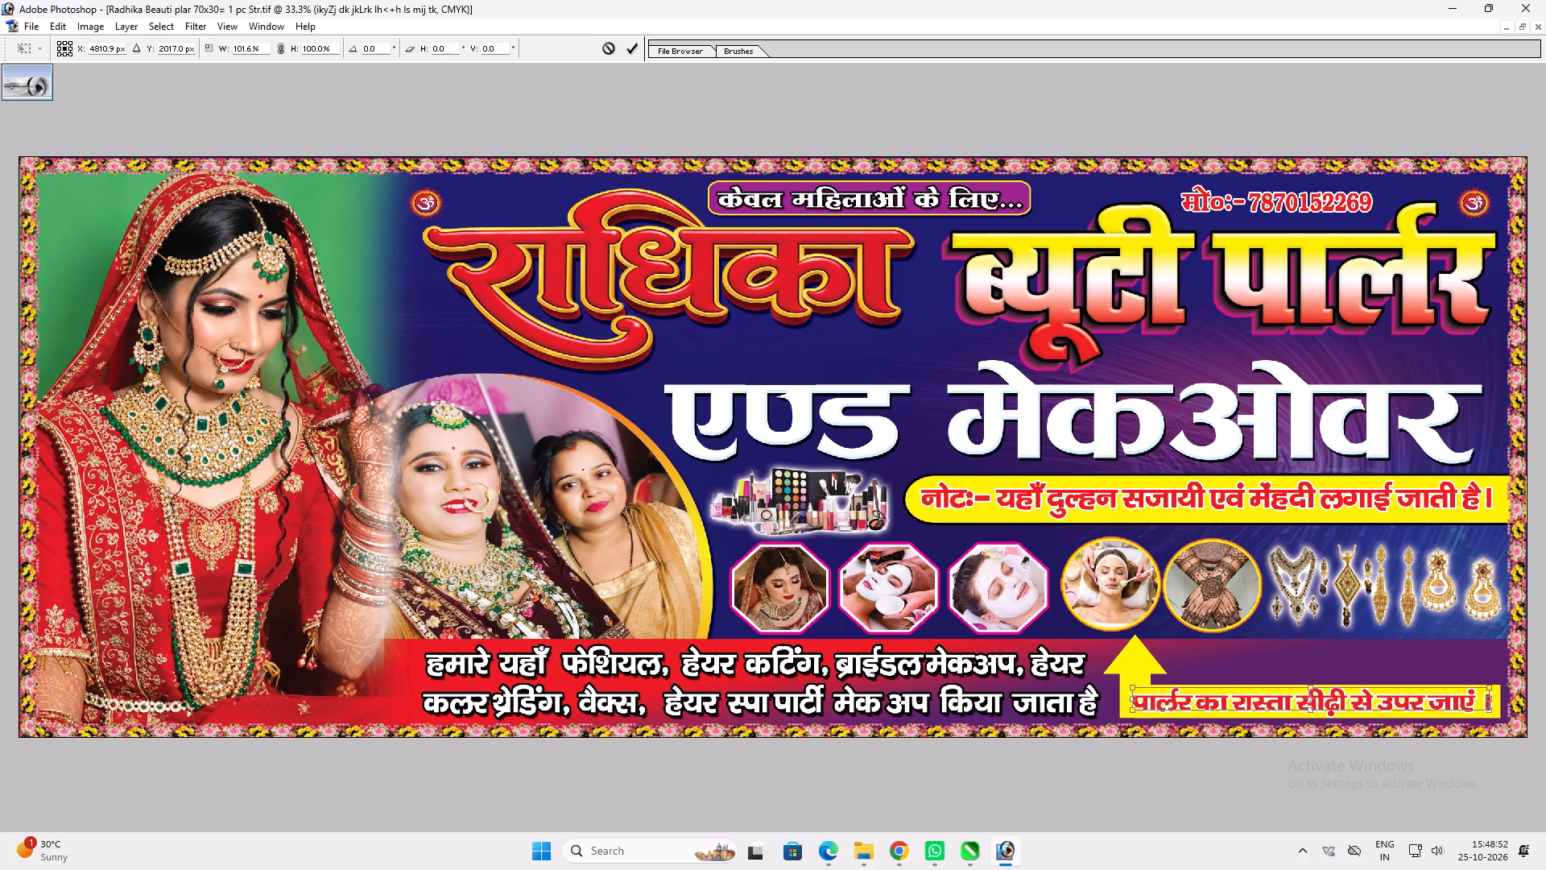
{"action": "key", "text": "shift+Return"}
{"action": "key", "text": "v"}
Fine-tune the fit of the direction text within the yellow bar with a slight free transform.
{"action": "key", "text": "ctrl+plus"}
{"action": "key", "text": "ctrl+plus"}
{"action": "key", "text": "space"}
{"action": "key", "text": "space"}
{"action": "key", "text": "space"}
{"action": "key", "text": "space"}
{"action": "key", "text": "space"}
{"action": "key", "text": "space"}
{"action": "key", "text": "space"}
{"action": "key", "text": "space"}
{"action": "key", "text": "space"}
{"action": "key", "text": "space"}
{"action": "key", "text": "space"}
{"action": "key", "text": "space"}
{"action": "key", "text": "space"}
{"action": "key", "text": "space"}
{"action": "key", "text": "space"}
{"action": "key", "text": "space"}
{"action": "key", "text": "space"}
{"action": "key", "text": "space"}
{"action": "key", "text": "space"}
{"action": "key", "text": "space"}
{"action": "left_click_drag", "start_coordinate": [1331, 731], "coordinate": [593, 405]}
{"action": "left_click_drag", "start_coordinate": [1276, 628], "coordinate": [775, 387]}
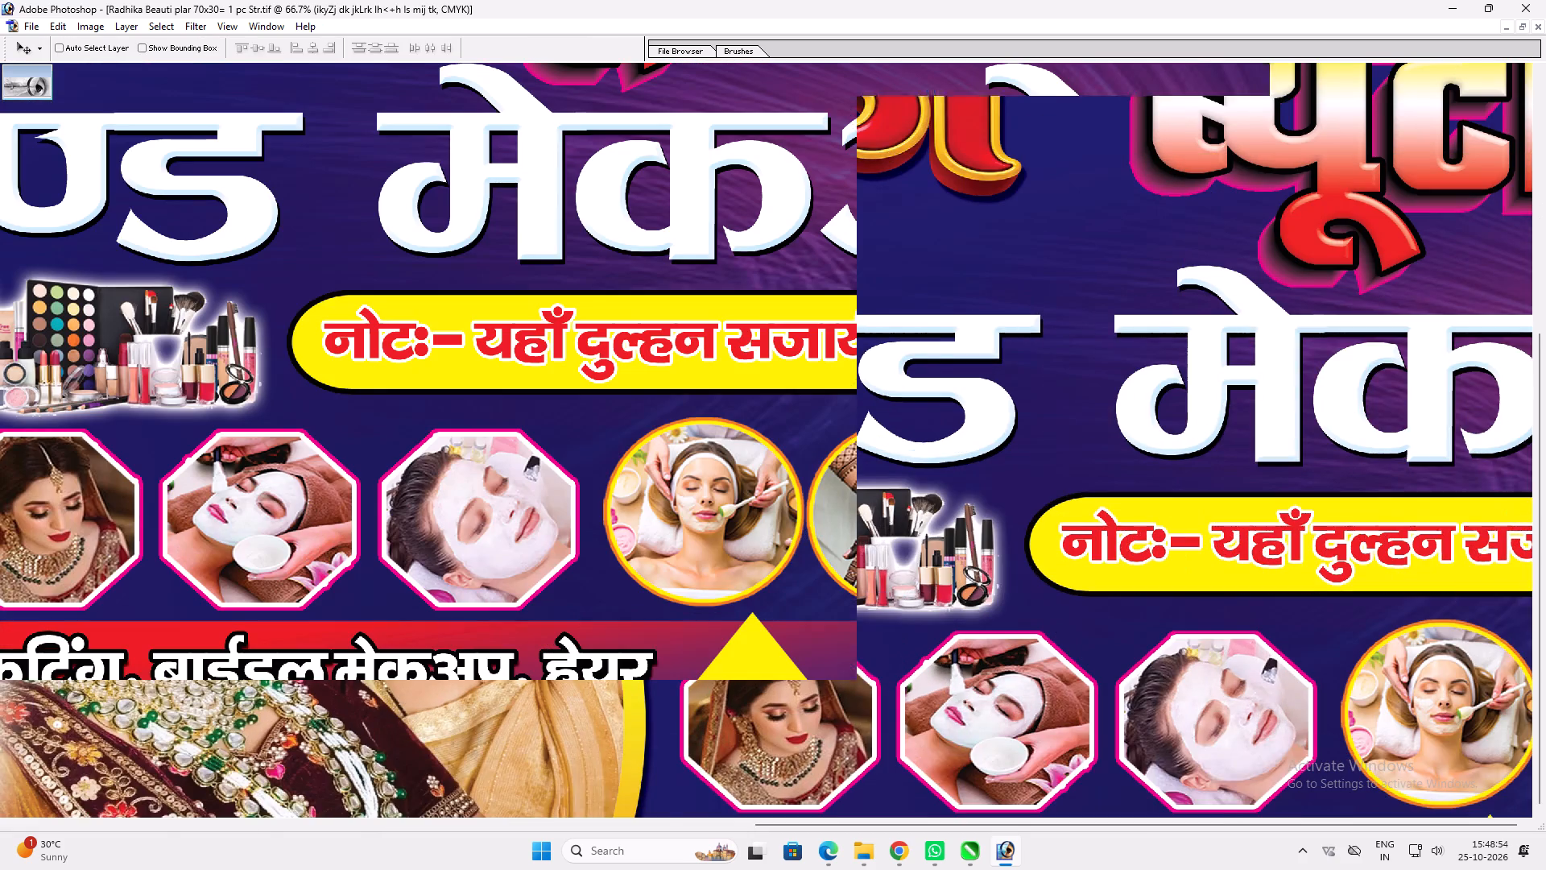
{"action": "left_click_drag", "start_coordinate": [1161, 671], "coordinate": [1035, 432]}
{"action": "key", "text": "ctrl+t"}
{"action": "left_click_drag", "start_coordinate": [1140, 718], "coordinate": [1135, 719], "text": "shift"}
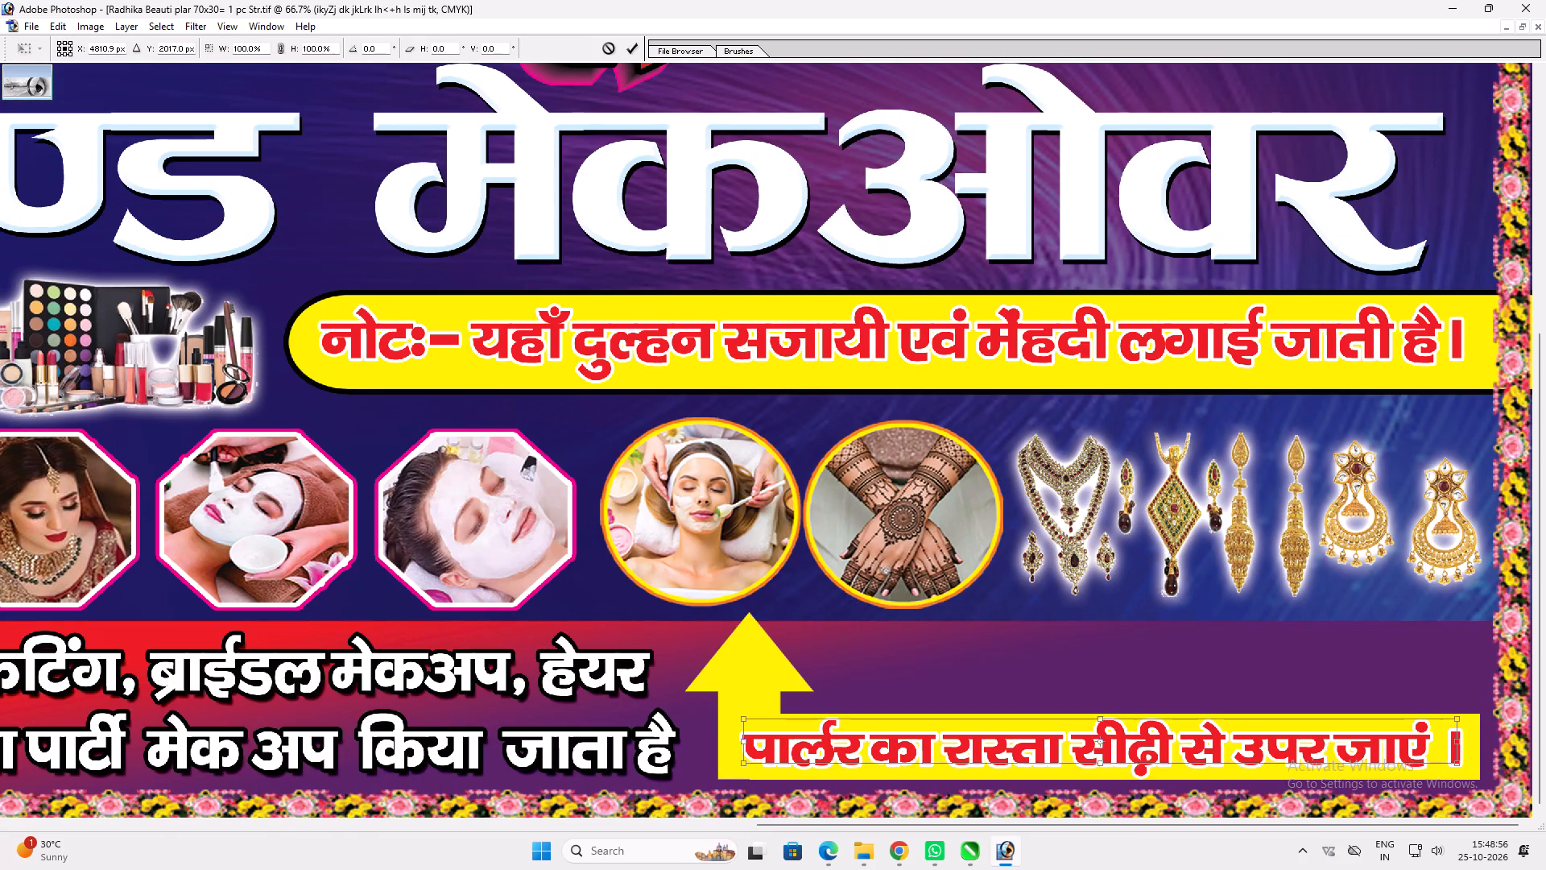
{"action": "left_click_drag", "start_coordinate": [1135, 719], "coordinate": [1132, 720], "text": "shift"}
{"action": "key", "text": "Return"}
Capture a screen snip of the whole banner from corner to corner.
{"action": "key", "text": "space"}
{"action": "key", "text": "space"}
{"action": "key", "text": "space"}
{"action": "key", "text": "space"}
{"action": "key", "text": "space"}
{"action": "key", "text": "space"}
{"action": "key", "text": "space"}
{"action": "key", "text": "space"}
{"action": "key", "text": "space"}
{"action": "key", "text": "space"}
{"action": "key", "text": "space"}
{"action": "key", "text": "space"}
{"action": "key", "text": "space"}
{"action": "key", "text": "space"}
{"action": "key", "text": "space"}
{"action": "right_click_drag", "start_coordinate": [1019, 684], "coordinate": [1051, 691]}
{"action": "left_click", "coordinate": [1079, 696]}
{"action": "key", "text": "v"}
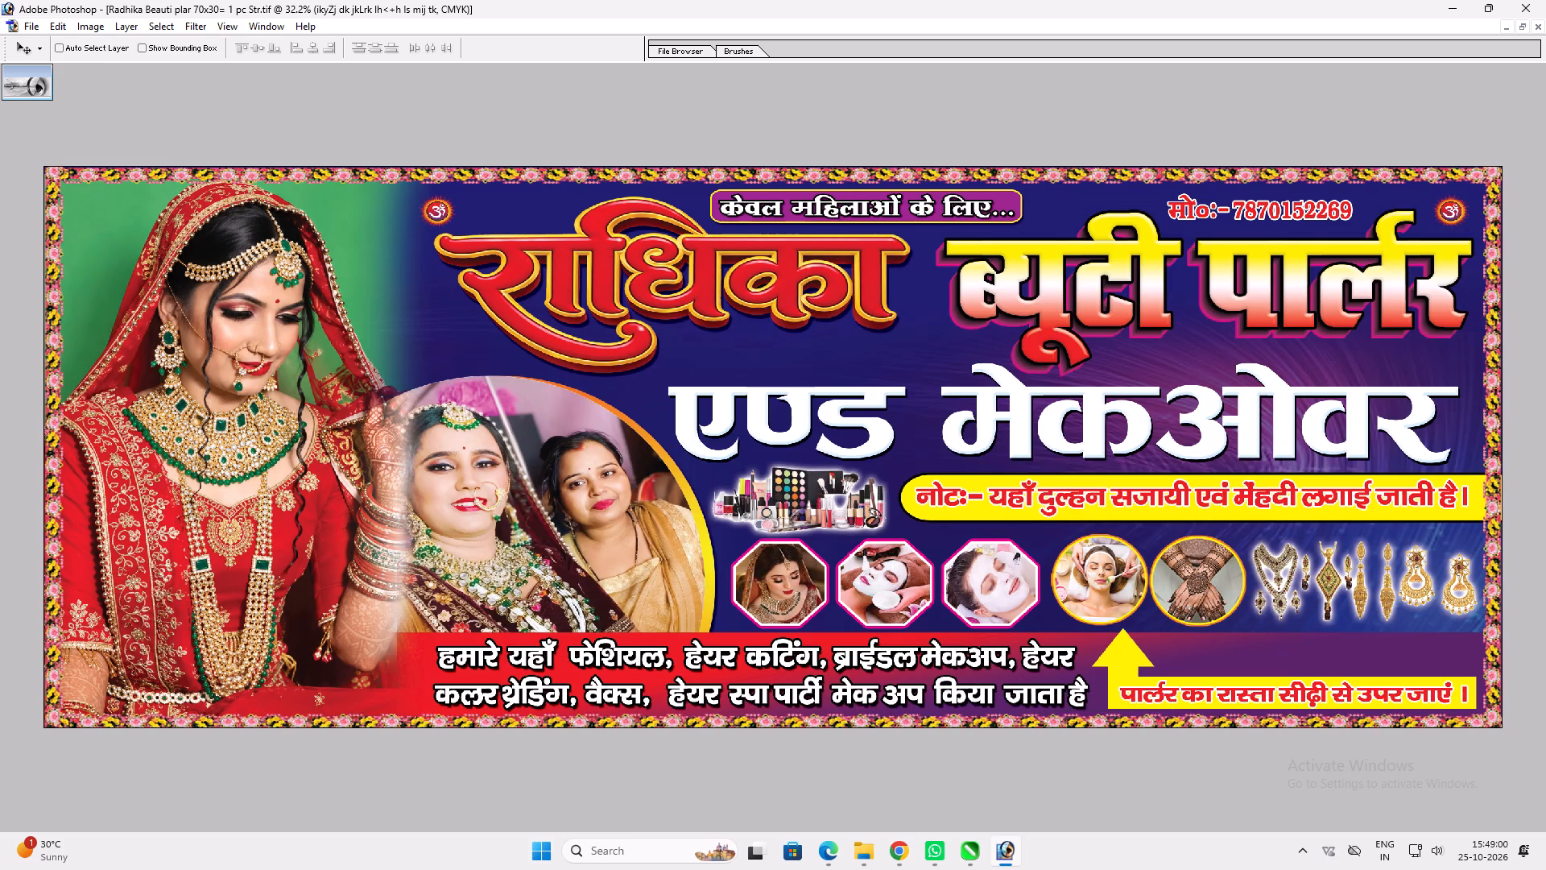
{"action": "key", "text": "Print"}
{"action": "left_click_drag", "start_coordinate": [41, 161], "coordinate": [1445, 634]}
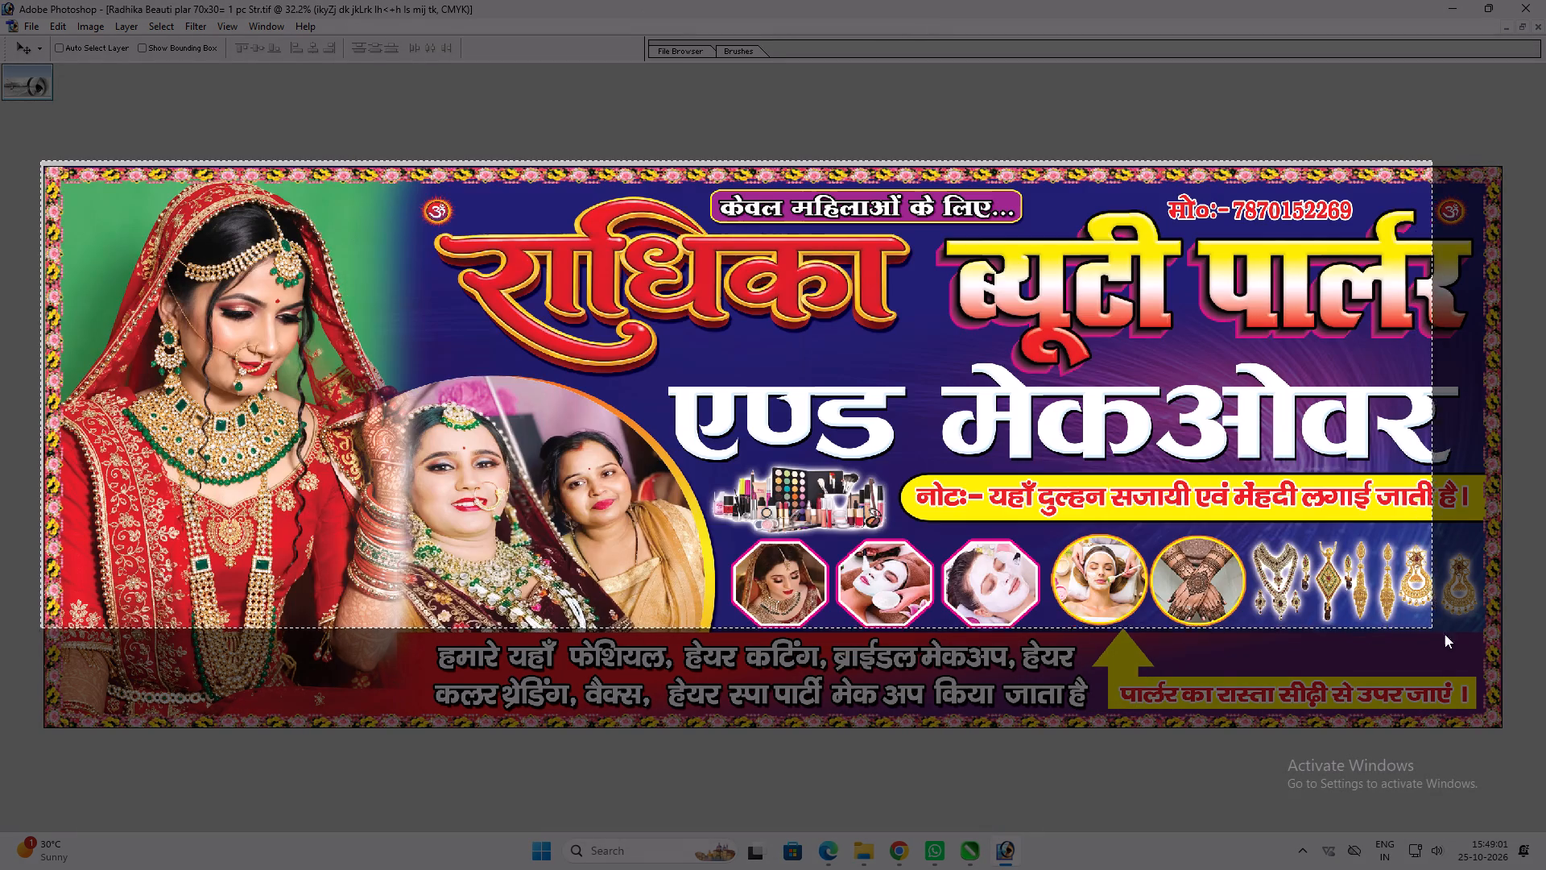
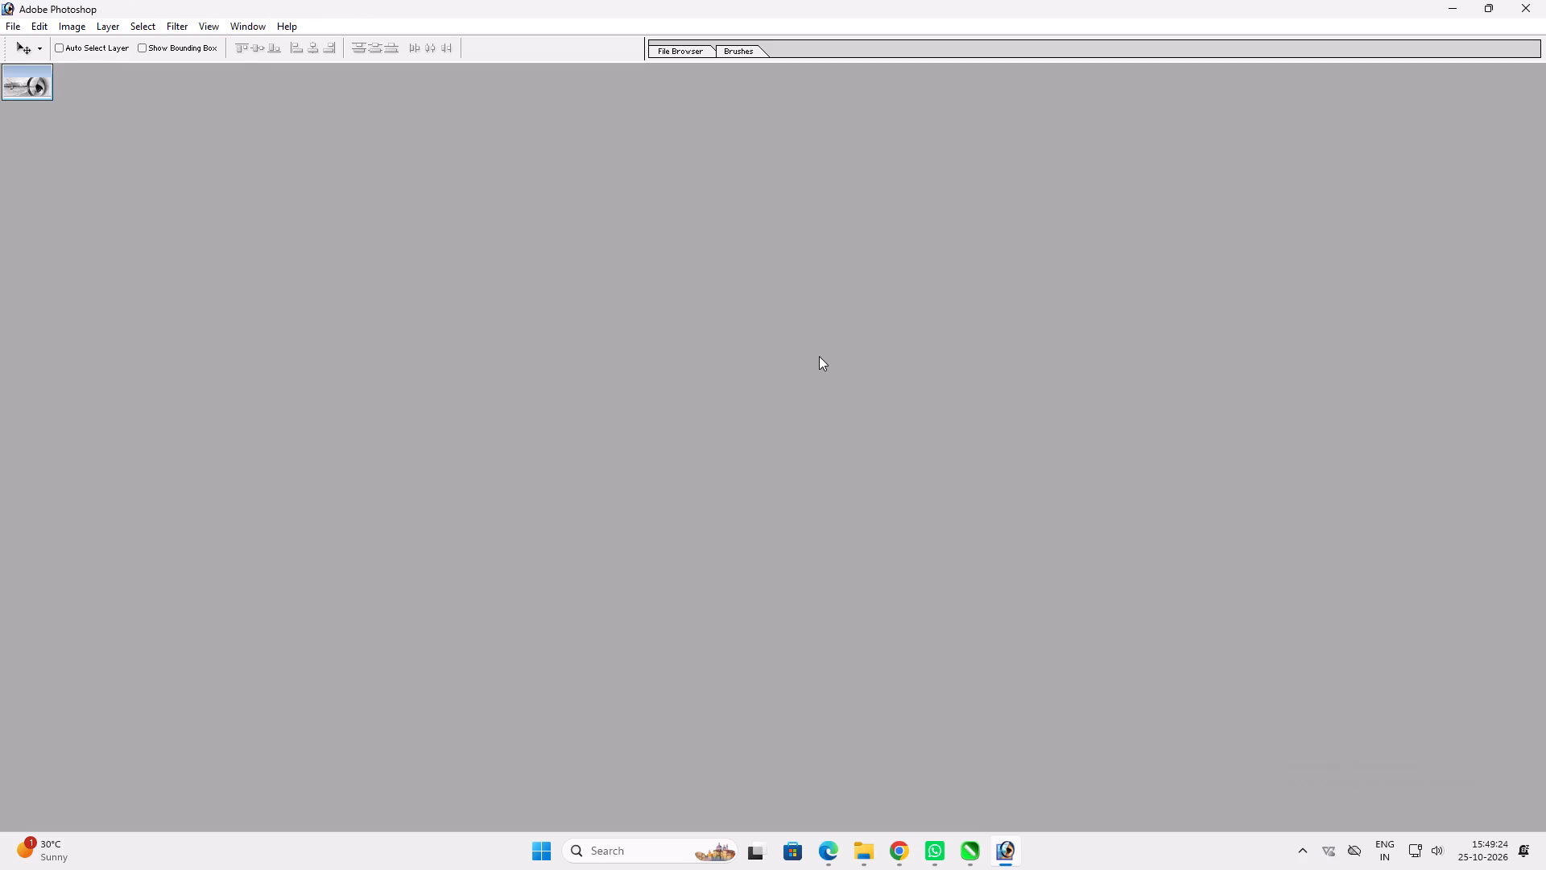
Open the file Radhika Beauti plar 70x30= 1 pc Str.
{"action": "left_click", "coordinate": [230, 207]}
{"action": "key", "text": "Return"}
{"action": "key", "text": "space"}
Resize the banner image to a document size of 78 inches wide by 30 inches high.
{"action": "key", "text": "alt+i"}
{"action": "key", "text": "alt+i"}
{"action": "key", "text": "Tab"}
{"action": "key", "text": "Tab"}
{"action": "key", "text": "Tab"}
{"action": "key", "text": "Tab"}
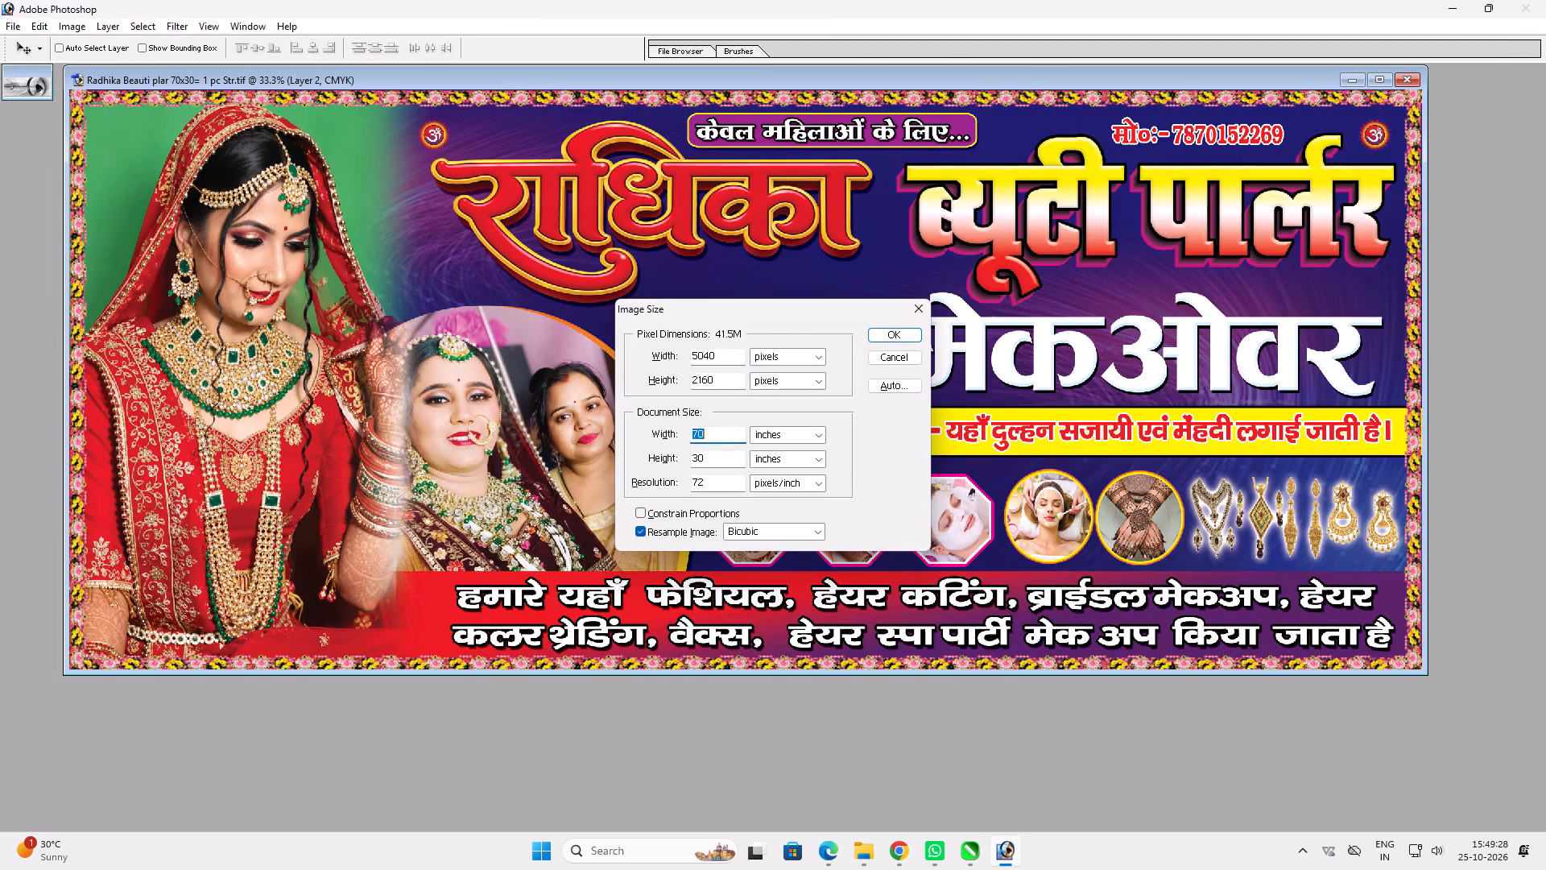
{"action": "type", "text": "78"}
{"action": "key", "text": "Tab"}
{"action": "key", "text": "Tab"}
{"action": "type", "text": "30"}
{"action": "key", "text": "Return"}
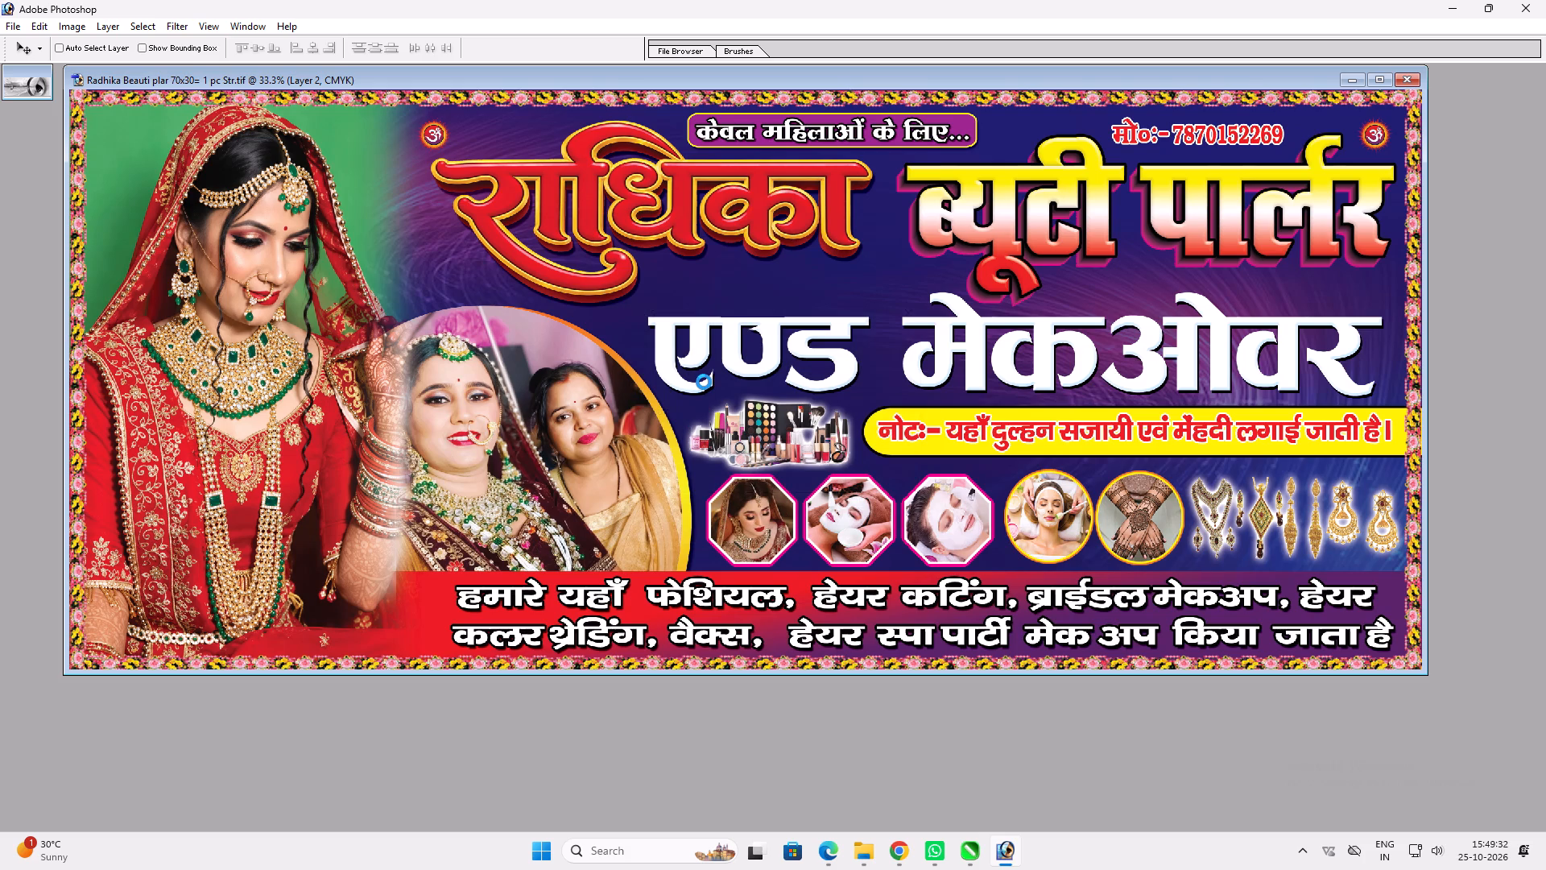
Save the resized banner as a new TIFF named Radhika Beauti plar 78x30= 1 pc Str and close it.
{"action": "key", "text": "ctrl+shift+s"}
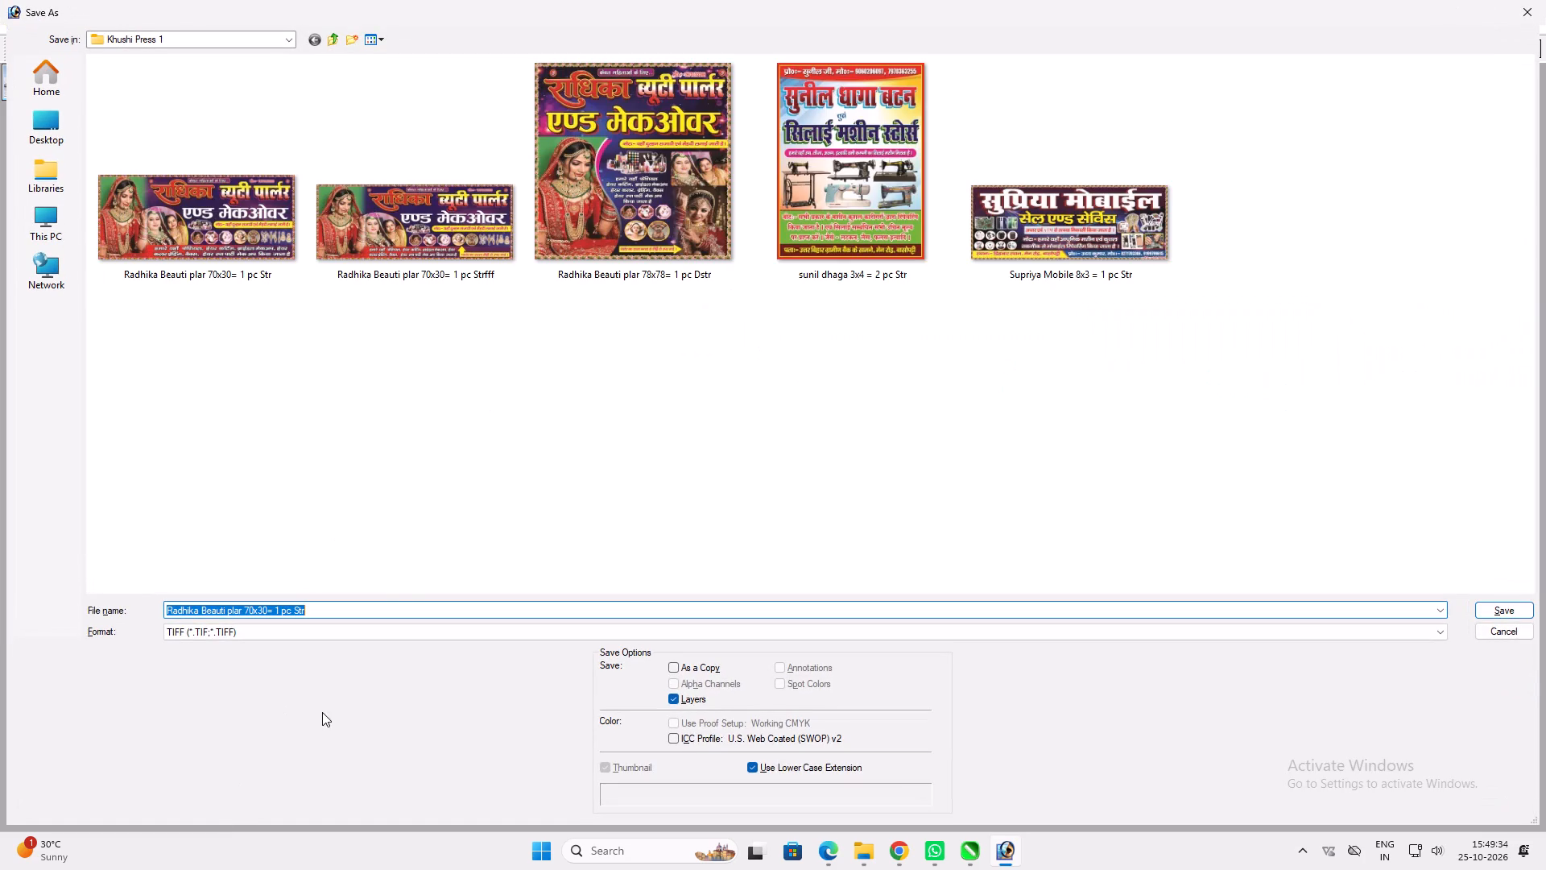
{"action": "left_click", "coordinate": [246, 611]}
{"action": "left_click", "coordinate": [257, 611]}
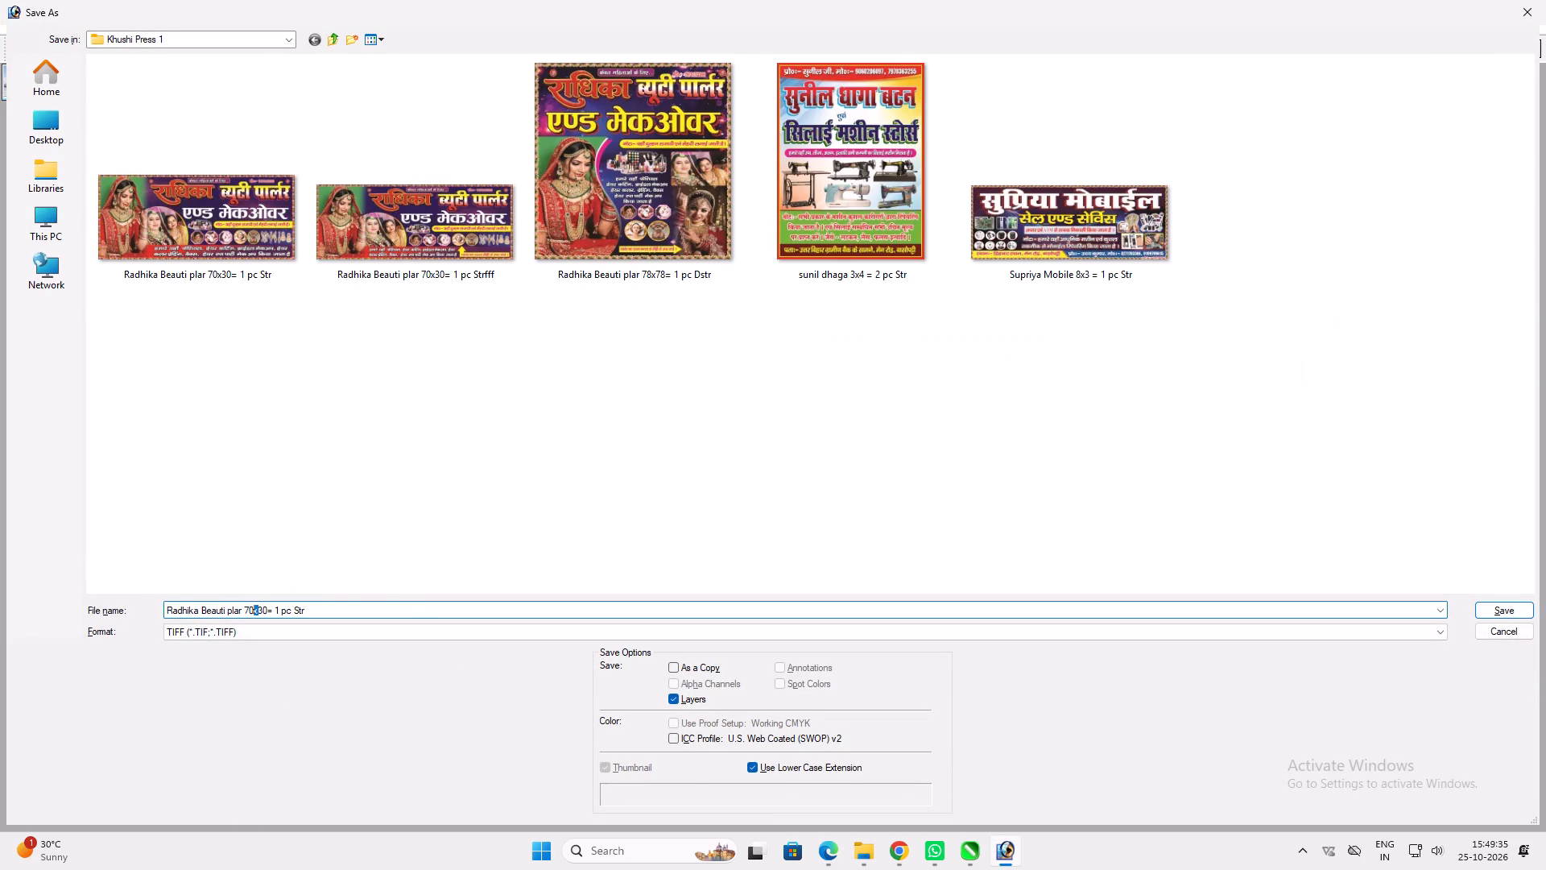
{"action": "left_click", "coordinate": [251, 611]}
{"action": "type", "text": "78"}
{"action": "key", "text": "Return"}
{"action": "key", "text": "Return"}
{"action": "key", "text": "Return"}
{"action": "key", "text": "ctrl+w"}
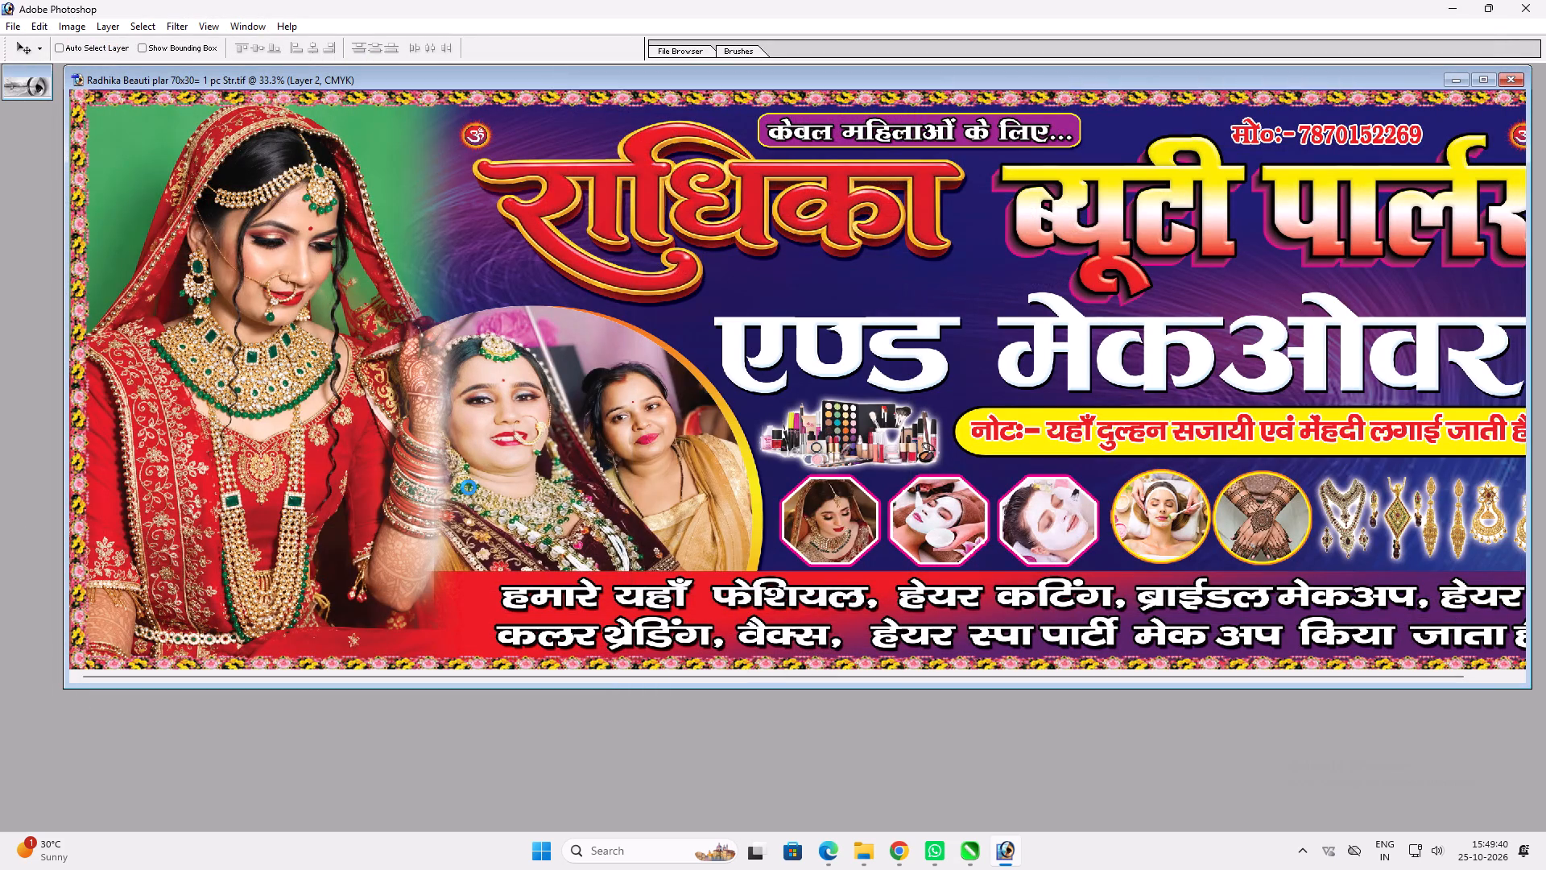
Delete the old file Radhika Beauti plar 70x30= 1 pc Str from the Khushi Press 1 folder.
{"action": "double_click", "coordinate": [494, 405]}
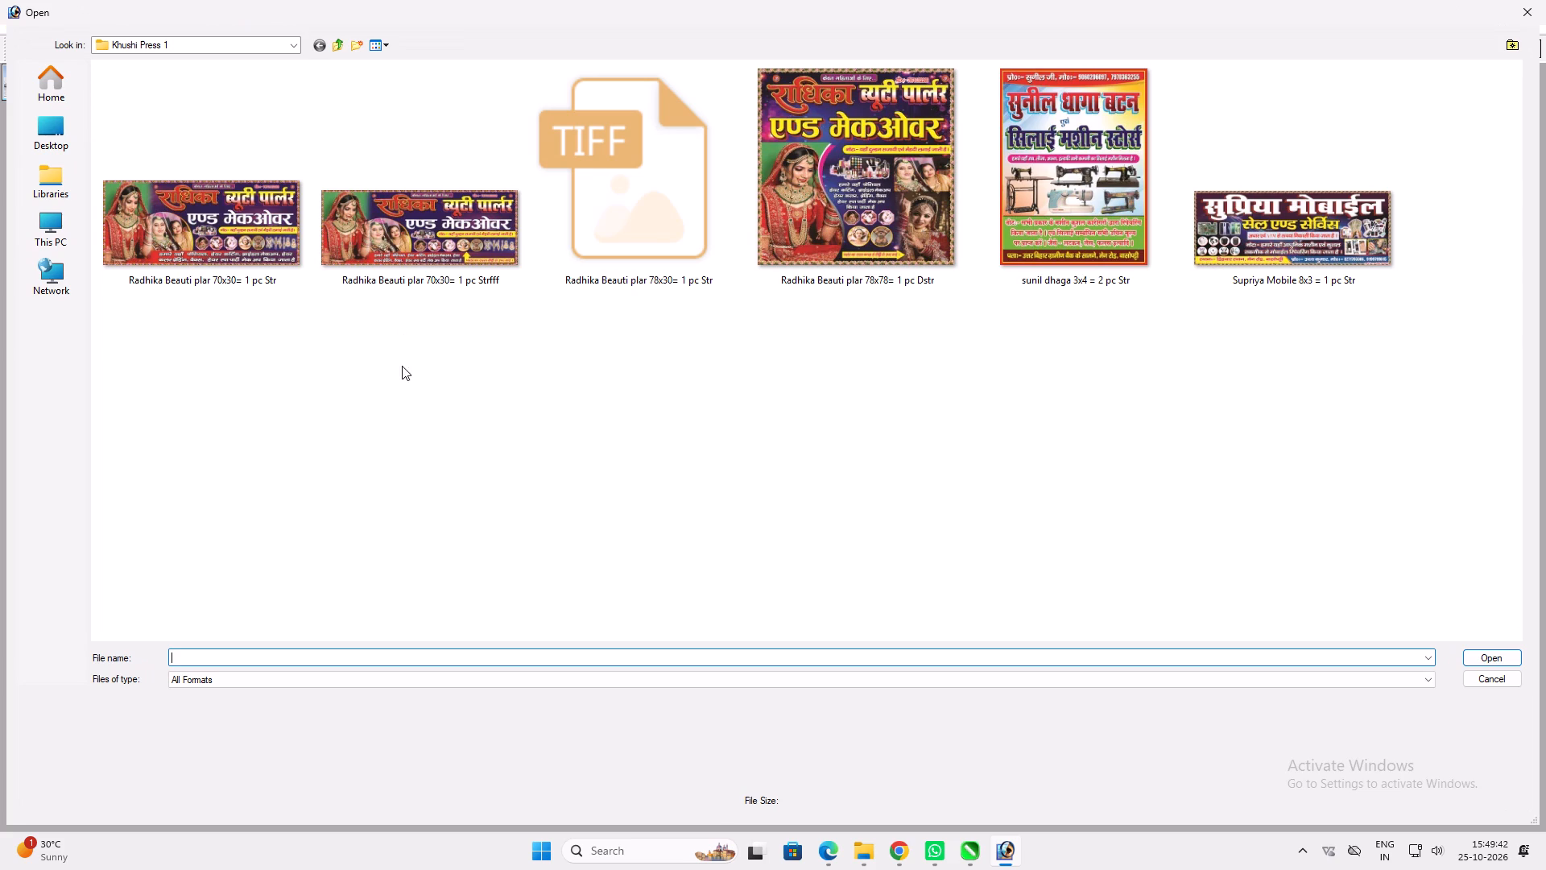
{"action": "left_click", "coordinate": [267, 250]}
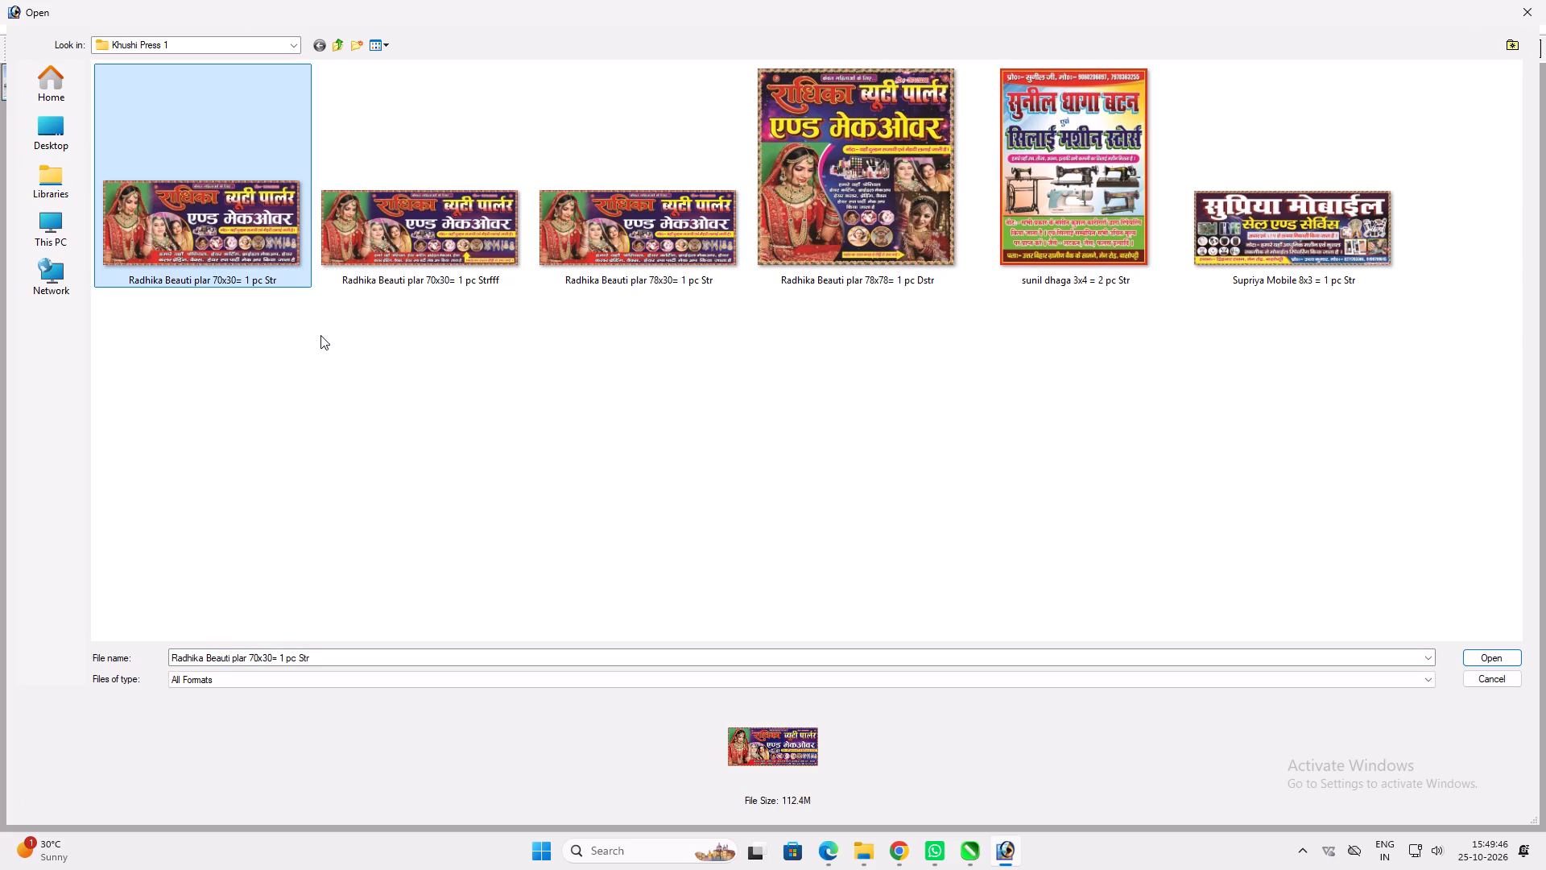
{"action": "key", "text": "Delete"}
Open the file Radhika Beauti plar 78x78= 1 pc Dstr from the same folder.
{"action": "left_click", "coordinate": [366, 257]}
{"action": "left_click", "coordinate": [593, 185]}
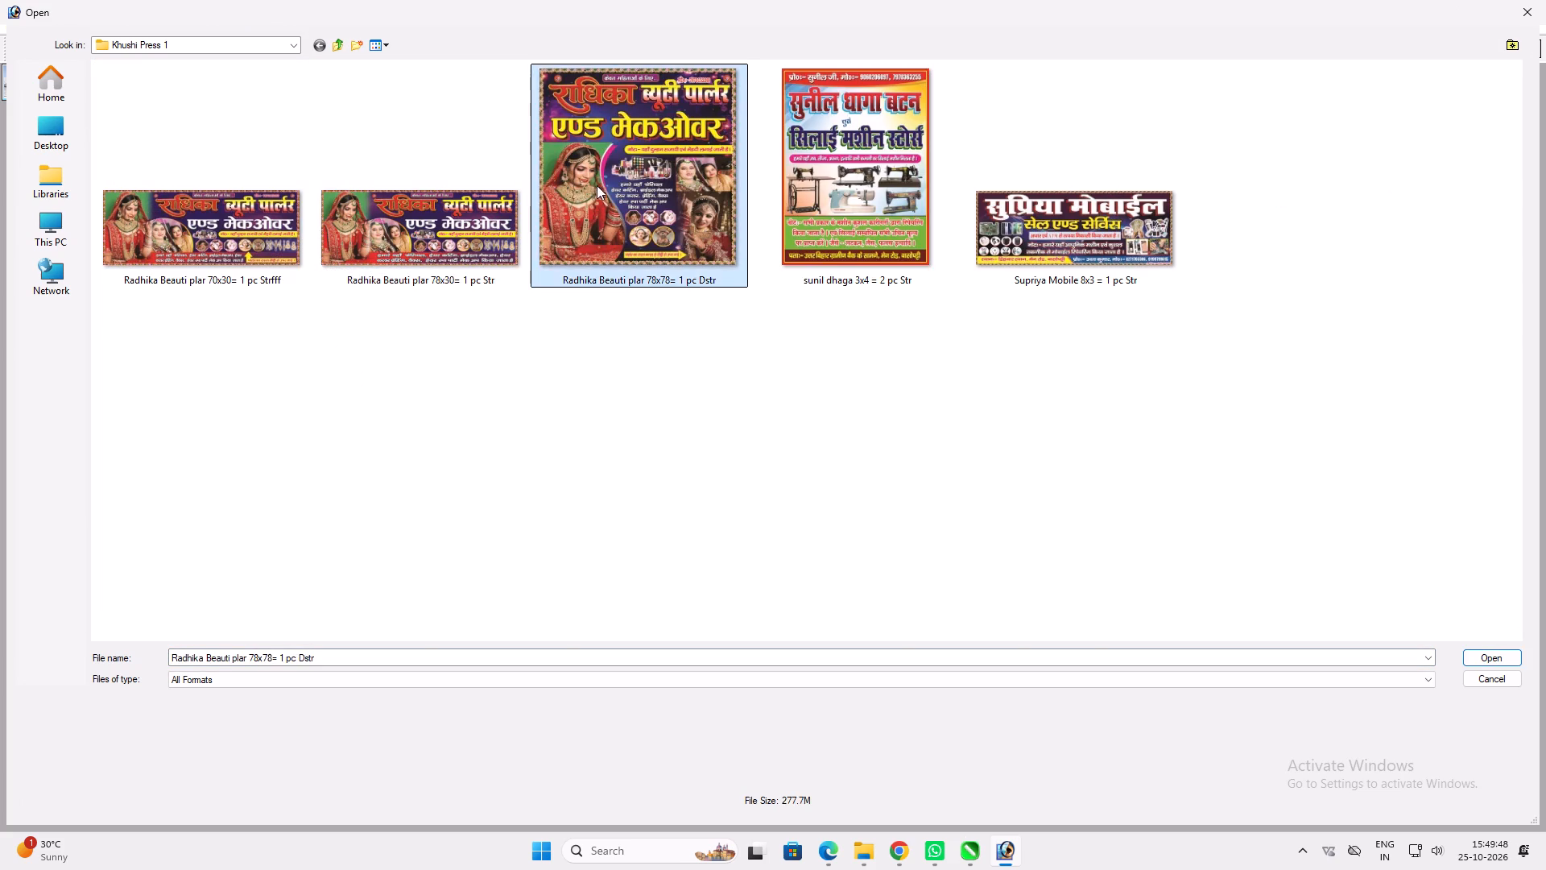
{"action": "key", "text": "Return"}
{"action": "key", "text": "space"}
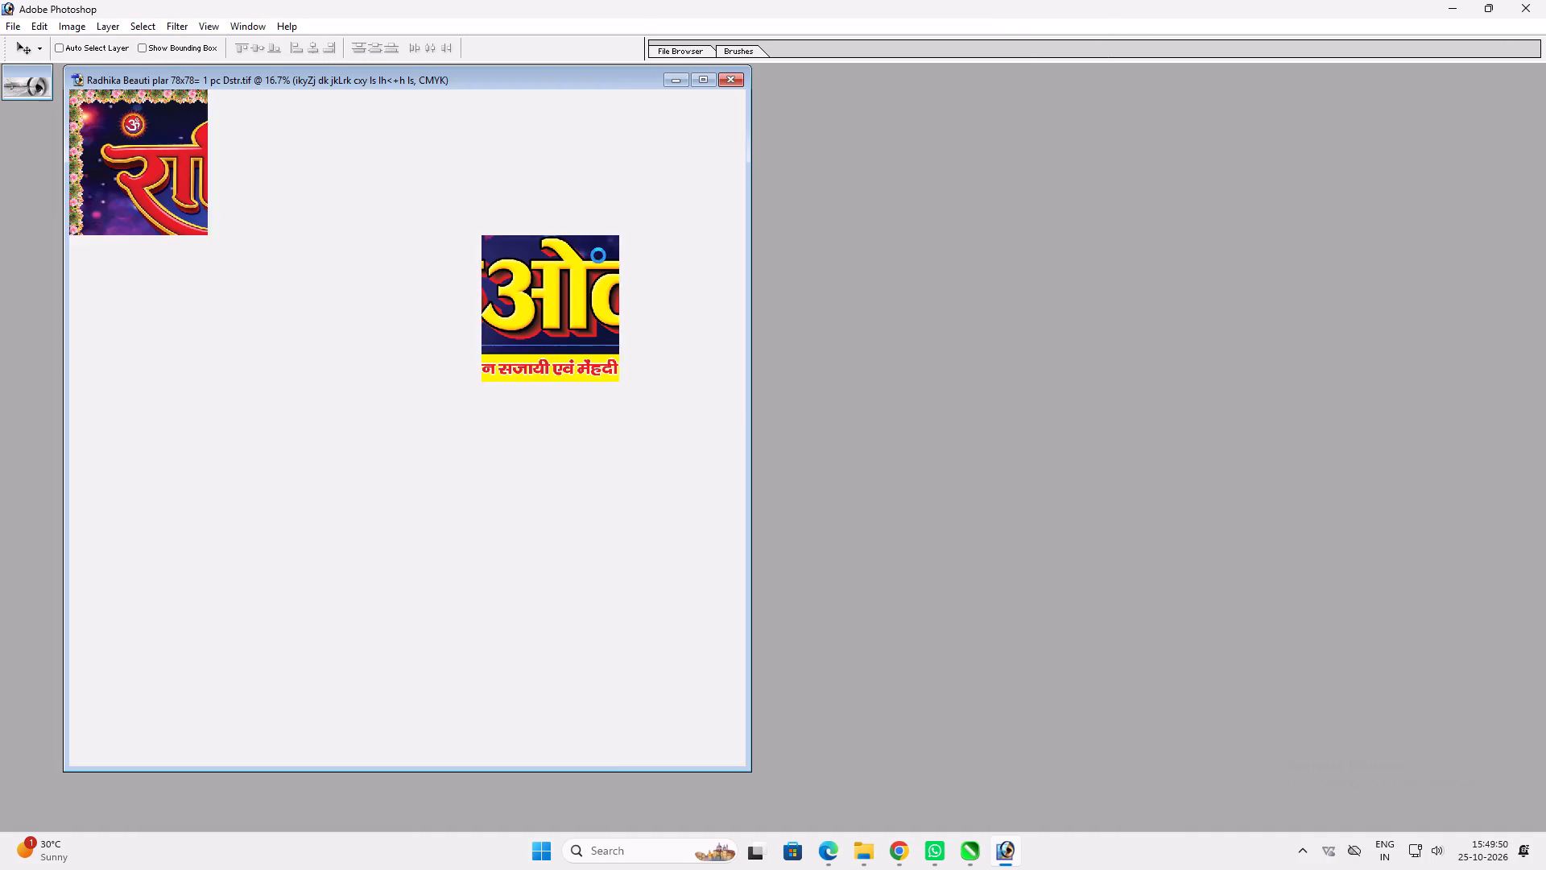
Resize the square parlour banner to a document size of 30 inches wide by 40 inches high.
{"action": "key", "text": "v"}
{"action": "key", "text": "ctrl+0"}
{"action": "type", "text": "vv"}
{"action": "key", "text": "alt+i"}
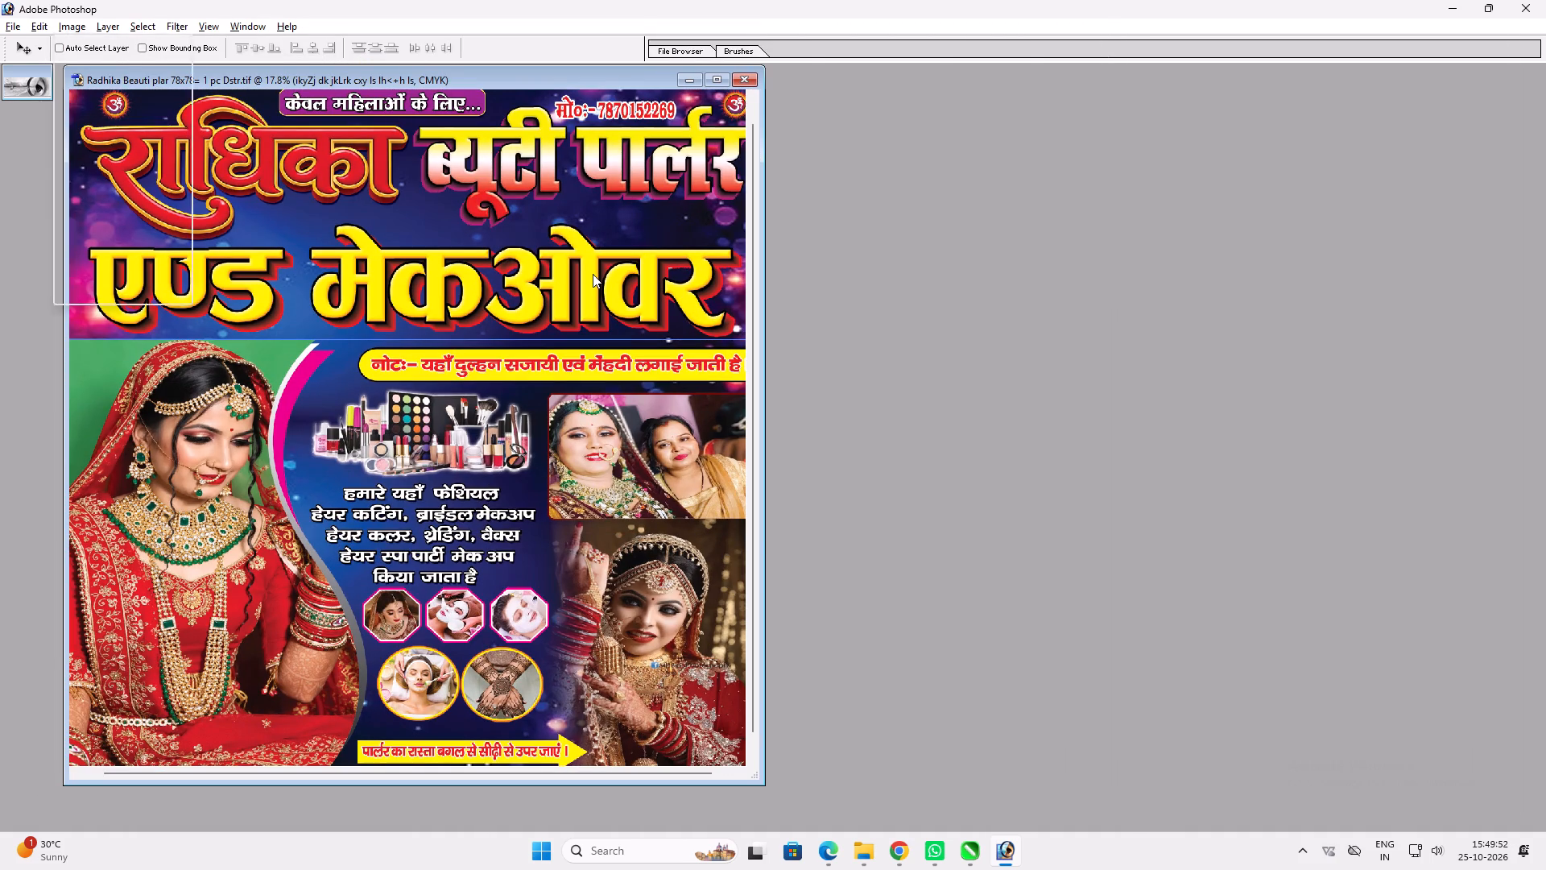
{"action": "key", "text": "alt+i"}
{"action": "key", "text": "Tab"}
{"action": "key", "text": "Tab"}
{"action": "key", "text": "Tab"}
{"action": "key", "text": "Tab"}
{"action": "type", "text": "30"}
{"action": "key", "text": "Tab"}
{"action": "key", "text": "Tab"}
{"action": "type", "text": "48"}
{"action": "key", "text": "Tab"}
{"action": "key", "text": "shift+Tab"}
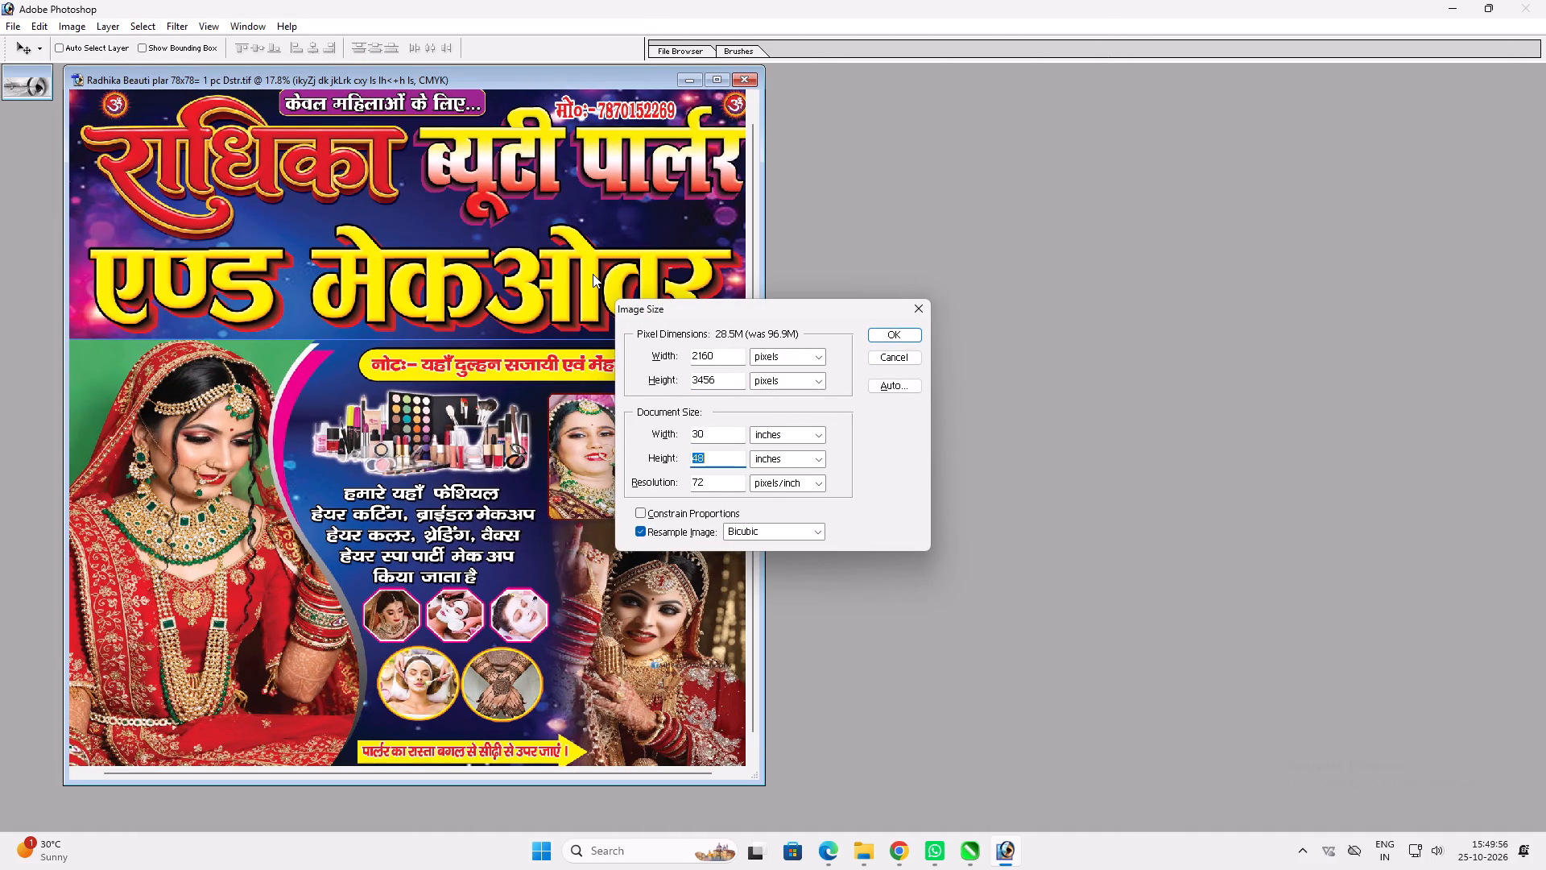
{"action": "type", "text": "40"}
{"action": "key", "text": "Tab"}
{"action": "key", "text": "Tab"}
{"action": "key", "text": "Return"}
{"action": "key", "text": "v"}
{"action": "key", "text": "v"}
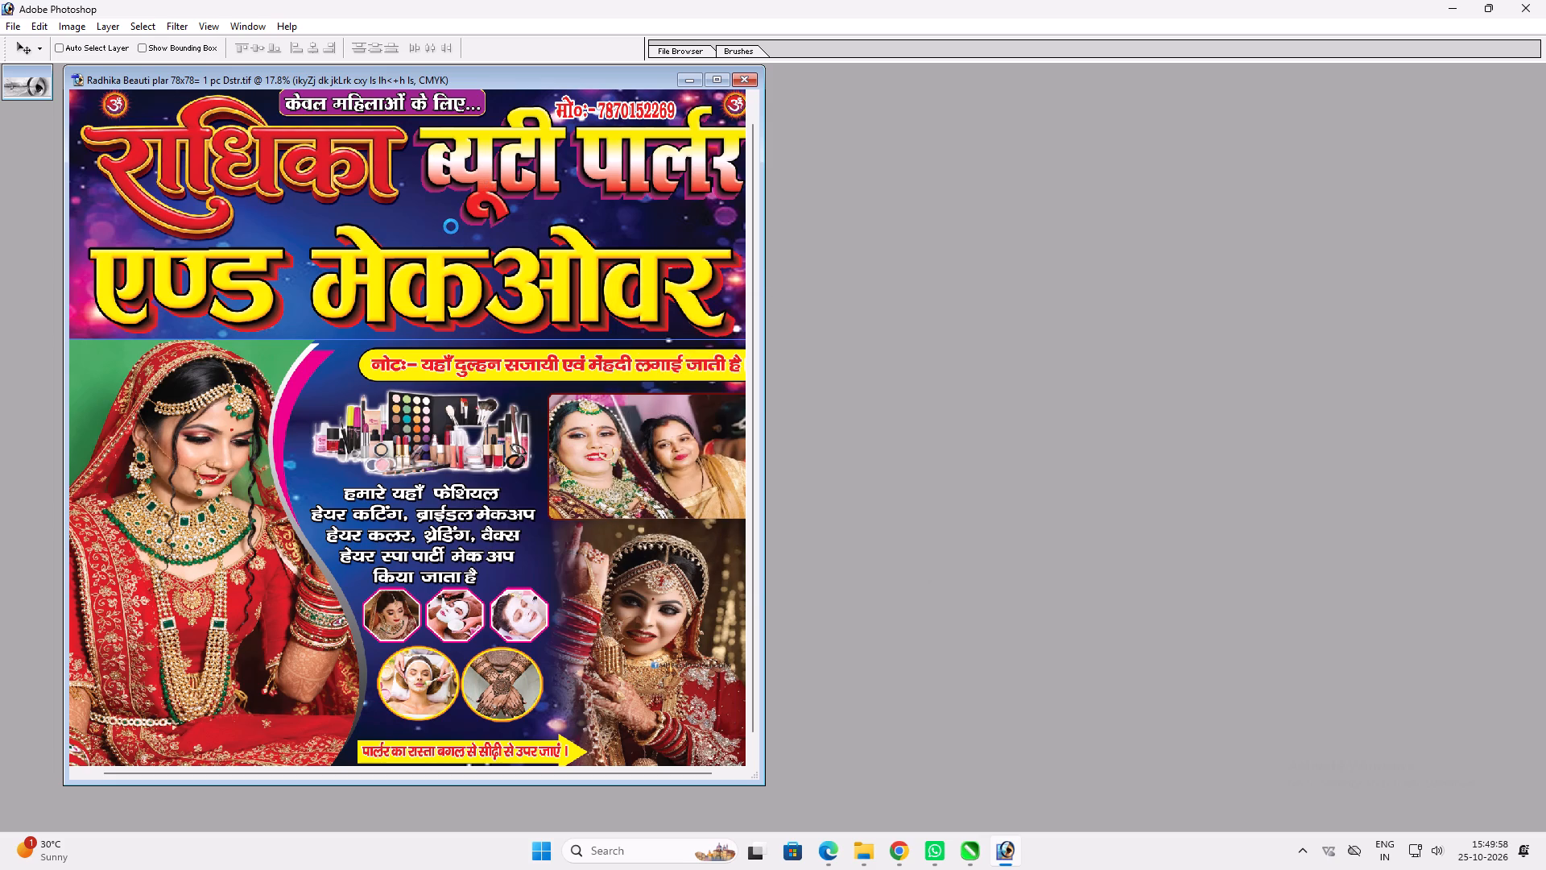
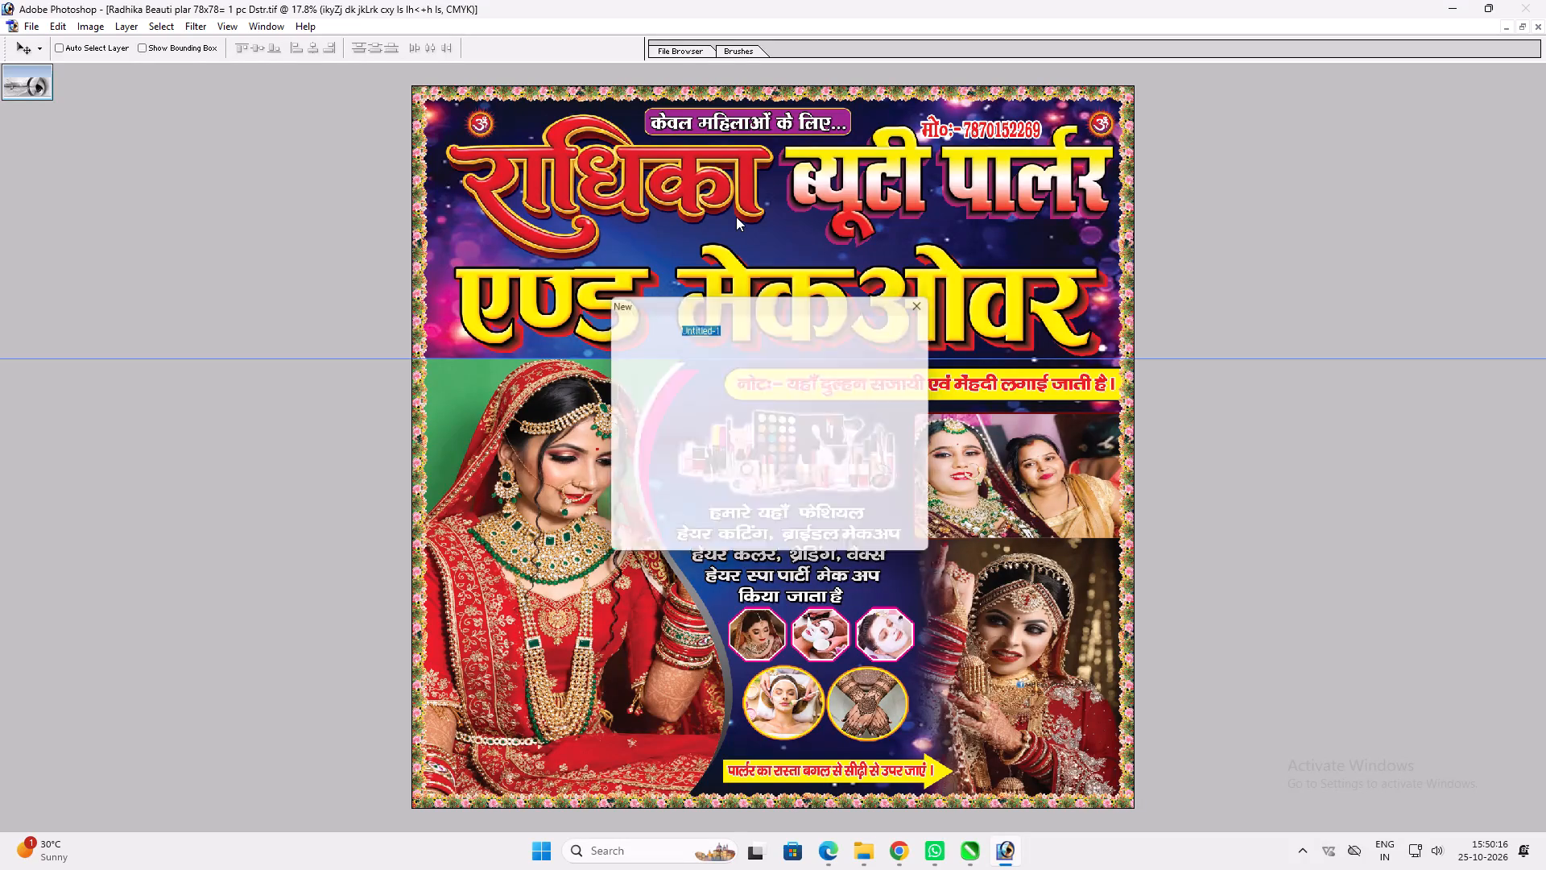
Create a new blank CMYK document 30 inches wide by 40 inches high.
{"action": "key", "text": "Tab"}
{"action": "key", "text": "Tab"}
{"action": "type", "text": "30"}
{"action": "key", "text": "Tab"}
{"action": "key", "text": "Right"}
{"action": "key", "text": "Tab"}
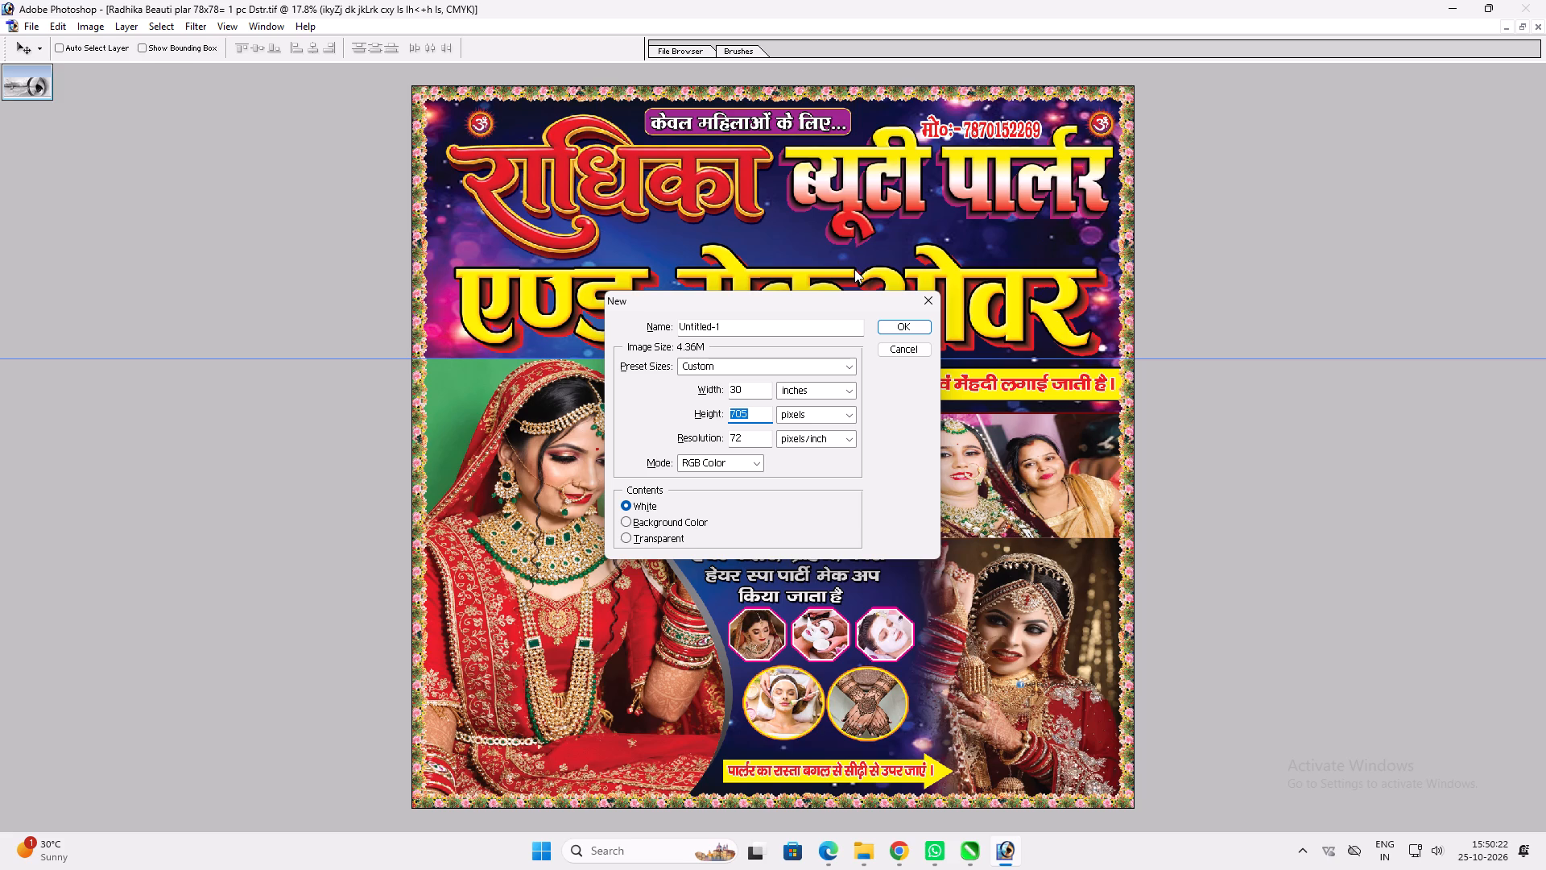
{"action": "type", "text": "40"}
{"action": "key", "text": "Tab"}
{"action": "key", "text": "Down"}
{"action": "key", "text": "Tab"}
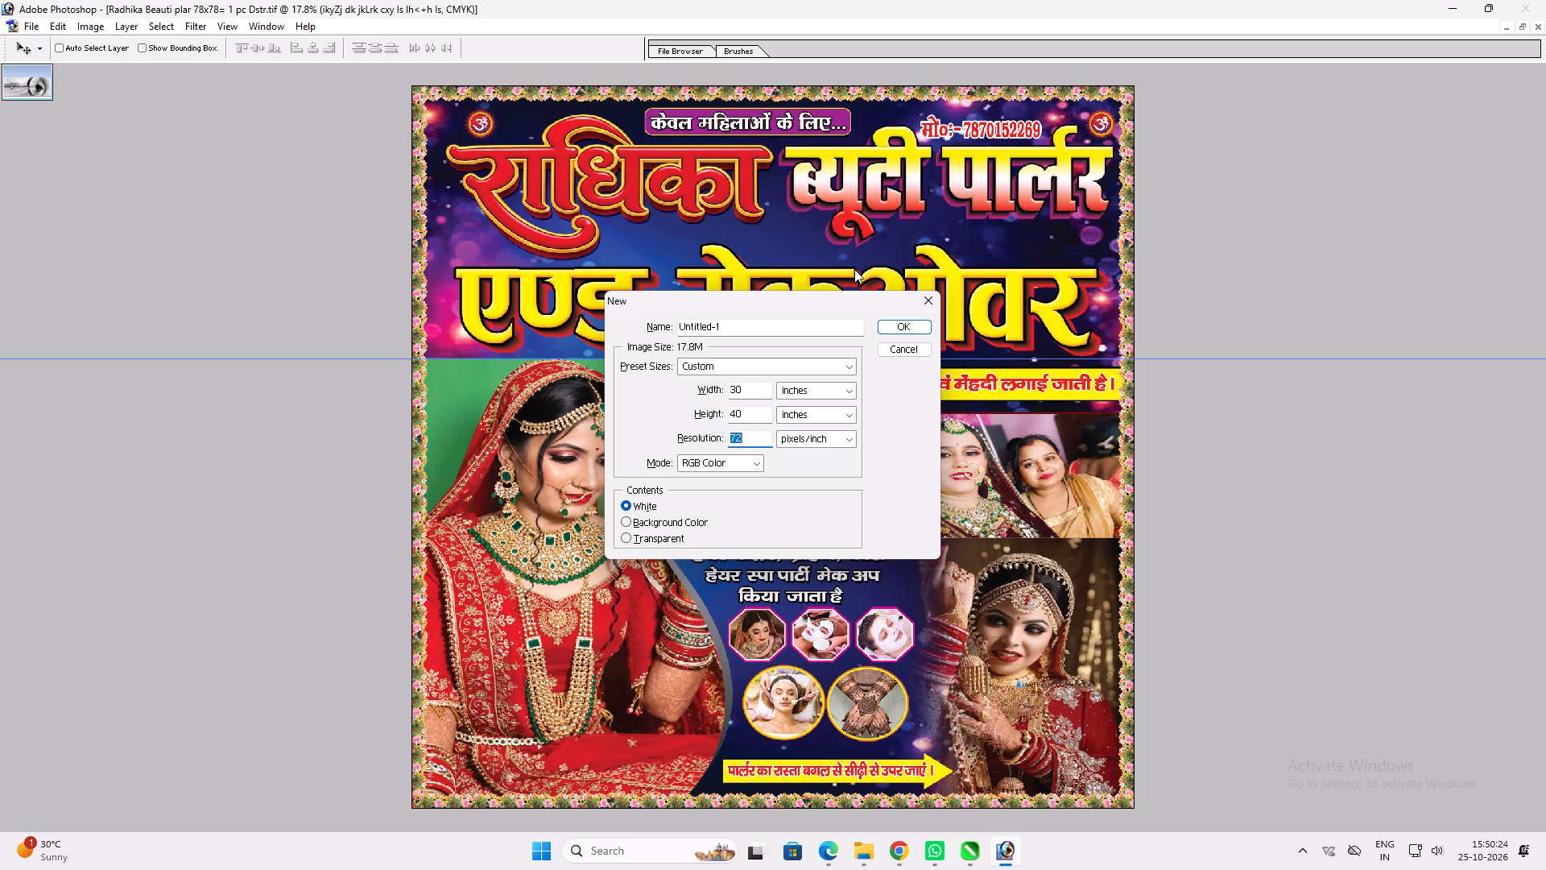
{"action": "key", "text": "Tab"}
{"action": "key", "text": "Tab"}
{"action": "key", "text": "Right"}
{"action": "key", "text": "Return"}
{"action": "type", "text": "vv"}
{"action": "key", "text": "v"}
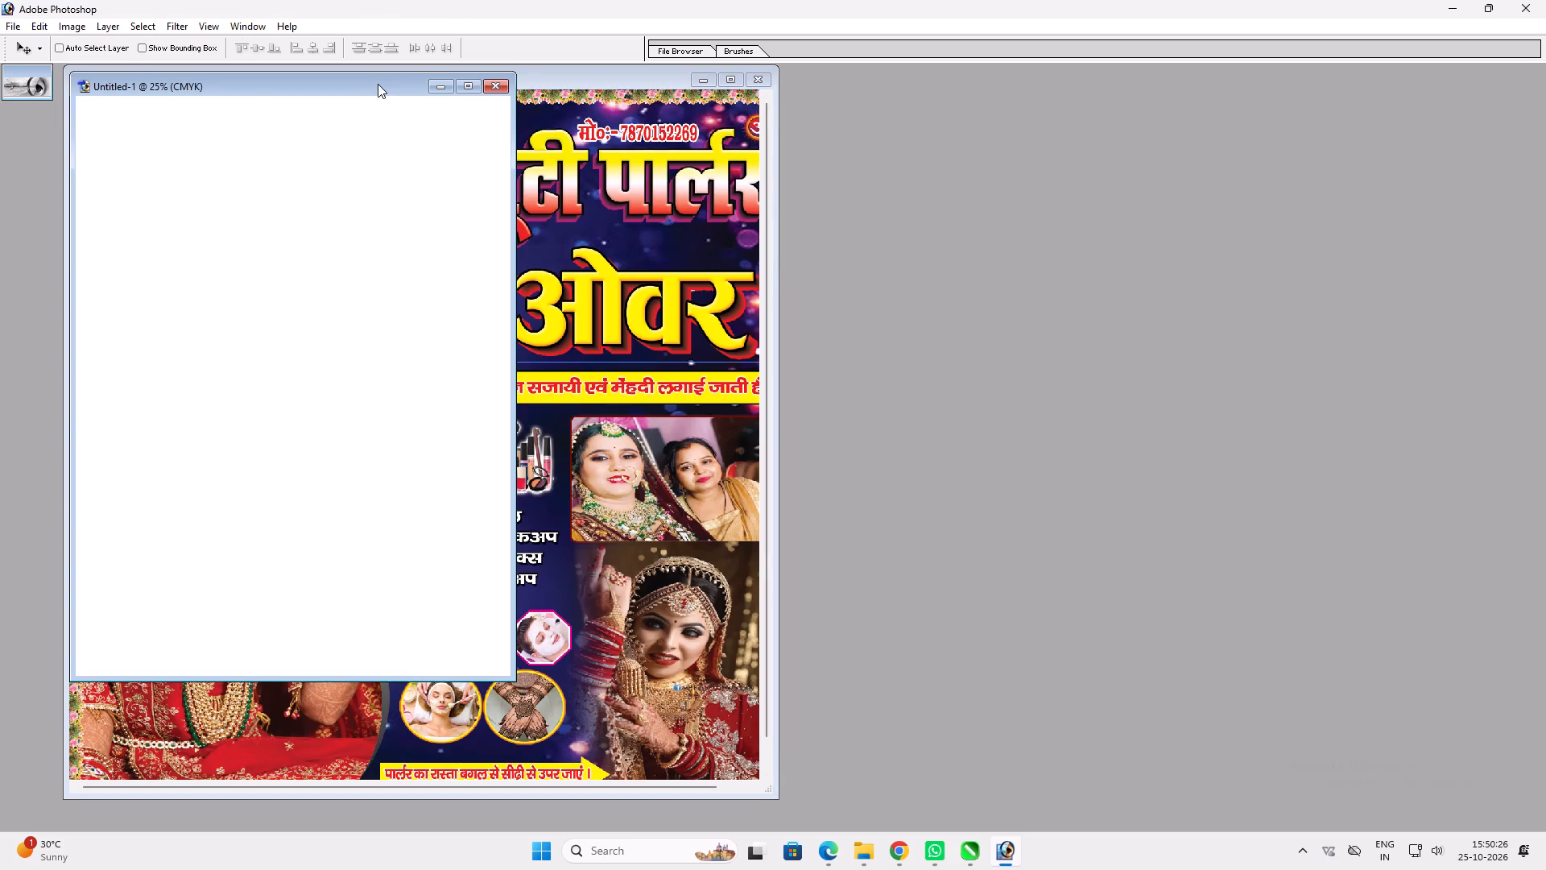
Copy the blue bokeh background layer from the 78x78 parlour banner into the new document.
{"action": "left_click_drag", "start_coordinate": [378, 84], "coordinate": [1006, 149]}
{"action": "key", "text": "v"}
{"action": "left_click", "coordinate": [511, 245], "text": "ctrl"}
{"action": "left_click", "coordinate": [515, 250], "text": "ctrl"}
{"action": "left_click_drag", "start_coordinate": [502, 257], "coordinate": [942, 327]}
{"action": "key", "text": "v"}
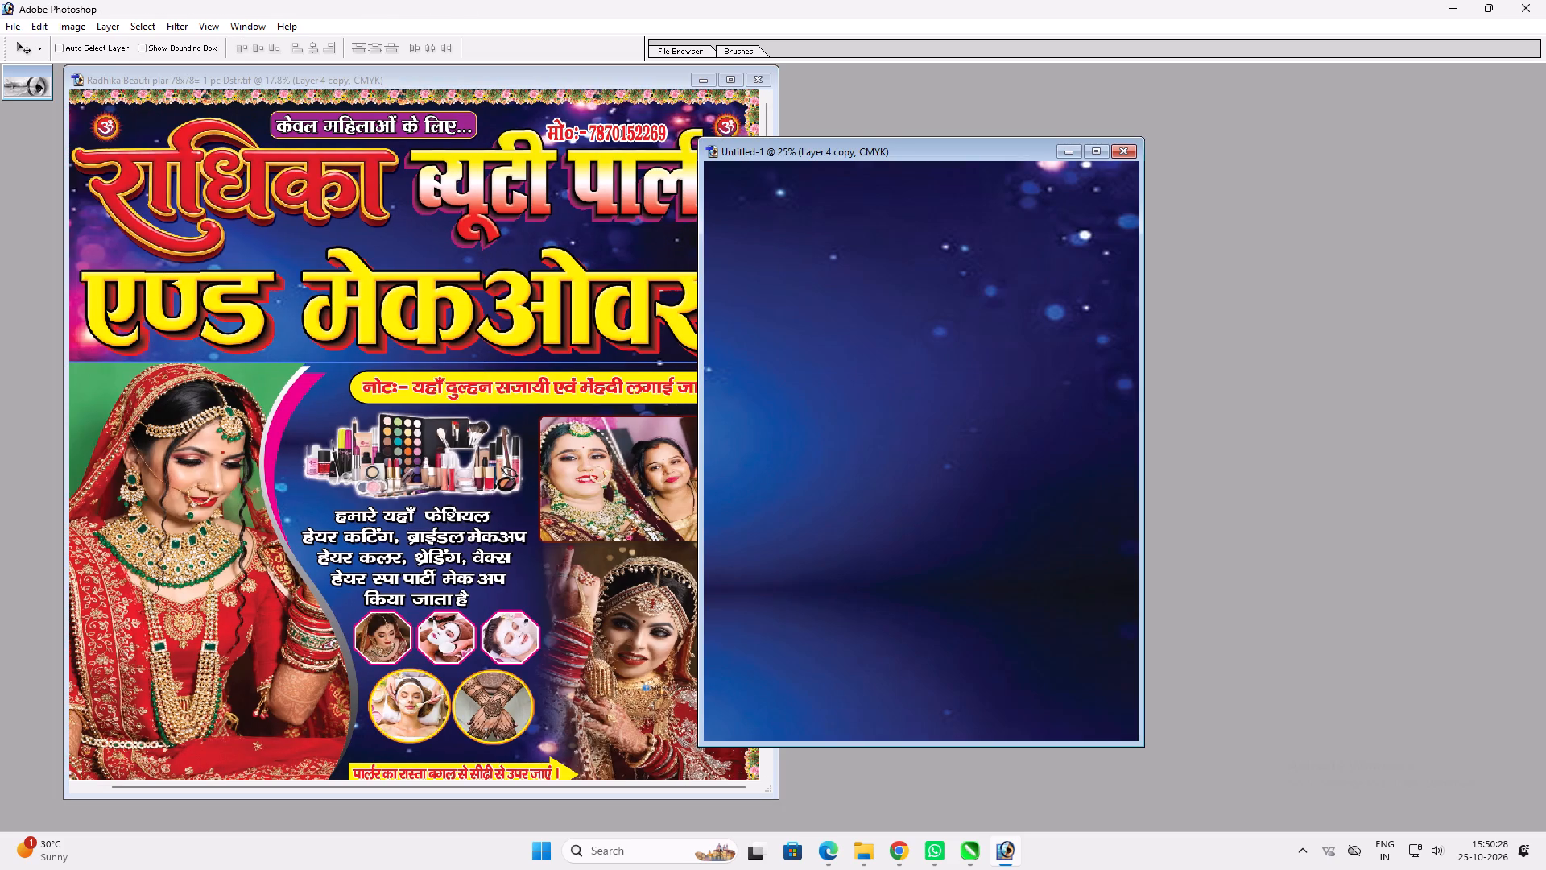
Shift the background within the new page and rotate it 90° counter-clockwise.
{"action": "double_click", "coordinate": [878, 158]}
{"action": "scroll", "coordinate": [883, 170], "scroll_direction": "up", "scroll_amount": 5}
{"action": "key", "text": "ctrl+t"}
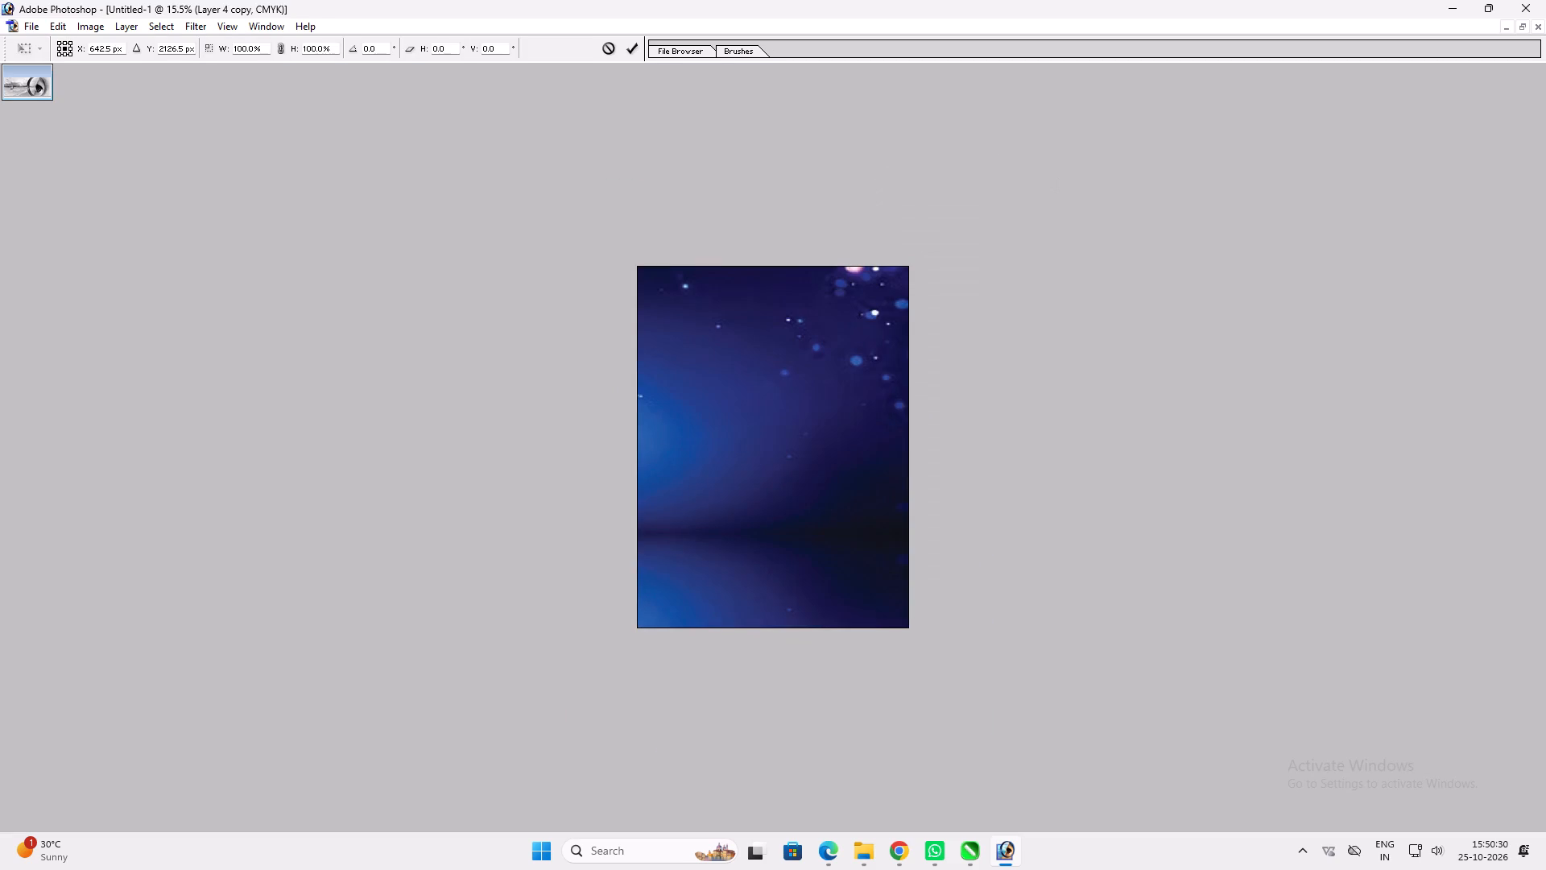
{"action": "left_click_drag", "start_coordinate": [1041, 208], "coordinate": [942, 354], "text": "alt+shift"}
{"action": "key", "text": "Return"}
{"action": "type", "text": "vv"}
{"action": "key", "text": "ctrl+t"}
{"action": "right_click", "coordinate": [899, 380], "text": "ctrl"}
{"action": "left_click", "coordinate": [960, 551]}
{"action": "key", "text": "Return"}
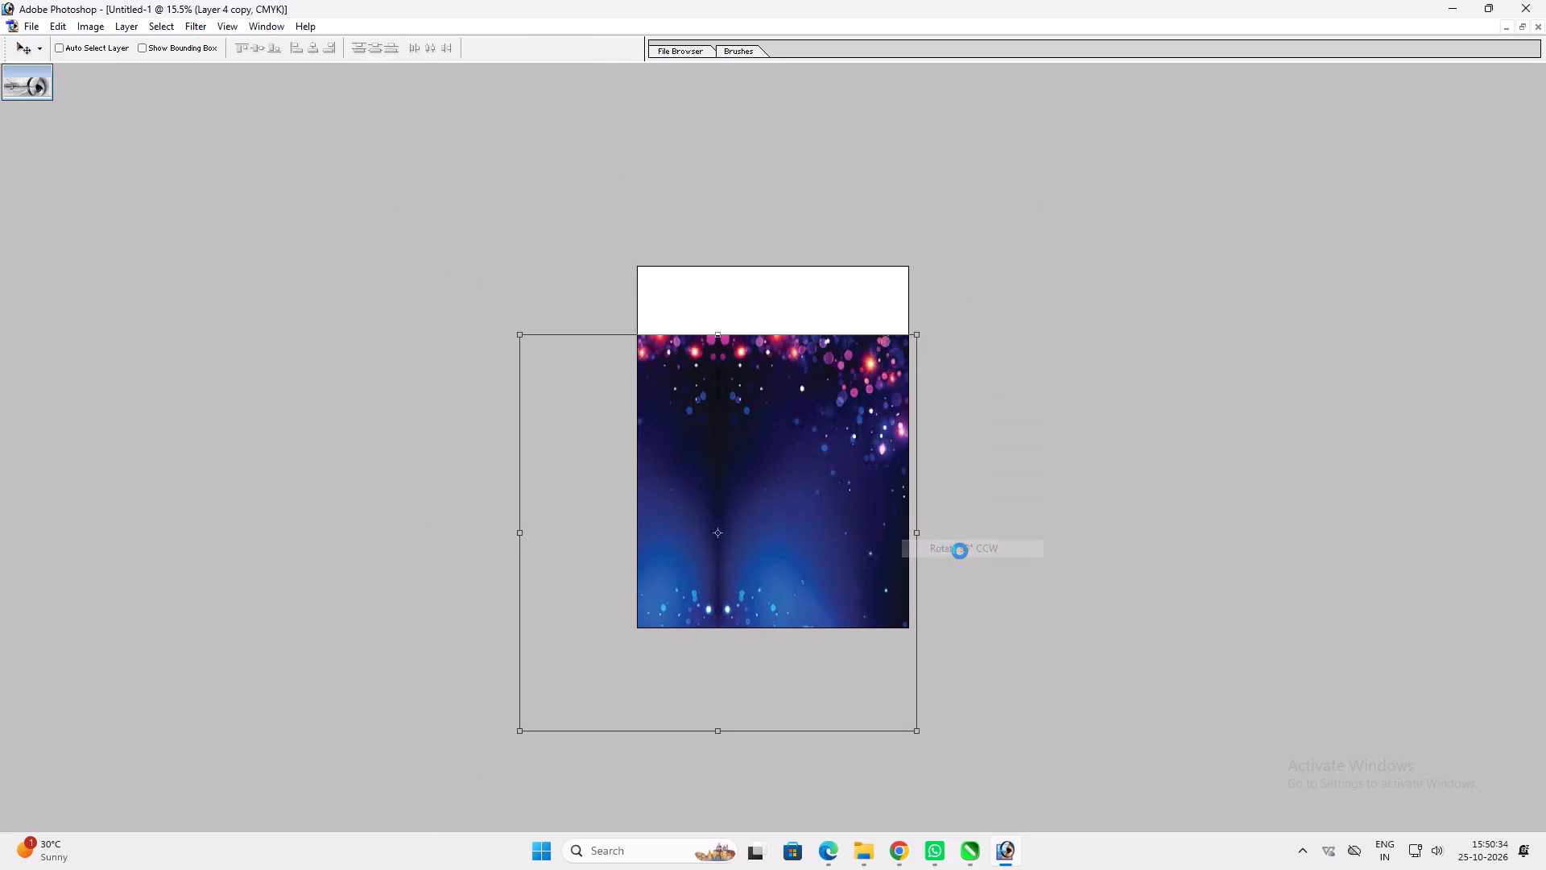
Move and stretch the rotated background sideways until it fills the whole page.
{"action": "key", "text": "v"}
{"action": "left_click_drag", "start_coordinate": [886, 528], "coordinate": [803, 446]}
{"action": "scroll", "coordinate": [813, 447], "scroll_direction": "up", "scroll_amount": 3, "text": "ctrl"}
{"action": "key", "text": "ctrl+t"}
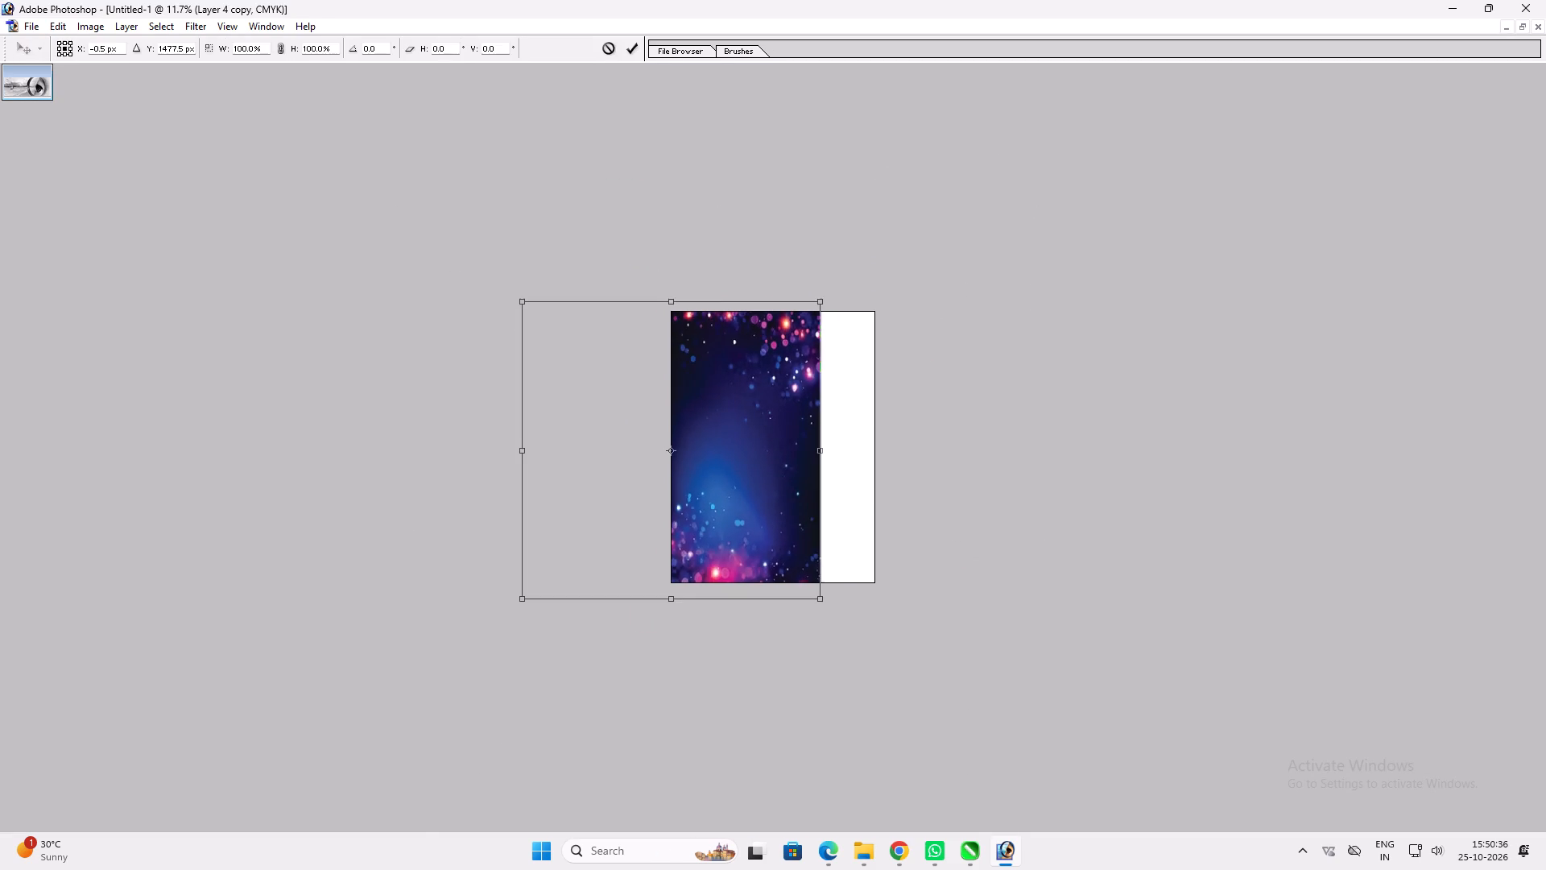
{"action": "left_click_drag", "start_coordinate": [828, 437], "coordinate": [883, 439], "text": "shift"}
{"action": "key", "text": "Return"}
{"action": "key", "text": "ctrl+t"}
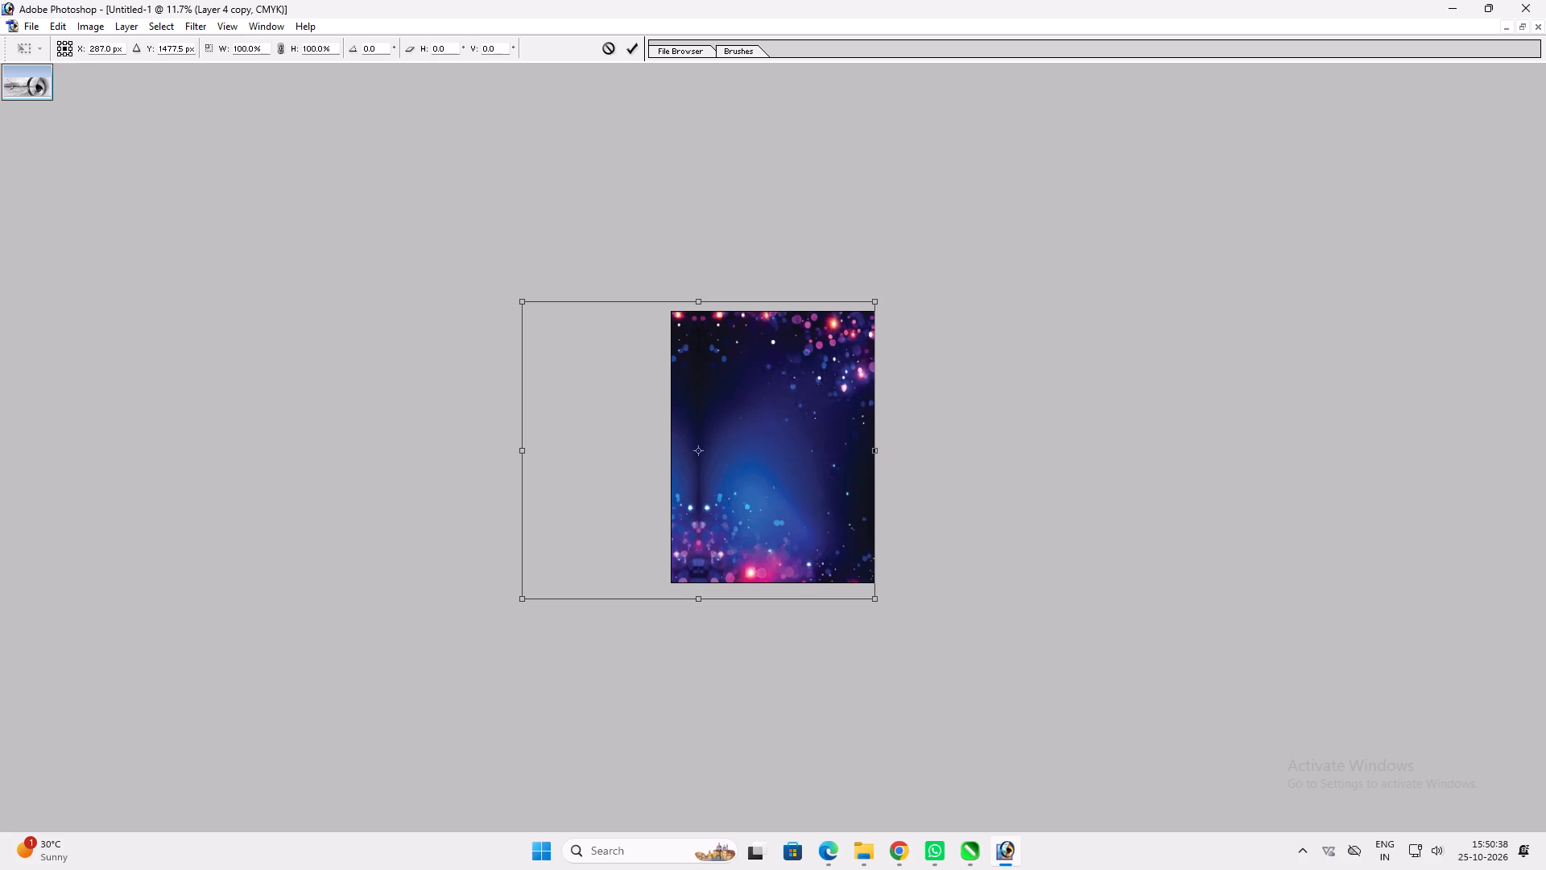
{"action": "left_click_drag", "start_coordinate": [519, 426], "coordinate": [479, 417], "text": "shift"}
{"action": "key", "text": "shift+Return"}
{"action": "key", "text": "ctrl+0"}
{"action": "type", "text": "vv"}
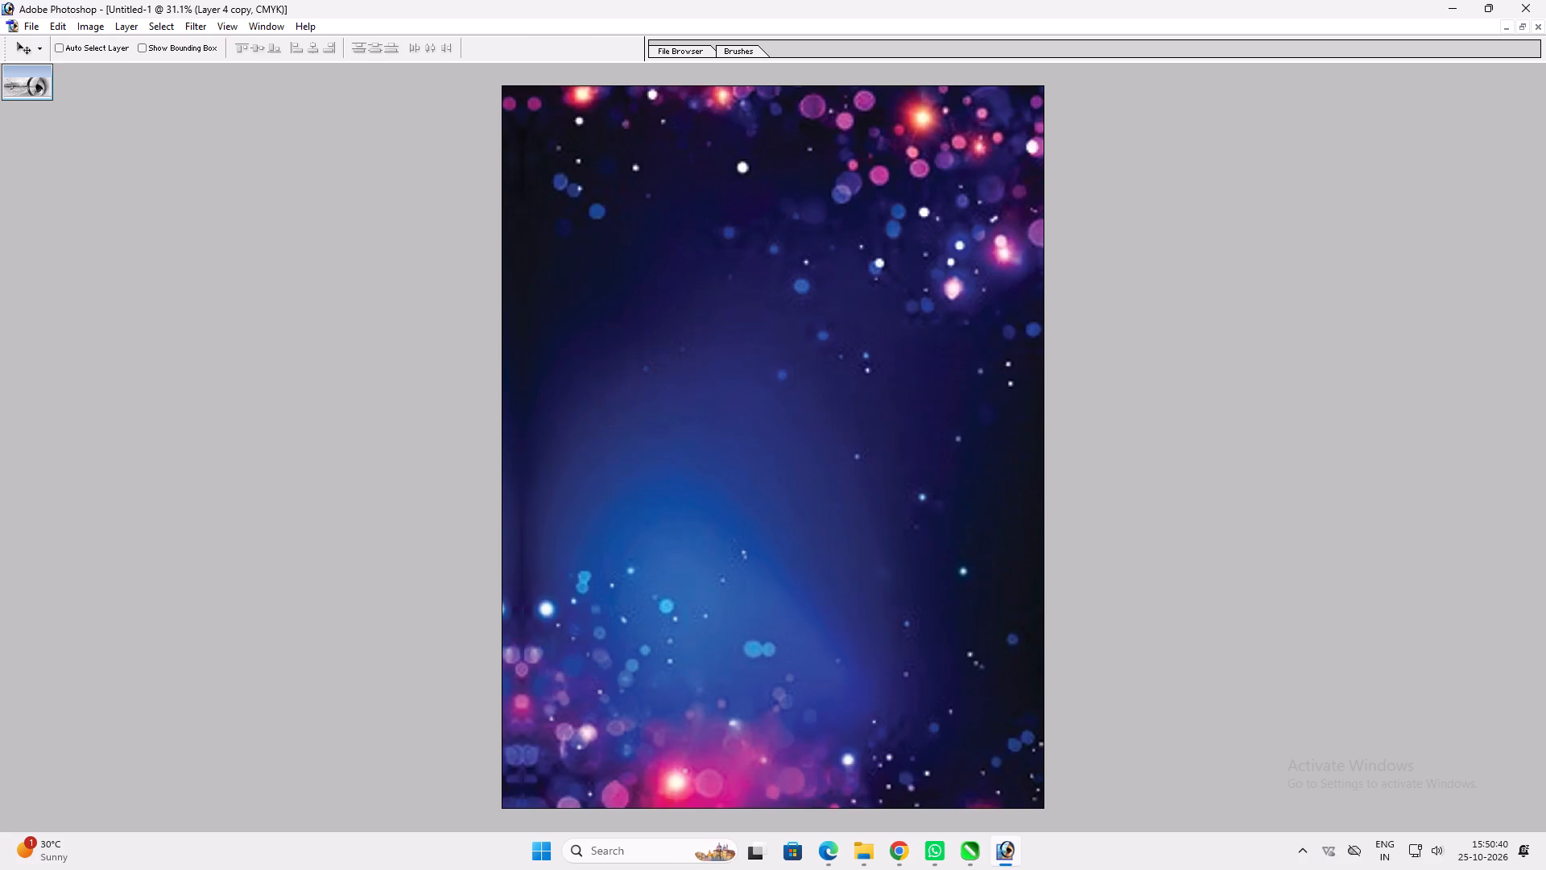
Copy the horizontal floral border strip from the 78x78 banner and place it along the new page's top edge.
{"action": "key", "text": "f"}
{"action": "key", "text": "f"}
{"action": "key", "text": "f"}
{"action": "left_click", "coordinate": [511, 281]}
{"action": "key", "text": "v"}
{"action": "left_click", "coordinate": [498, 102], "text": "ctrl"}
{"action": "left_click", "coordinate": [488, 97], "text": "ctrl"}
{"action": "left_click_drag", "start_coordinate": [482, 93], "coordinate": [560, 126], "text": "ctrl"}
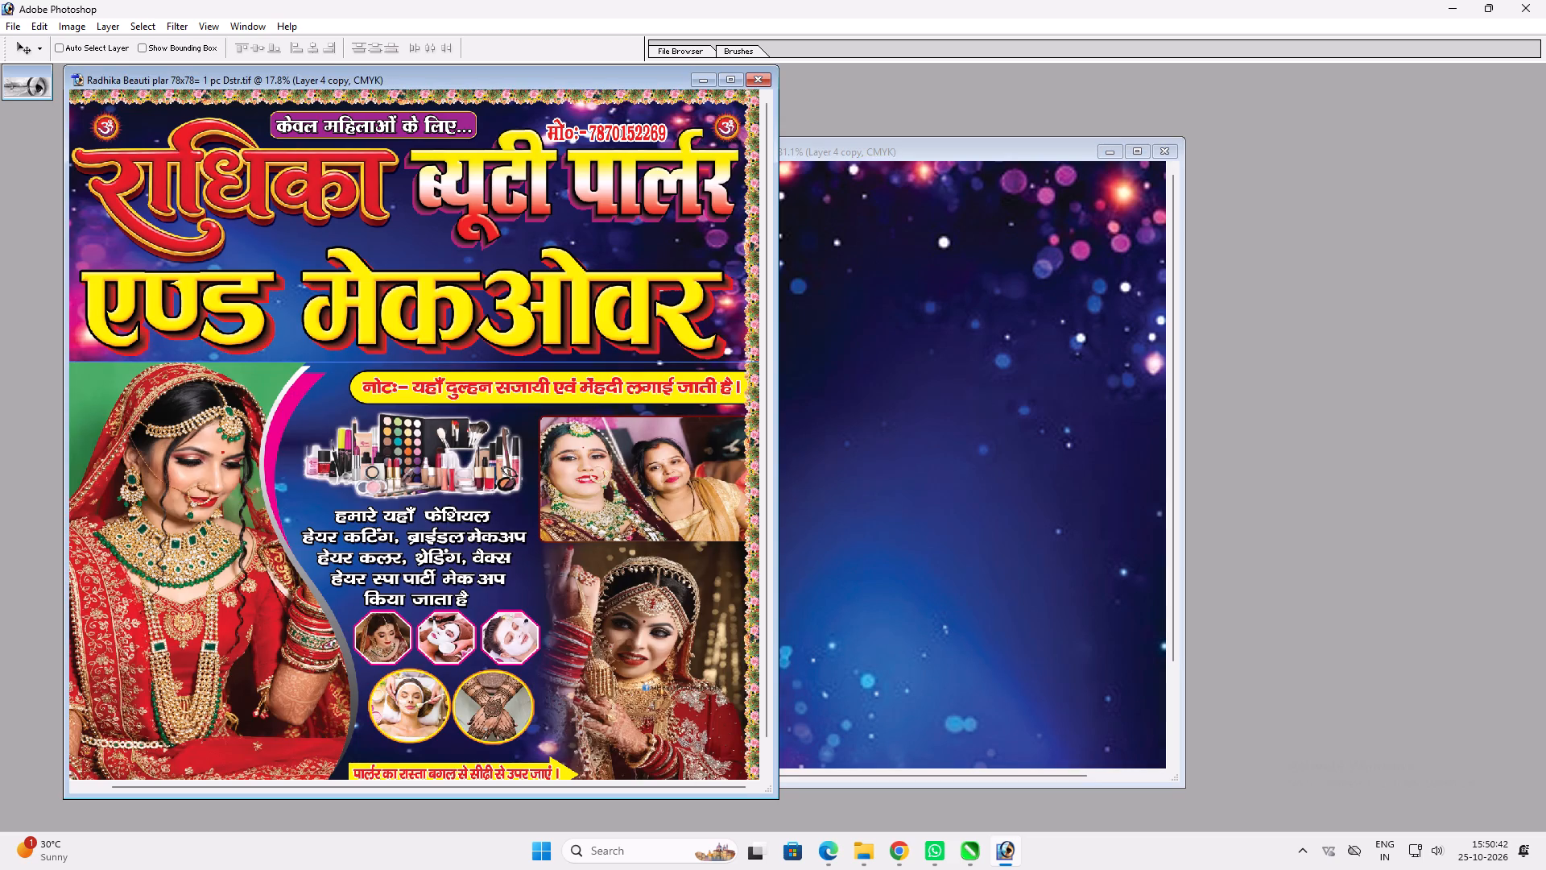
{"action": "left_click_drag", "start_coordinate": [560, 126], "coordinate": [904, 207], "text": "ctrl"}
{"action": "key", "text": "v"}
{"action": "double_click", "coordinate": [862, 148]}
{"action": "key", "text": "v"}
{"action": "left_click", "coordinate": [794, 142]}
{"action": "key", "text": "f"}
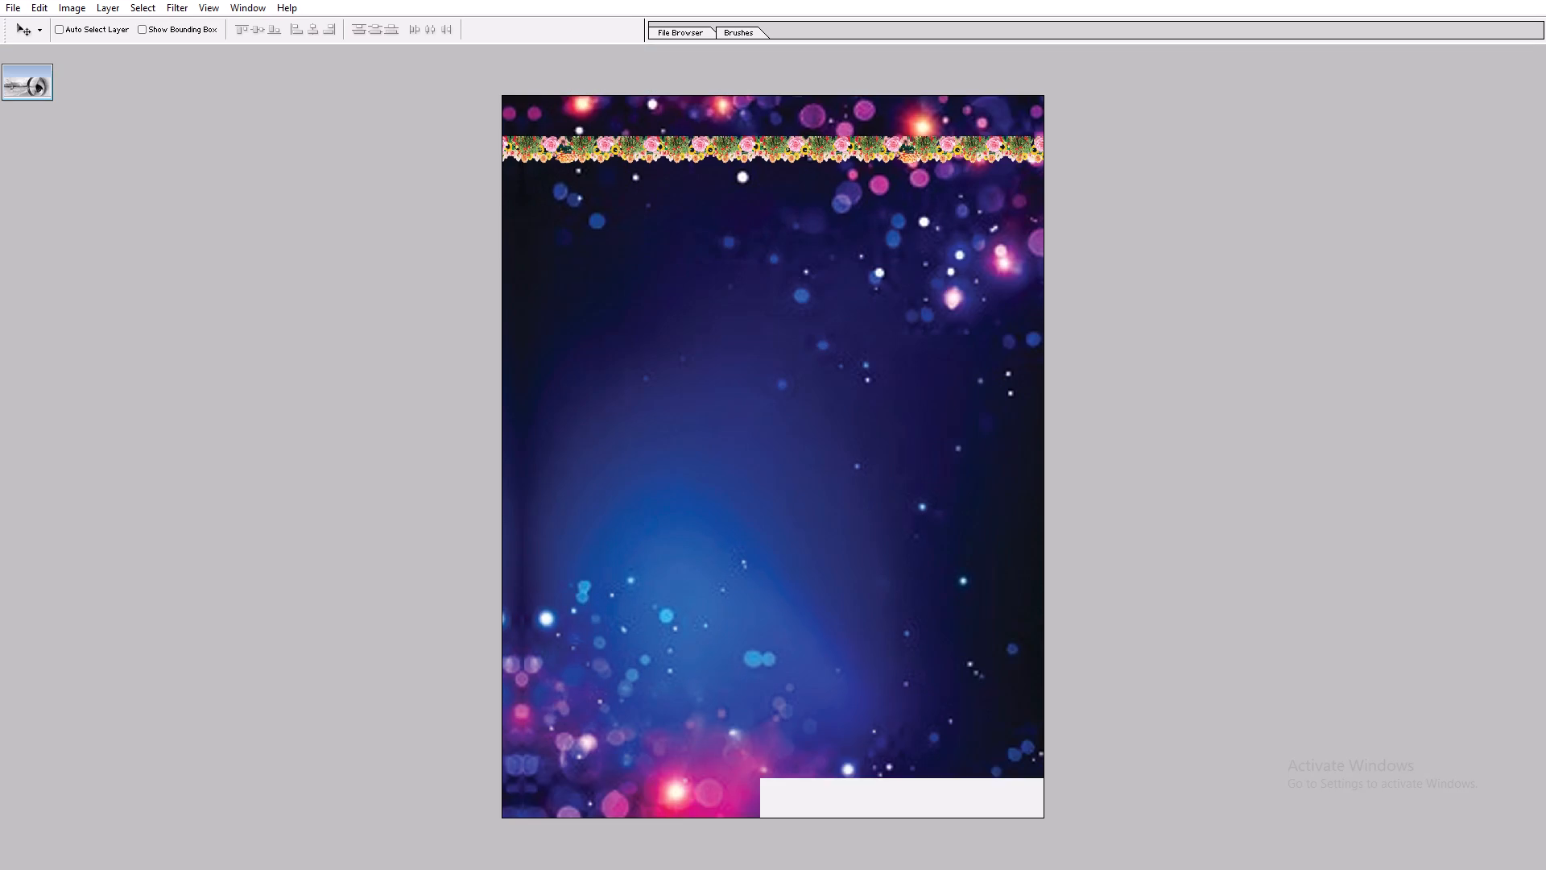
{"action": "left_click_drag", "start_coordinate": [762, 164], "coordinate": [788, 127]}
{"action": "scroll", "coordinate": [796, 138], "scroll_direction": "up", "scroll_amount": 6}
Scale down the top floral strip and reposition it to span the page width.
{"action": "key", "text": "ctrl+t"}
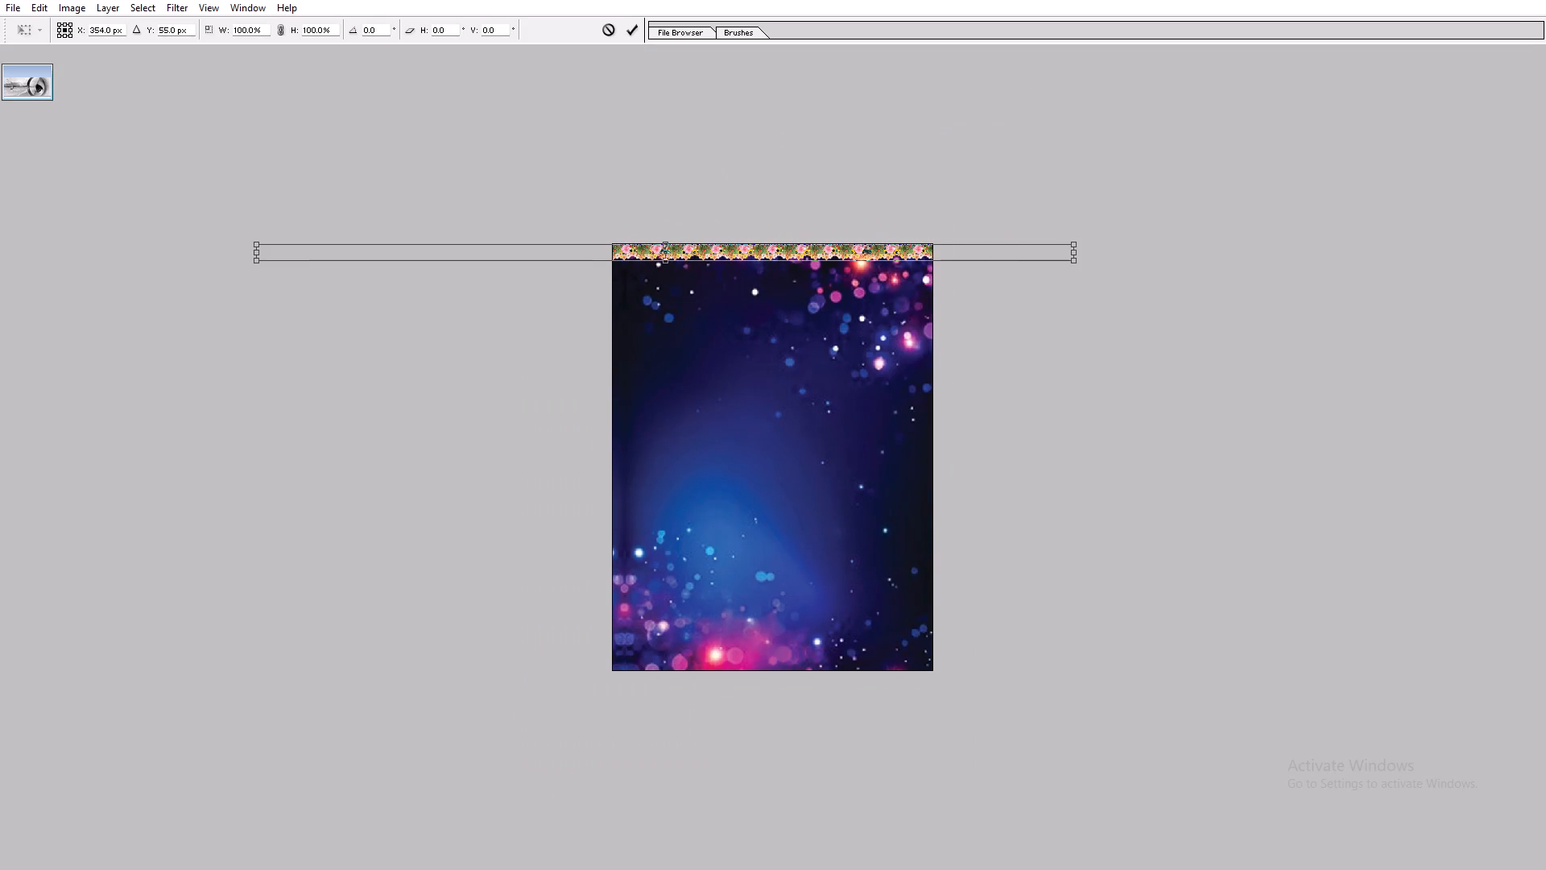
{"action": "left_click_drag", "start_coordinate": [1074, 259], "coordinate": [893, 264], "text": "alt+shift"}
{"action": "key", "text": "Return"}
{"action": "key", "text": "v"}
{"action": "left_click_drag", "start_coordinate": [816, 267], "coordinate": [875, 266]}
Duplicate the floral strip, rotate the copy 90° counter-clockwise and place it along the page's left edge.
{"action": "left_click_drag", "start_coordinate": [854, 252], "coordinate": [858, 309], "text": "alt+shift"}
{"action": "key", "text": "ctrl+t"}
{"action": "right_click", "coordinate": [858, 309], "text": "ctrl"}
{"action": "left_click", "coordinate": [941, 481]}
{"action": "key", "text": "Return"}
{"action": "type", "text": "vv"}
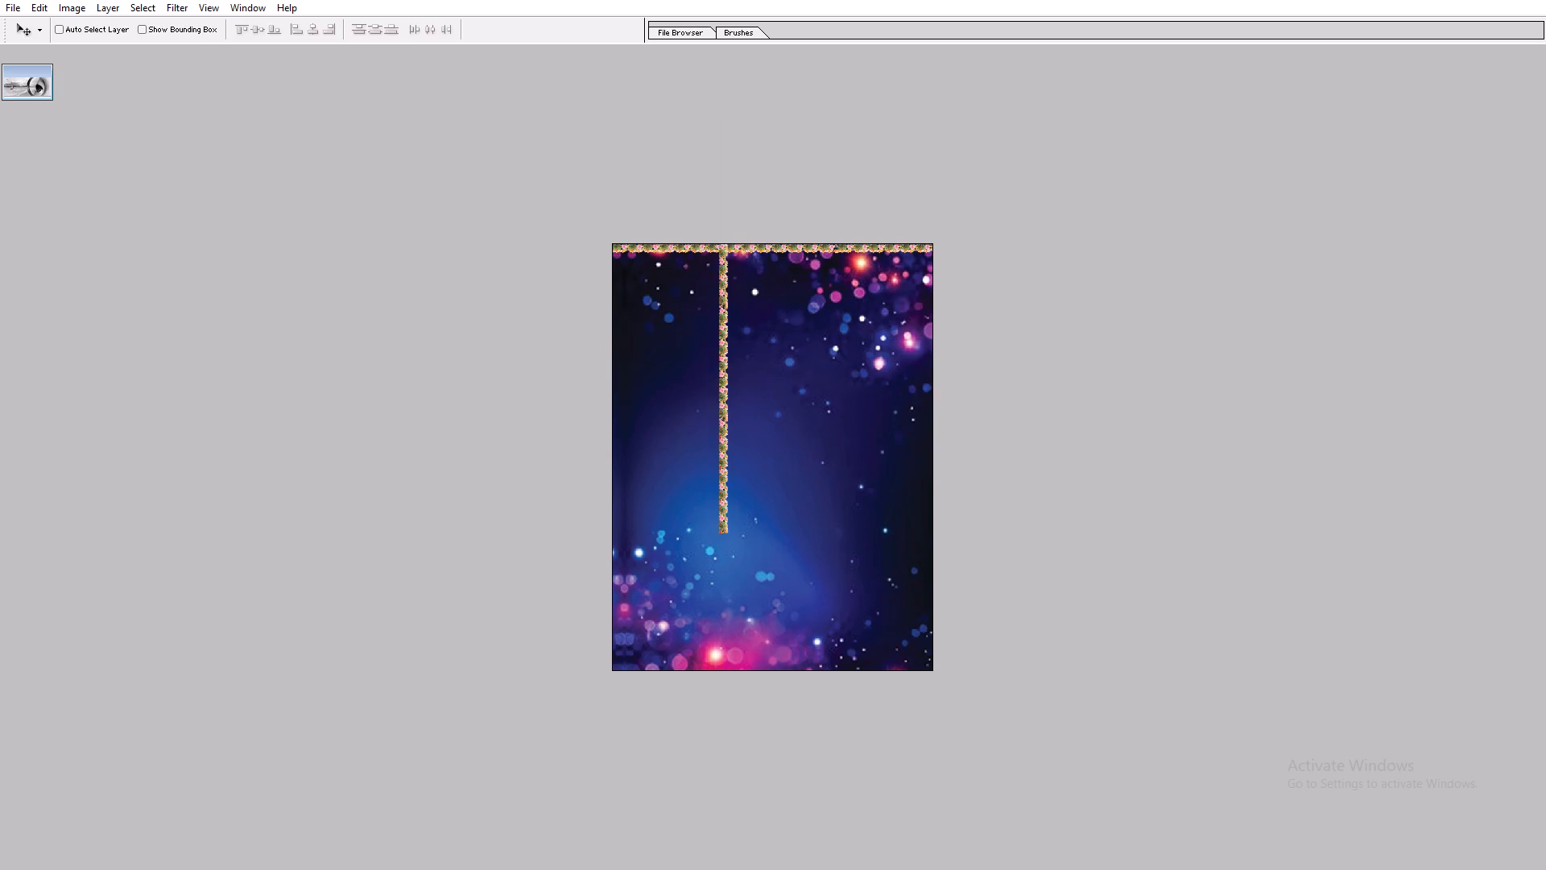
{"action": "left_click_drag", "start_coordinate": [833, 438], "coordinate": [730, 594]}
Duplicate the left floral strip, flip the copy horizontally and place it along the page's right edge.
{"action": "left_click_drag", "start_coordinate": [654, 571], "coordinate": [730, 566], "text": "alt+shift"}
{"action": "key", "text": "ctrl+t"}
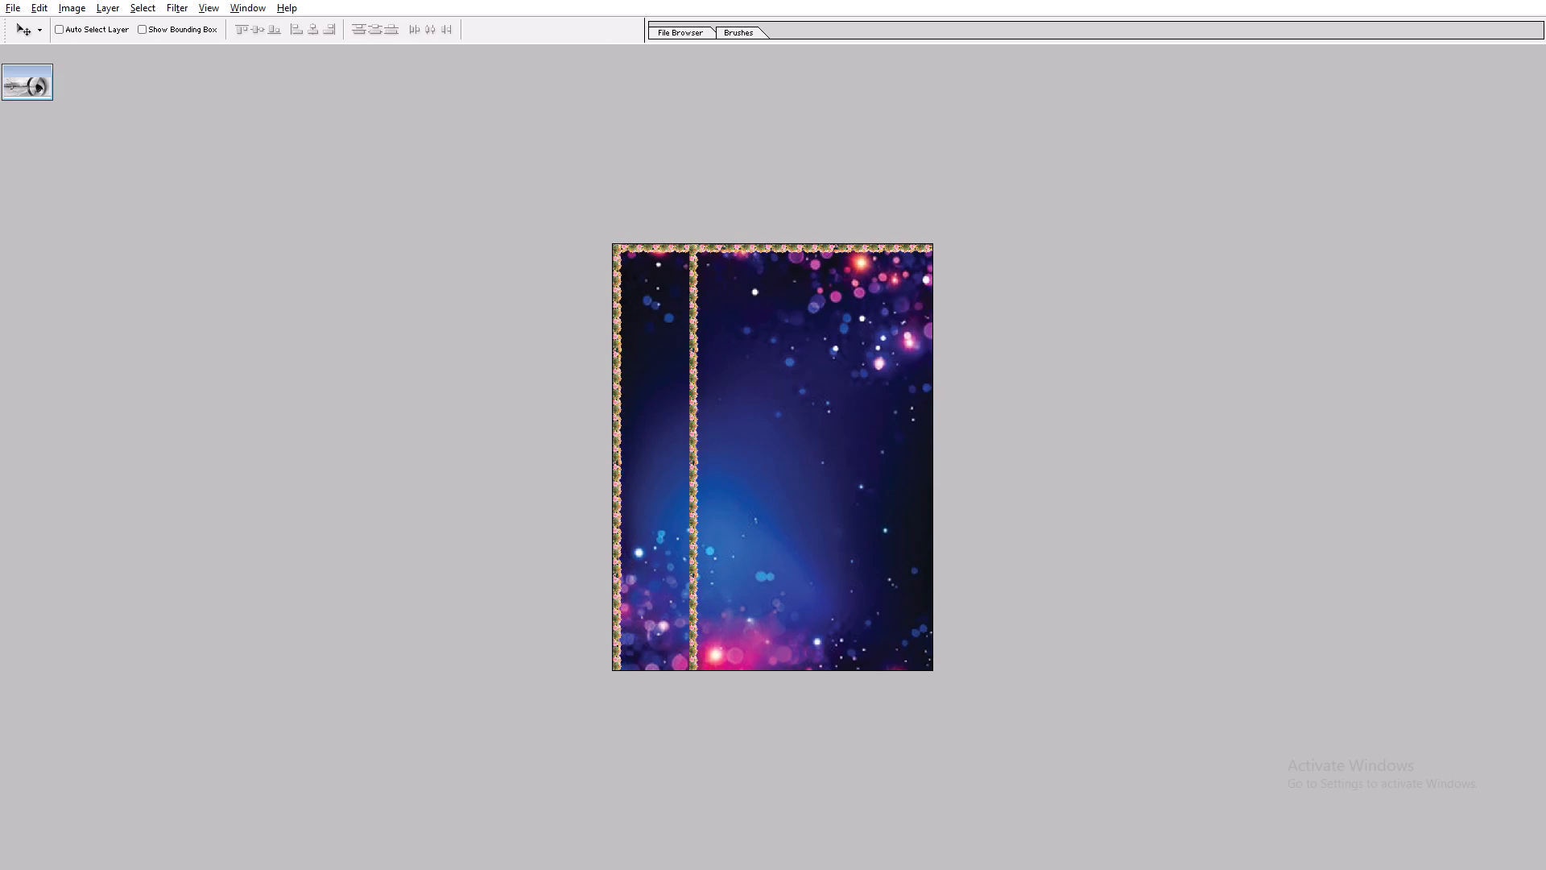
{"action": "right_click", "coordinate": [730, 566], "text": "ctrl"}
{"action": "left_click", "coordinate": [816, 760]}
{"action": "key", "text": "Return"}
{"action": "key", "text": "v"}
{"action": "left_click_drag", "start_coordinate": [720, 616], "coordinate": [913, 609], "text": "shift"}
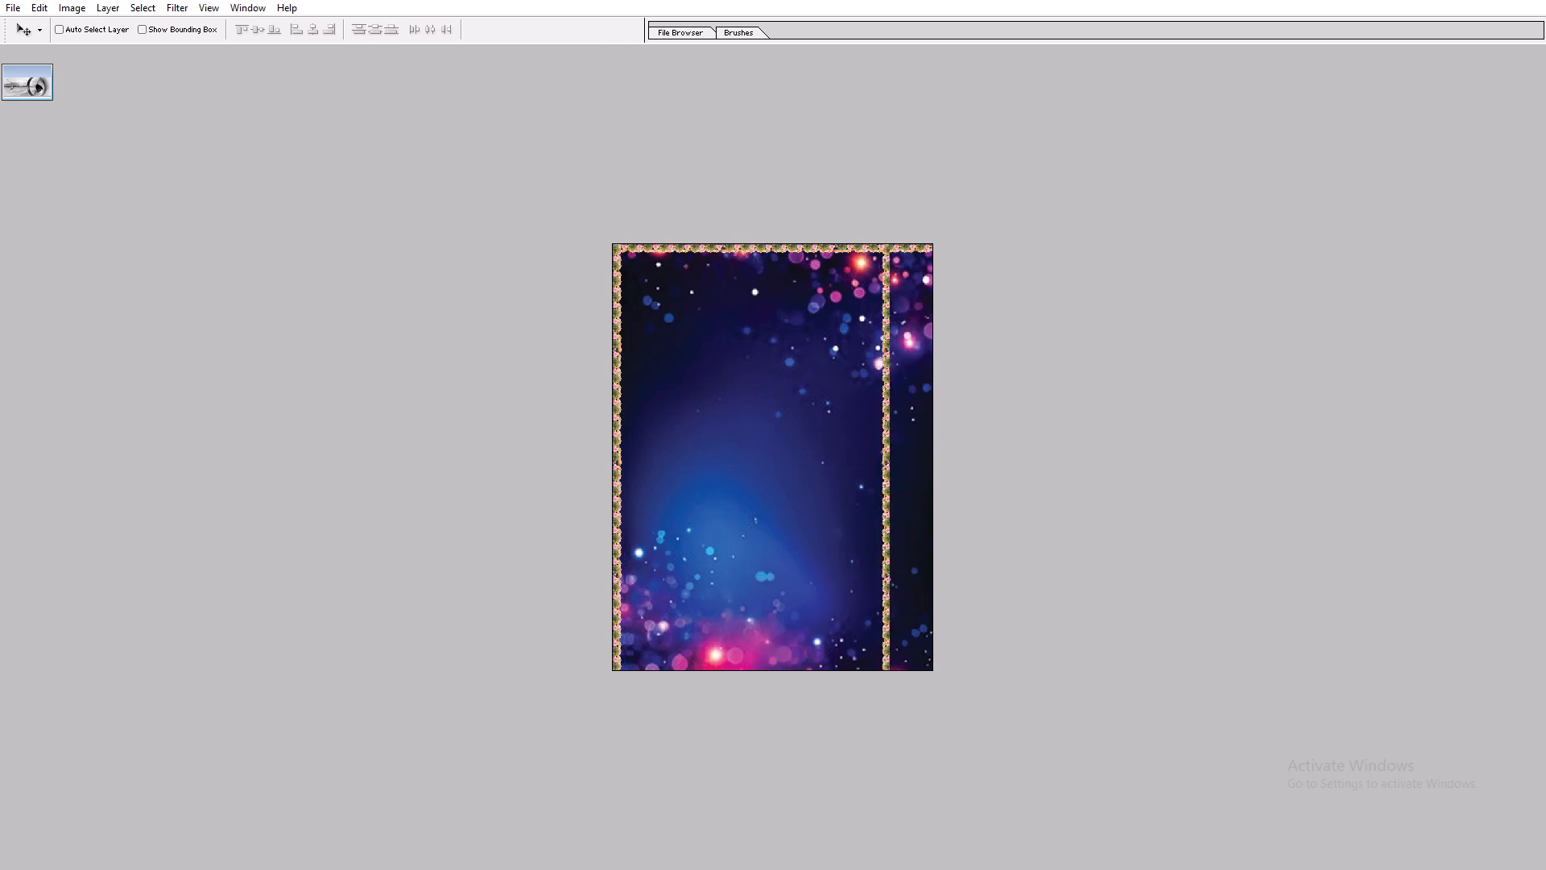
{"action": "left_click_drag", "start_coordinate": [913, 609], "coordinate": [954, 616], "text": "shift"}
Duplicate the right floral strip, rotate it 90° counter-clockwise, flip it vertically and place it along the bottom edge.
{"action": "left_click_drag", "start_coordinate": [914, 609], "coordinate": [815, 598], "text": "alt+shift"}
{"action": "key", "text": "ctrl+t"}
{"action": "right_click", "coordinate": [771, 587], "text": "ctrl"}
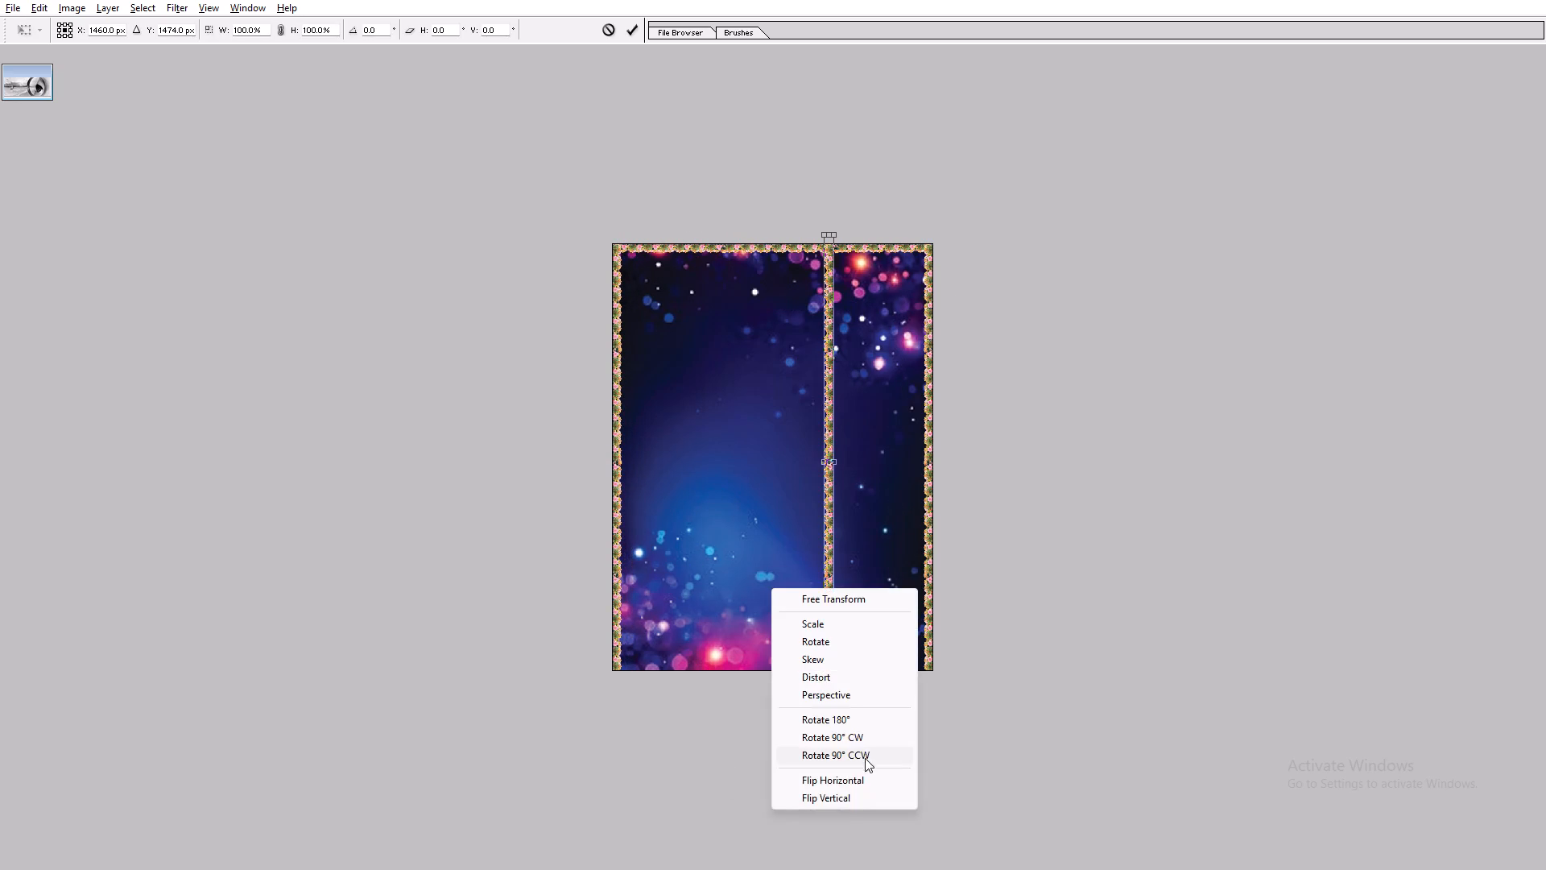
{"action": "left_click", "coordinate": [863, 760]}
{"action": "key", "text": "Return"}
{"action": "key", "text": "v"}
{"action": "key", "text": "v"}
{"action": "left_click_drag", "start_coordinate": [798, 466], "coordinate": [790, 656]}
{"action": "key", "text": "ctrl+t"}
{"action": "right_click", "coordinate": [790, 656], "text": "ctrl"}
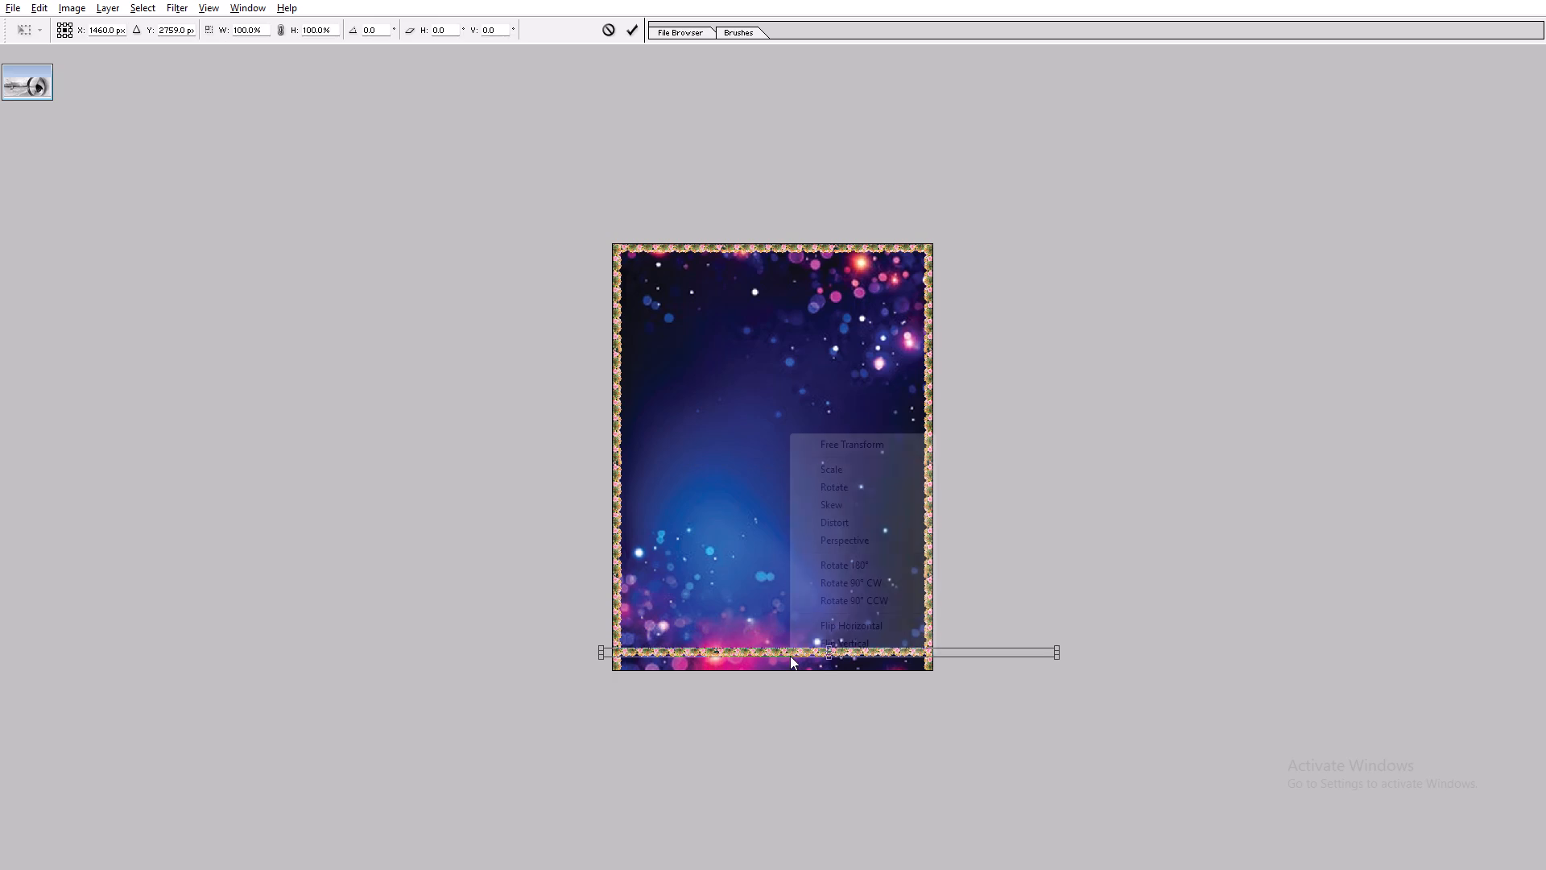
{"action": "left_click", "coordinate": [833, 648]}
{"action": "key", "text": "Return"}
{"action": "key", "text": "v"}
{"action": "left_click_drag", "start_coordinate": [819, 644], "coordinate": [818, 656], "text": "shift"}
{"action": "key", "text": "ctrl+0"}
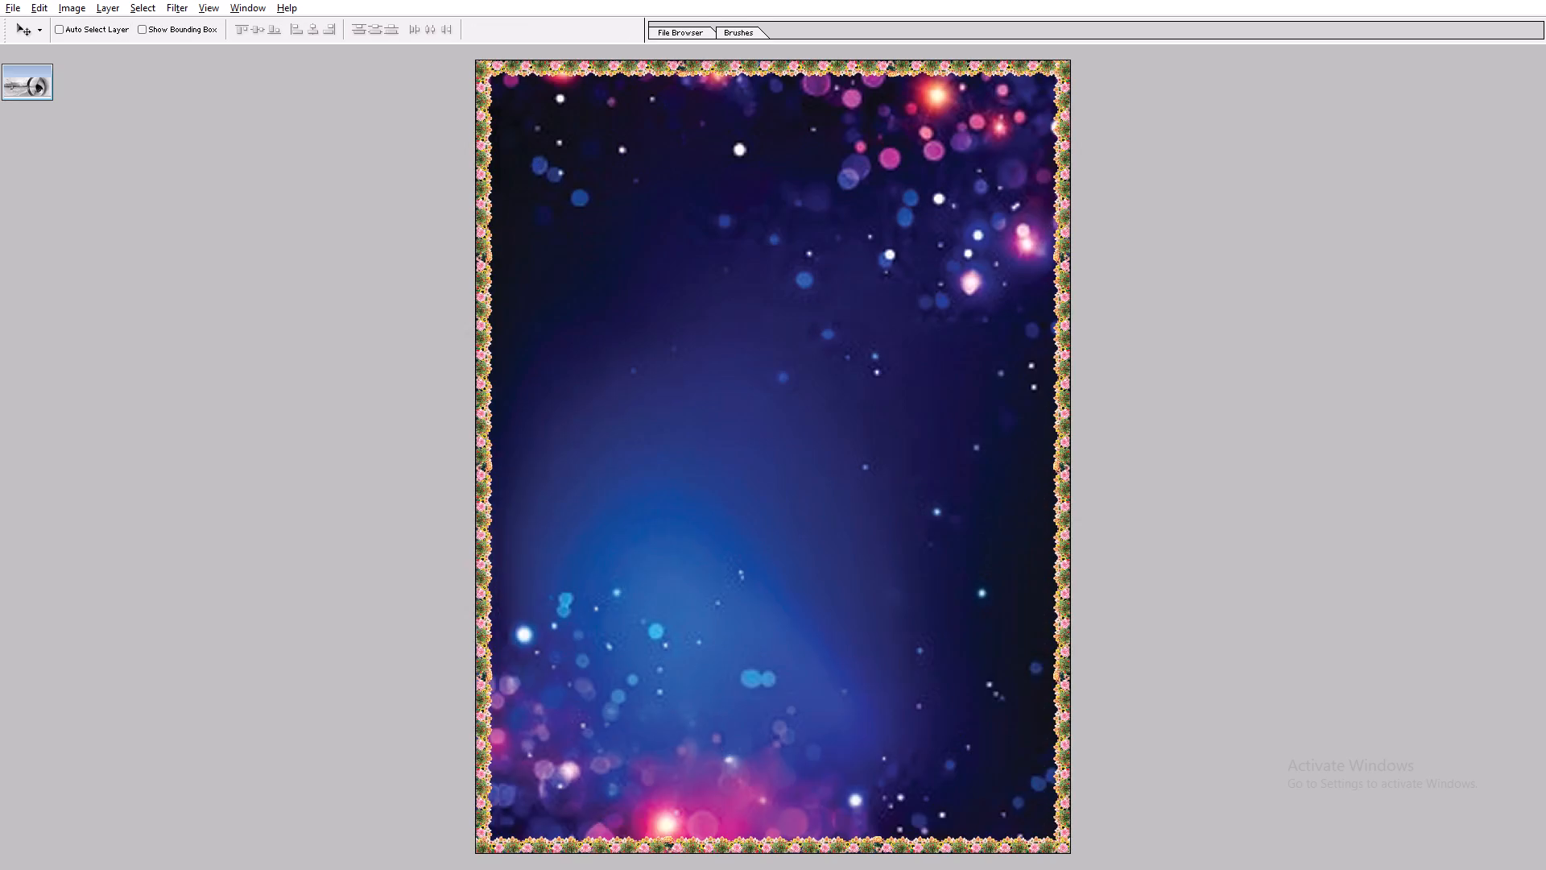
Copy the red राधिका title from the 78x78 banner into the new document.
{"action": "key", "text": "f"}
{"action": "key", "text": "f"}
{"action": "key", "text": "f"}
{"action": "key", "text": "f"}
{"action": "key", "text": "f"}
{"action": "left_click", "coordinate": [362, 246]}
{"action": "key", "text": "v"}
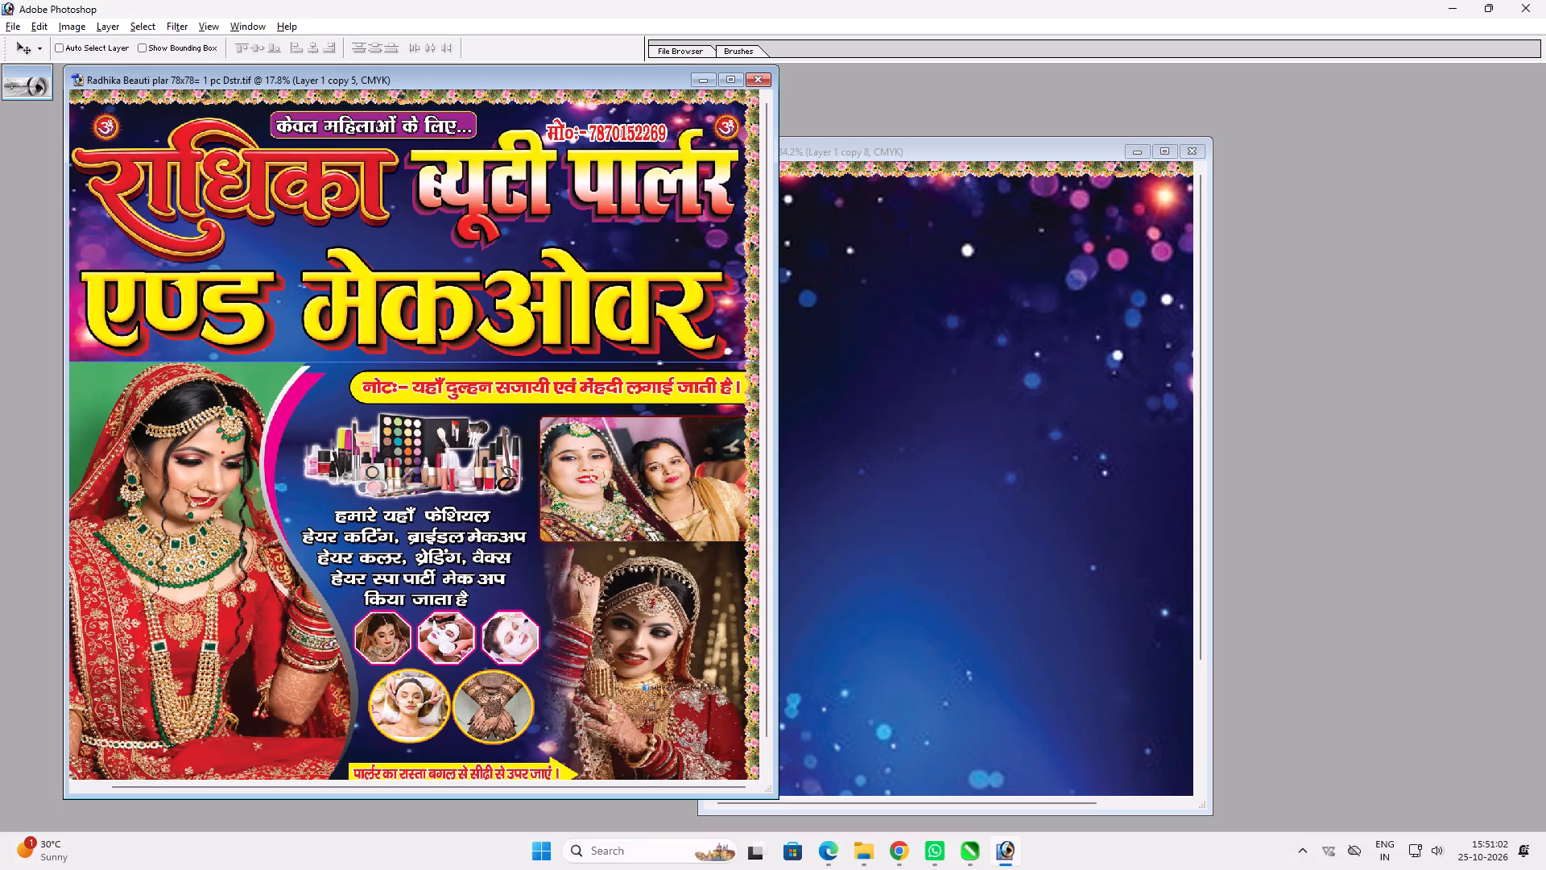
{"action": "right_click", "coordinate": [364, 172]}
{"action": "left_click", "coordinate": [382, 177]}
{"action": "left_click_drag", "start_coordinate": [384, 172], "coordinate": [420, 193]}
{"action": "key", "text": "ctrl+z"}
{"action": "left_click_drag", "start_coordinate": [364, 172], "coordinate": [1037, 274]}
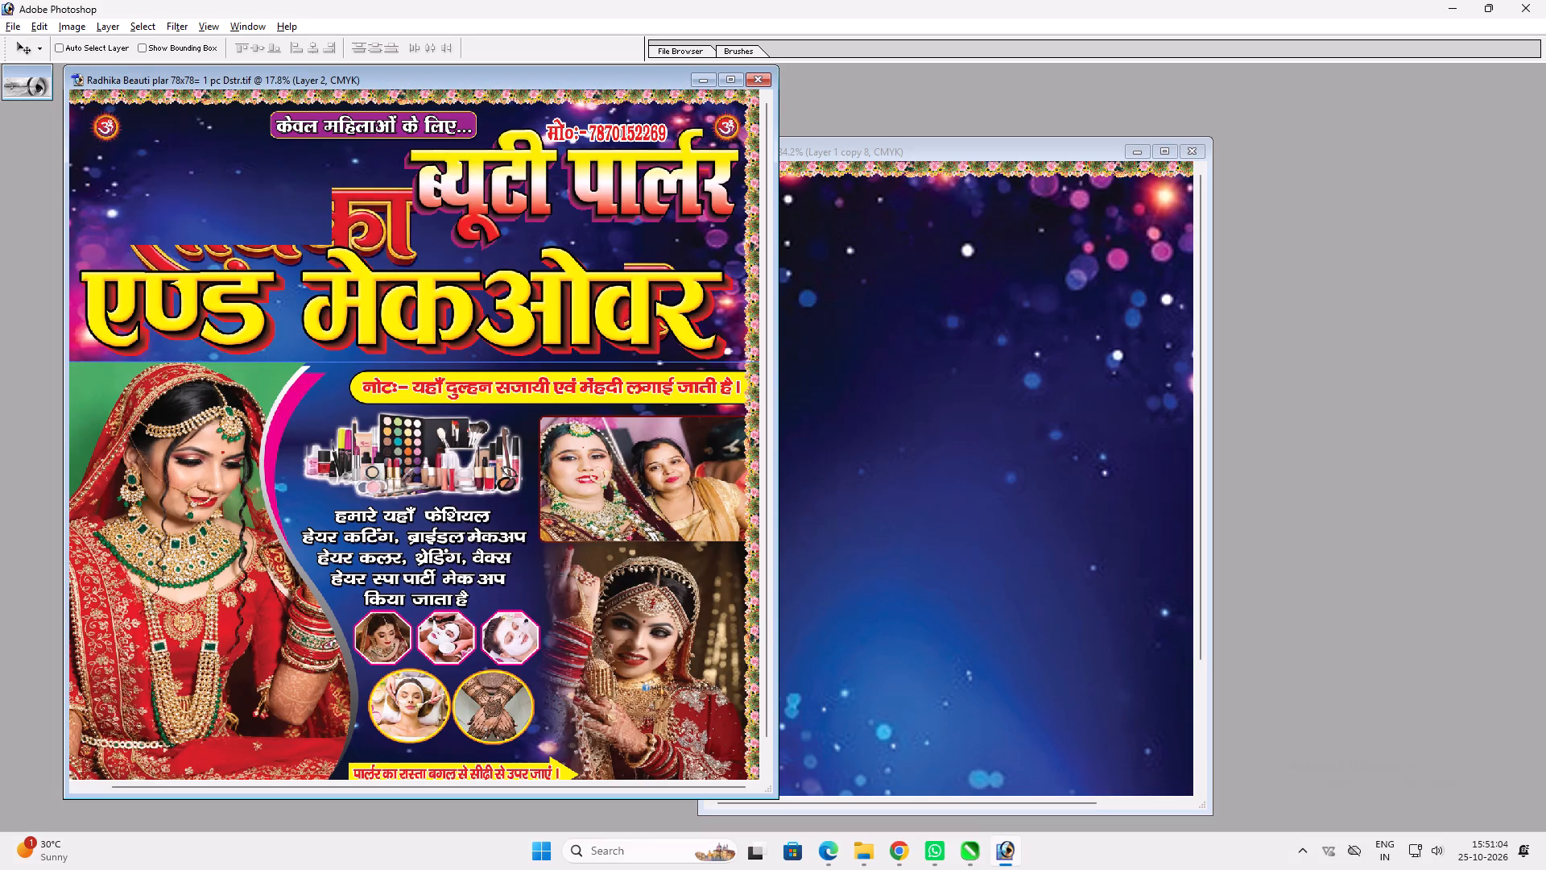
{"action": "left_click_drag", "start_coordinate": [1037, 274], "coordinate": [1040, 264]}
Scale down the राधिका title proportionally and place it in the page's upper-left corner inside the border.
{"action": "triple_click", "coordinate": [916, 155]}
{"action": "key", "text": "ctrl+t"}
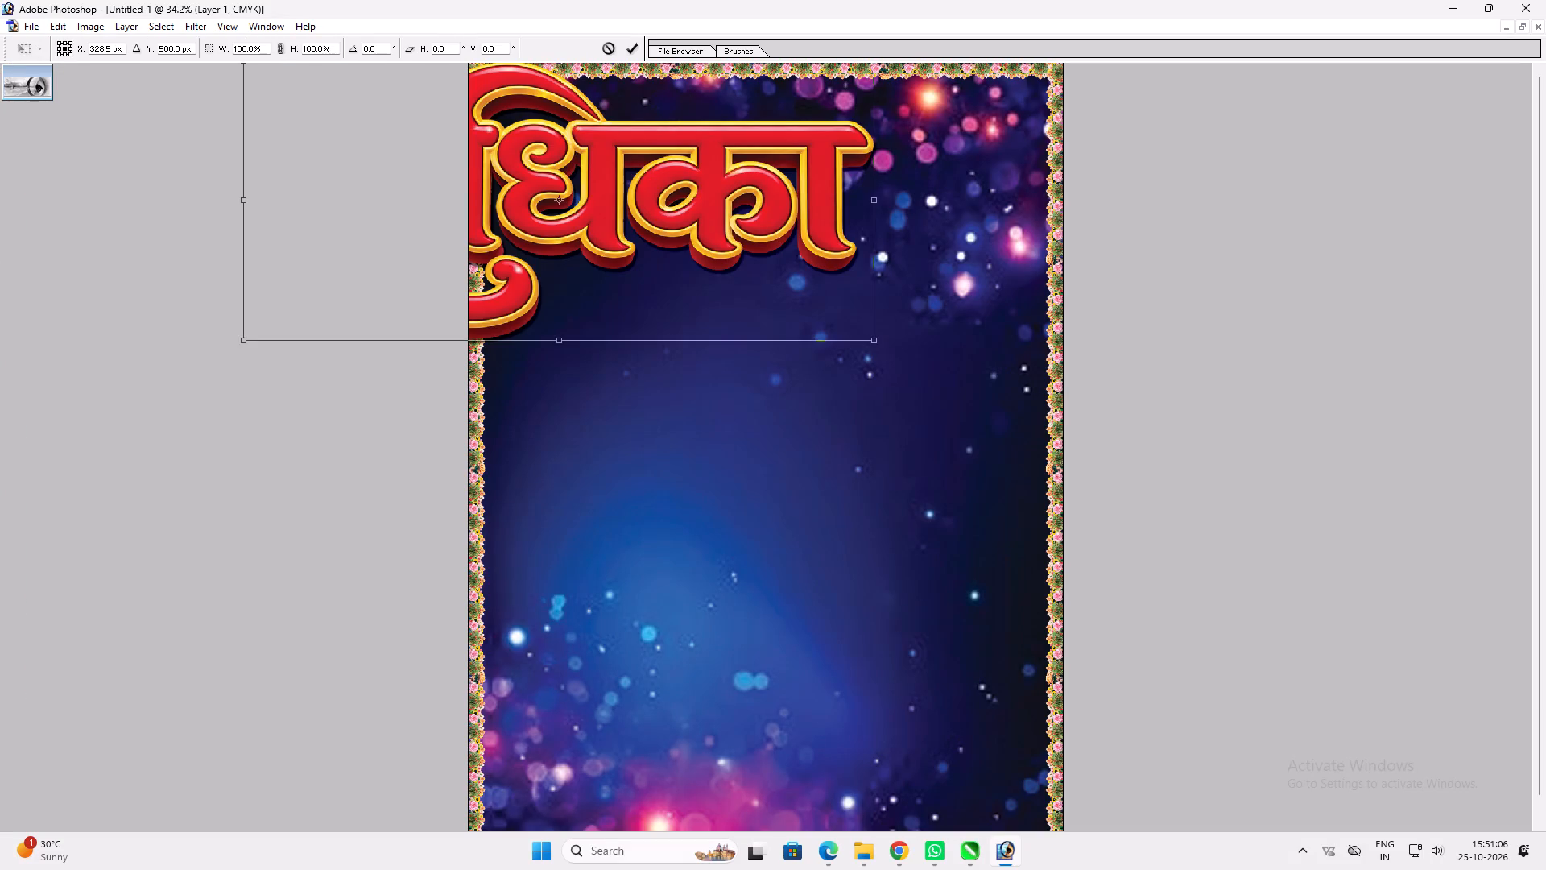
{"action": "left_click_drag", "start_coordinate": [874, 344], "coordinate": [750, 256], "text": "alt+shift"}
{"action": "key", "text": "shift+Return"}
{"action": "key", "text": "v"}
{"action": "key", "text": "v"}
{"action": "left_click_drag", "start_coordinate": [638, 242], "coordinate": [775, 219]}
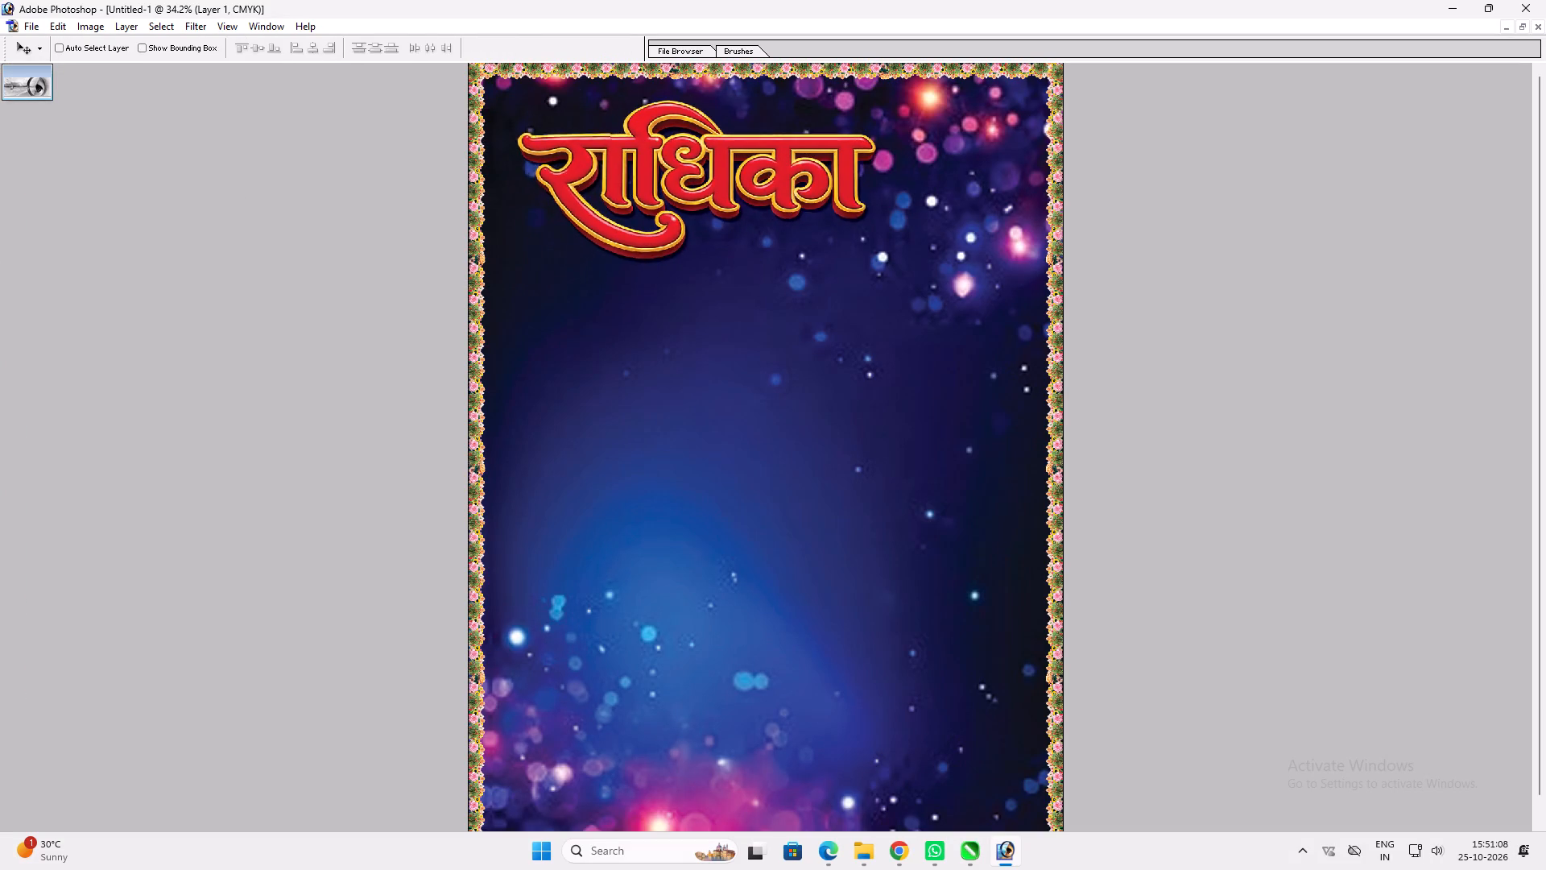
{"action": "left_click_drag", "start_coordinate": [775, 219], "coordinate": [763, 213]}
{"action": "key", "text": "ctrl+t"}
{"action": "left_click_drag", "start_coordinate": [861, 250], "coordinate": [787, 219], "text": "shift"}
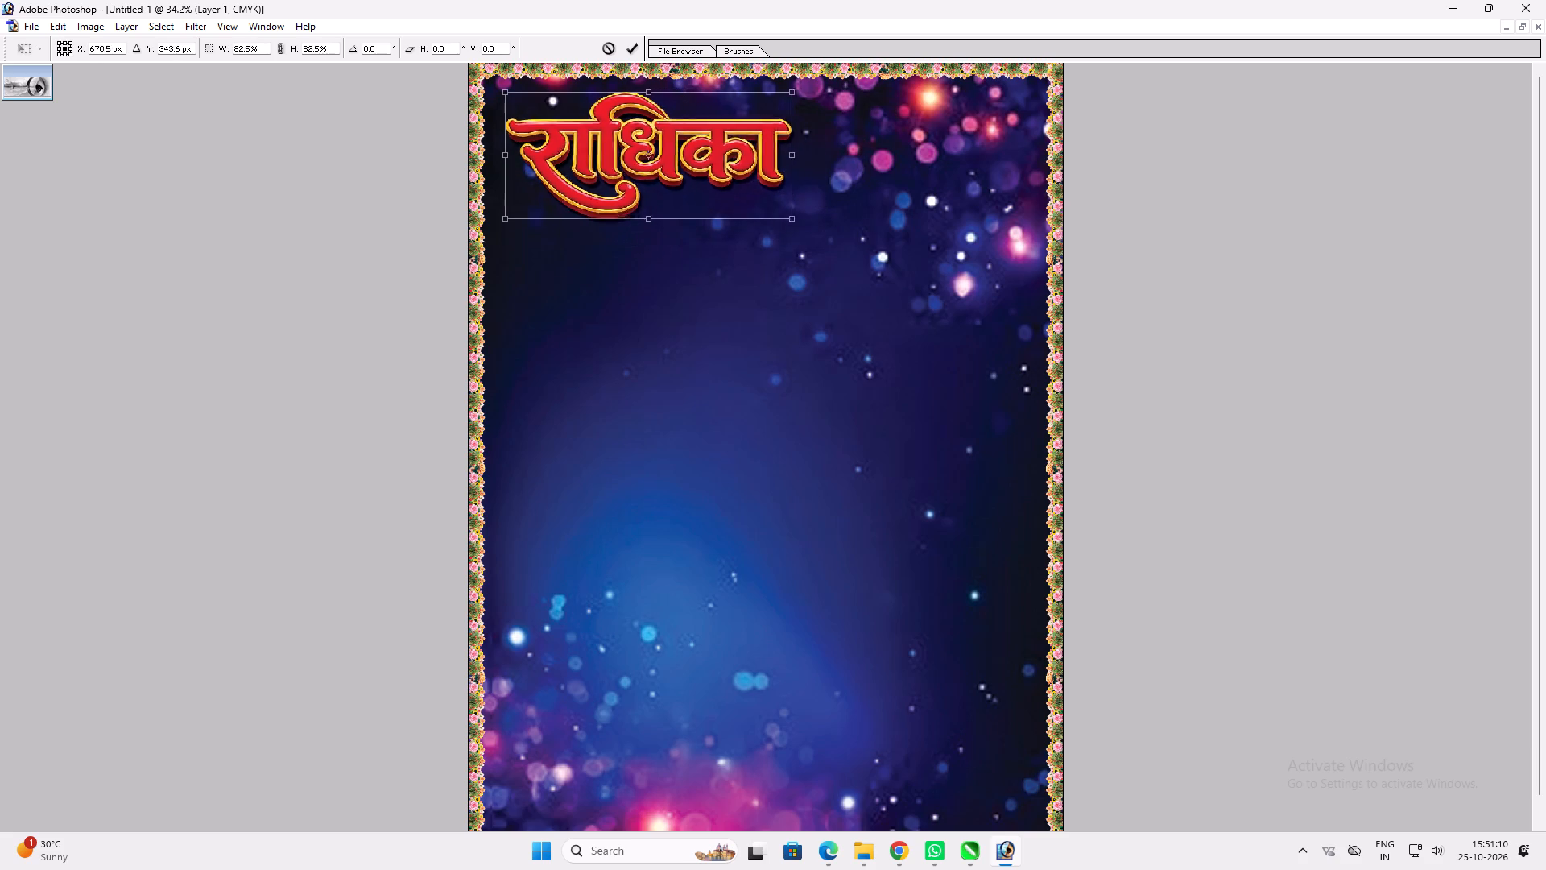
{"action": "left_click_drag", "start_coordinate": [787, 219], "coordinate": [775, 214], "text": "shift"}
{"action": "key", "text": "Return"}
Narrow the राधिका title slightly from its right side.
{"action": "key", "text": "space"}
{"action": "key", "text": "space"}
{"action": "key", "text": "space"}
{"action": "key", "text": "space"}
{"action": "key", "text": "space"}
{"action": "right_click", "coordinate": [777, 231]}
{"action": "left_click", "coordinate": [806, 242]}
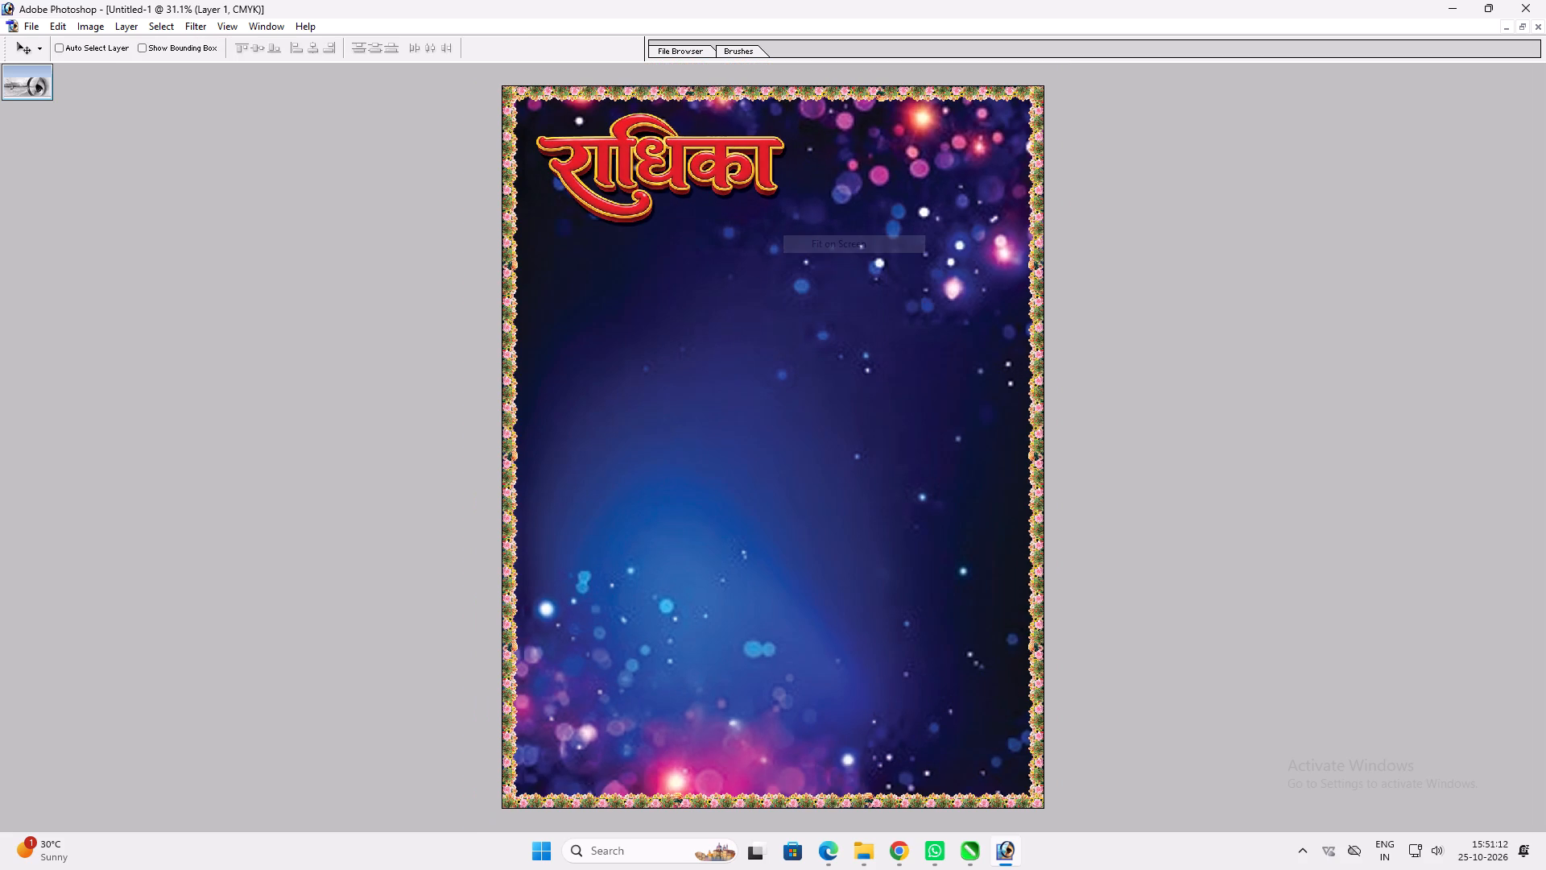
{"action": "key", "text": "ctrl+t"}
{"action": "left_click_drag", "start_coordinate": [786, 141], "coordinate": [777, 143], "text": "shift"}
{"action": "key", "text": "Return"}
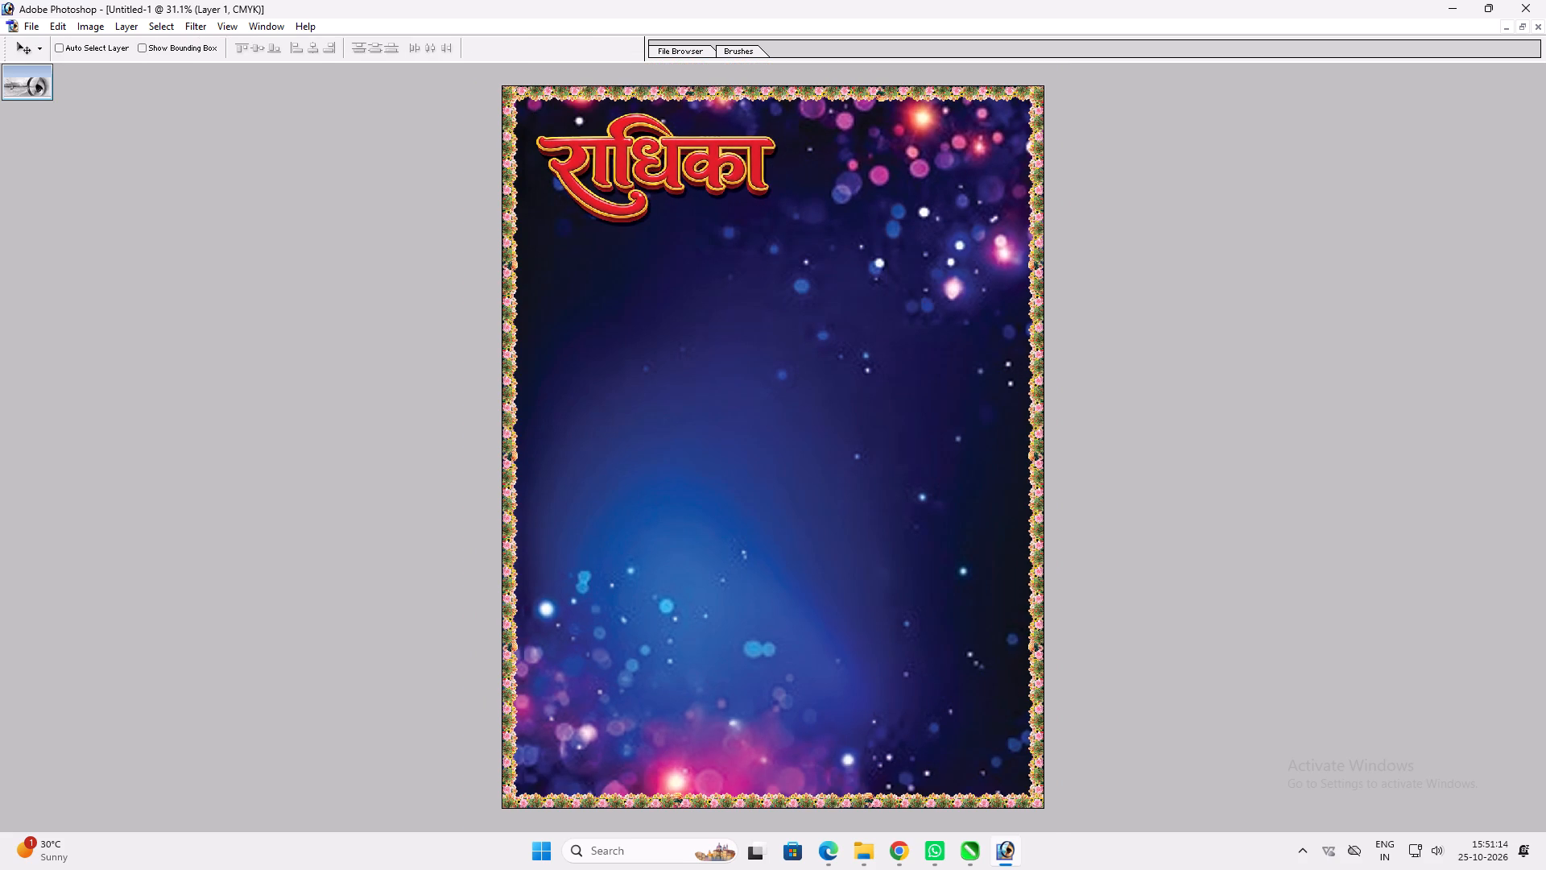
{"action": "key", "text": "v"}
Copy the ब्यूटी पार्लर title from the 78x78 banner into the new document and merge its layers.
{"action": "key", "text": "f"}
{"action": "key", "text": "f"}
{"action": "key", "text": "f"}
{"action": "left_click", "coordinate": [477, 283]}
{"action": "left_click", "coordinate": [532, 197], "text": "ctrl"}
{"action": "left_click", "coordinate": [535, 185], "text": "ctrl"}
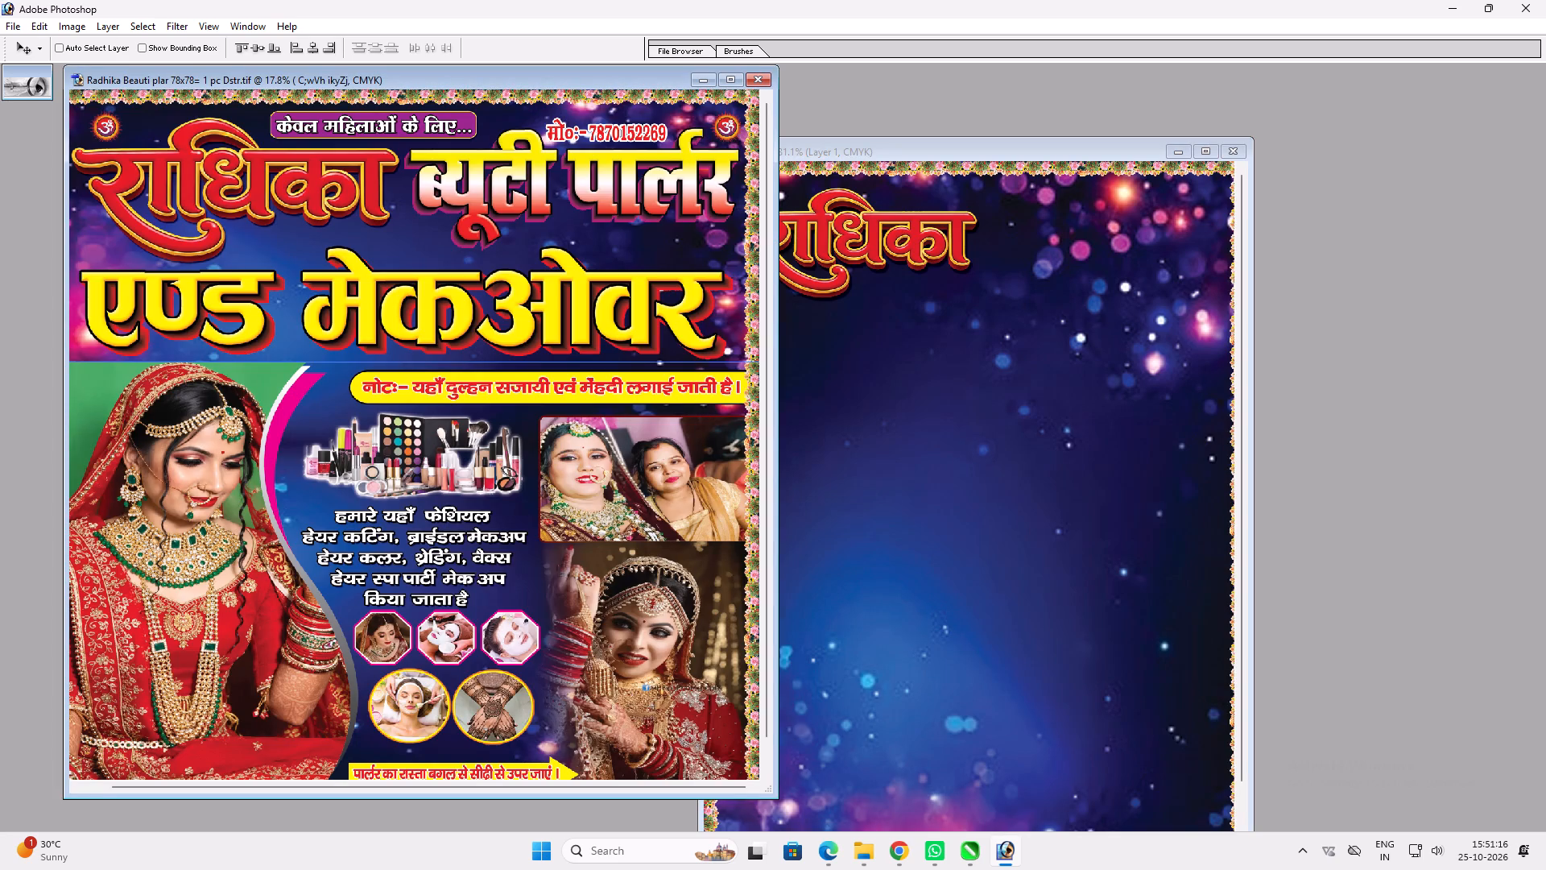
{"action": "left_click_drag", "start_coordinate": [535, 184], "coordinate": [566, 206]}
{"action": "key", "text": "ctrl+z"}
{"action": "left_click_drag", "start_coordinate": [531, 193], "coordinate": [1043, 276]}
{"action": "key", "text": "v"}
{"action": "double_click", "coordinate": [993, 142]}
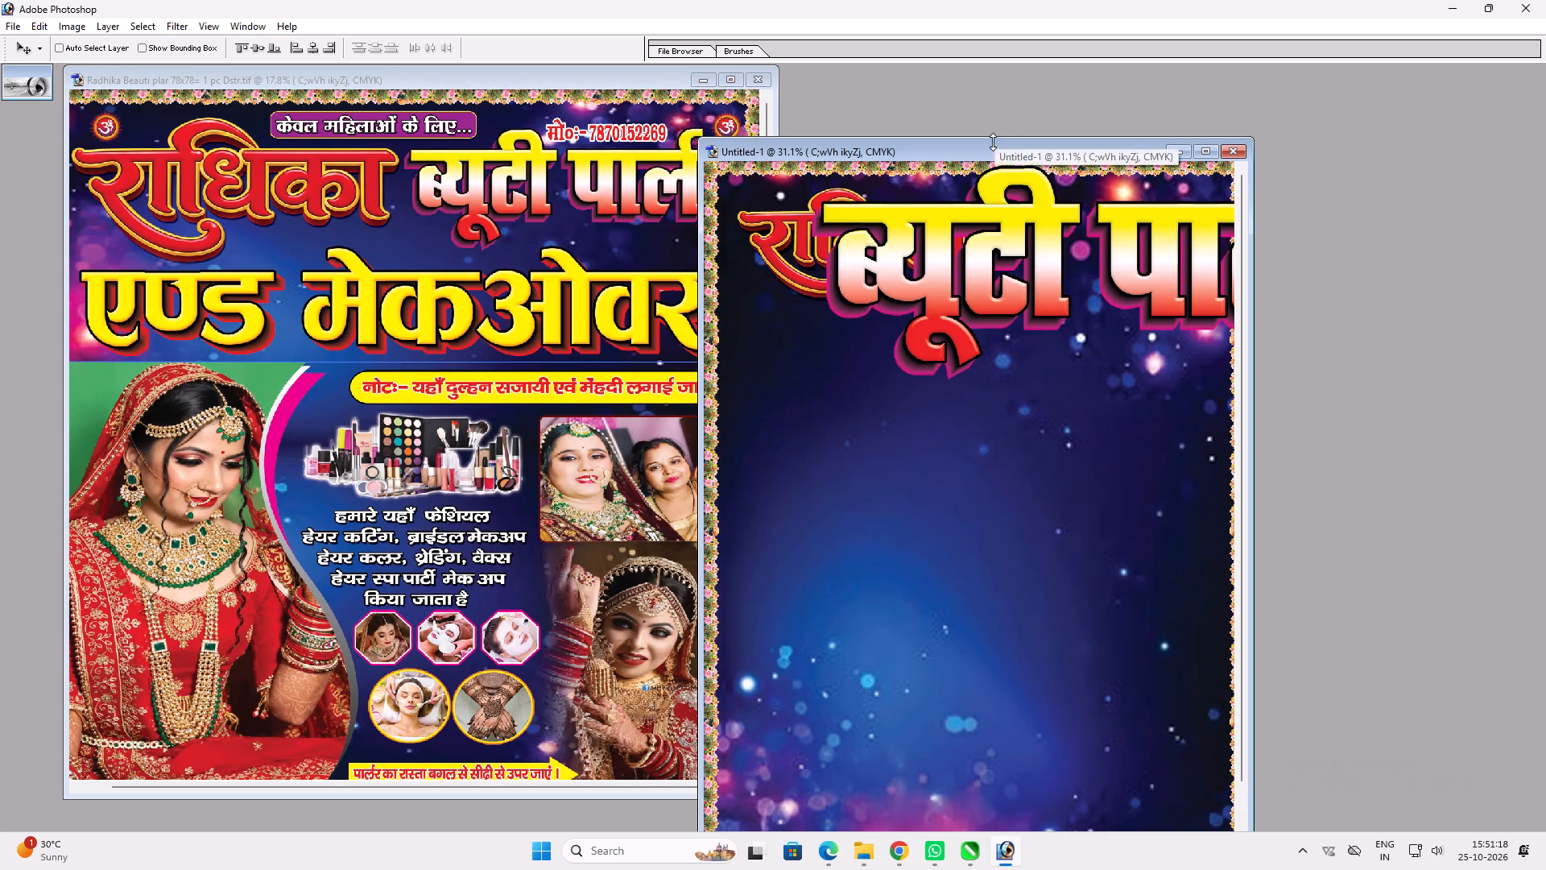
{"action": "double_click", "coordinate": [963, 151]}
{"action": "left_click_drag", "start_coordinate": [904, 199], "coordinate": [899, 284]}
{"action": "key", "text": "ctrl+e"}
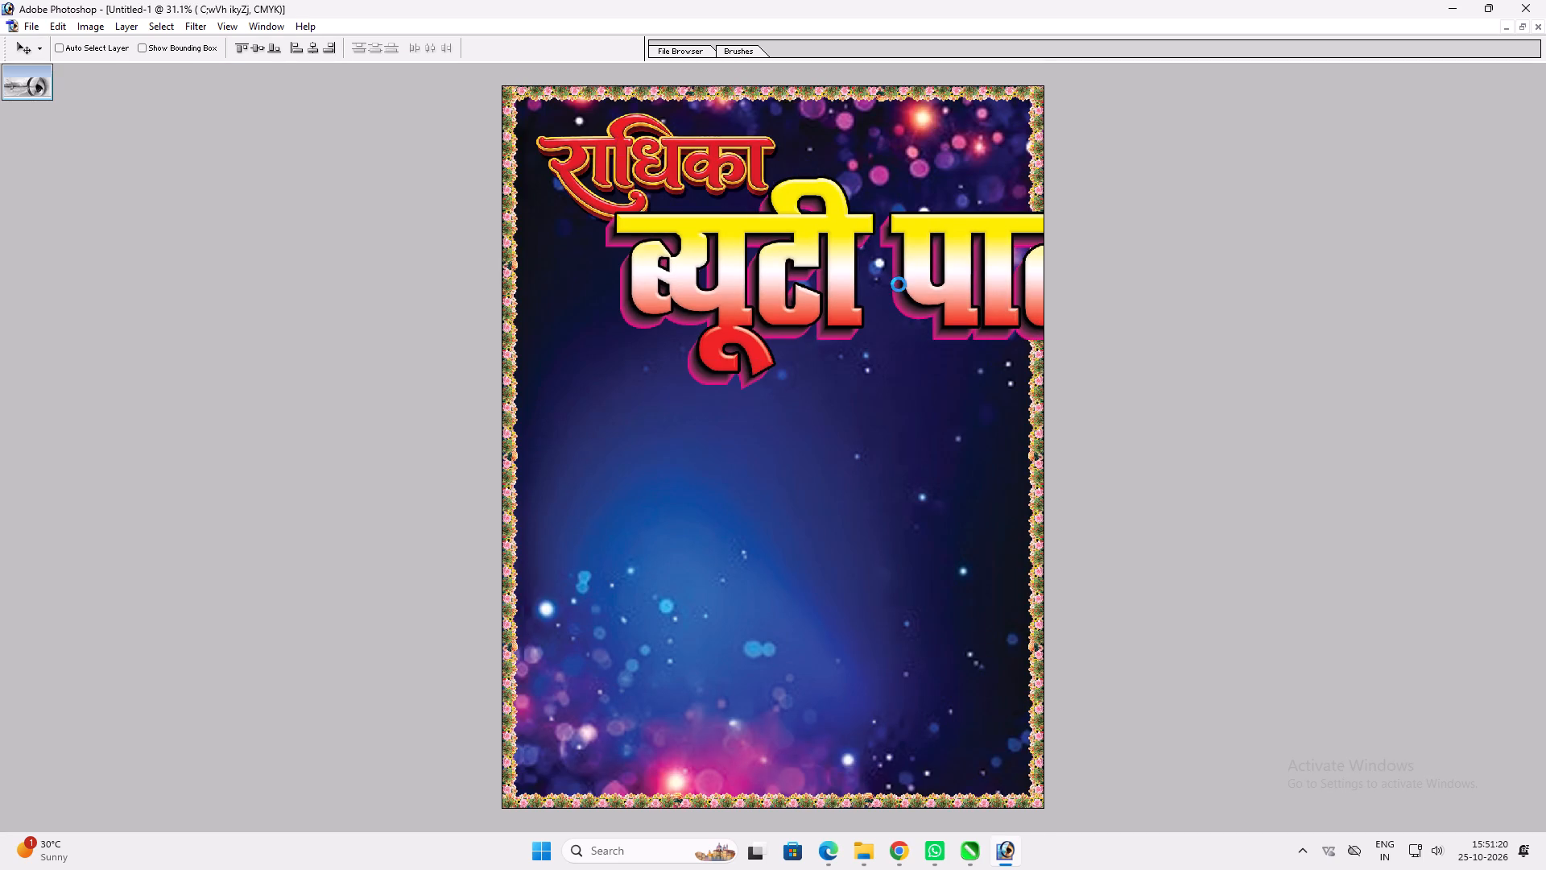
Scale down the ब्यूटी पार्लर title proportionally and place it to the right of राधिका.
{"action": "key", "text": "ctrl+t"}
{"action": "left_click_drag", "start_coordinate": [1191, 392], "coordinate": [957, 327], "text": "shift"}
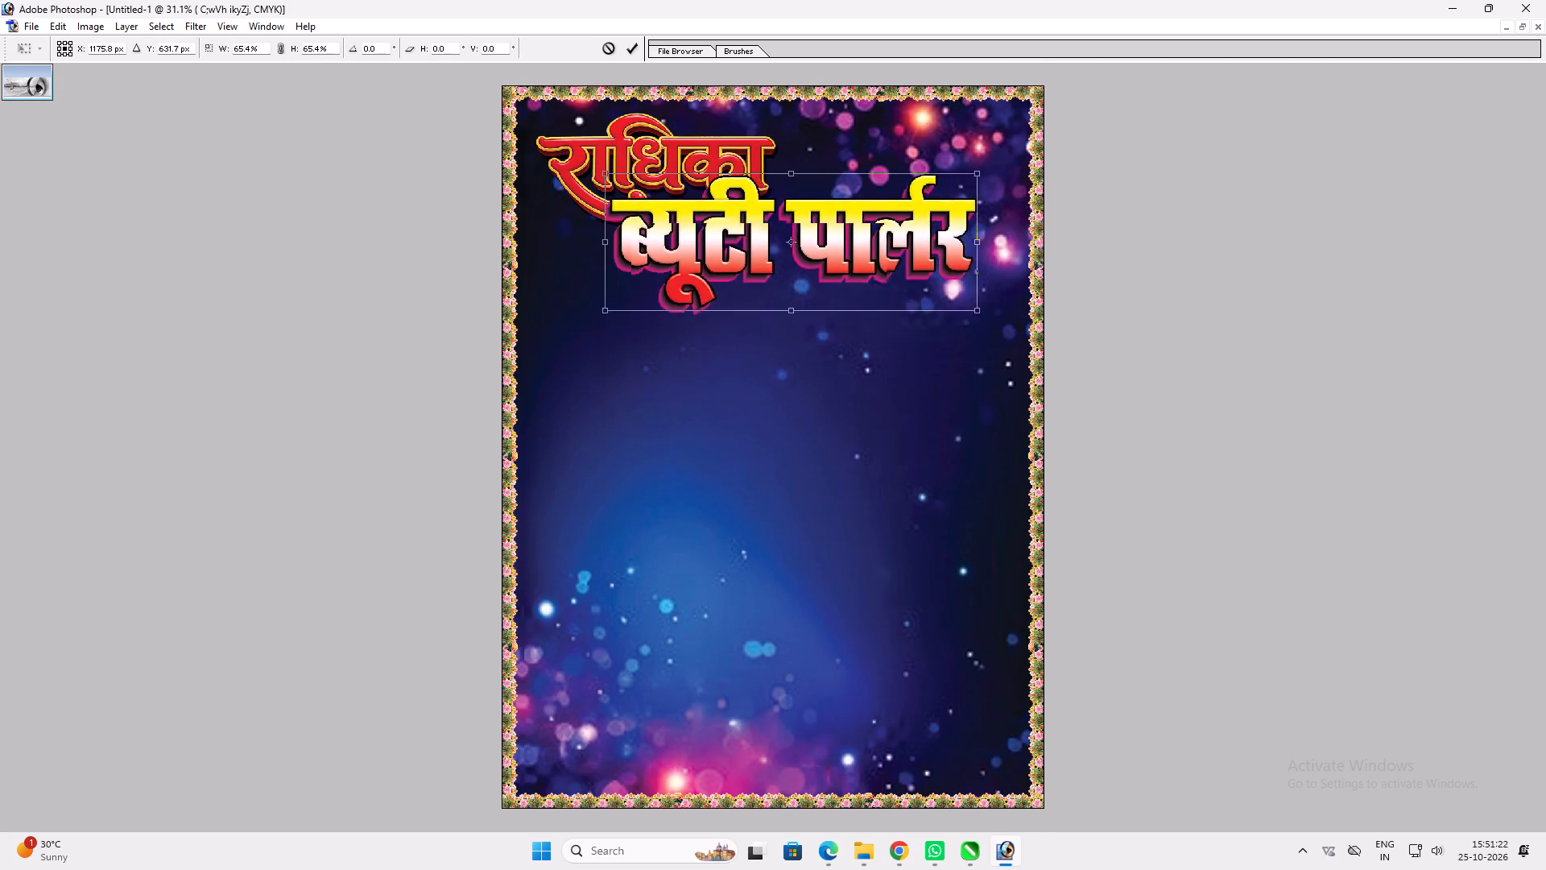
{"action": "left_click_drag", "start_coordinate": [957, 327], "coordinate": [866, 284], "text": "shift"}
{"action": "key", "text": "shift+Return"}
{"action": "key", "text": "v"}
{"action": "left_click_drag", "start_coordinate": [827, 255], "coordinate": [990, 216]}
Narrow the ब्यूटी पार्लर title to fit inside the right border and raise it level with राधिका.
{"action": "key", "text": "ctrl+t"}
{"action": "left_click_drag", "start_coordinate": [1035, 168], "coordinate": [1027, 169], "text": "shift"}
{"action": "key", "text": "Return"}
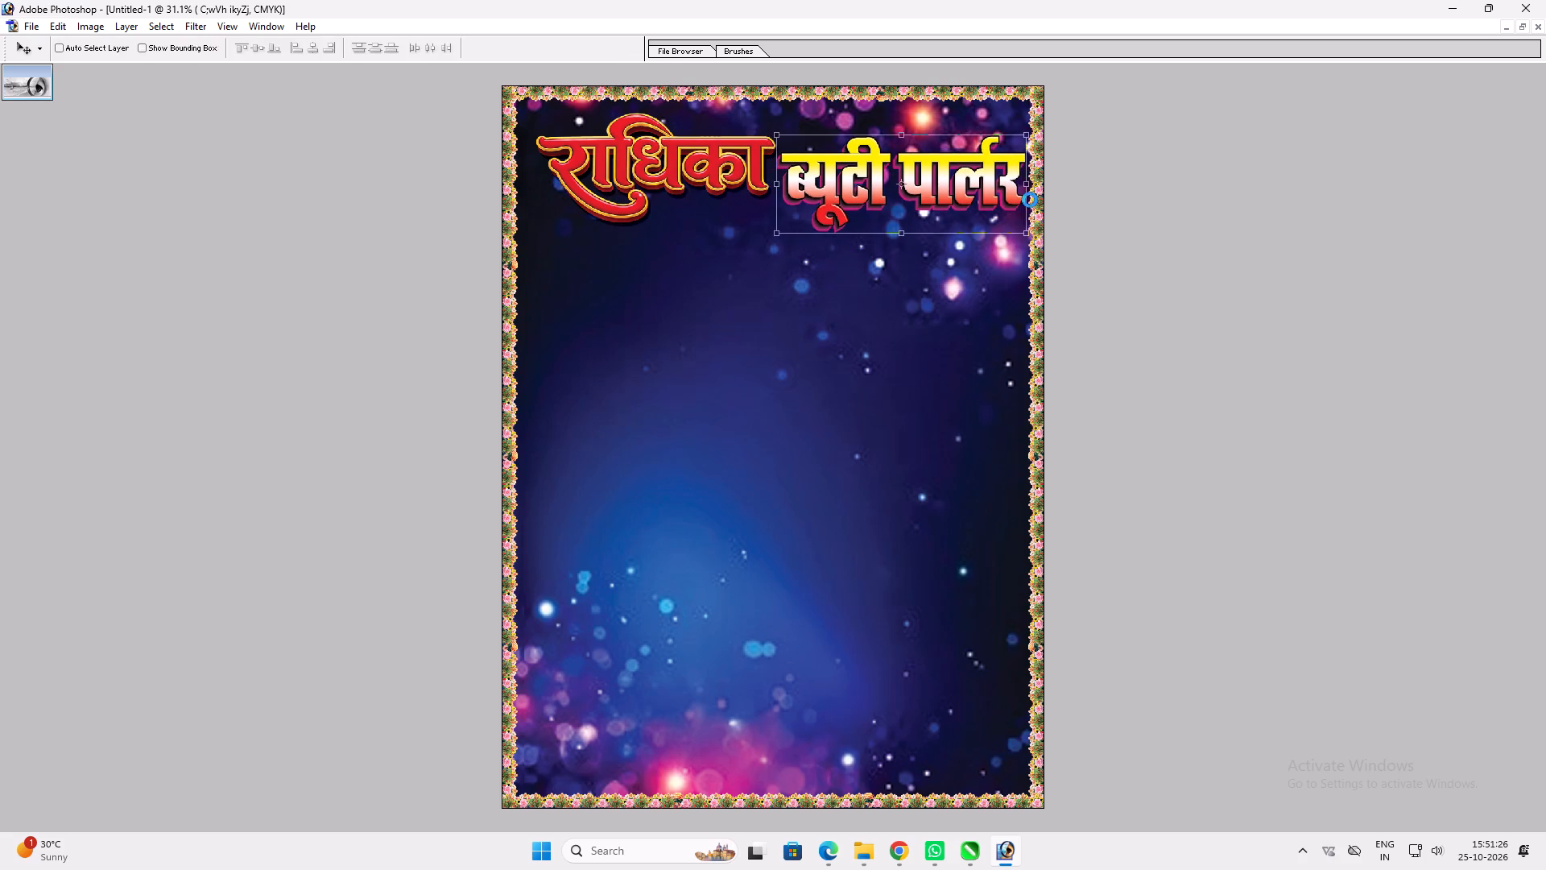
{"action": "key", "text": "v"}
{"action": "key", "text": "ctrl+t"}
{"action": "left_click", "coordinate": [1027, 238], "text": "shift"}
{"action": "key", "text": "Return"}
{"action": "key", "text": "v"}
{"action": "left_click_drag", "start_coordinate": [988, 230], "coordinate": [989, 217], "text": "shift"}
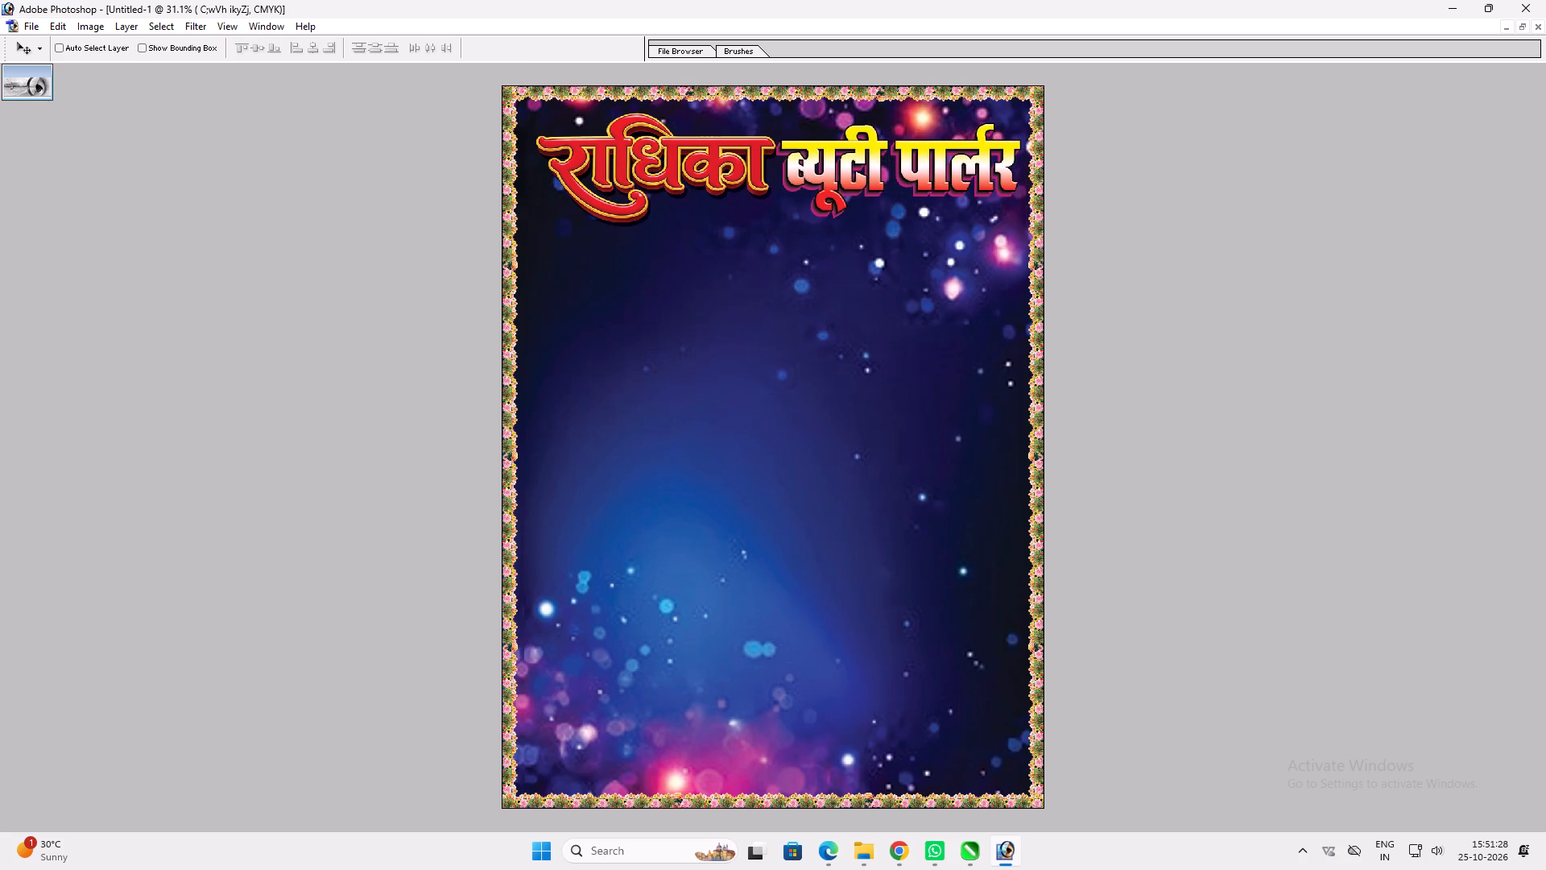
Narrow the ब्यूटी पार्लर title slightly from its left side to open a gap beside राधिका.
{"action": "left_click_drag", "start_coordinate": [989, 217], "coordinate": [990, 213], "text": "shift"}
{"action": "key", "text": "ctrl+t"}
{"action": "left_click", "coordinate": [770, 161], "text": "shift"}
{"action": "key", "text": "shift+Return"}
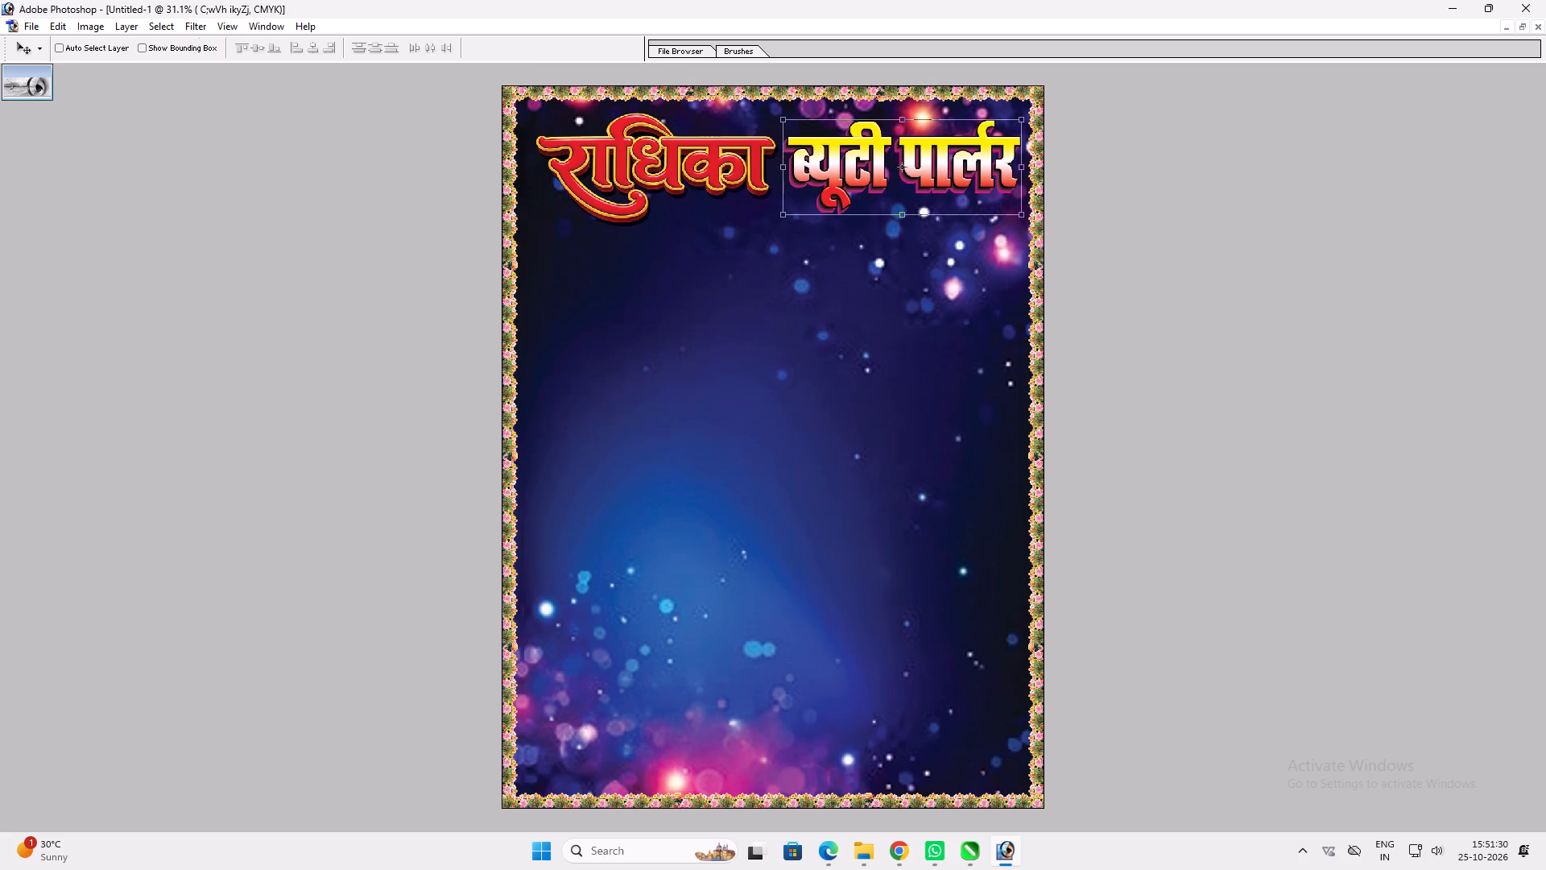
Copy the mobile number line from the 78x78 banner into the new document and scale it down above ब्यूटी पार्लर.
{"action": "type", "text": "ff"}
{"action": "key", "text": "f"}
{"action": "left_click", "coordinate": [411, 199]}
{"action": "key", "text": "v"}
{"action": "left_click", "coordinate": [560, 126], "text": "ctrl"}
{"action": "left_click_drag", "start_coordinate": [560, 126], "coordinate": [957, 190]}
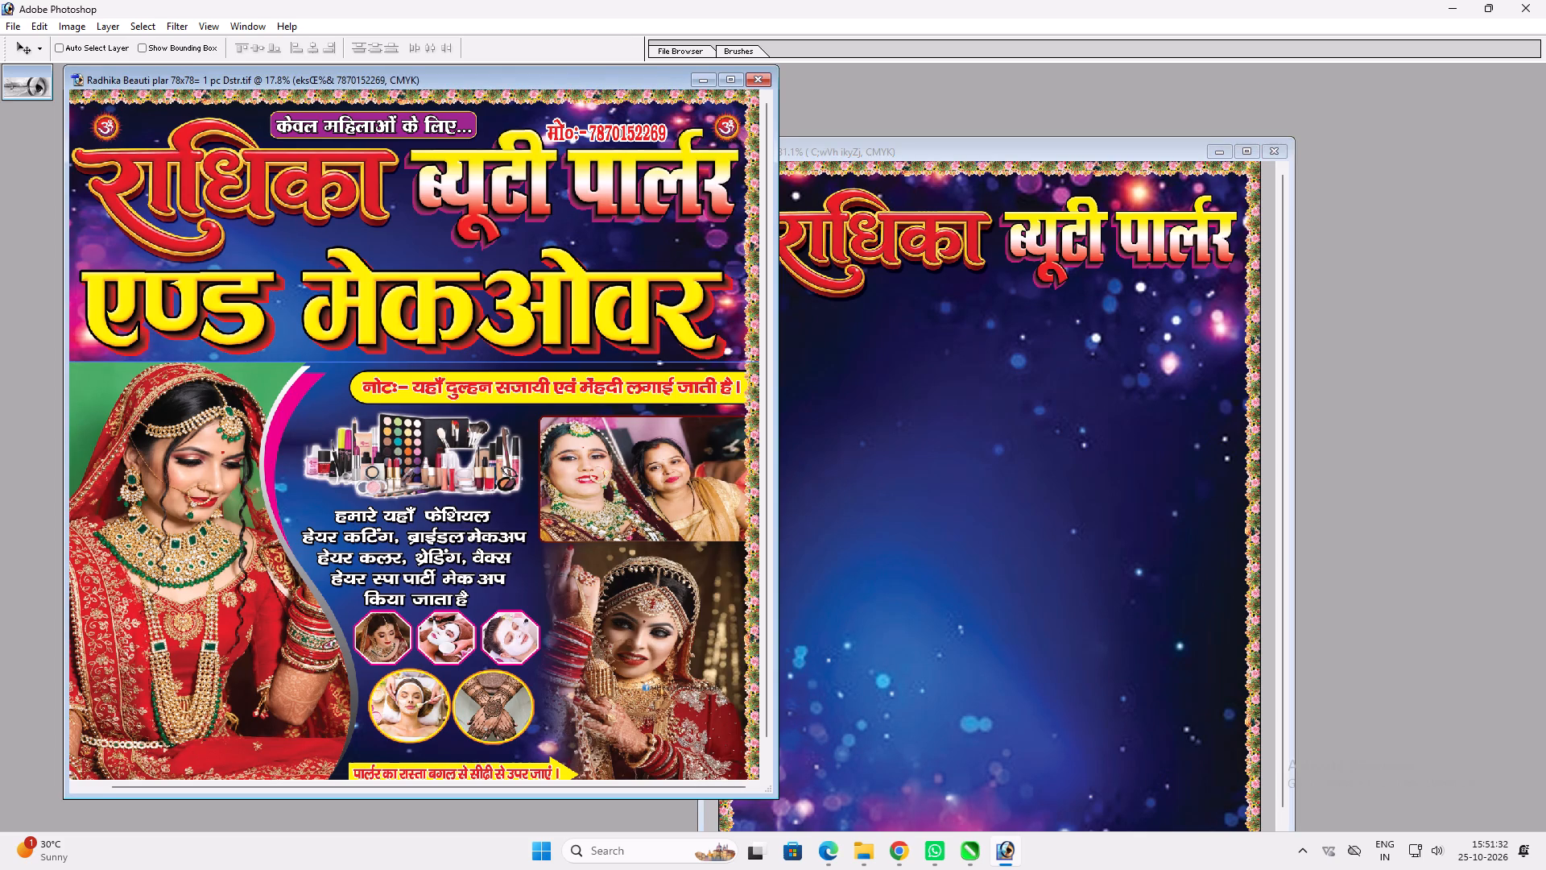
{"action": "left_click_drag", "start_coordinate": [957, 190], "coordinate": [1047, 190]}
{"action": "key", "text": "v"}
{"action": "double_click", "coordinate": [985, 150]}
{"action": "key", "text": "v"}
{"action": "key", "text": "ctrl+t"}
{"action": "left_click_drag", "start_coordinate": [1015, 139], "coordinate": [961, 121], "text": "shift"}
{"action": "key", "text": "Return"}
Lower the ब्यूटी पार्लर and राधिका titles slightly to make room for the line above them.
{"action": "key", "text": "ctrl+plus"}
{"action": "key", "text": "ctrl+plus"}
{"action": "key", "text": "space"}
{"action": "left_click_drag", "start_coordinate": [942, 167], "coordinate": [926, 634]}
{"action": "left_click", "coordinate": [810, 188], "text": "ctrl"}
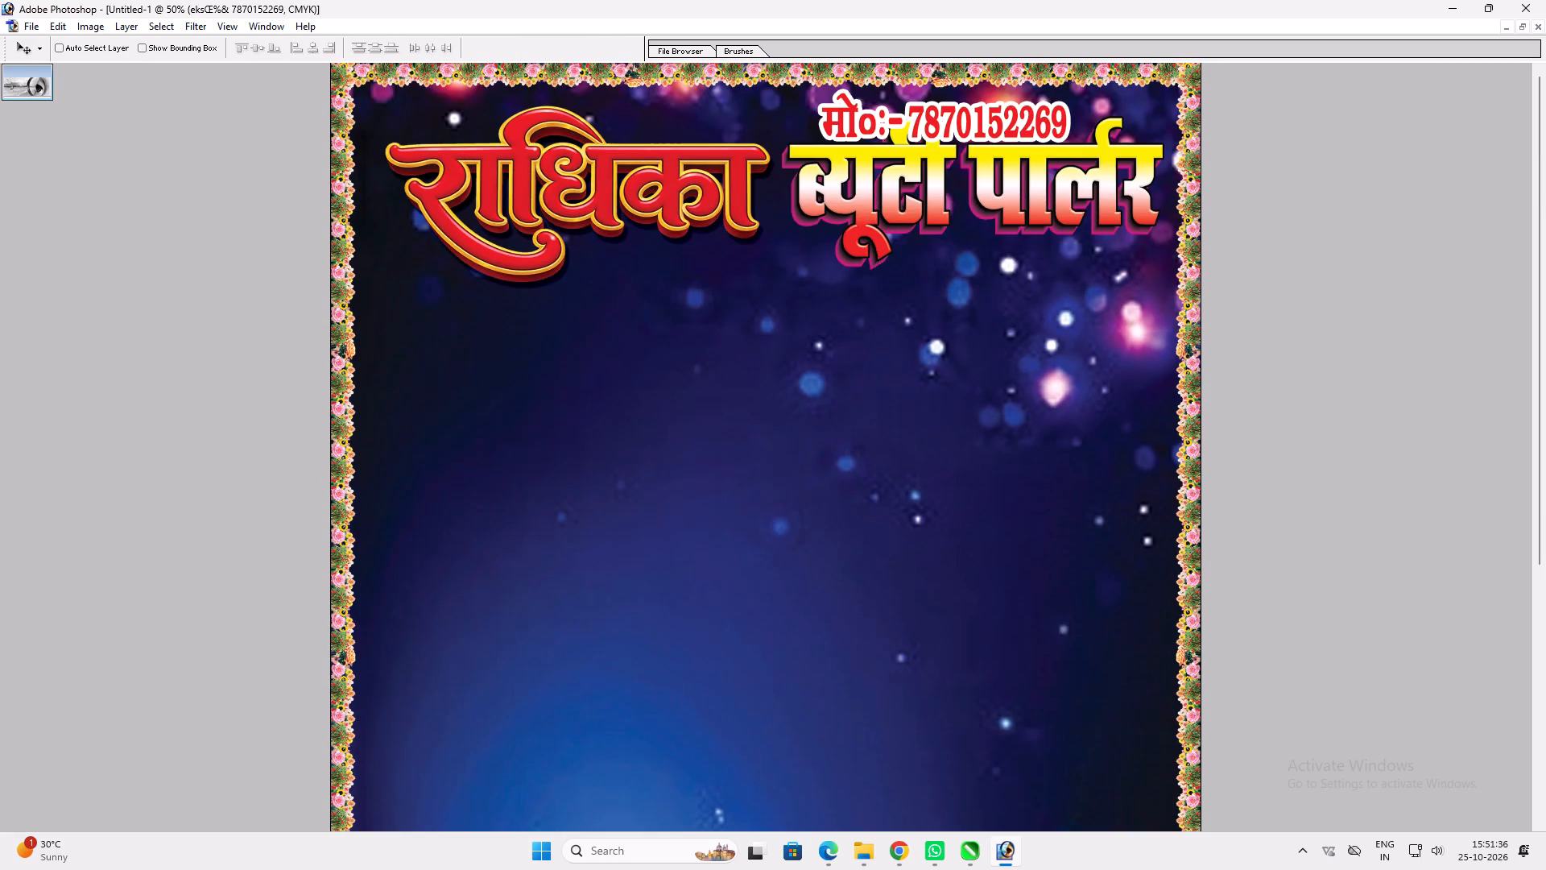
{"action": "left_click_drag", "start_coordinate": [810, 188], "coordinate": [809, 203]}
{"action": "left_click", "coordinate": [742, 170], "text": "ctrl"}
{"action": "left_click_drag", "start_coordinate": [740, 168], "coordinate": [740, 184]}
Flatten the mobile number line slightly so it clears the ब्यूटी पार्लर title.
{"action": "left_click", "coordinate": [931, 118], "text": "ctrl"}
{"action": "key", "text": "ctrl+t"}
{"action": "left_click_drag", "start_coordinate": [968, 143], "coordinate": [983, 135], "text": "shift"}
{"action": "key", "text": "shift+Return"}
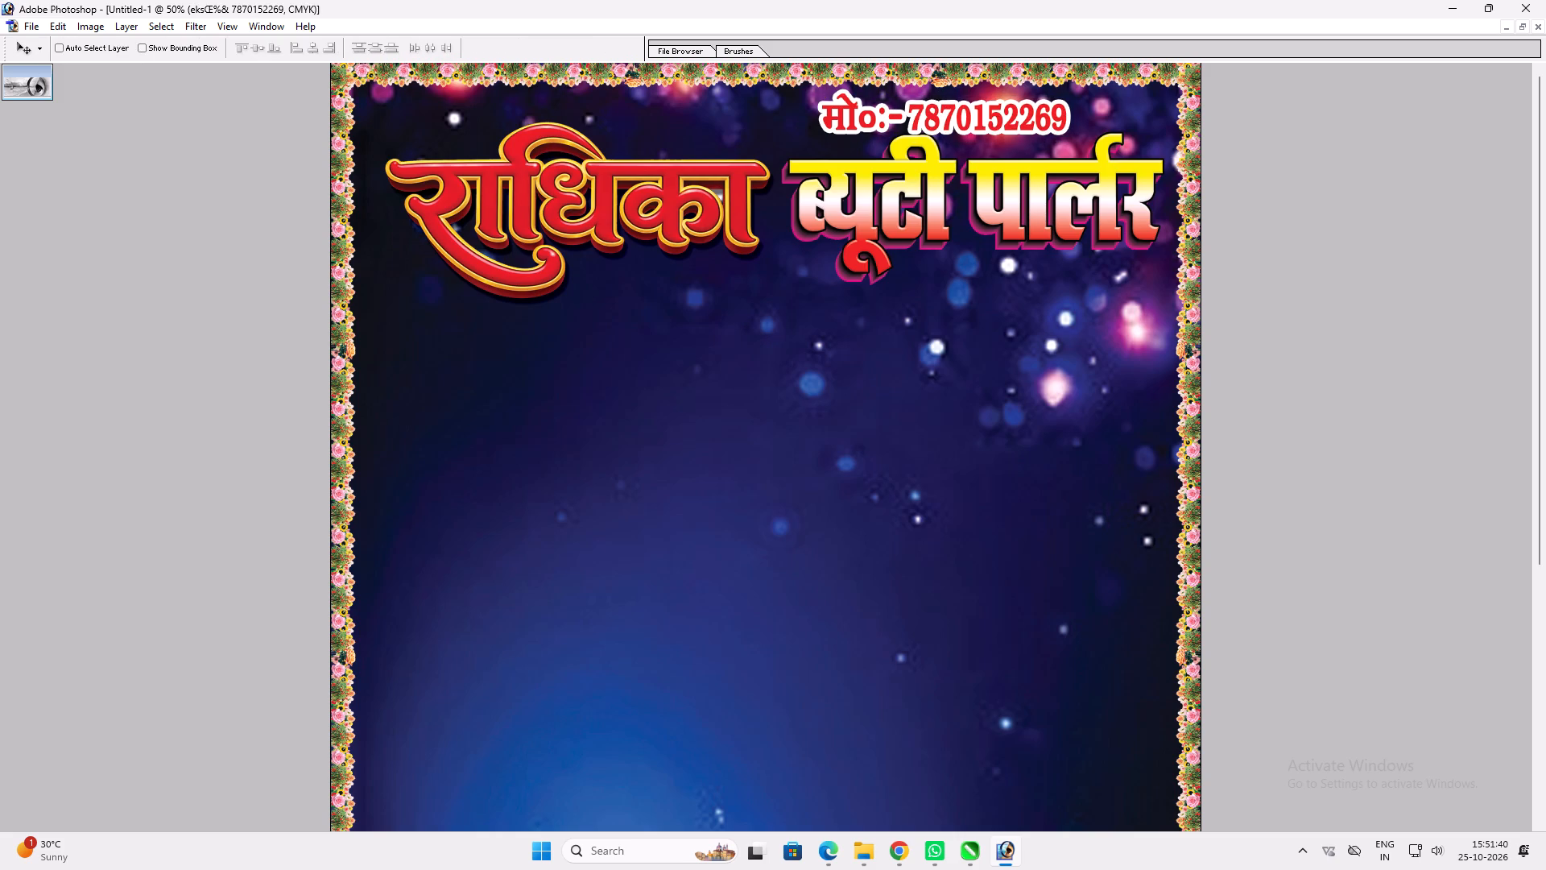
Reduce the stroke size around the mobile number line for a thinner outline.
{"action": "key", "text": "alt+l"}
{"action": "key", "text": "alt+y"}
{"action": "key", "text": "k"}
{"action": "key", "text": "alt+l"}
{"action": "key", "text": "alt+y"}
{"action": "key", "text": "k"}
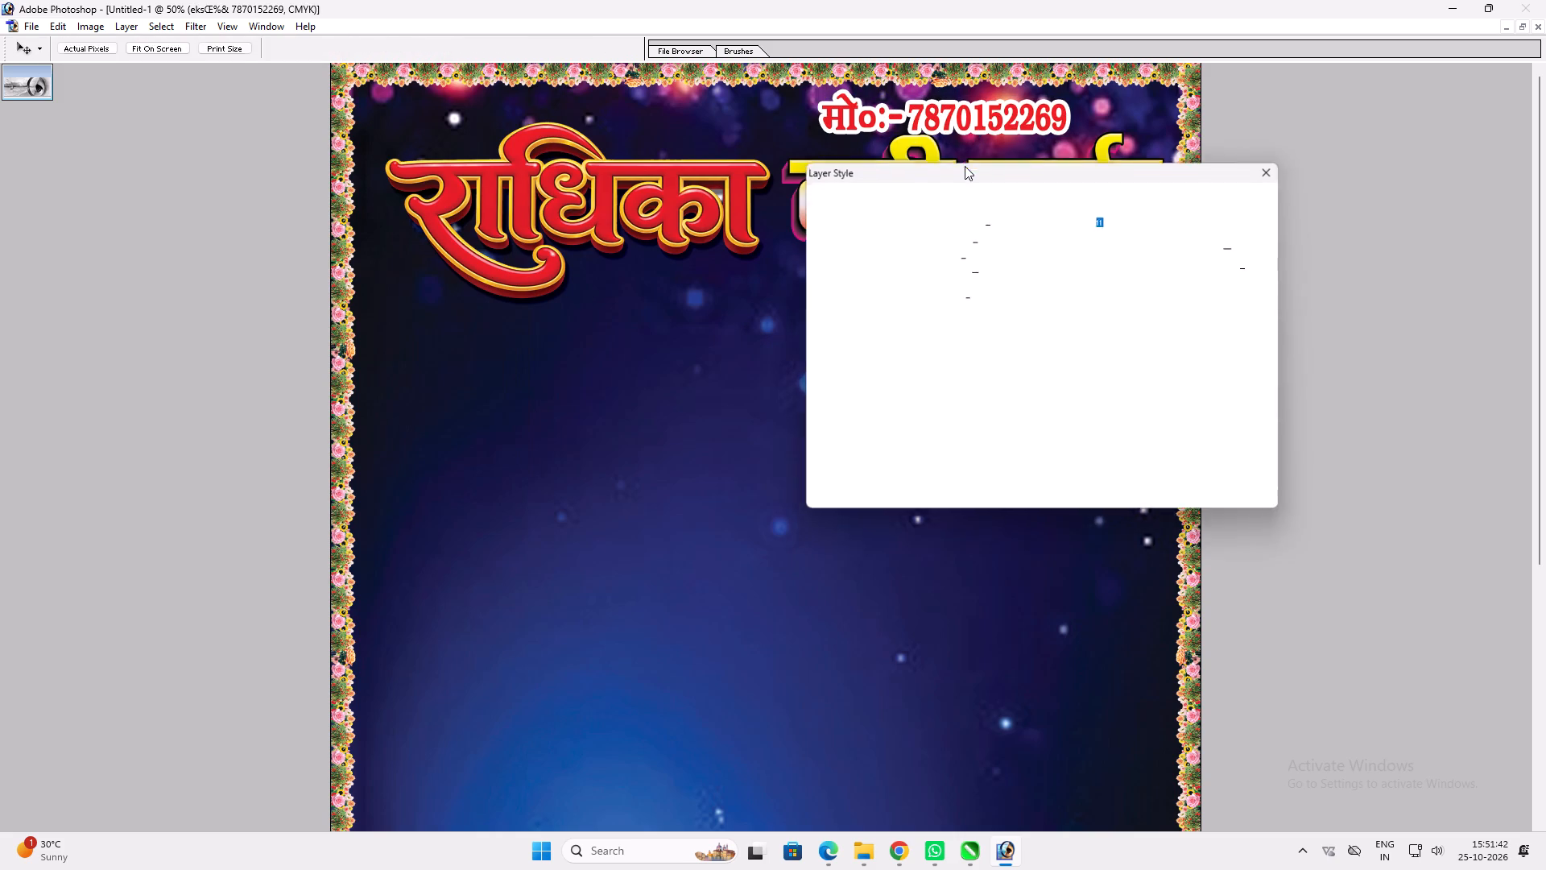
{"action": "scroll", "coordinate": [1095, 367], "scroll_direction": "down", "scroll_amount": 4}
{"action": "key", "text": "Return"}
{"action": "key", "text": "v"}
{"action": "key", "text": "v"}
Shift the mobile number line right above पार्लर, close to the right border.
{"action": "left_click_drag", "start_coordinate": [1052, 117], "coordinate": [1135, 108], "text": "shift"}
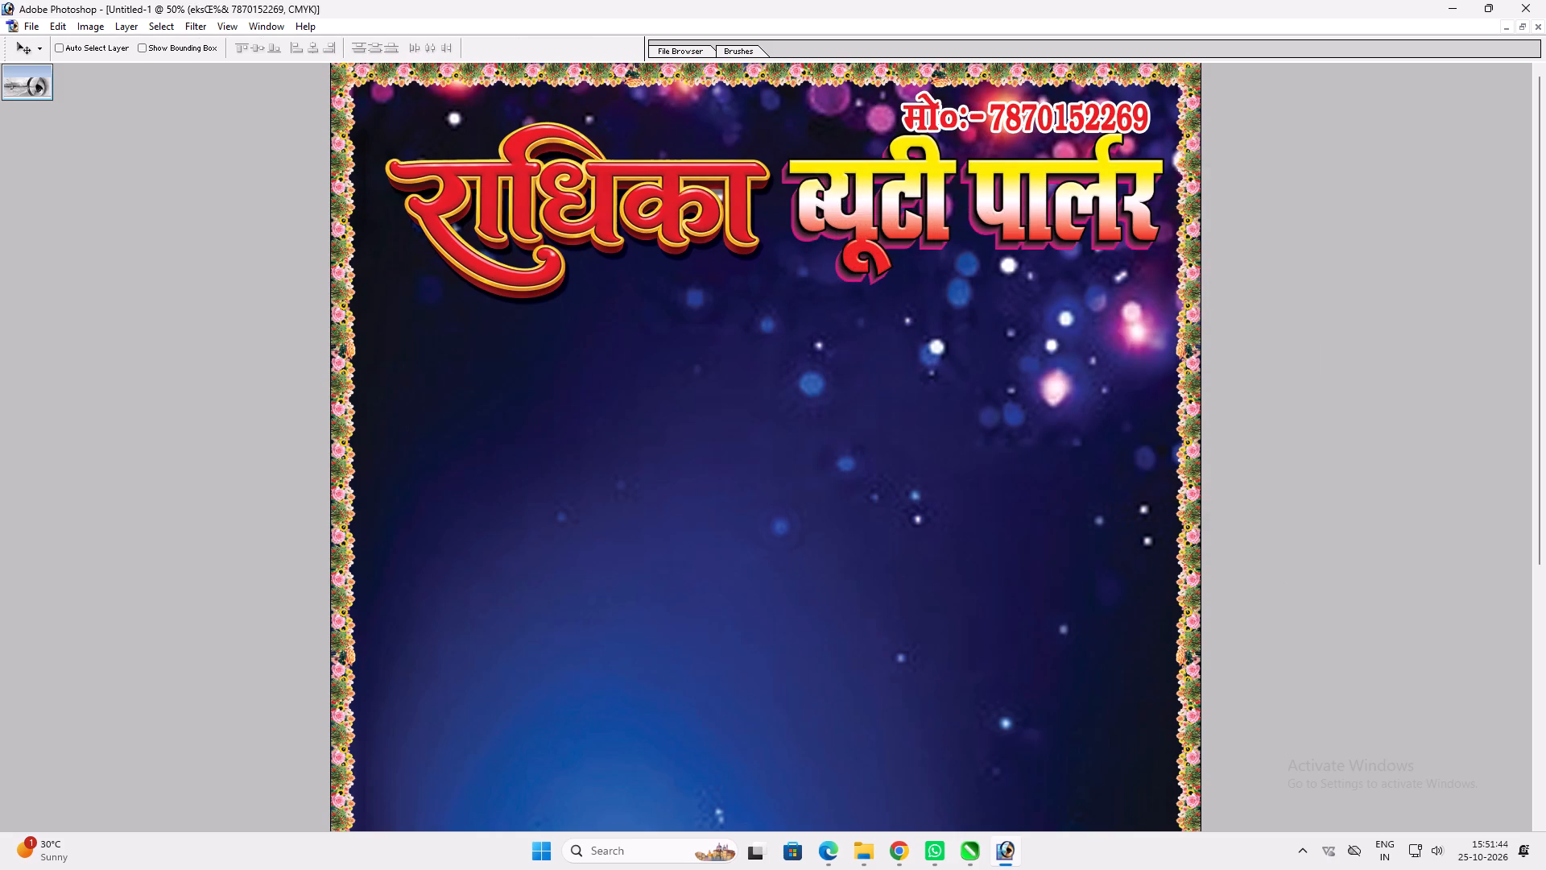
{"action": "key", "text": "ctrl+t"}
{"action": "left_click_drag", "start_coordinate": [1122, 127], "coordinate": [1135, 124], "text": "ctrl"}
{"action": "key", "text": "Return"}
{"action": "key", "text": "v"}
{"action": "left_click", "coordinate": [1128, 131], "text": "shift"}
Copy the purple केवल महिलाओं के लिए... label from the 78x78 banner into the new document and merge its layers.
{"action": "key", "text": "f"}
{"action": "key", "text": "f"}
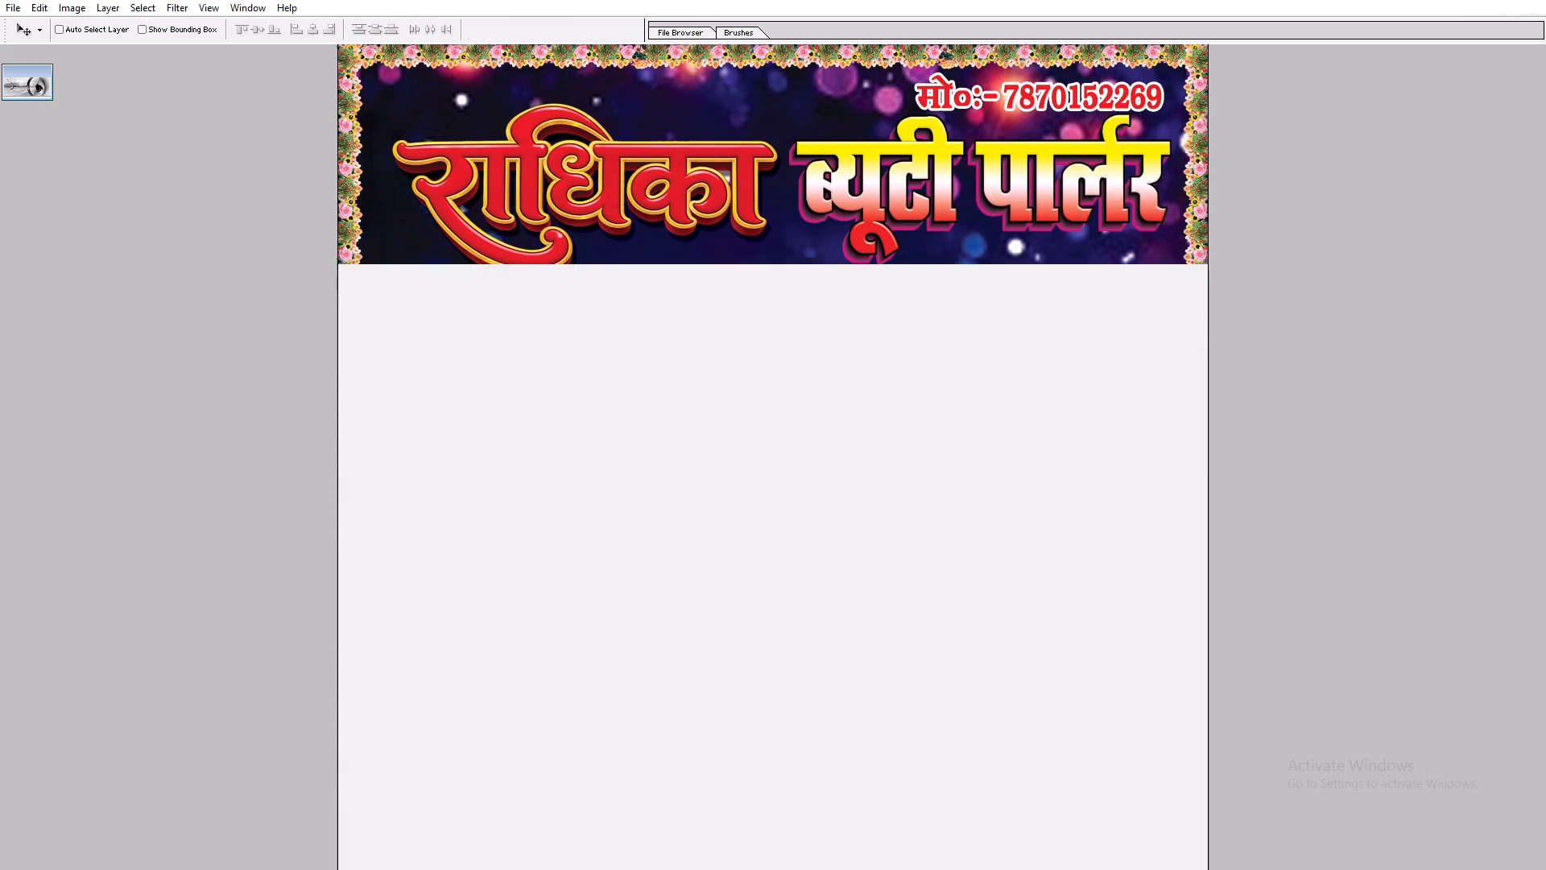
{"action": "key", "text": "f"}
{"action": "left_click", "coordinate": [296, 321]}
{"action": "key", "text": "v"}
{"action": "left_click", "coordinate": [389, 125], "text": "ctrl"}
{"action": "left_click_drag", "start_coordinate": [387, 123], "coordinate": [456, 139]}
{"action": "key", "text": "ctrl+z"}
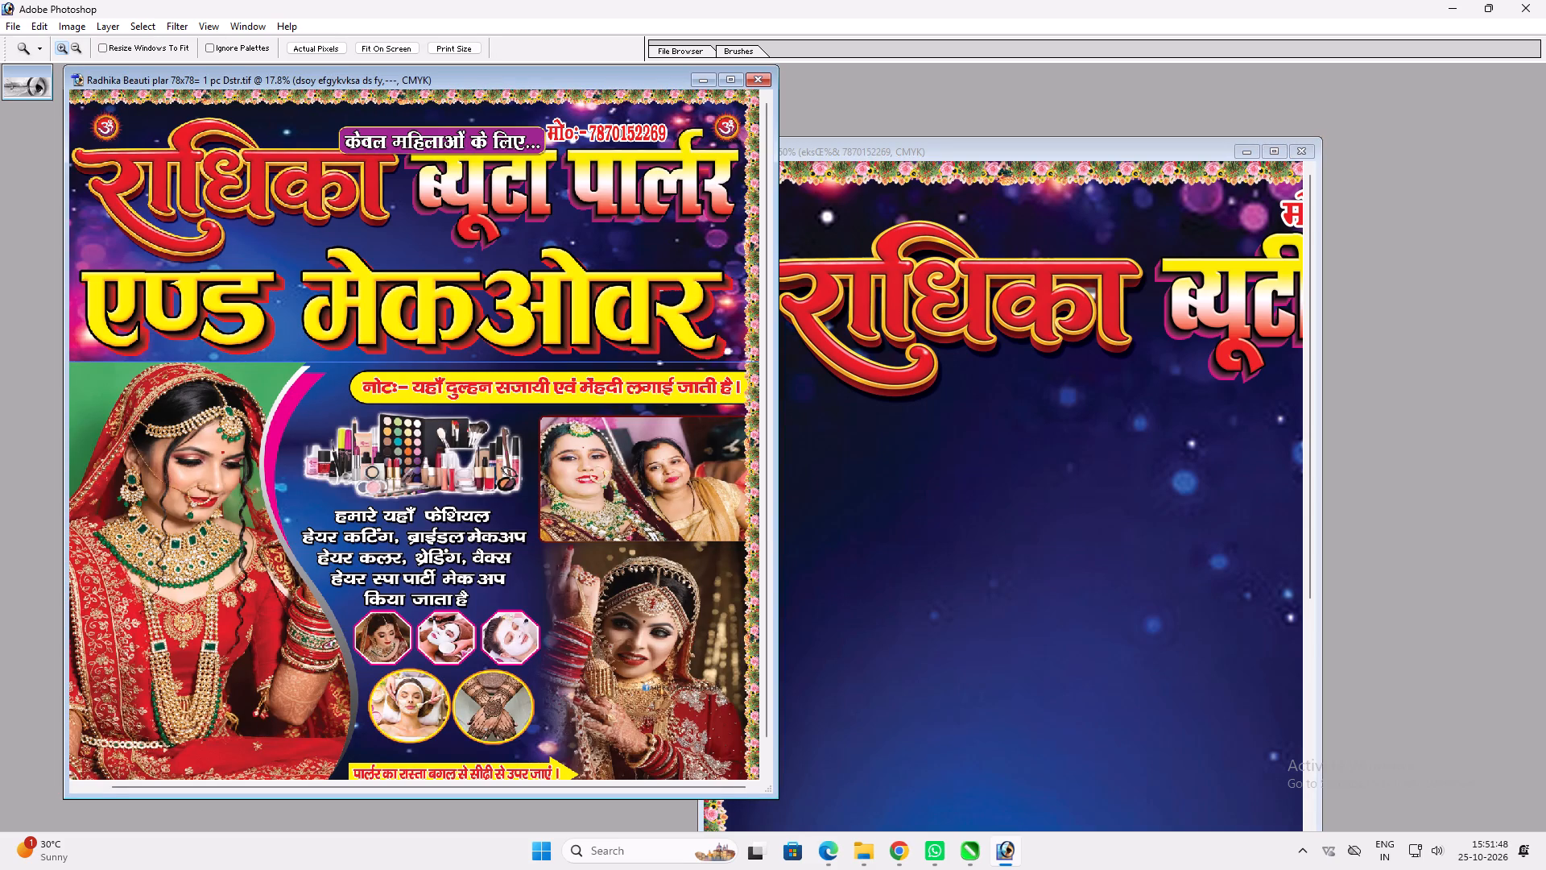
{"action": "key", "text": "ctrl+z"}
{"action": "key", "text": "v"}
{"action": "key", "text": "v"}
{"action": "left_click_drag", "start_coordinate": [360, 128], "coordinate": [916, 263]}
{"action": "key", "text": "v"}
{"action": "double_click", "coordinate": [1004, 146]}
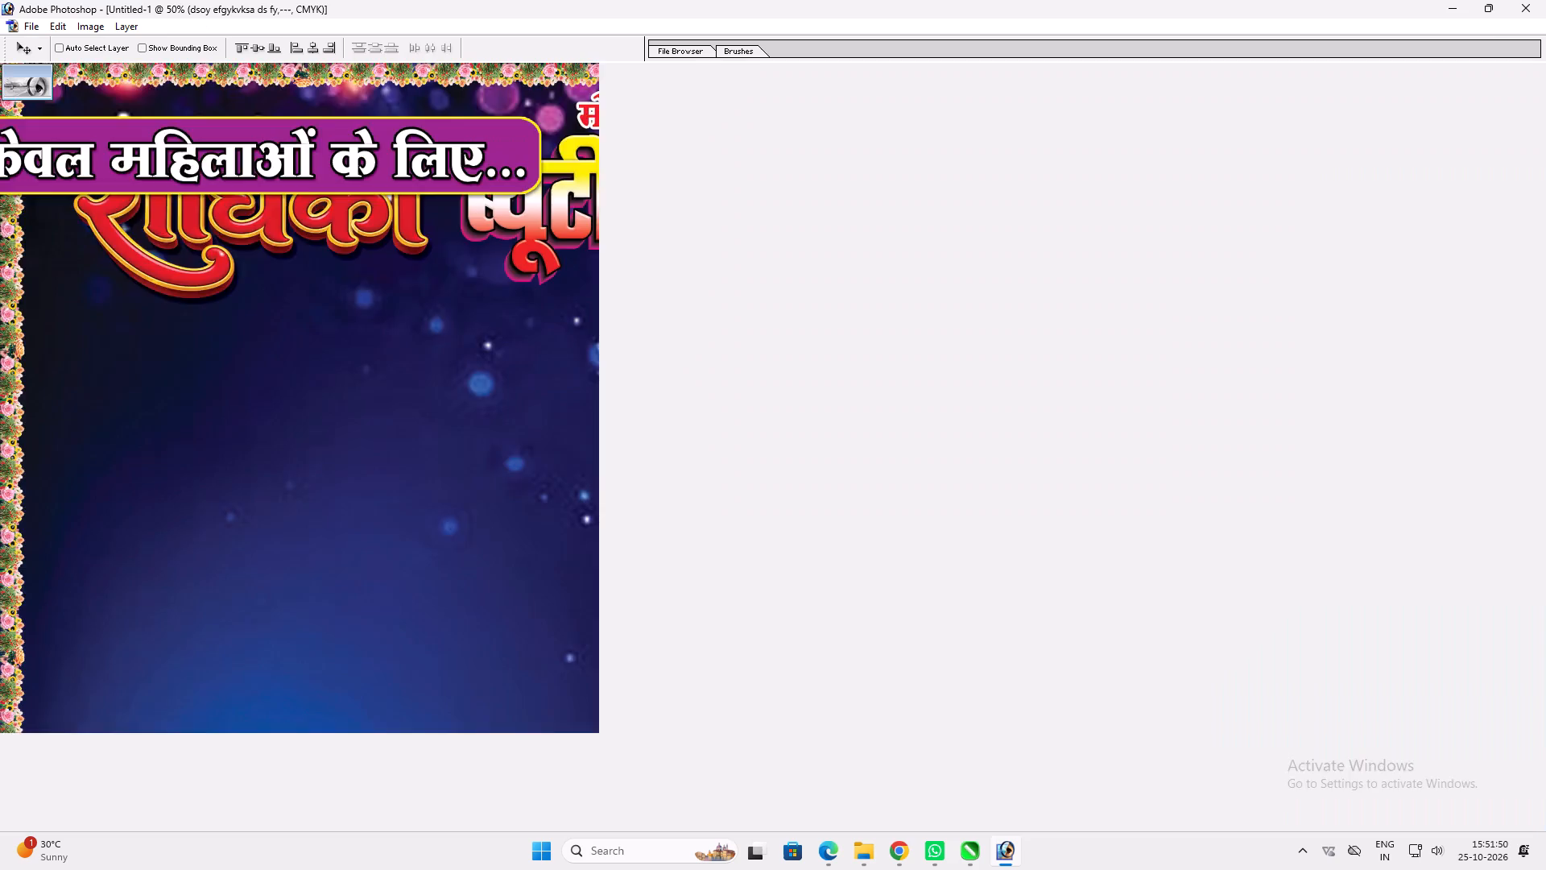
{"action": "left_click_drag", "start_coordinate": [810, 165], "coordinate": [907, 205]}
{"action": "key", "text": "v"}
{"action": "key", "text": "ctrl+e"}
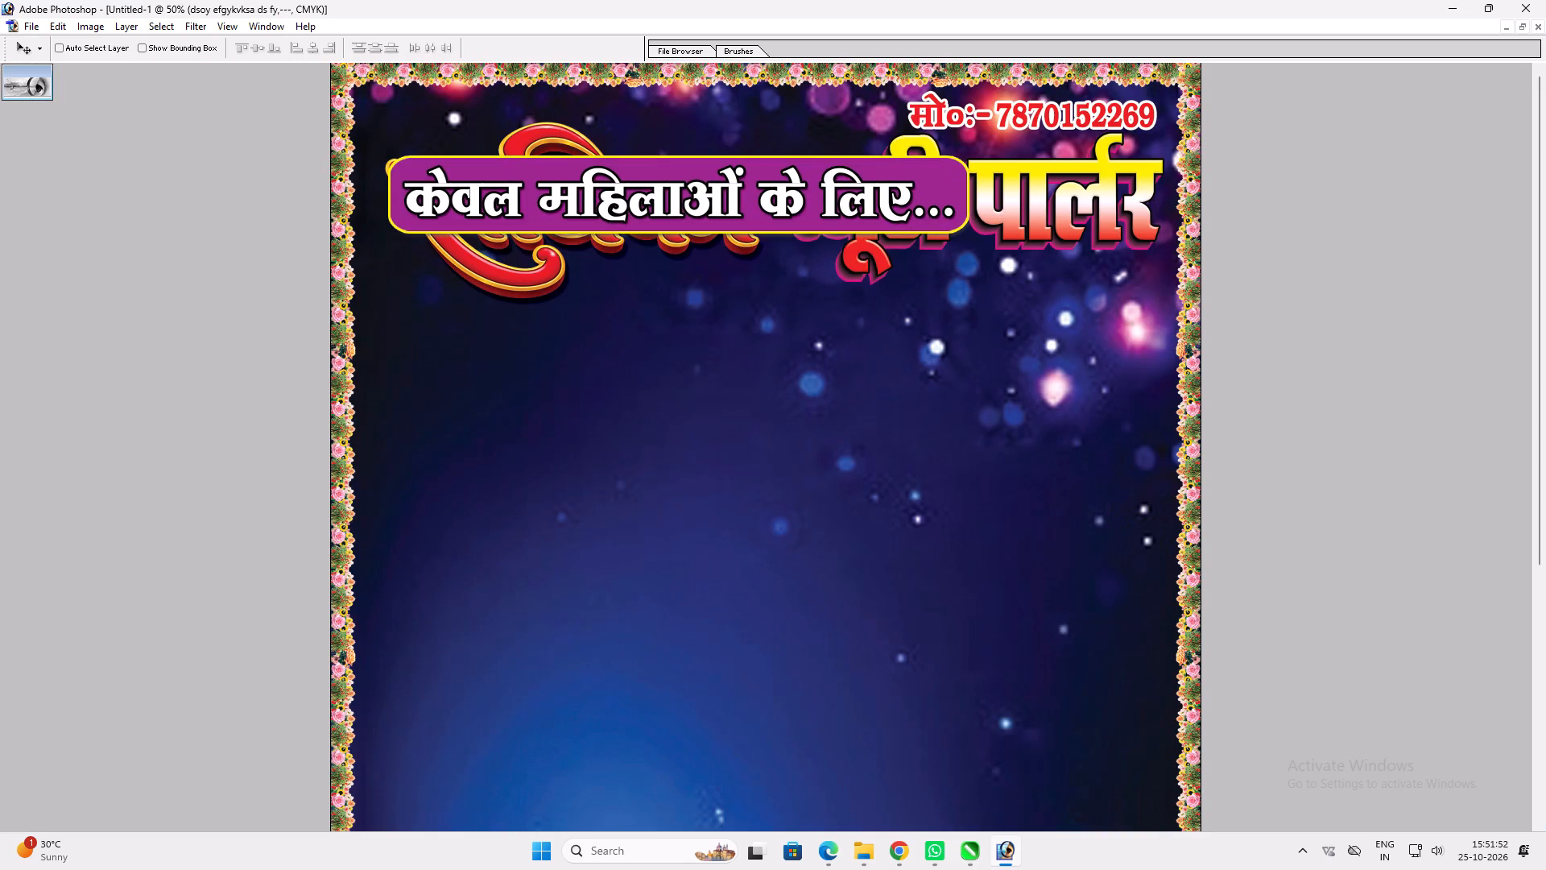
Scale the केवल महिलाओं के लिए... label to about 55% and place it above the titles beside the mobile number.
{"action": "key", "text": "ctrl+t"}
{"action": "left_click_drag", "start_coordinate": [974, 239], "coordinate": [845, 213], "text": "alt+shift"}
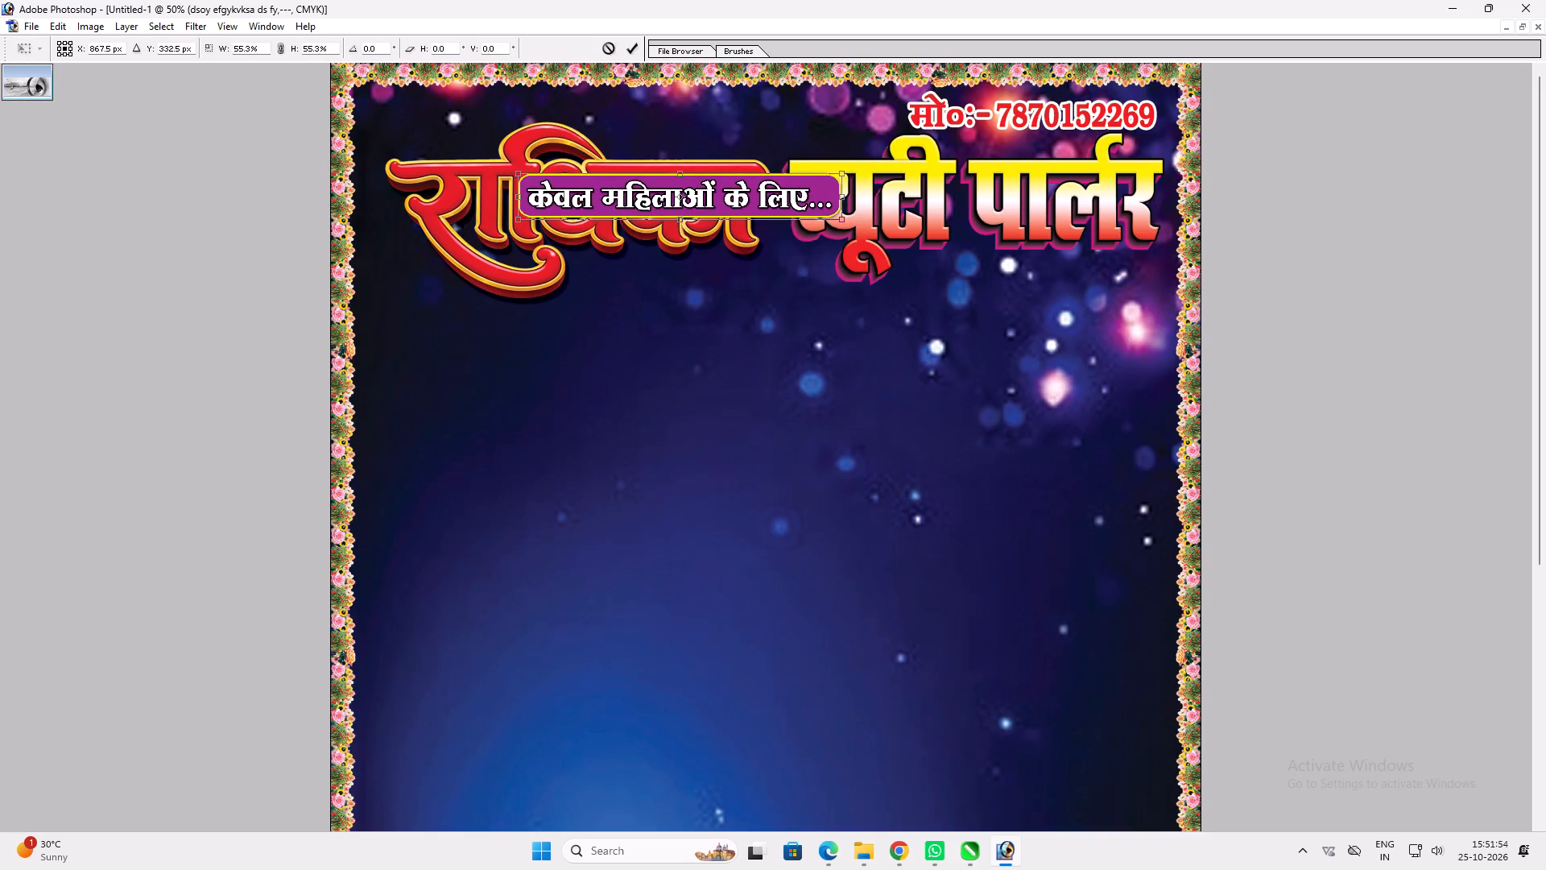
{"action": "key", "text": "Return"}
{"action": "key", "text": "v"}
{"action": "left_click_drag", "start_coordinate": [843, 215], "coordinate": [906, 143]}
Narrow the केवल महिलाओं के लिए... label to about 85% width, leaving a gap before the mobile number.
{"action": "key", "text": "ctrl+t"}
{"action": "left_click_drag", "start_coordinate": [903, 115], "coordinate": [877, 122], "text": "alt+shift"}
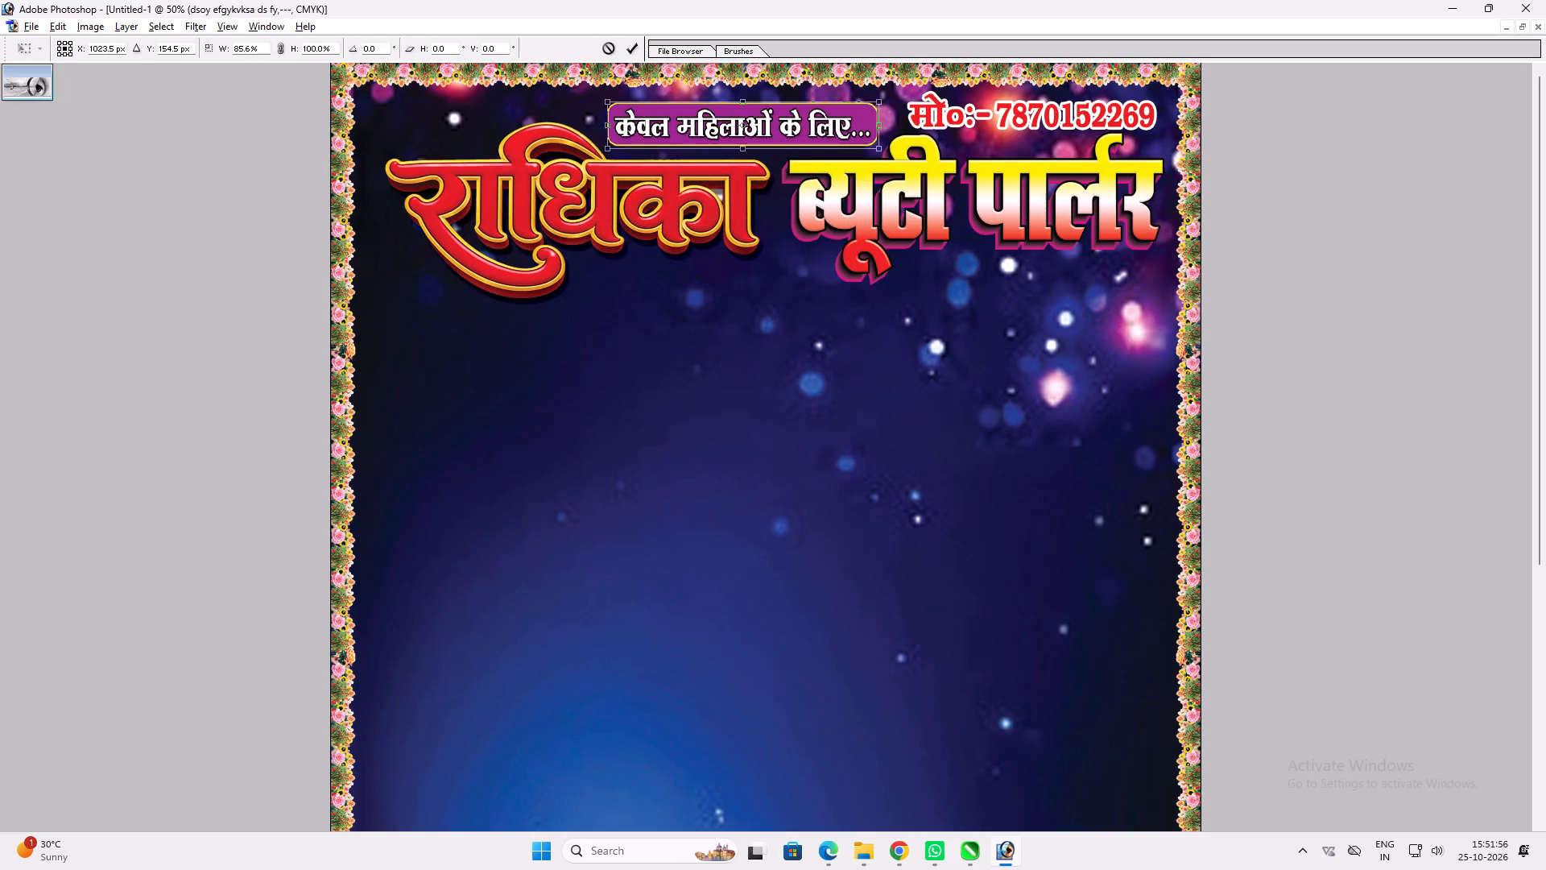
{"action": "left_click_drag", "start_coordinate": [877, 122], "coordinate": [876, 122], "text": "alt+shift"}
{"action": "key", "text": "Return"}
{"action": "type", "text": "vv"}
{"action": "left_click", "coordinate": [842, 135], "text": "shift"}
Copy the round ॐ emblem from the 78x78 banner into the new document.
{"action": "key", "text": "f"}
{"action": "key", "text": "f"}
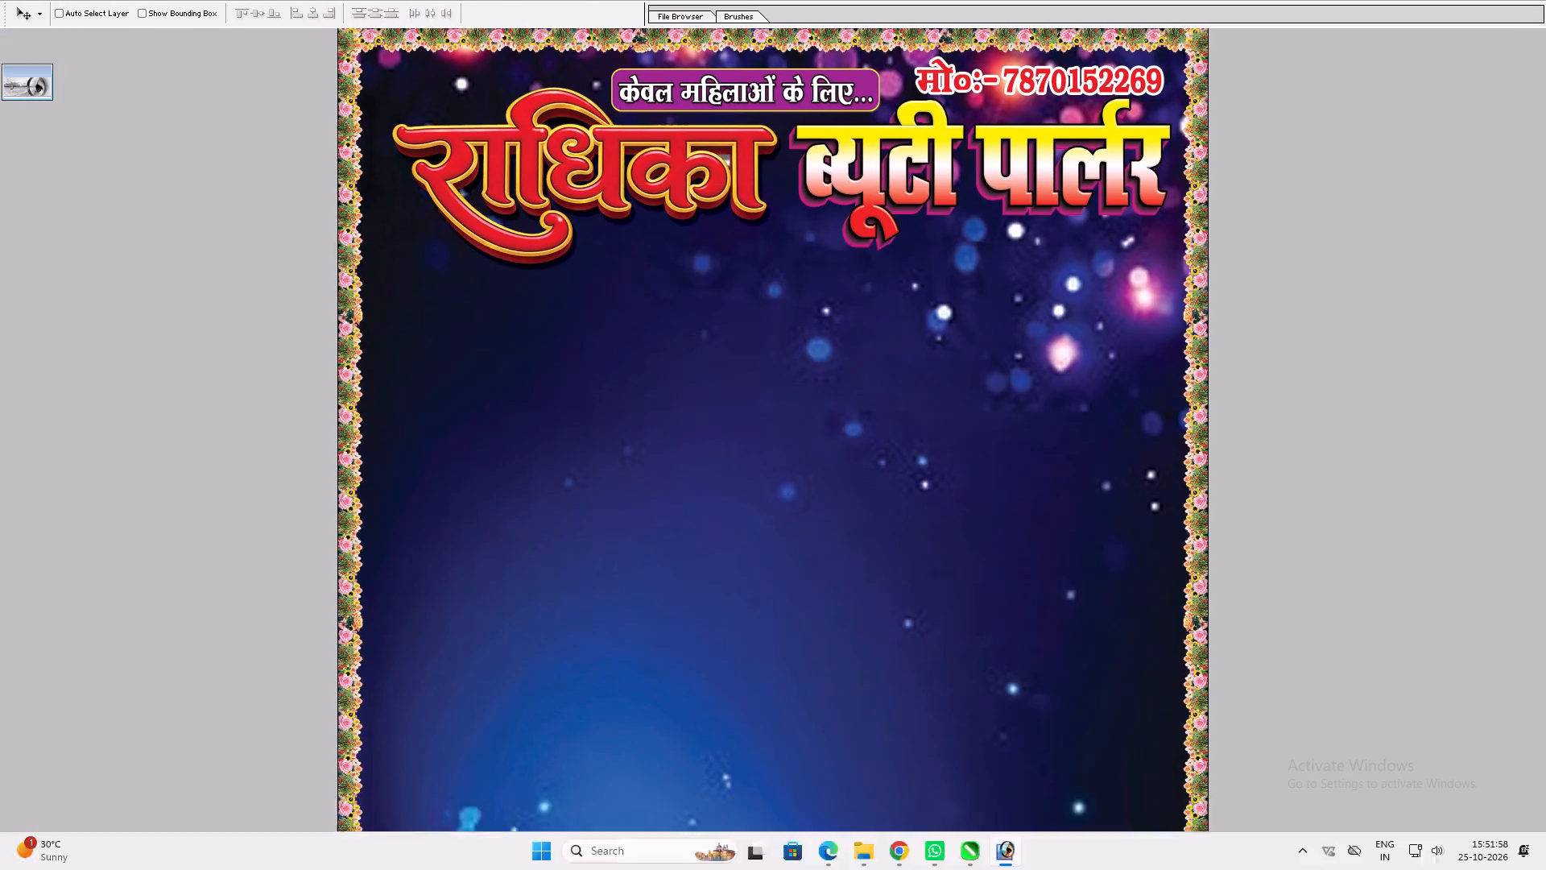
{"action": "key", "text": "f"}
{"action": "left_click", "coordinate": [290, 267]}
{"action": "key", "text": "v"}
{"action": "left_click", "coordinate": [103, 123], "text": "ctrl"}
{"action": "left_click_drag", "start_coordinate": [103, 124], "coordinate": [1028, 234]}
{"action": "key", "text": "v"}
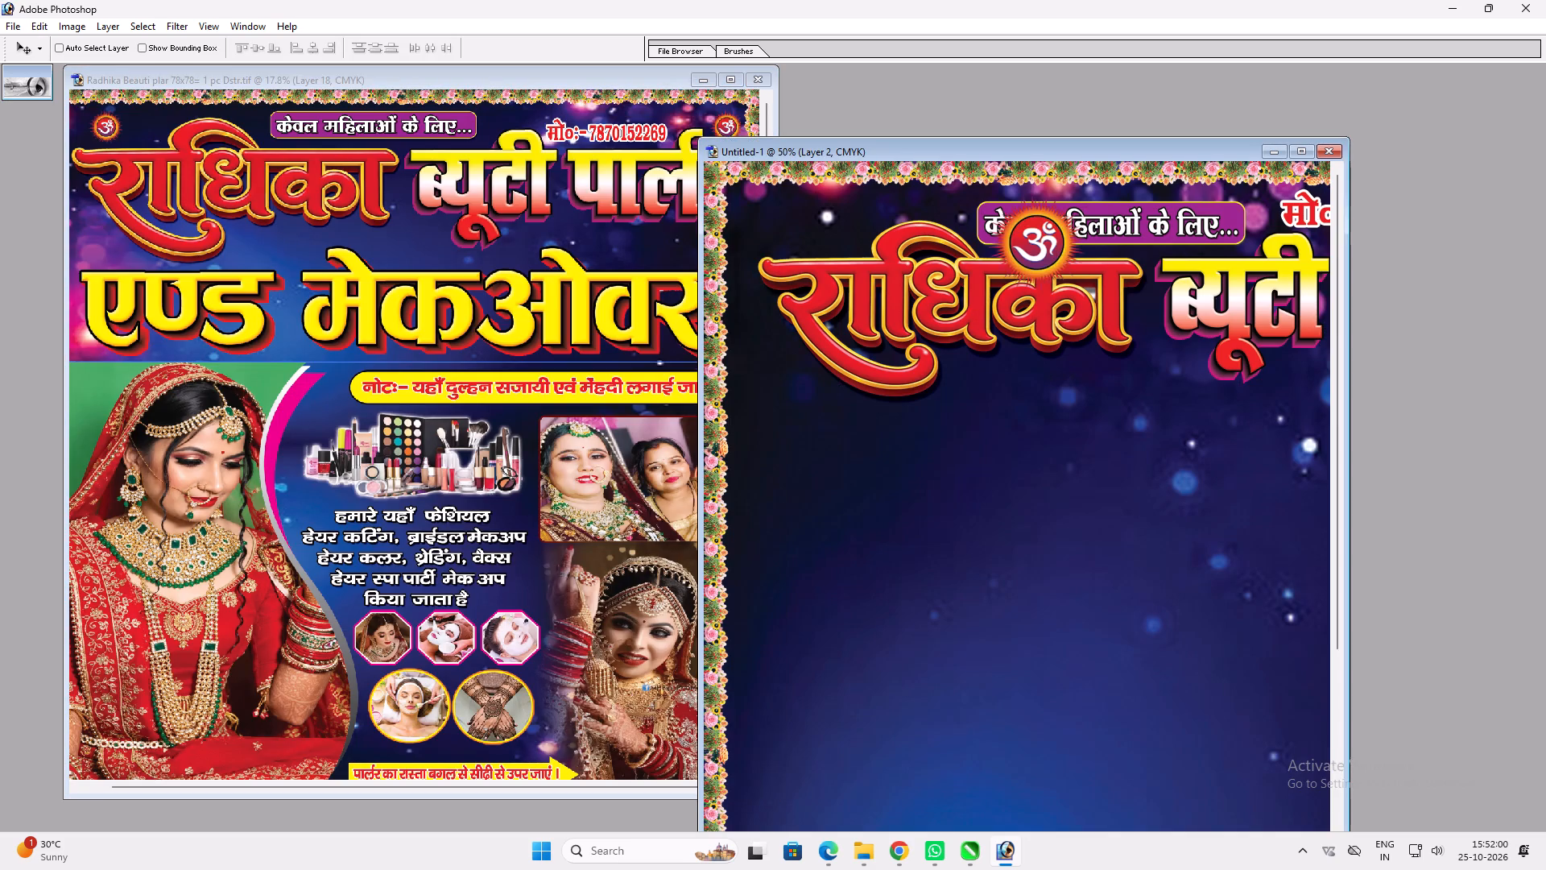
Scale down the ॐ emblem proportionally and place it in the banner's upper-left corner above राधिका.
{"action": "left_click_drag", "start_coordinate": [1012, 241], "coordinate": [785, 210]}
{"action": "key", "text": "ctrl+t"}
{"action": "left_click_drag", "start_coordinate": [861, 259], "coordinate": [837, 242], "text": "alt+shift"}
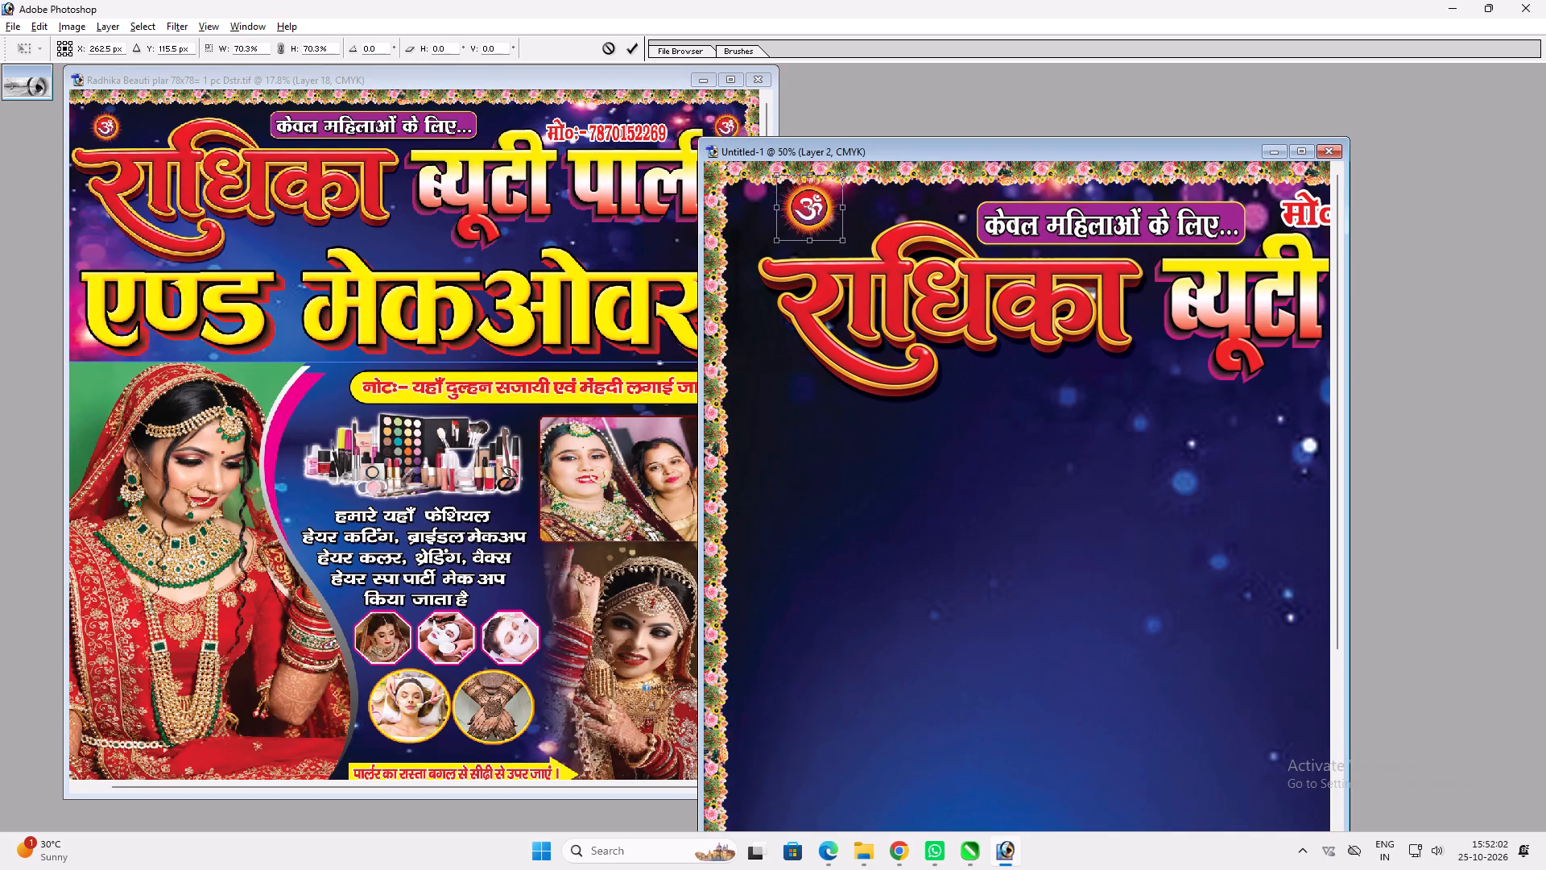
{"action": "left_click_drag", "start_coordinate": [837, 242], "coordinate": [835, 240], "text": "alt+shift"}
{"action": "key", "text": "Return"}
{"action": "key", "text": "v"}
{"action": "left_click_drag", "start_coordinate": [813, 228], "coordinate": [804, 238]}
{"action": "key", "text": "v"}
{"action": "double_click", "coordinate": [809, 147]}
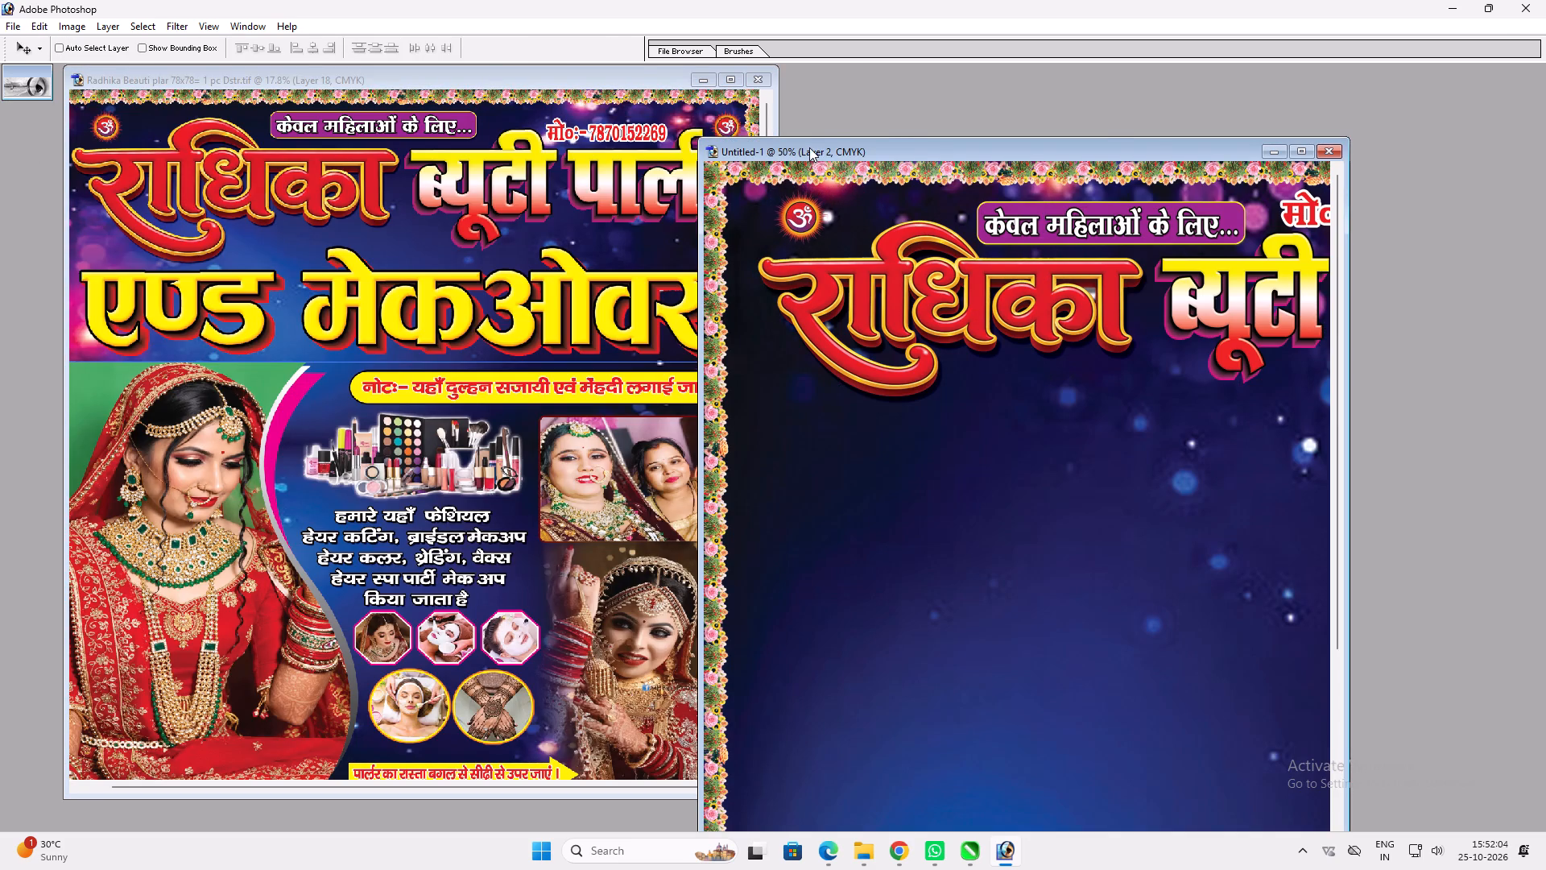
{"action": "key", "text": "v"}
{"action": "left_click_drag", "start_coordinate": [461, 118], "coordinate": [442, 121]}
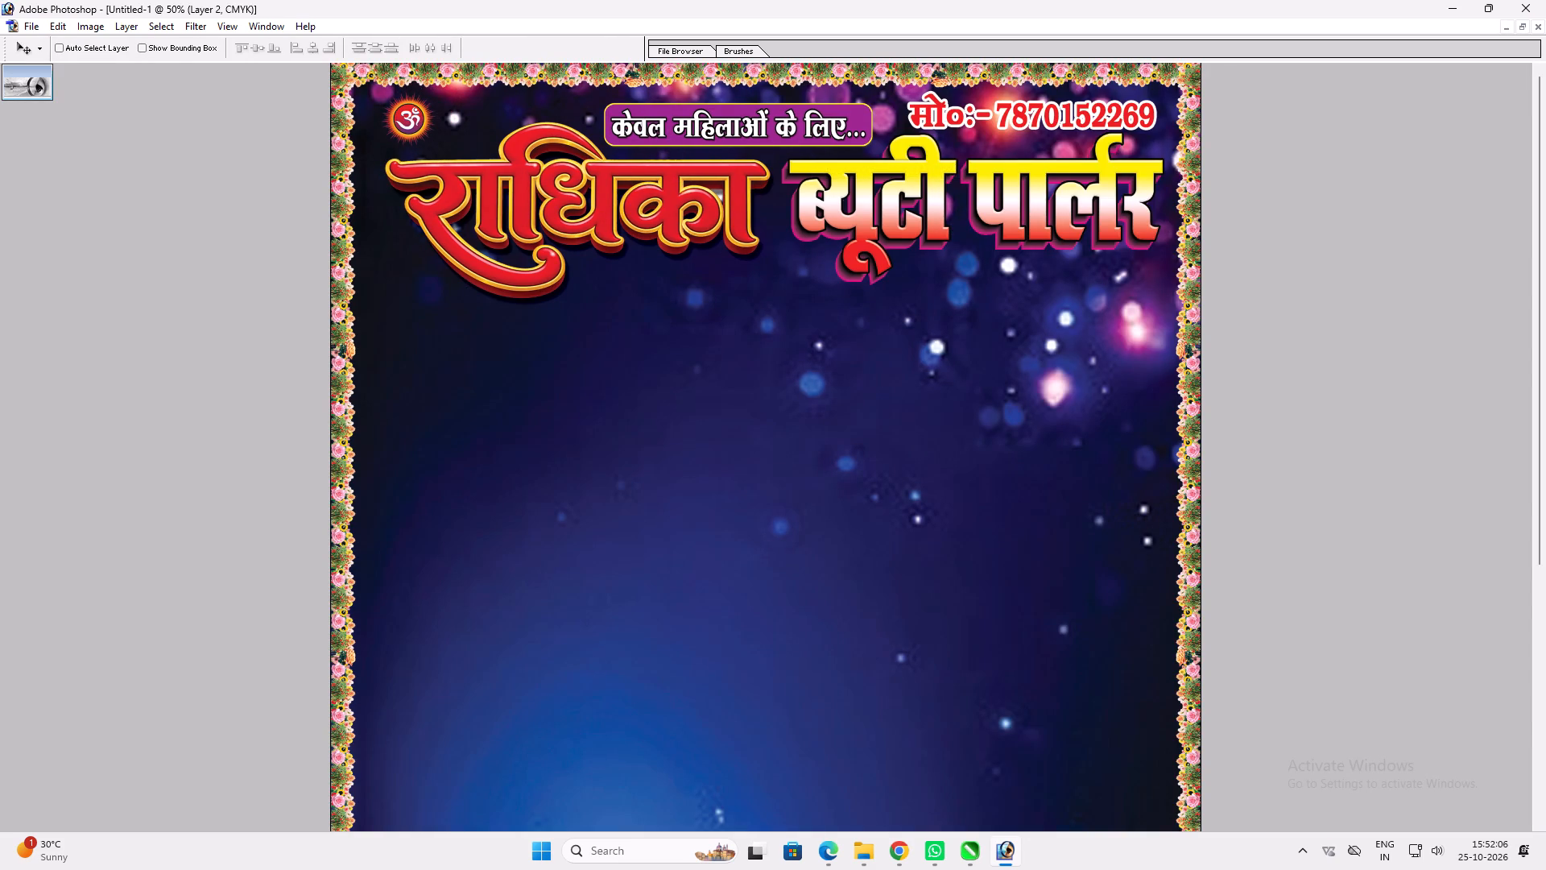
Scale the mobile number line to about 87% and shift it left to free the upper-right corner.
{"action": "left_click", "coordinate": [1098, 121], "text": "ctrl"}
{"action": "key", "text": "ctrl+t"}
{"action": "key", "text": "Return"}
{"action": "key", "text": "t"}
{"action": "left_click", "coordinate": [1074, 126]}
{"action": "key", "text": "Return"}
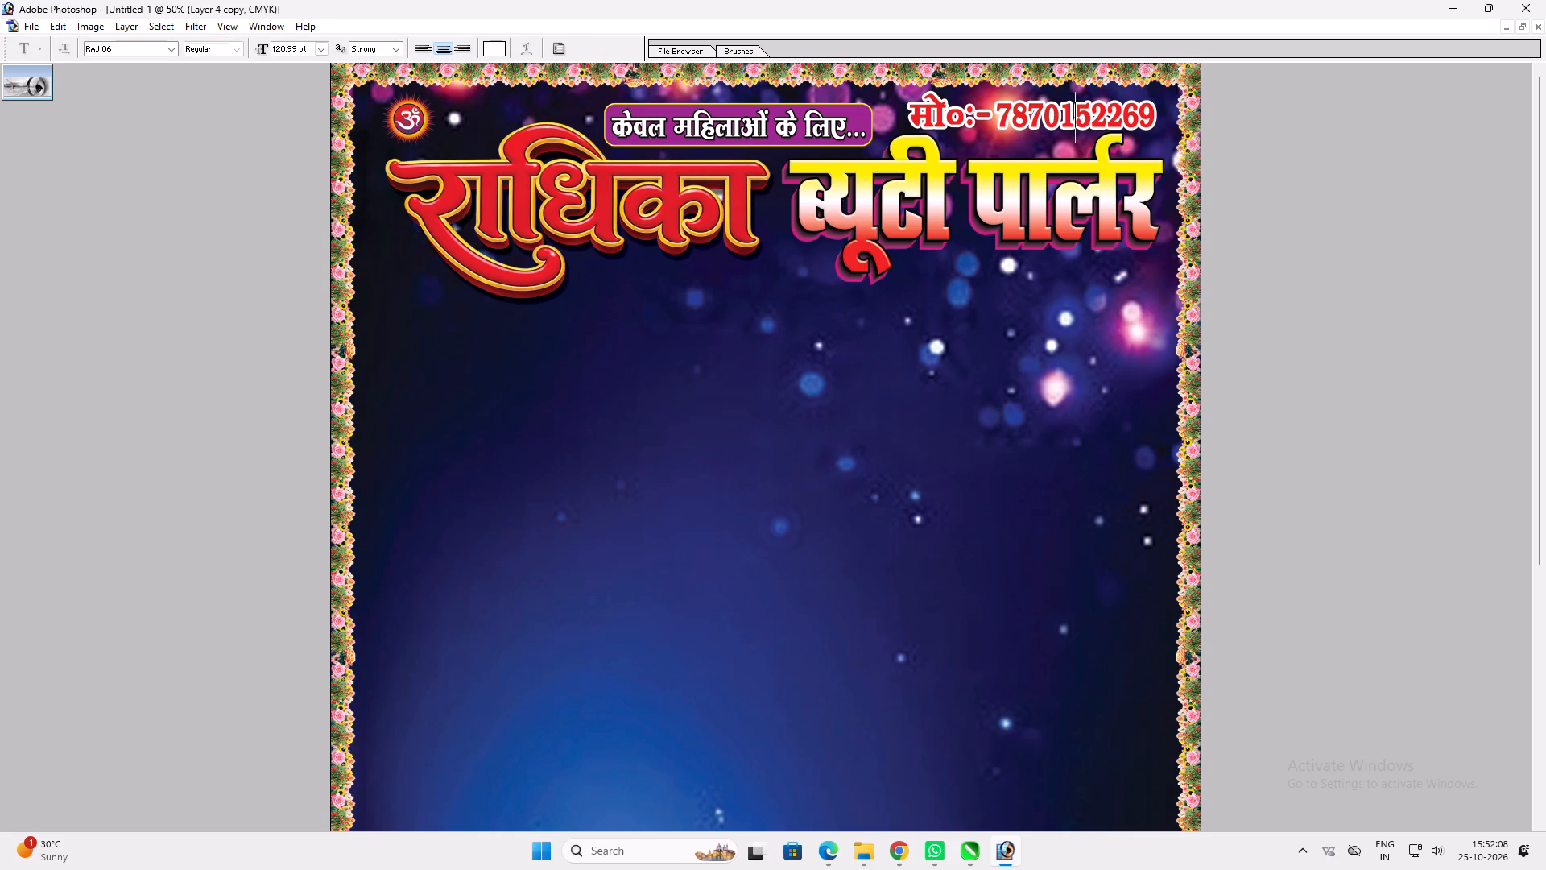
{"action": "key", "text": "ctrl+t"}
{"action": "left_click_drag", "start_coordinate": [1158, 129], "coordinate": [1126, 123], "text": "shift"}
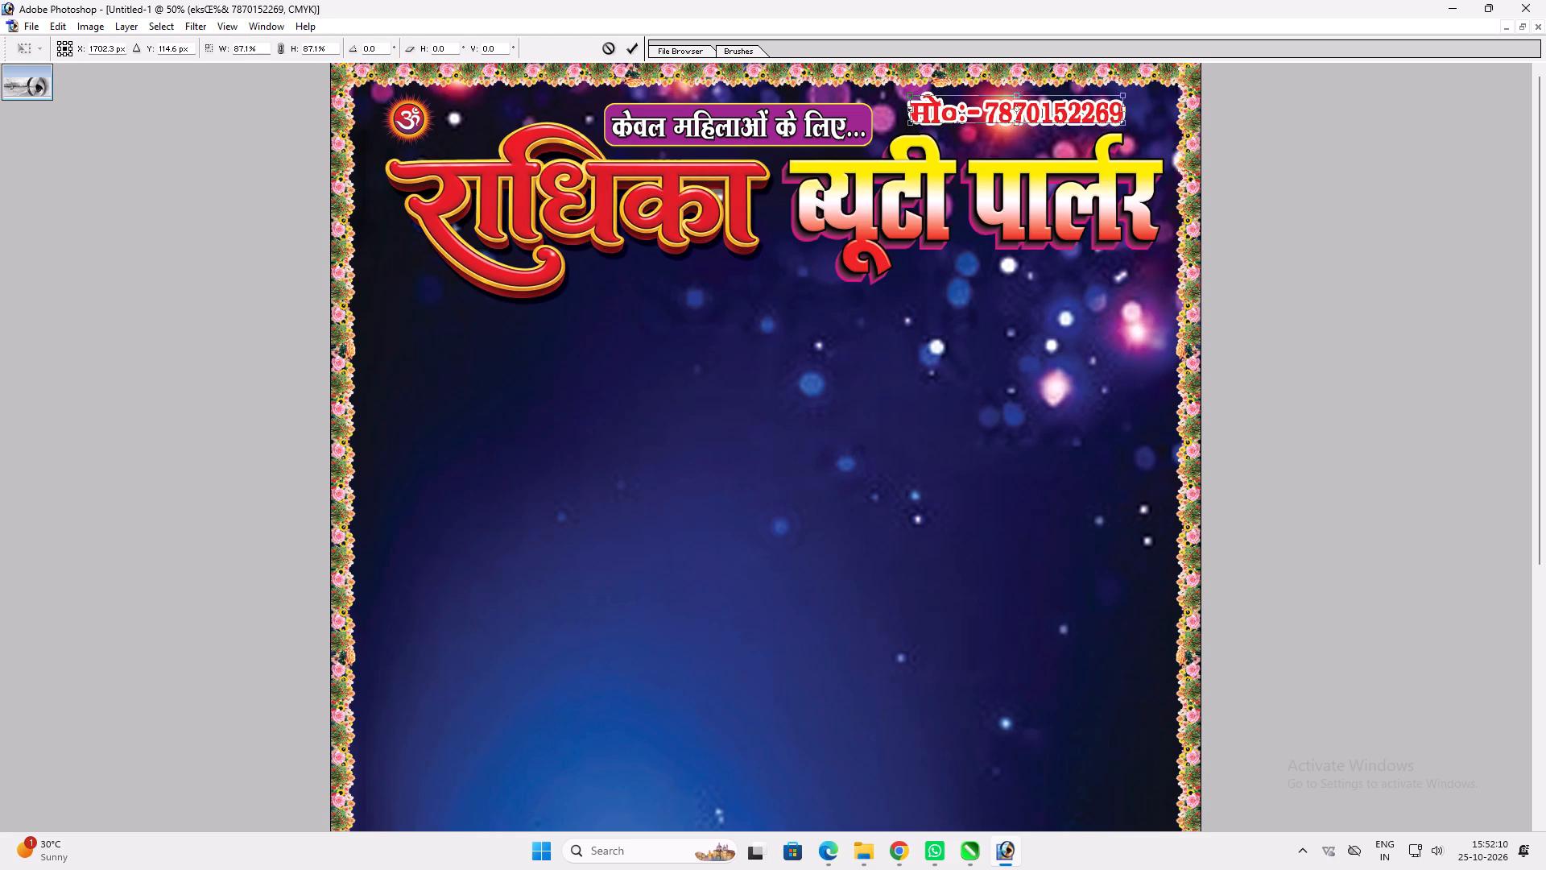
{"action": "key", "text": "Return"}
{"action": "key", "text": "v"}
{"action": "left_click_drag", "start_coordinate": [1089, 118], "coordinate": [1068, 114], "text": "shift"}
{"action": "key", "text": "v"}
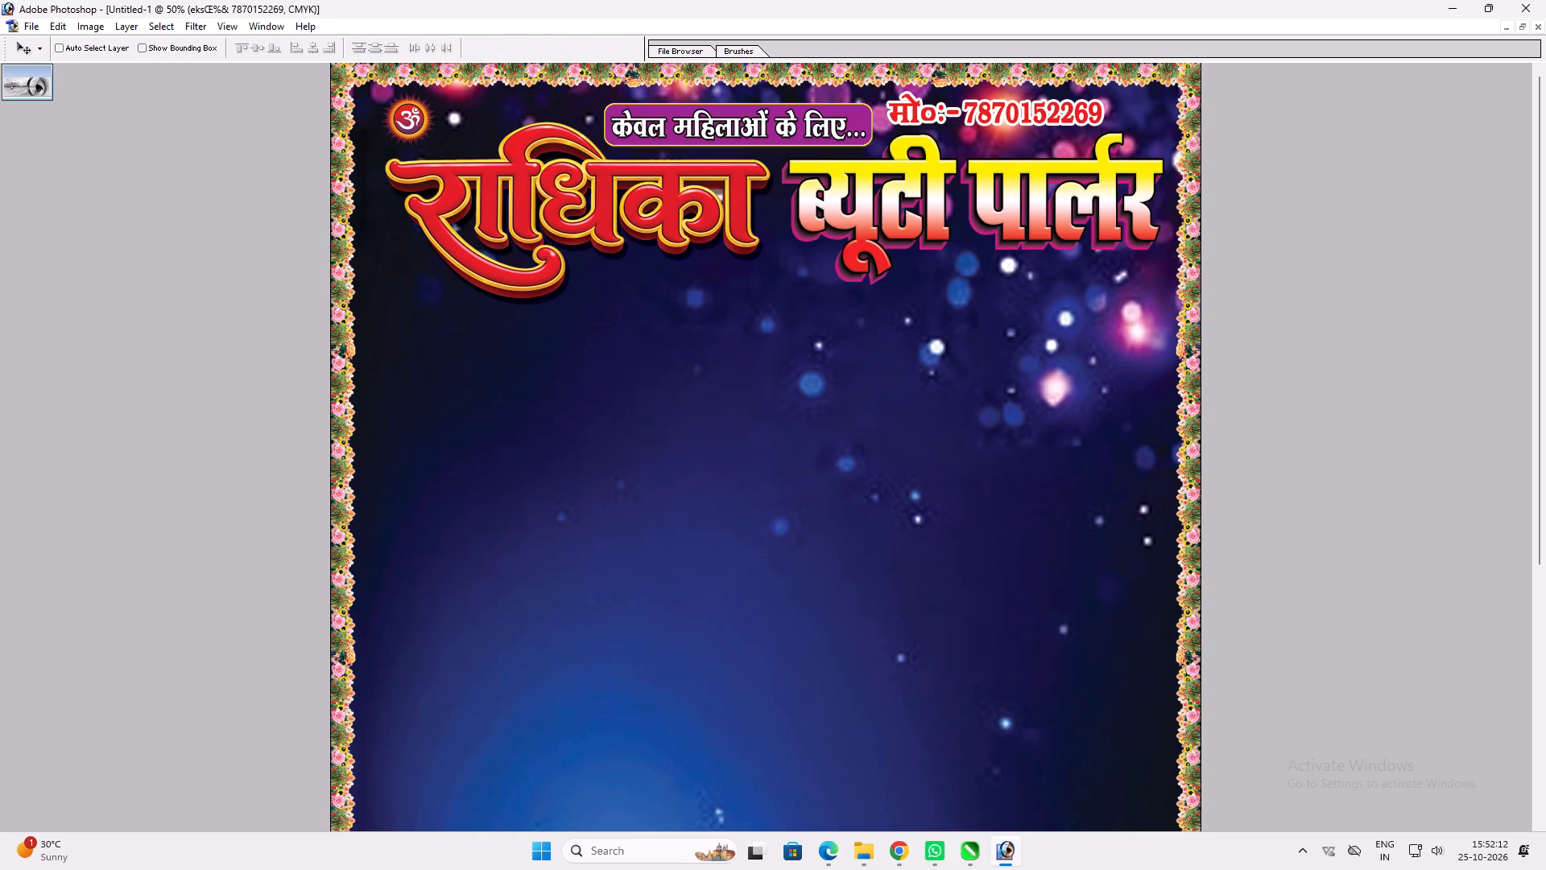
Duplicate the ॐ emblem into the banner's upper-right corner, level with the first one.
{"action": "left_click", "coordinate": [412, 113], "text": "ctrl"}
{"action": "left_click_drag", "start_coordinate": [411, 113], "coordinate": [1154, 124], "text": "alt+shift"}
Copy the yellow एण्ड मेकओवर title from the 78x78 banner into the new document and place it below राधिका ब्यूटी पार्लर.
{"action": "type", "text": "ff"}
{"action": "key", "text": "f"}
{"action": "left_click", "coordinate": [425, 376]}
{"action": "key", "text": "v"}
{"action": "left_click", "coordinate": [403, 304], "text": "ctrl"}
{"action": "left_click", "coordinate": [398, 301], "text": "ctrl"}
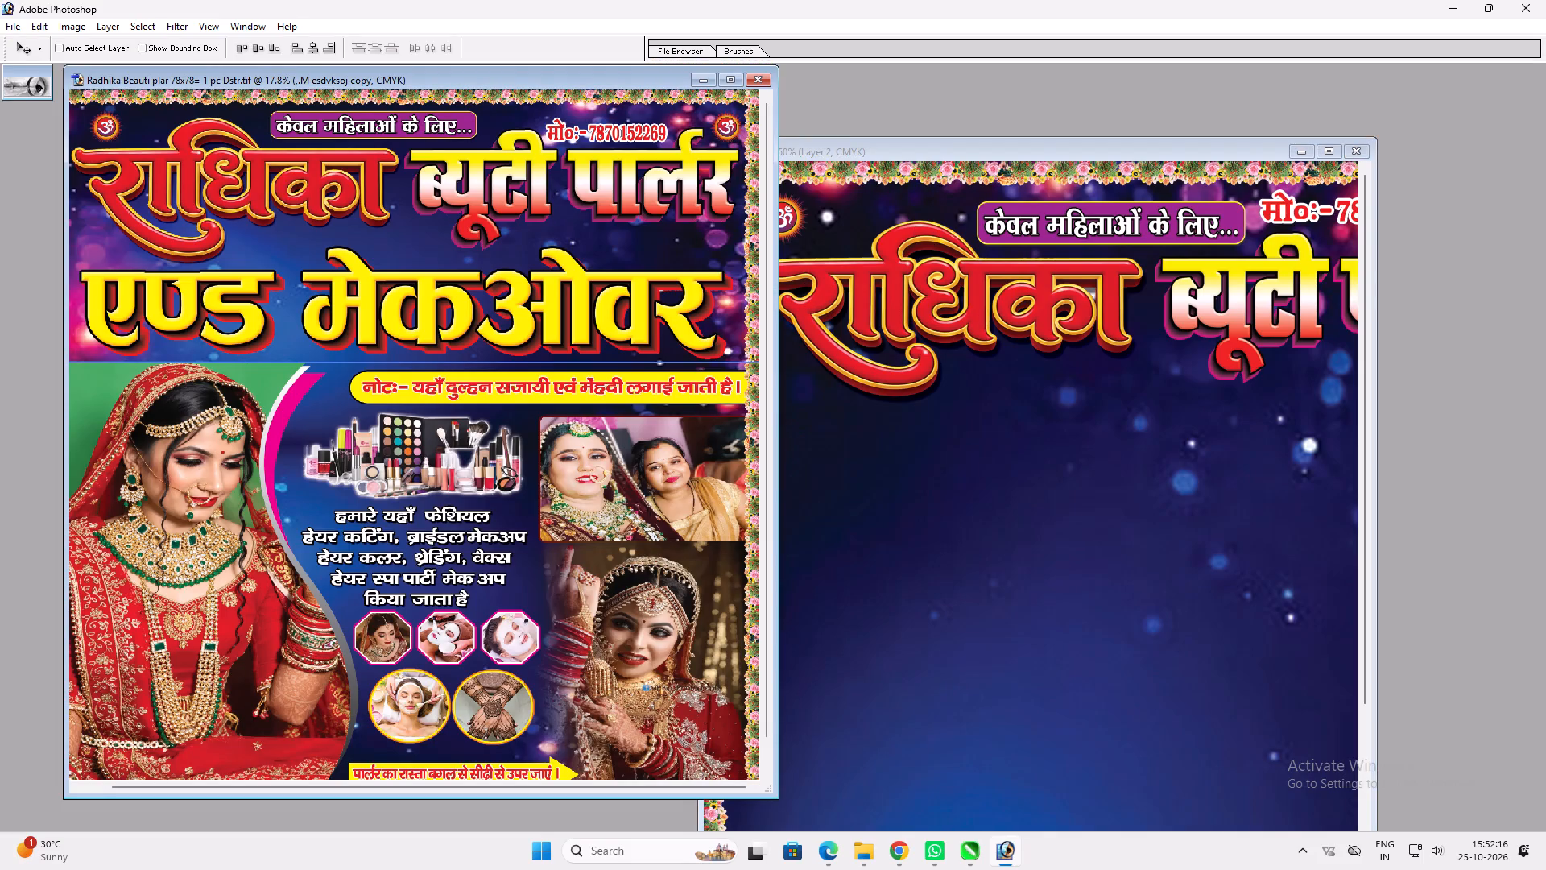
{"action": "left_click_drag", "start_coordinate": [389, 297], "coordinate": [441, 321]}
{"action": "key", "text": "ctrl+z"}
{"action": "left_click_drag", "start_coordinate": [418, 316], "coordinate": [1101, 433]}
{"action": "key", "text": "v"}
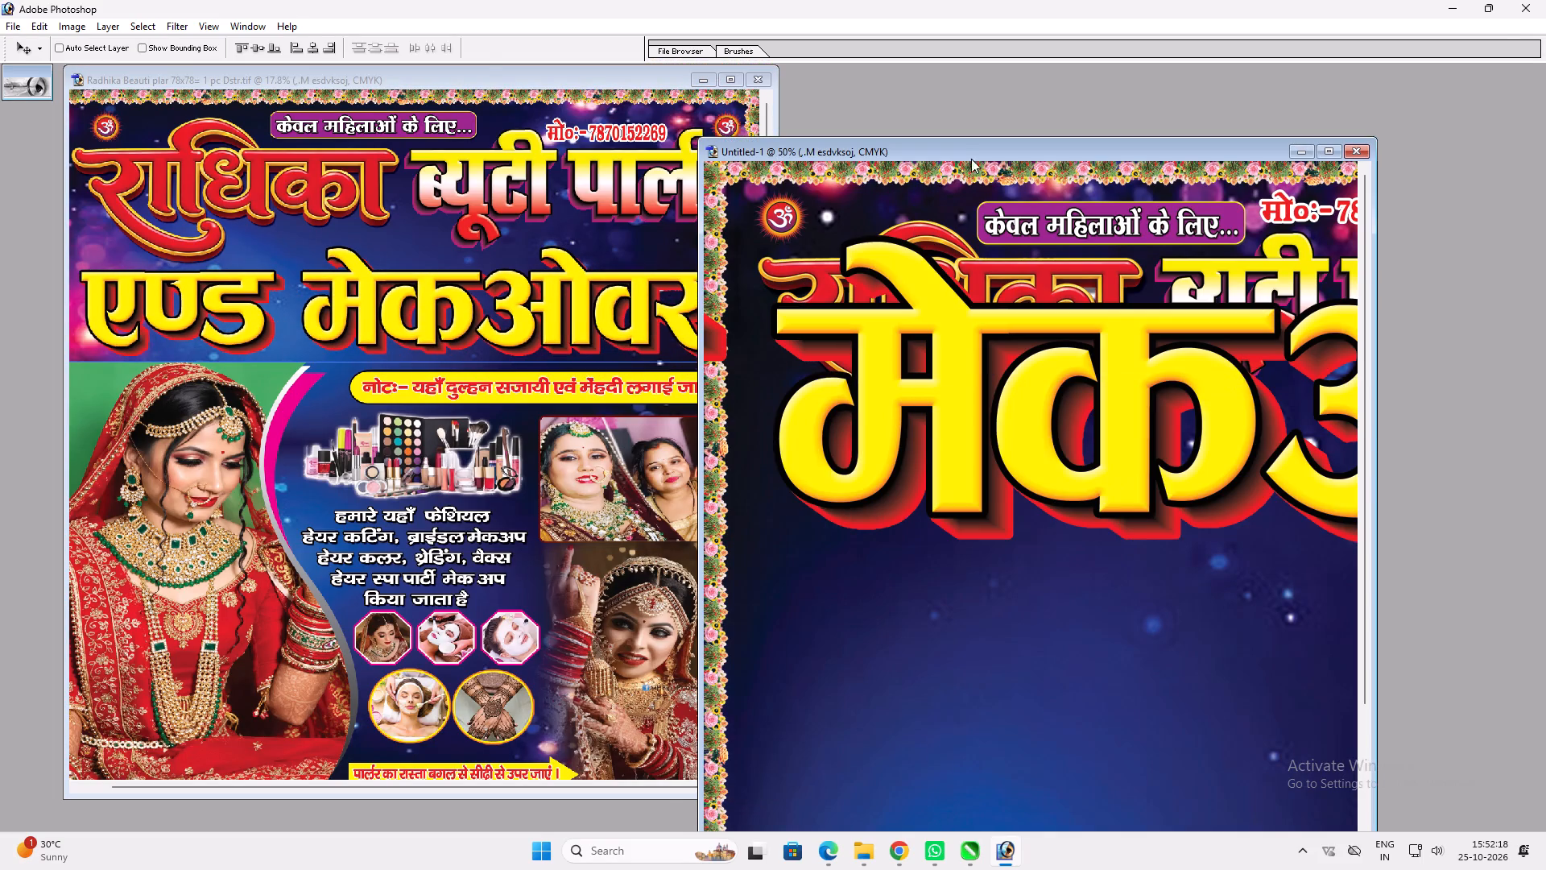
{"action": "double_click", "coordinate": [965, 153]}
{"action": "left_click_drag", "start_coordinate": [879, 292], "coordinate": [882, 369]}
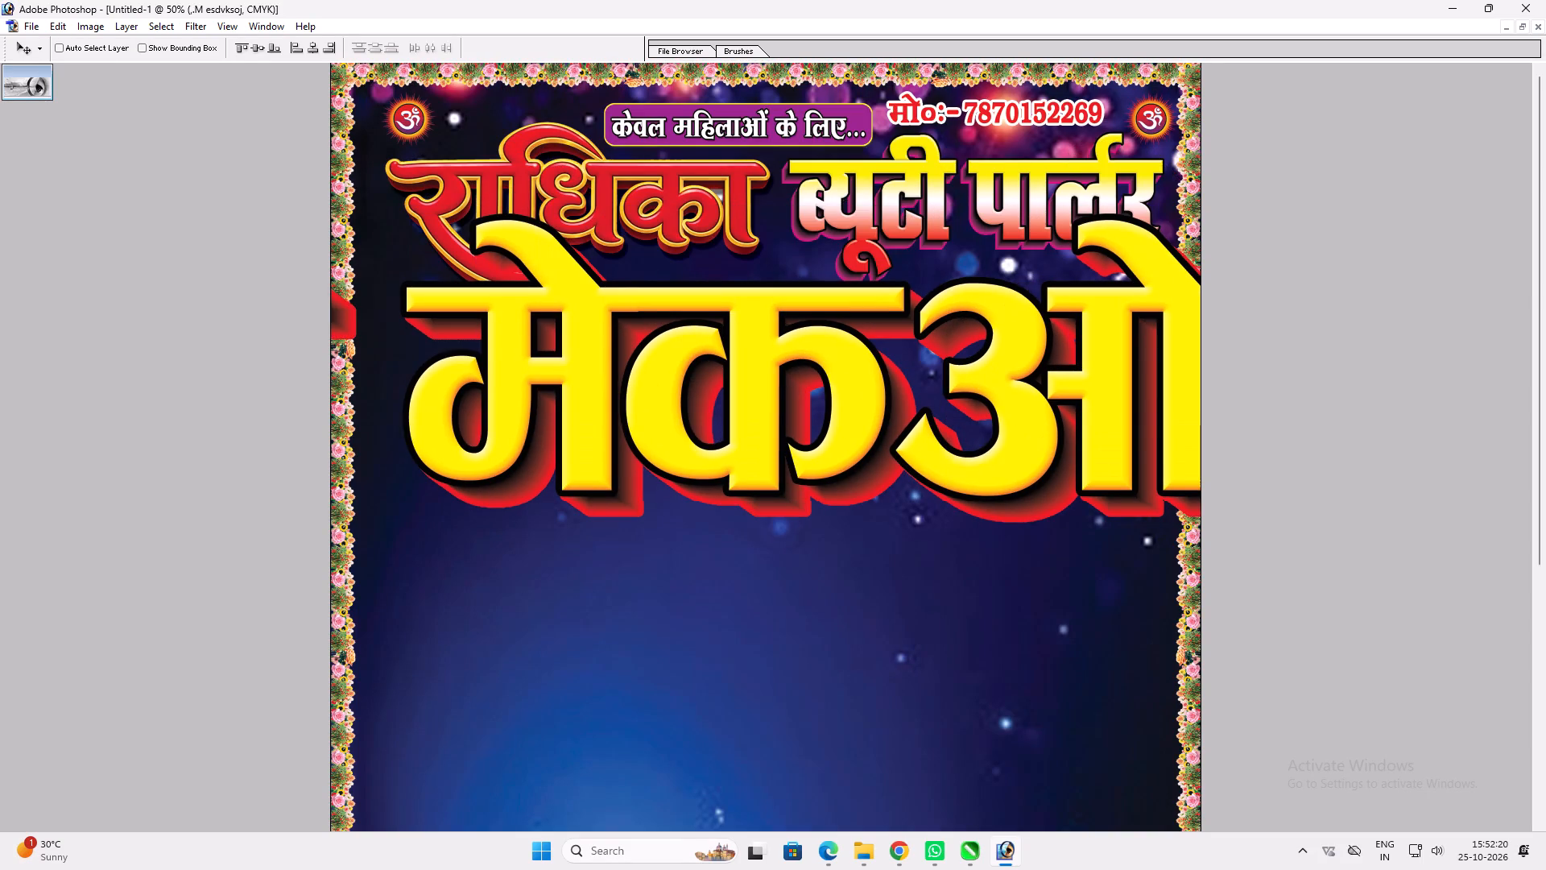
Open the stroke settings of the एण्ड मेकओवर title.
{"action": "left_click", "coordinate": [858, 361], "text": "ctrl"}
{"action": "key", "text": "alt+l"}
{"action": "key", "text": "alt+y"}
{"action": "key", "text": "k"}
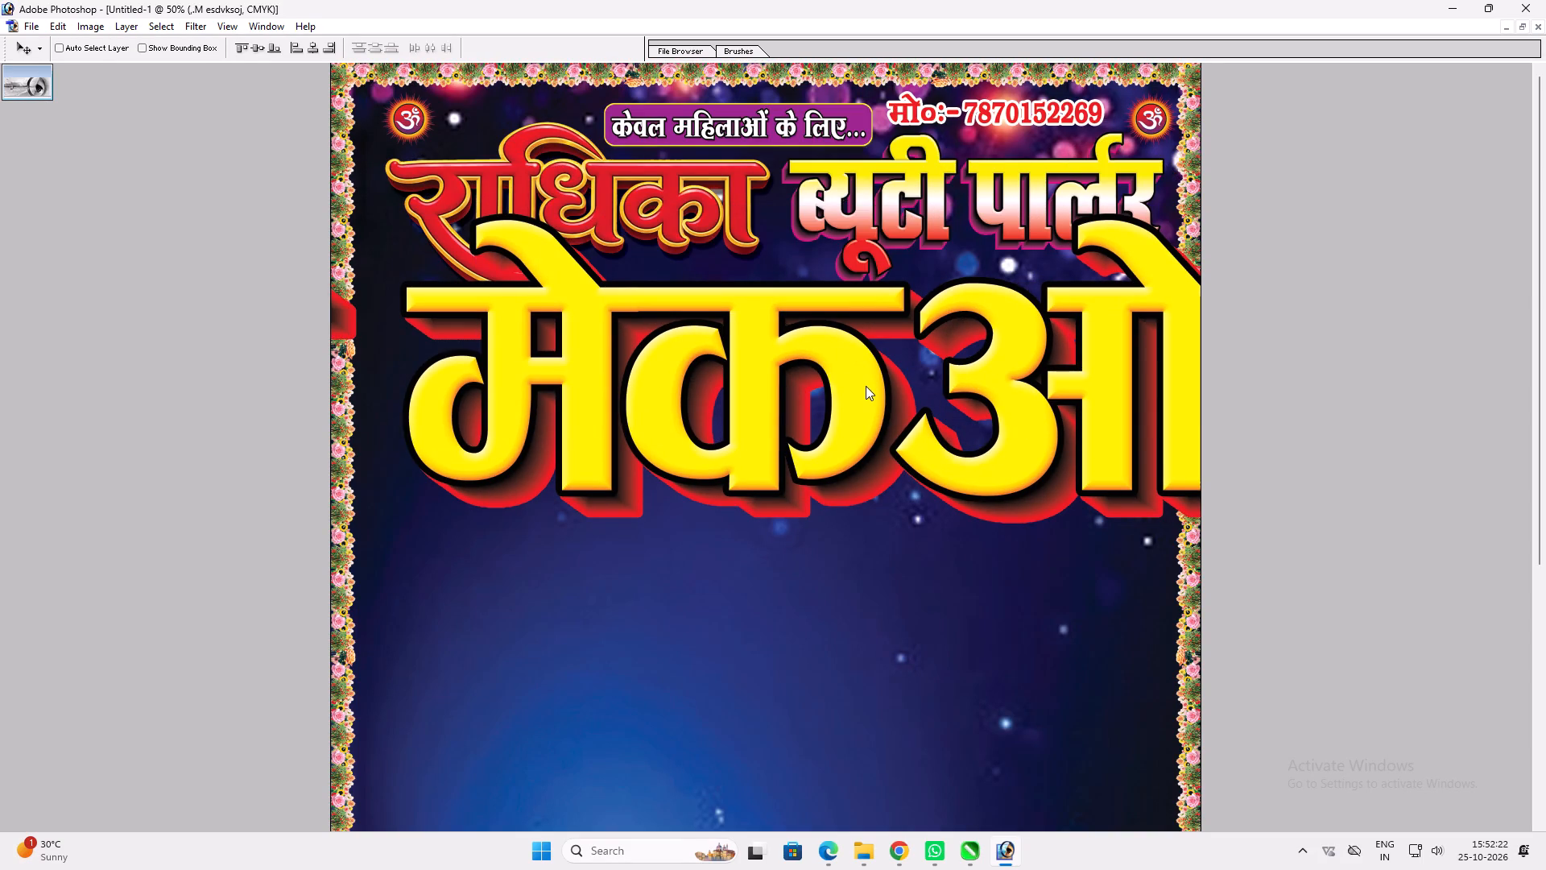
Apply the stroke to the एण्ड मेकओवर title and merge the title with its linked layers.
{"action": "scroll", "coordinate": [969, 441], "scroll_direction": "down", "scroll_amount": 3}
{"action": "key", "text": "Return"}
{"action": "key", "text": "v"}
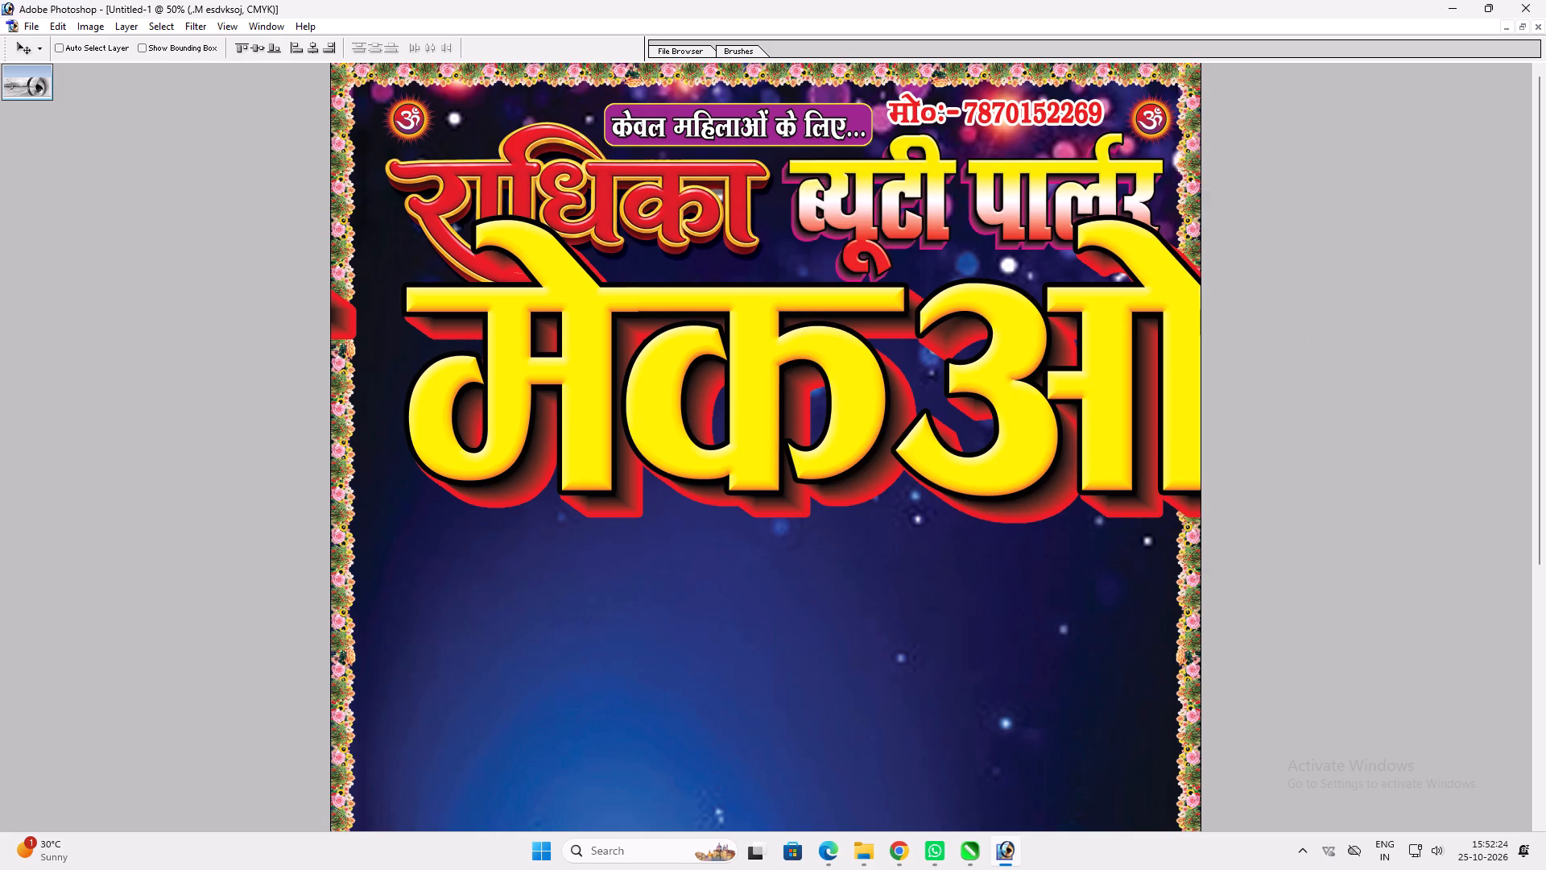
{"action": "key", "text": "ctrl+e"}
Scale the merged एण्ड मेकओवर title to about 44% and place it below राधिका ब्यूटी पार्लर, between the side borders.
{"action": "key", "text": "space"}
{"action": "scroll", "coordinate": [951, 399], "scroll_direction": "up", "scroll_amount": 3}
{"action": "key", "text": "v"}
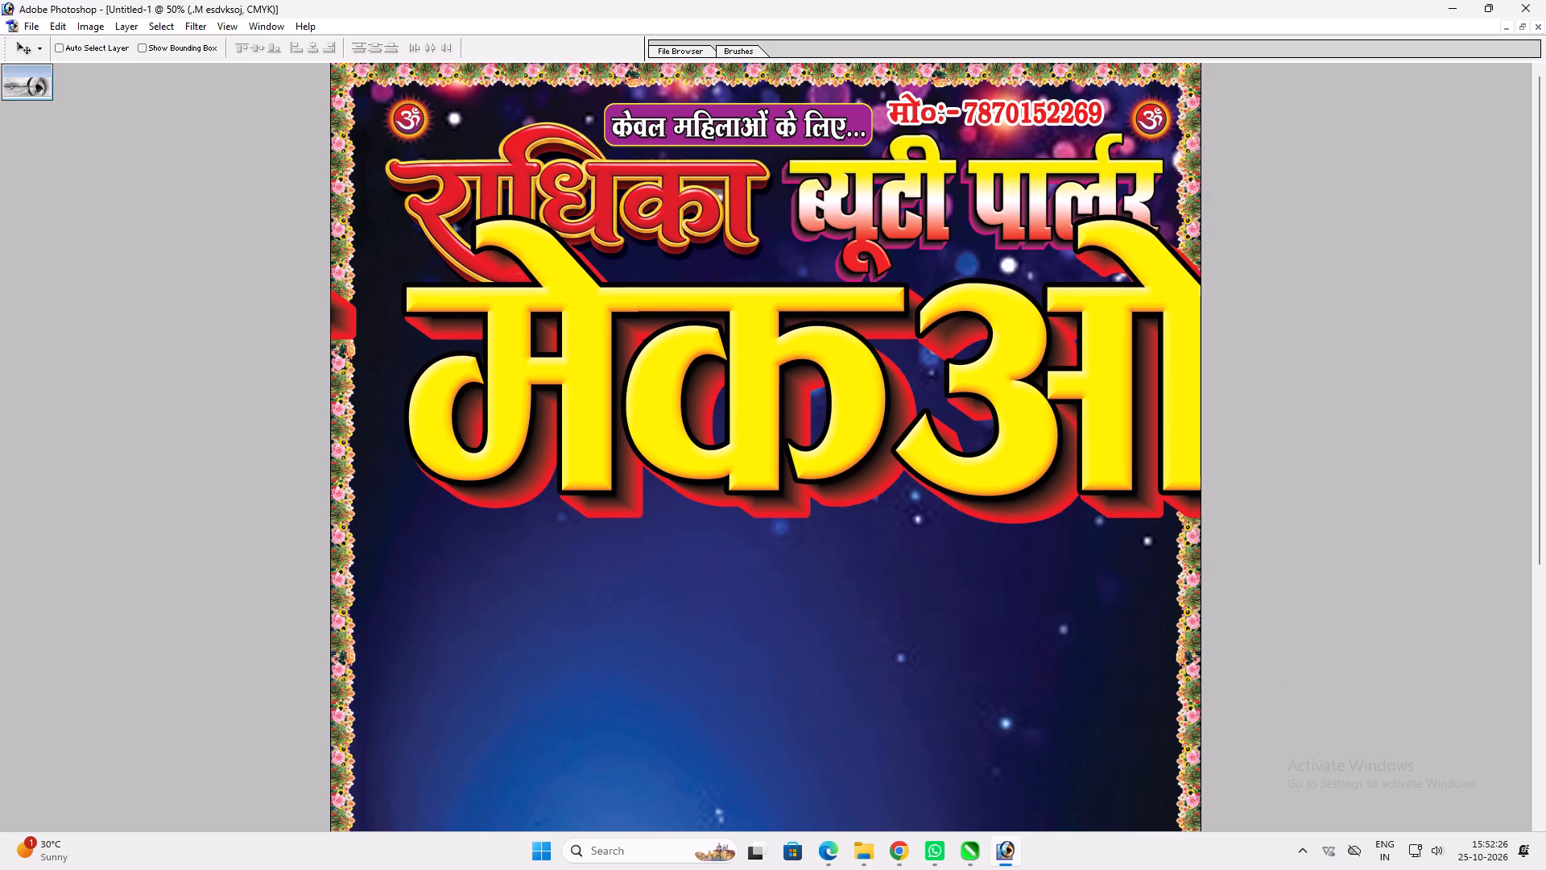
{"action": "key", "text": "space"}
{"action": "right_click", "coordinate": [953, 358]}
{"action": "left_click", "coordinate": [973, 365]}
{"action": "scroll", "coordinate": [976, 366], "scroll_direction": "up", "scroll_amount": 5}
{"action": "key", "text": "ctrl+t"}
{"action": "left_click_drag", "start_coordinate": [1102, 280], "coordinate": [1090, 283], "text": "alt+shift"}
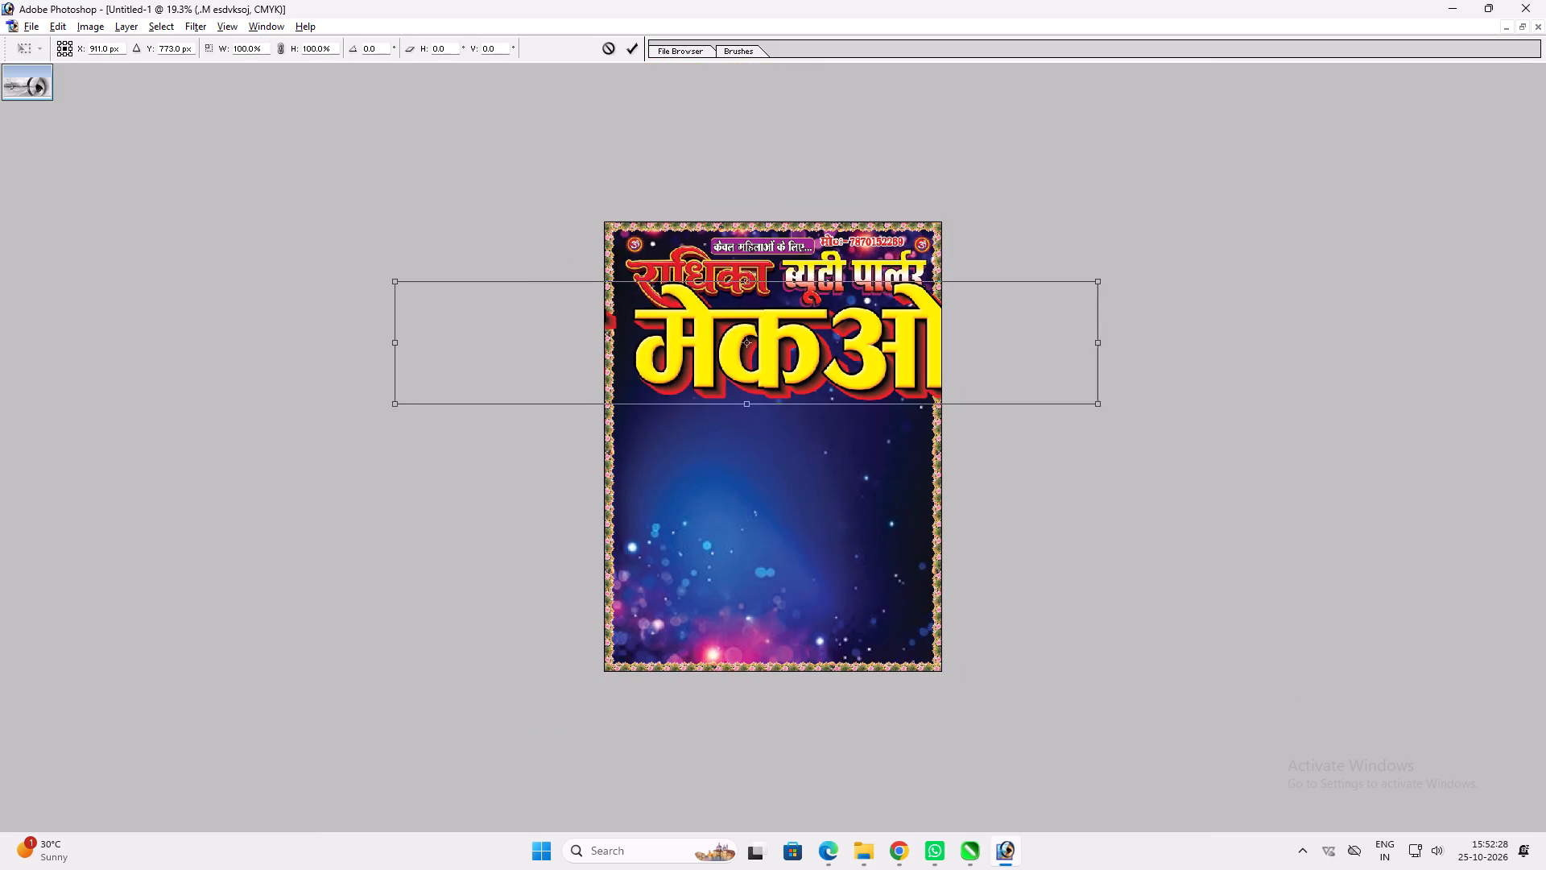
{"action": "left_click_drag", "start_coordinate": [1090, 283], "coordinate": [899, 308], "text": "alt+shift"}
{"action": "key", "text": "Return"}
{"action": "key", "text": "ctrl+0"}
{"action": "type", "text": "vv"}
{"action": "left_click_drag", "start_coordinate": [843, 323], "coordinate": [903, 317]}
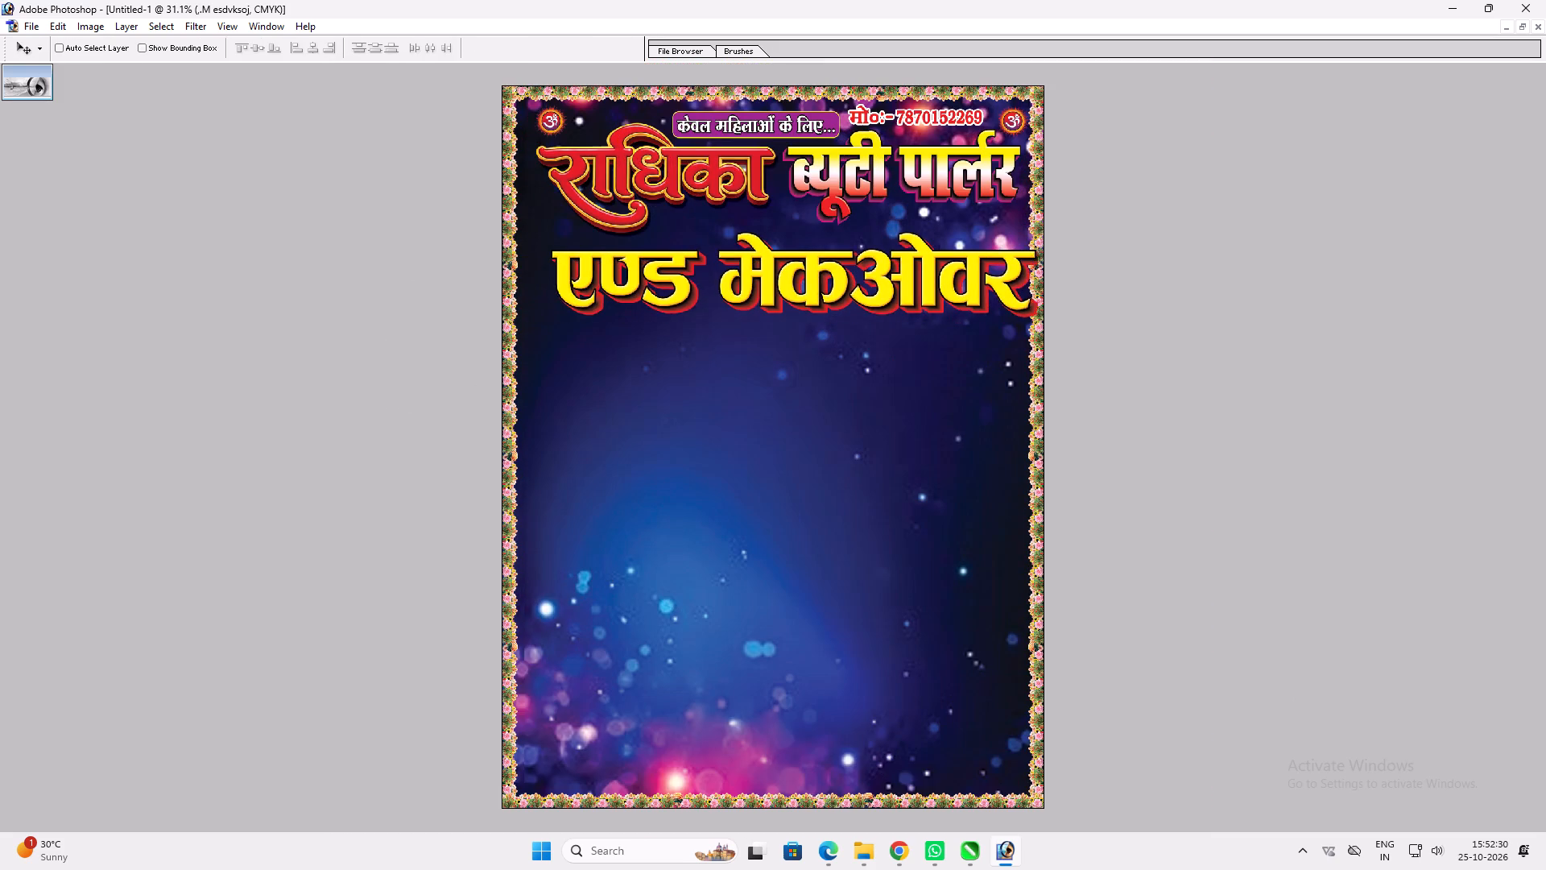
{"action": "left_click_drag", "start_coordinate": [903, 317], "coordinate": [887, 308]}
{"action": "key", "text": "ctrl+0"}
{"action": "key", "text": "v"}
Stretch the एण्ड मेकओवर title slightly in height and nudge it into place between the flower borders.
{"action": "key", "text": "ctrl+t"}
{"action": "left_click_drag", "start_coordinate": [921, 226], "coordinate": [933, 223], "text": "shift"}
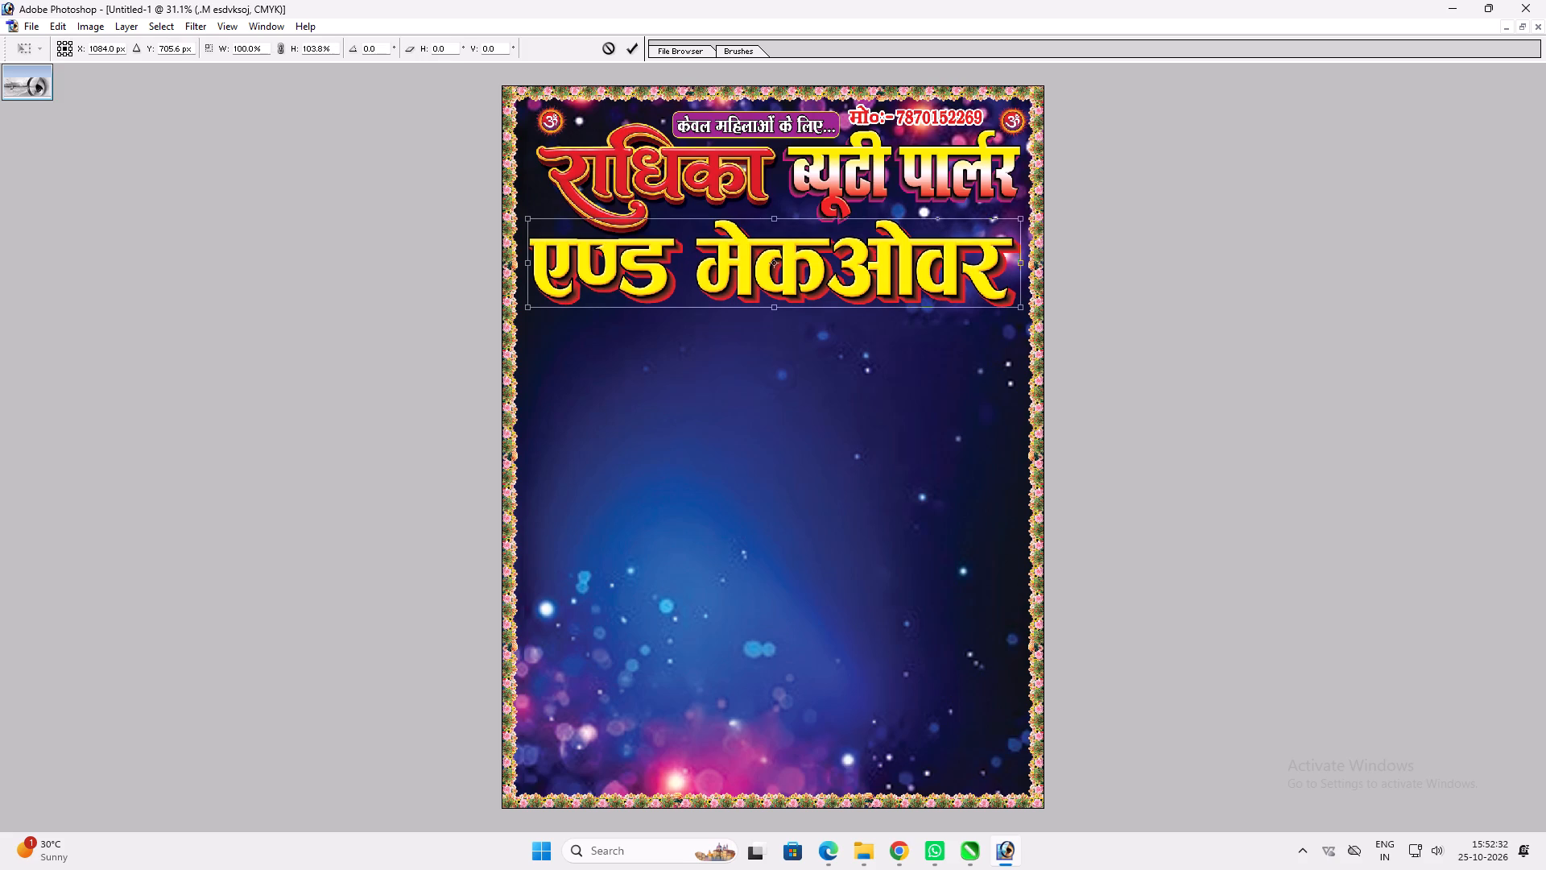
{"action": "left_click_drag", "start_coordinate": [933, 223], "coordinate": [936, 222], "text": "shift"}
{"action": "key", "text": "Return"}
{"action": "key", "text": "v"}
{"action": "left_click", "coordinate": [929, 234]}
{"action": "key", "text": "ctrl+t"}
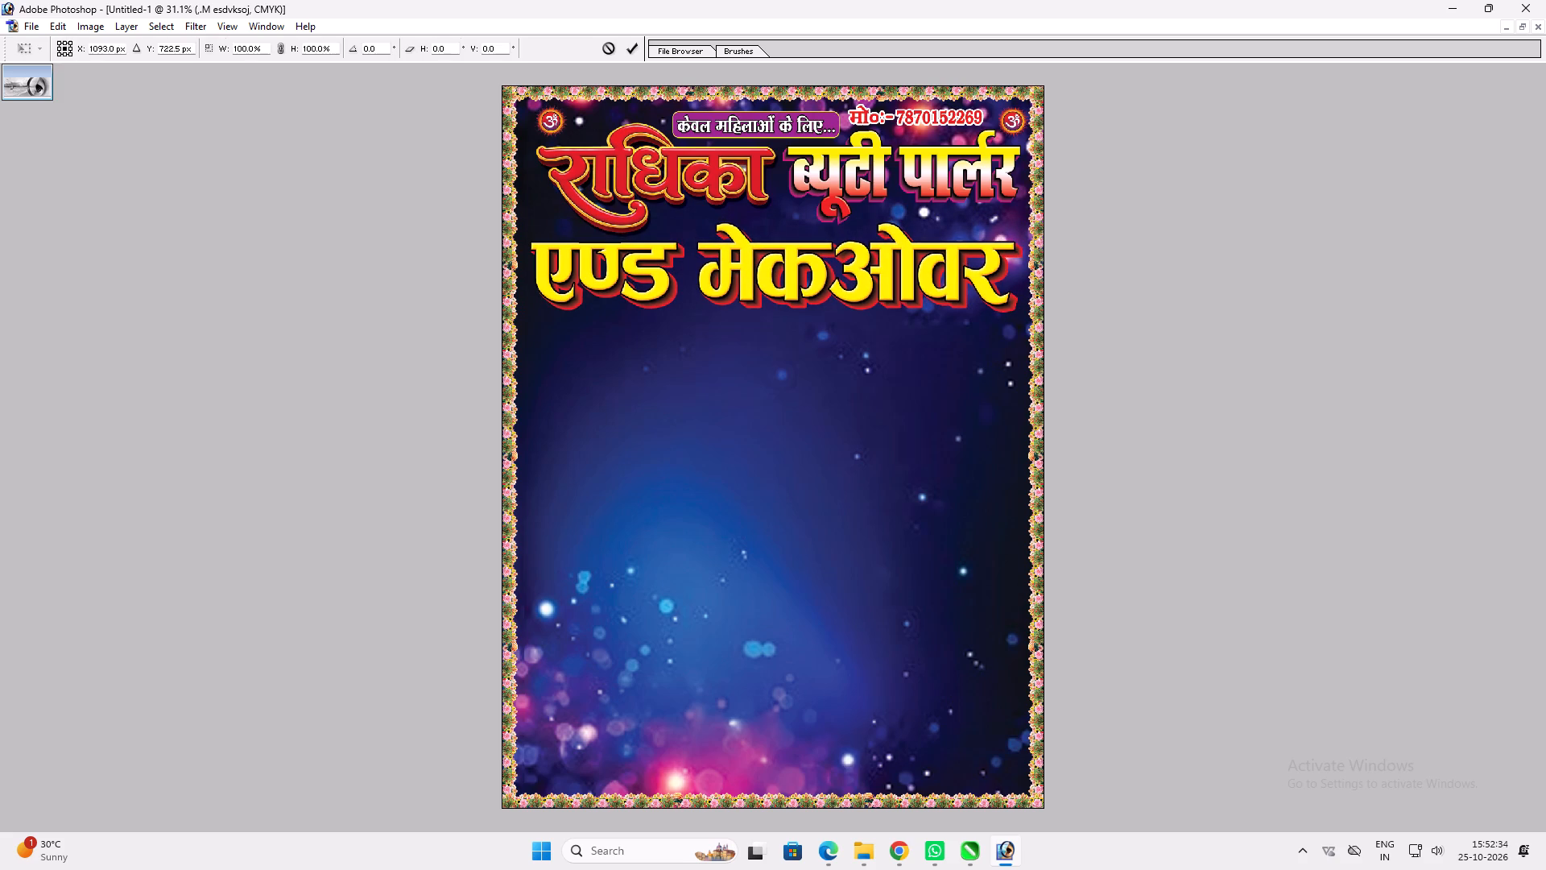
{"action": "left_click_drag", "start_coordinate": [958, 221], "coordinate": [965, 217], "text": "shift"}
{"action": "key", "text": "Return"}
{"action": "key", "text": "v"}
Bring the 78x78 banner to the front, with its window and the new document's window both in view.
{"action": "key", "text": "ctrl+0"}
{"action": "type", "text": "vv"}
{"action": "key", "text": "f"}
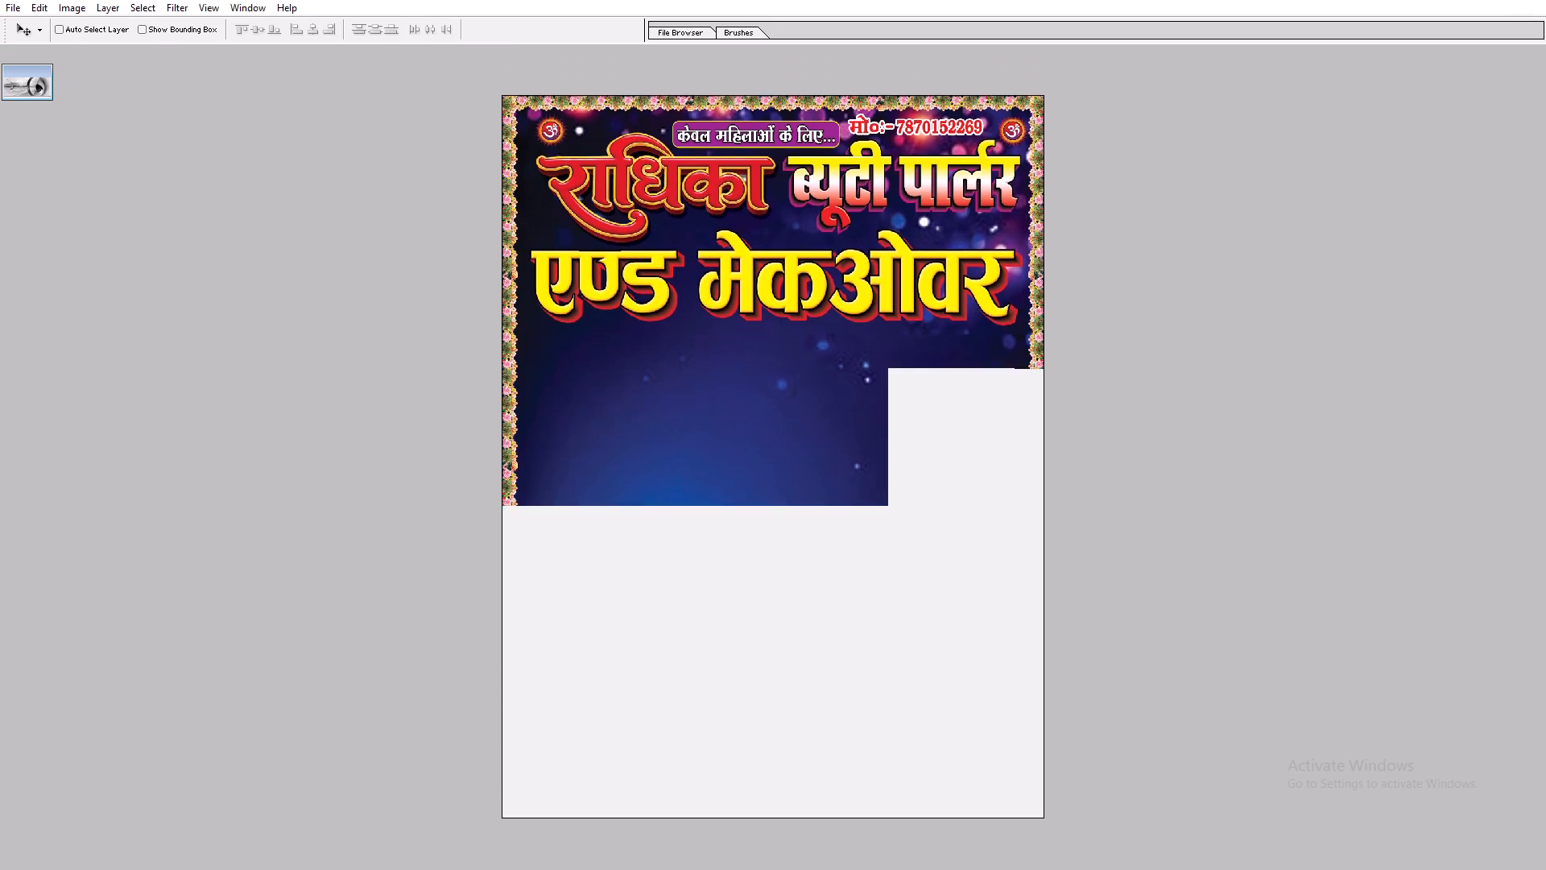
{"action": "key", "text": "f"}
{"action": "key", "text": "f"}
{"action": "left_click", "coordinate": [451, 356]}
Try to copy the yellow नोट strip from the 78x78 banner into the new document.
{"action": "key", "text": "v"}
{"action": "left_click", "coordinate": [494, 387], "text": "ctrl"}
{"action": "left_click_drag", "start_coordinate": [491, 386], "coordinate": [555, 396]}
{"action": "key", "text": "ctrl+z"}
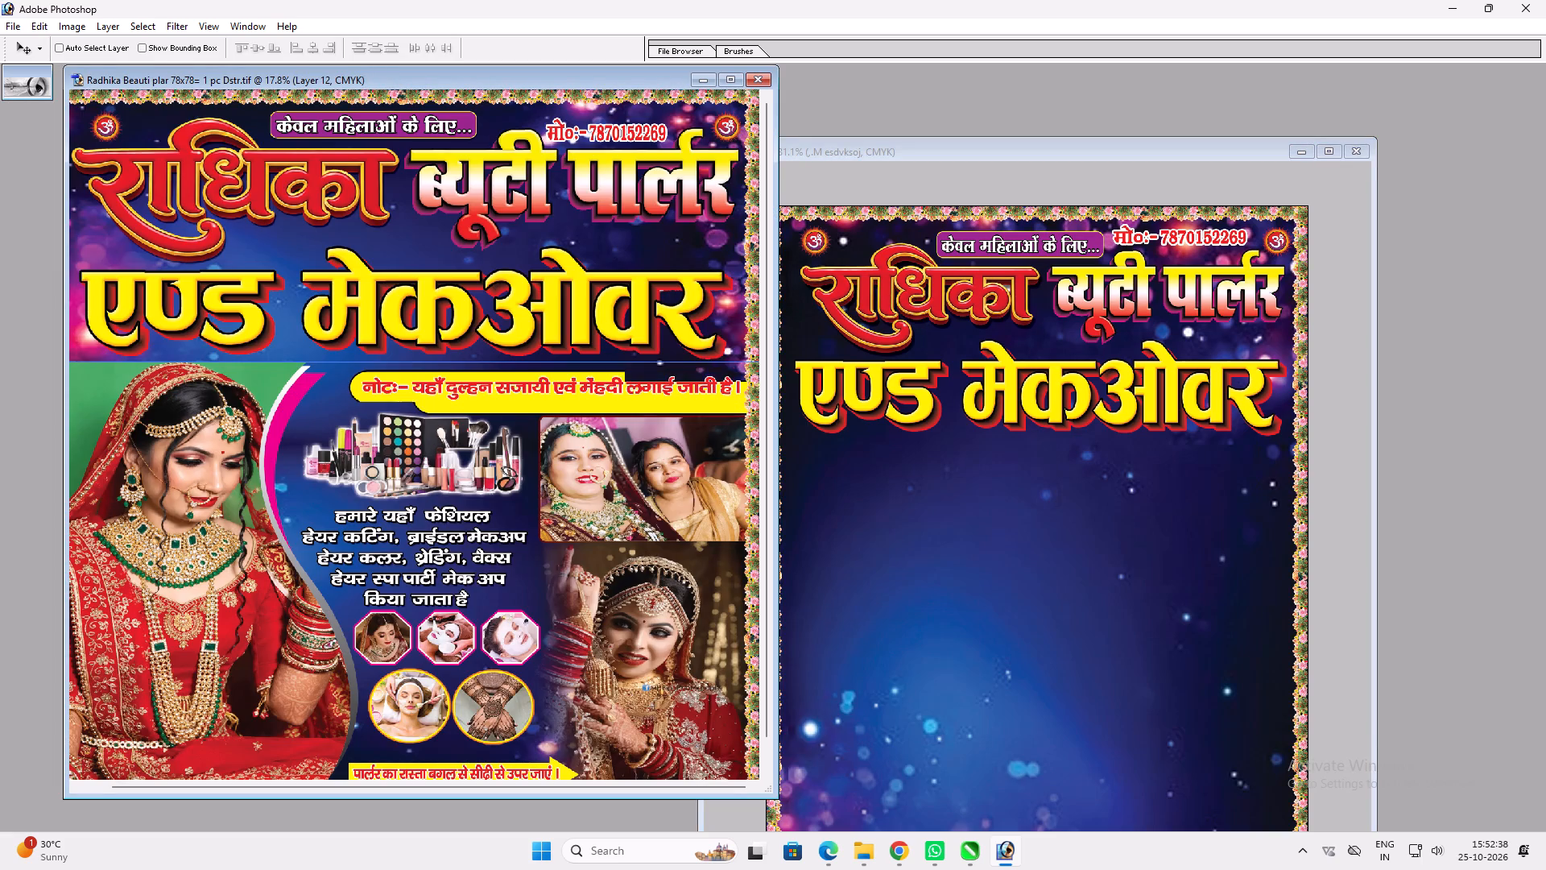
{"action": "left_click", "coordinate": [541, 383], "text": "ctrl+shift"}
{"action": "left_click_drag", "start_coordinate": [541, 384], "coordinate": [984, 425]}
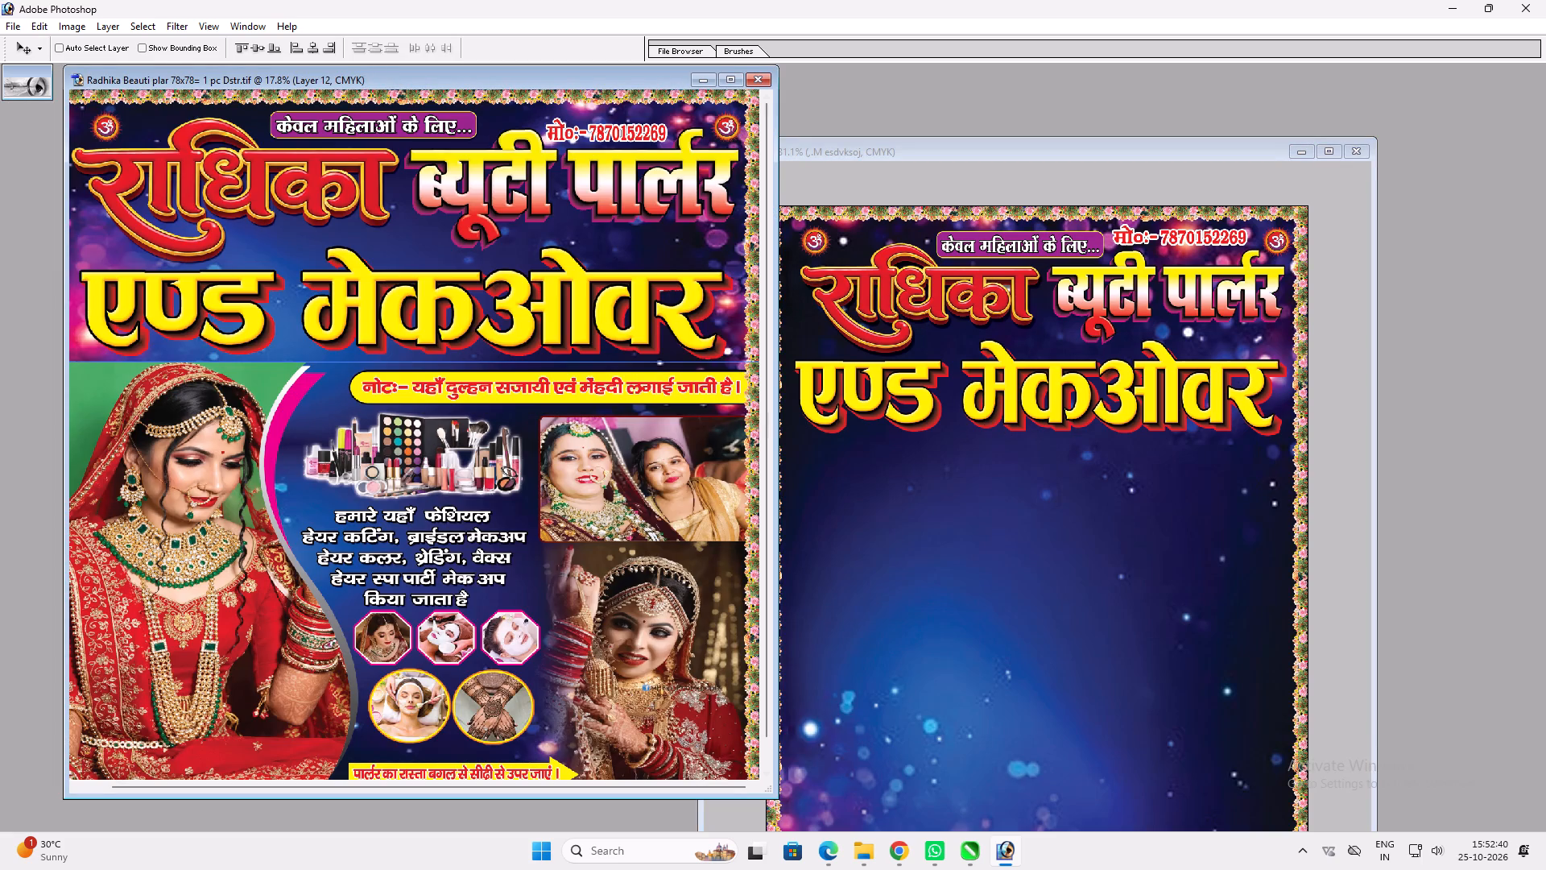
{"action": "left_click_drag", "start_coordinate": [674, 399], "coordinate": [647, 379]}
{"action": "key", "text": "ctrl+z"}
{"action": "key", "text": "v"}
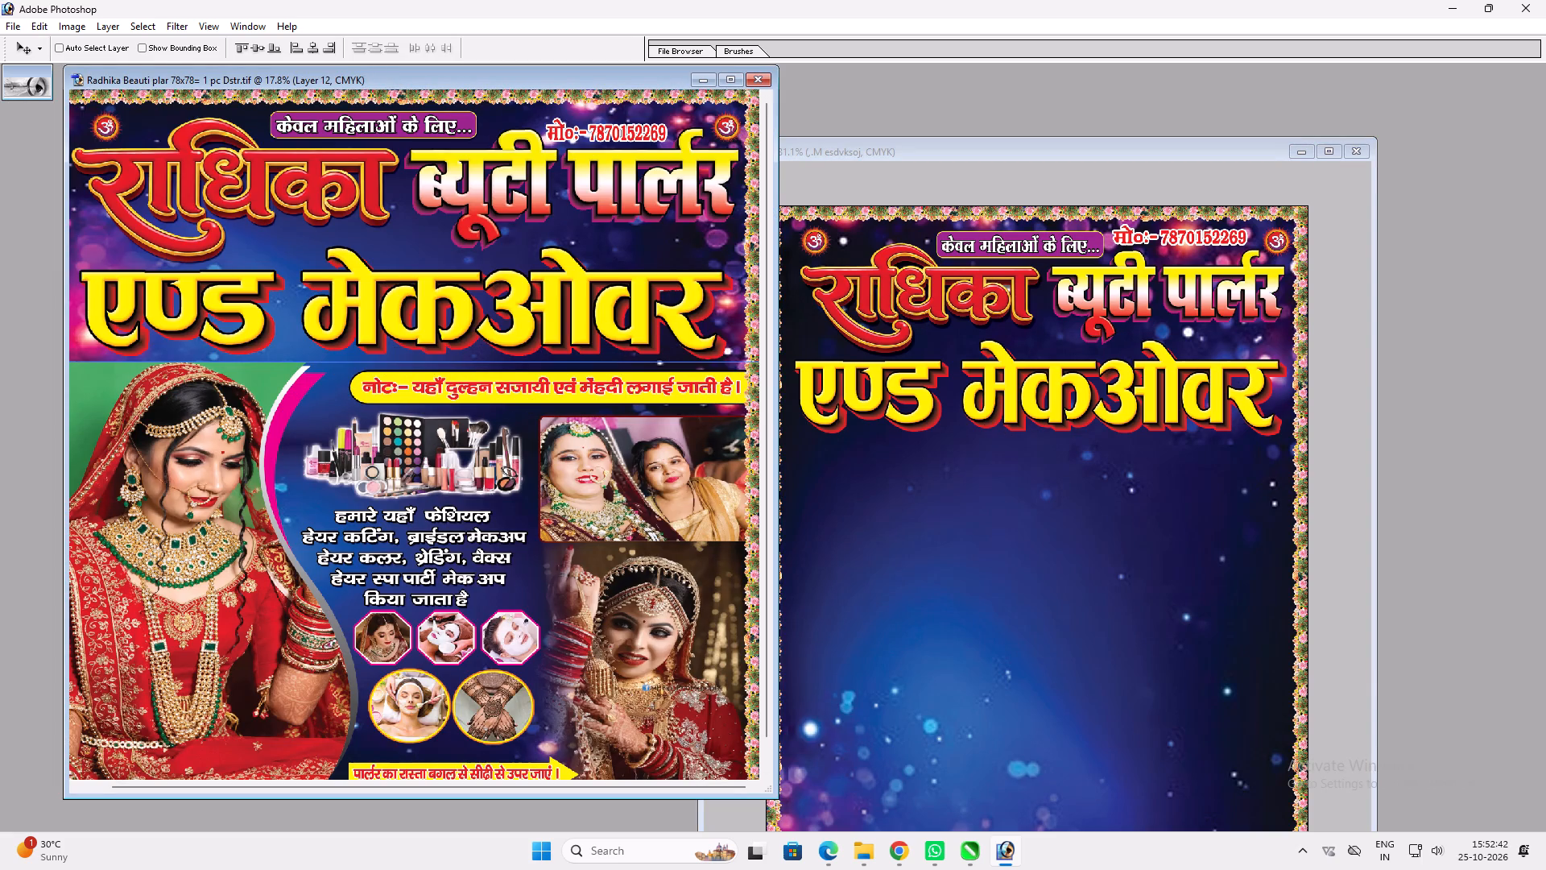
Copy the makeup products picture from the 78x78 banner into the new document and place it below एण्ड मेकओवर.
{"action": "left_click", "coordinate": [438, 469], "text": "ctrl"}
{"action": "left_click_drag", "start_coordinate": [422, 459], "coordinate": [616, 476]}
{"action": "key", "text": "ctrl+z"}
{"action": "left_click_drag", "start_coordinate": [523, 473], "coordinate": [980, 491]}
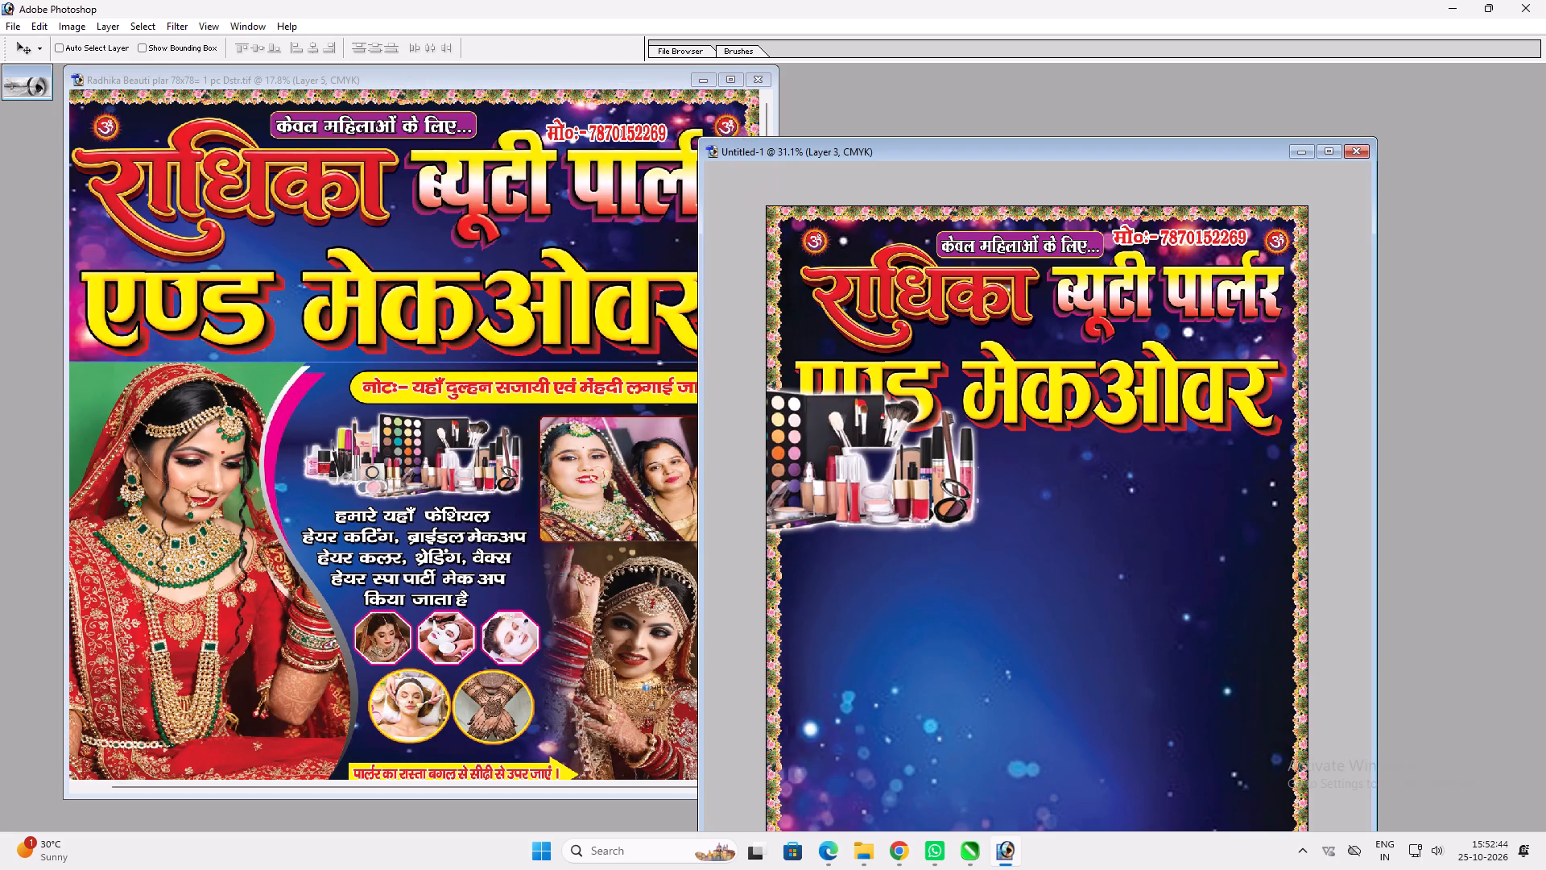
{"action": "left_click_drag", "start_coordinate": [888, 470], "coordinate": [1065, 515]}
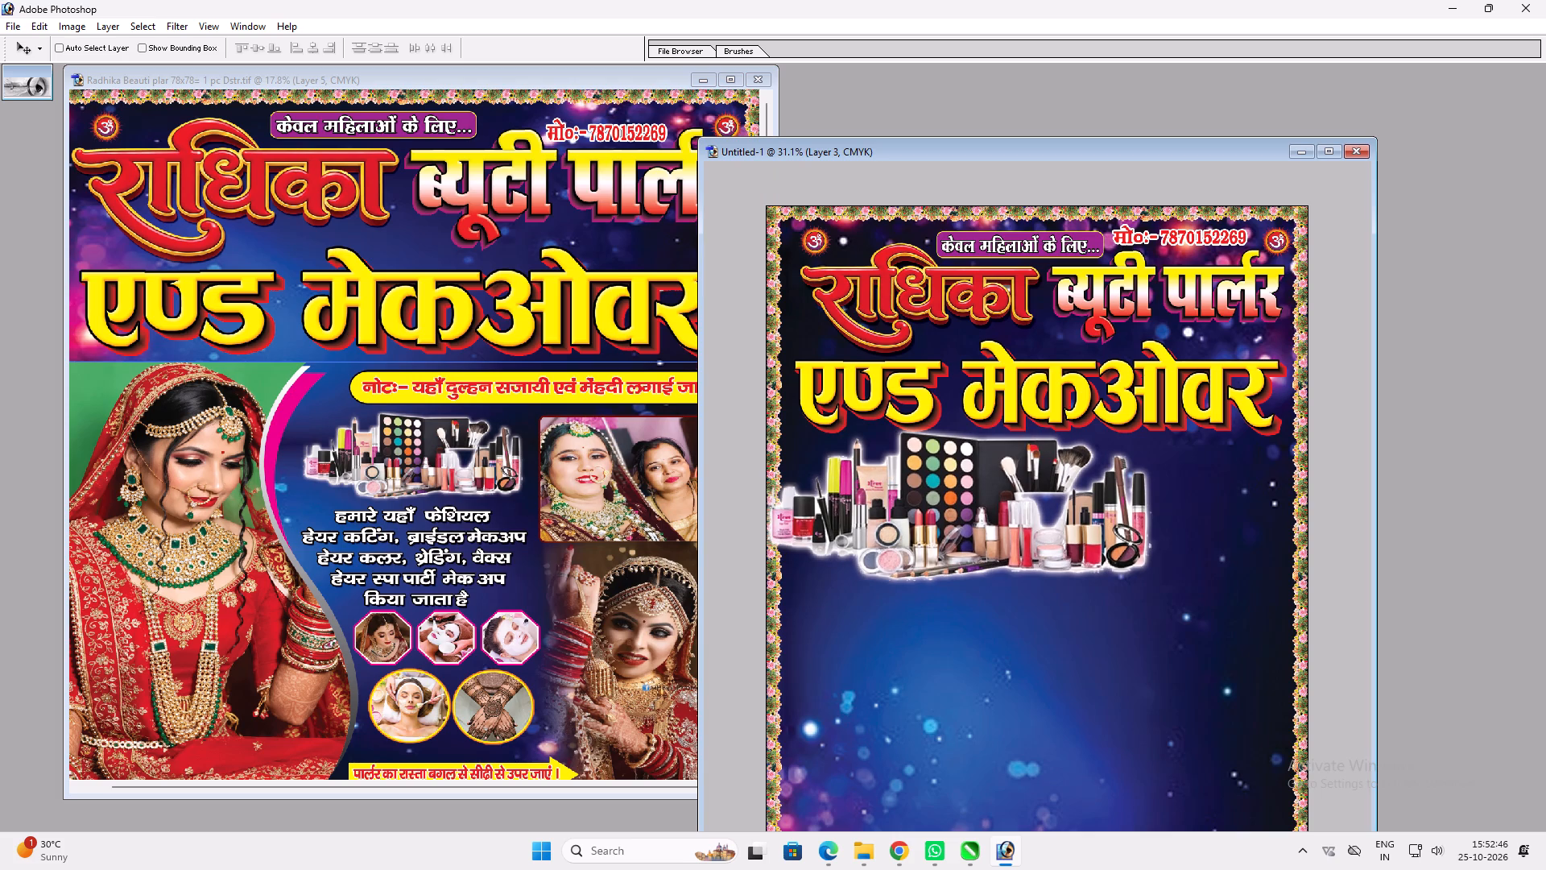
Maximize the new document's window and undo the last move of the makeup products picture.
{"action": "left_click", "coordinate": [1098, 140]}
{"action": "double_click", "coordinate": [1089, 148]}
{"action": "key", "text": "ctrl+alt+z"}
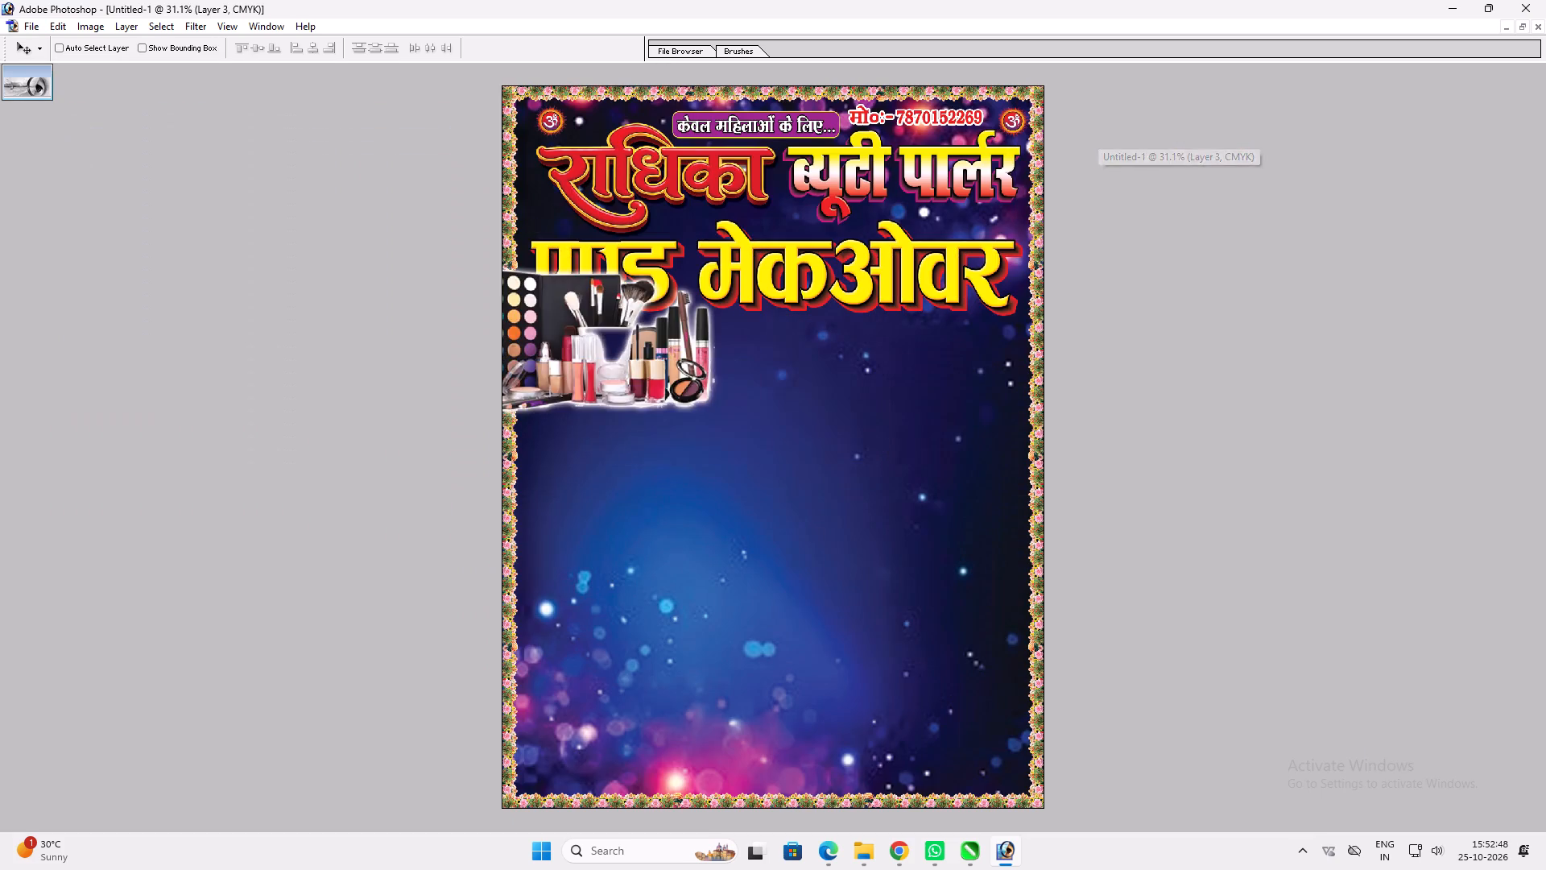
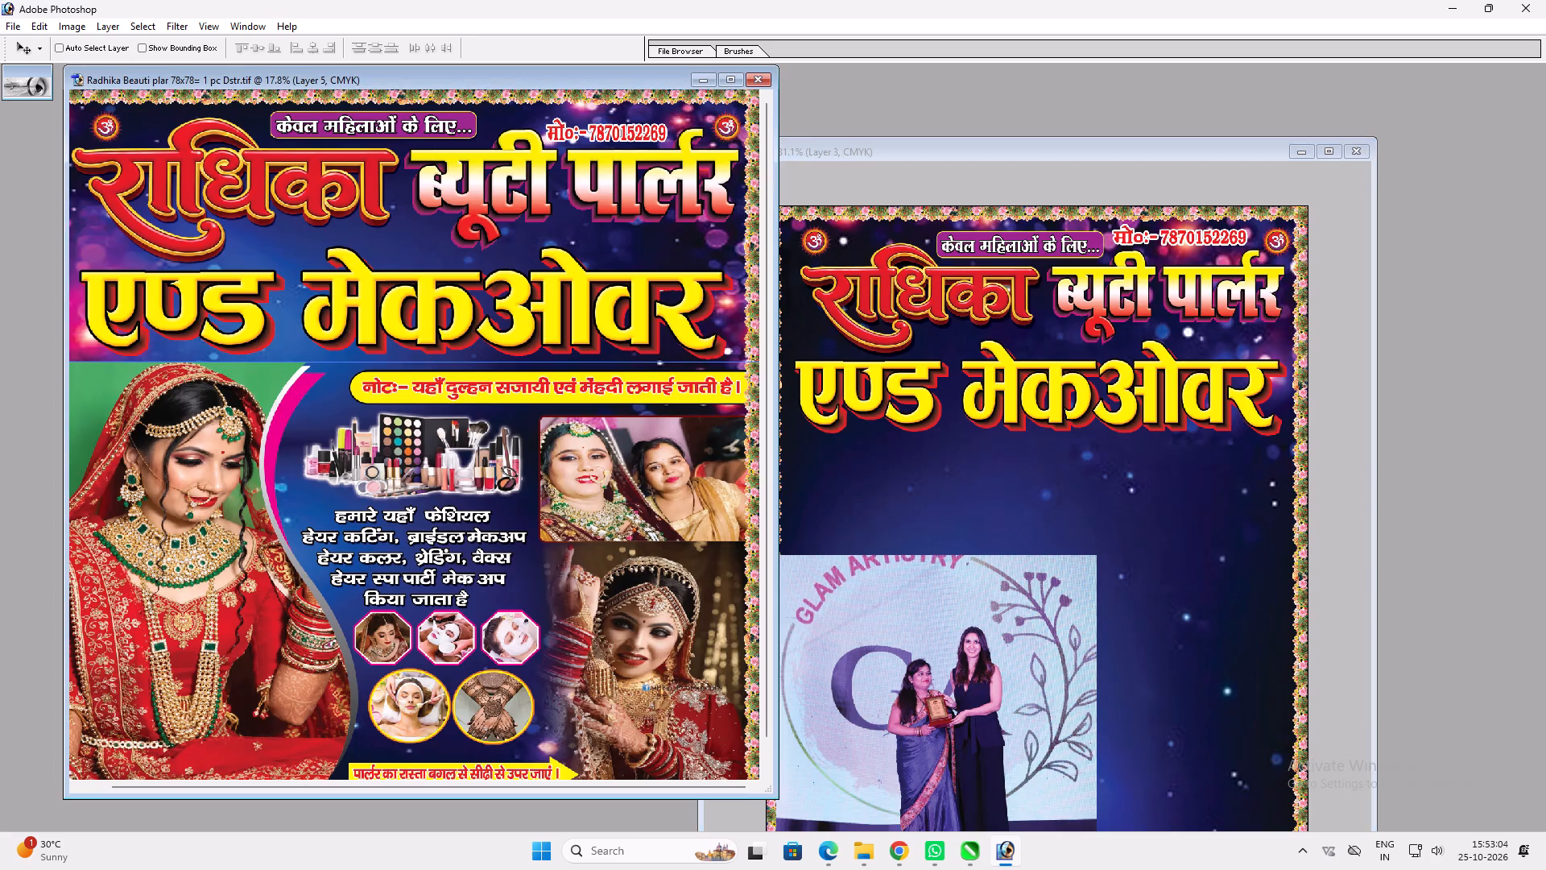
Copy the curved-edge gradient shape behind the large bride photo from the 78x78 banner into the new document.
{"action": "right_click", "coordinate": [257, 387]}
{"action": "left_click", "coordinate": [270, 416]}
{"action": "left_click_drag", "start_coordinate": [262, 409], "coordinate": [361, 447]}
{"action": "key", "text": "ctrl+z"}
{"action": "left_click_drag", "start_coordinate": [292, 445], "coordinate": [400, 466]}
{"action": "left_click_drag", "start_coordinate": [400, 466], "coordinate": [1053, 507]}
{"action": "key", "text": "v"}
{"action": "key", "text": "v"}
Scale the copied gradient shape proportionally to about 50.5% so that it fits below the एण्ड मेकओवर title.
{"action": "double_click", "coordinate": [952, 143]}
{"action": "left_click_drag", "start_coordinate": [702, 516], "coordinate": [876, 404]}
{"action": "scroll", "coordinate": [876, 403], "scroll_direction": "up", "scroll_amount": 1, "text": "ctrl"}
{"action": "key", "text": "ctrl+t"}
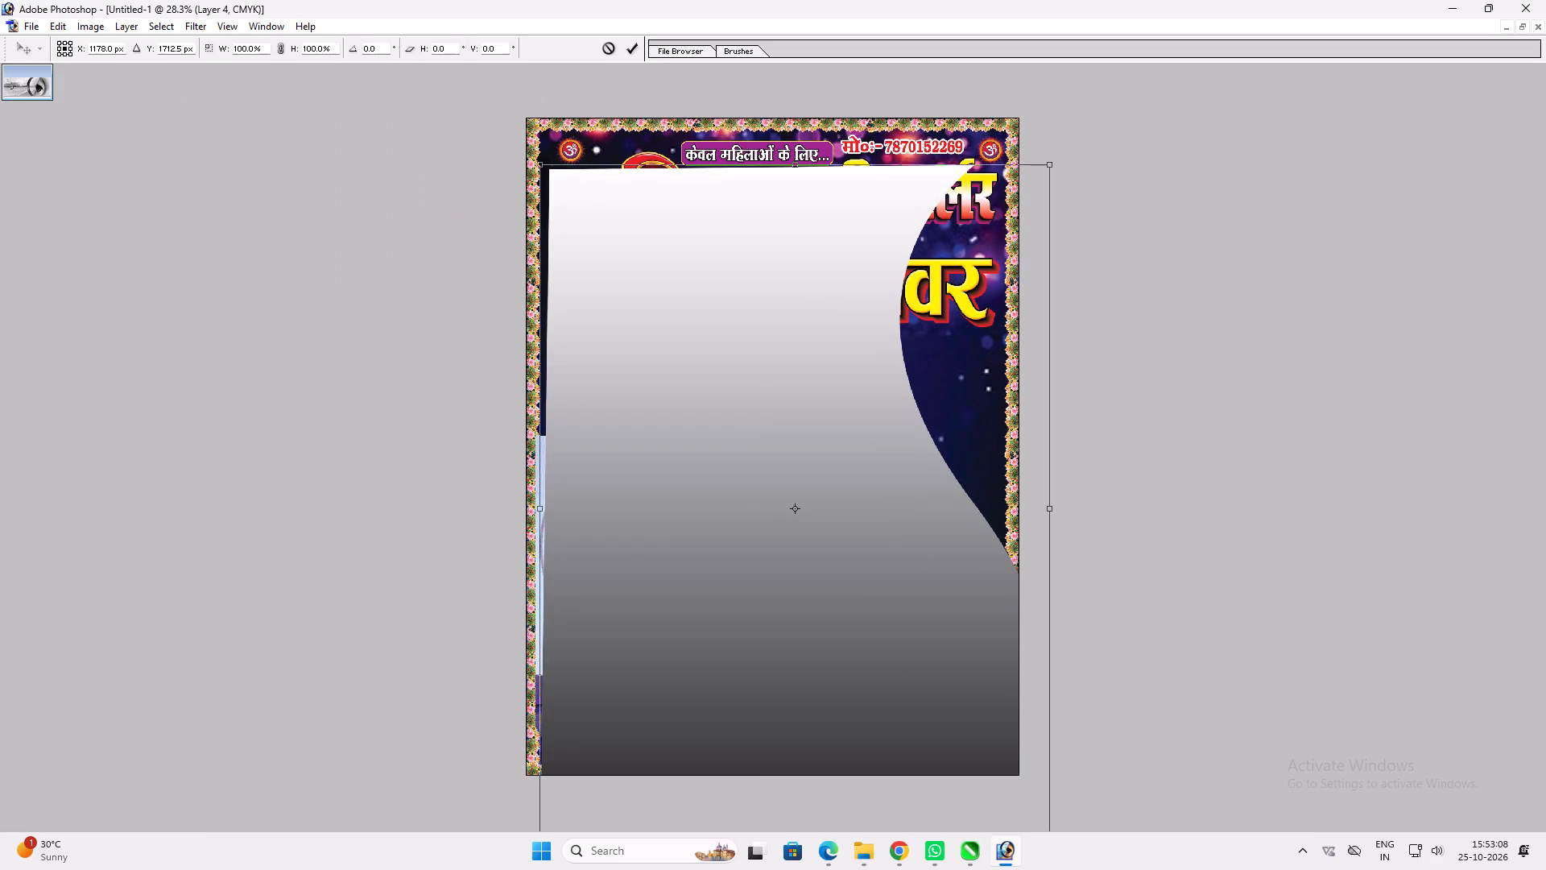
{"action": "left_click_drag", "start_coordinate": [1052, 160], "coordinate": [945, 346], "text": "alt+shift"}
{"action": "key", "text": "shift+Return"}
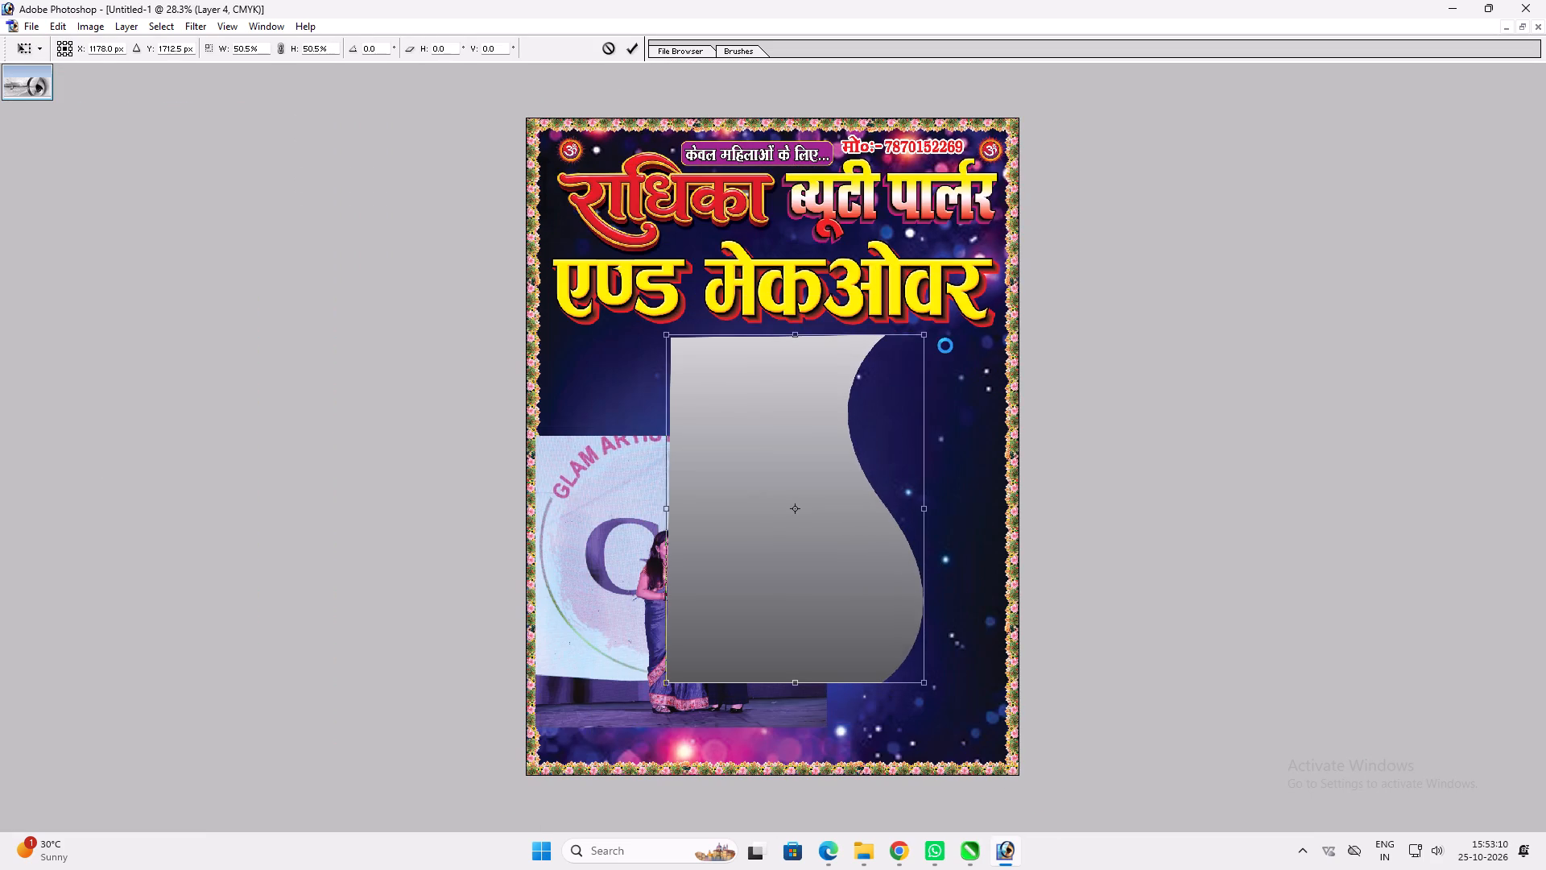
Move the gradient shape down over the award photo and stack it behind the photo, just above the background.
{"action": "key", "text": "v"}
{"action": "left_click_drag", "start_coordinate": [880, 523], "coordinate": [732, 623]}
{"action": "key", "text": "ctrl+shift+bracketleft"}
{"action": "key", "text": "ctrl+bracketright"}
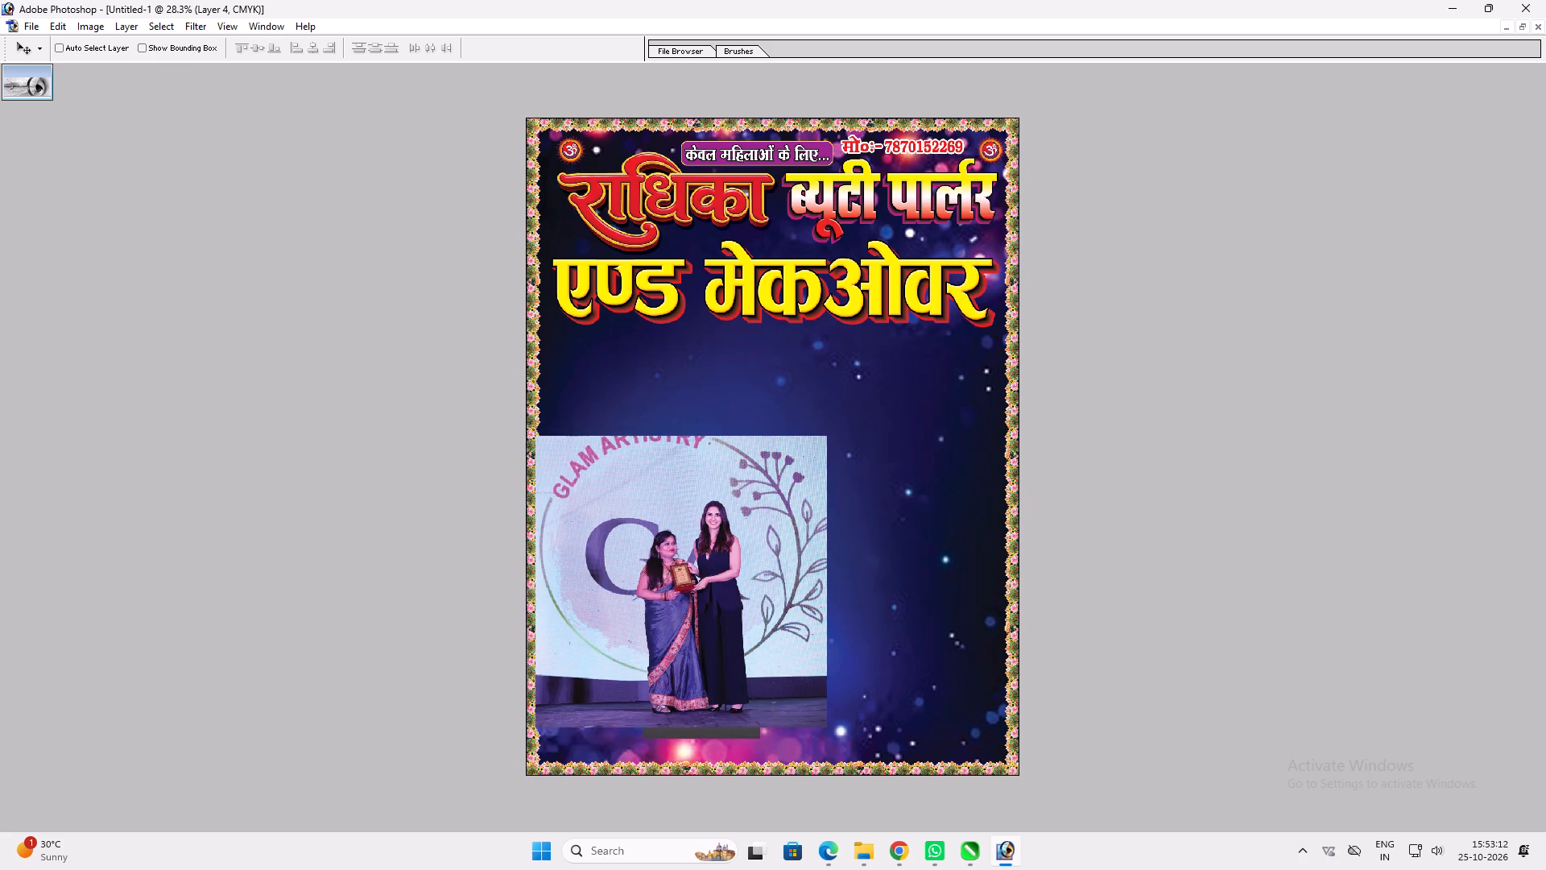
Raise the curved gradient shape one layer and enlarge it to about 106% width and 127% height, growing upward beneath the एण्ड मेकओवर title.
{"action": "key", "text": "ctrl+bracketright"}
{"action": "key", "text": "ctrl+t"}
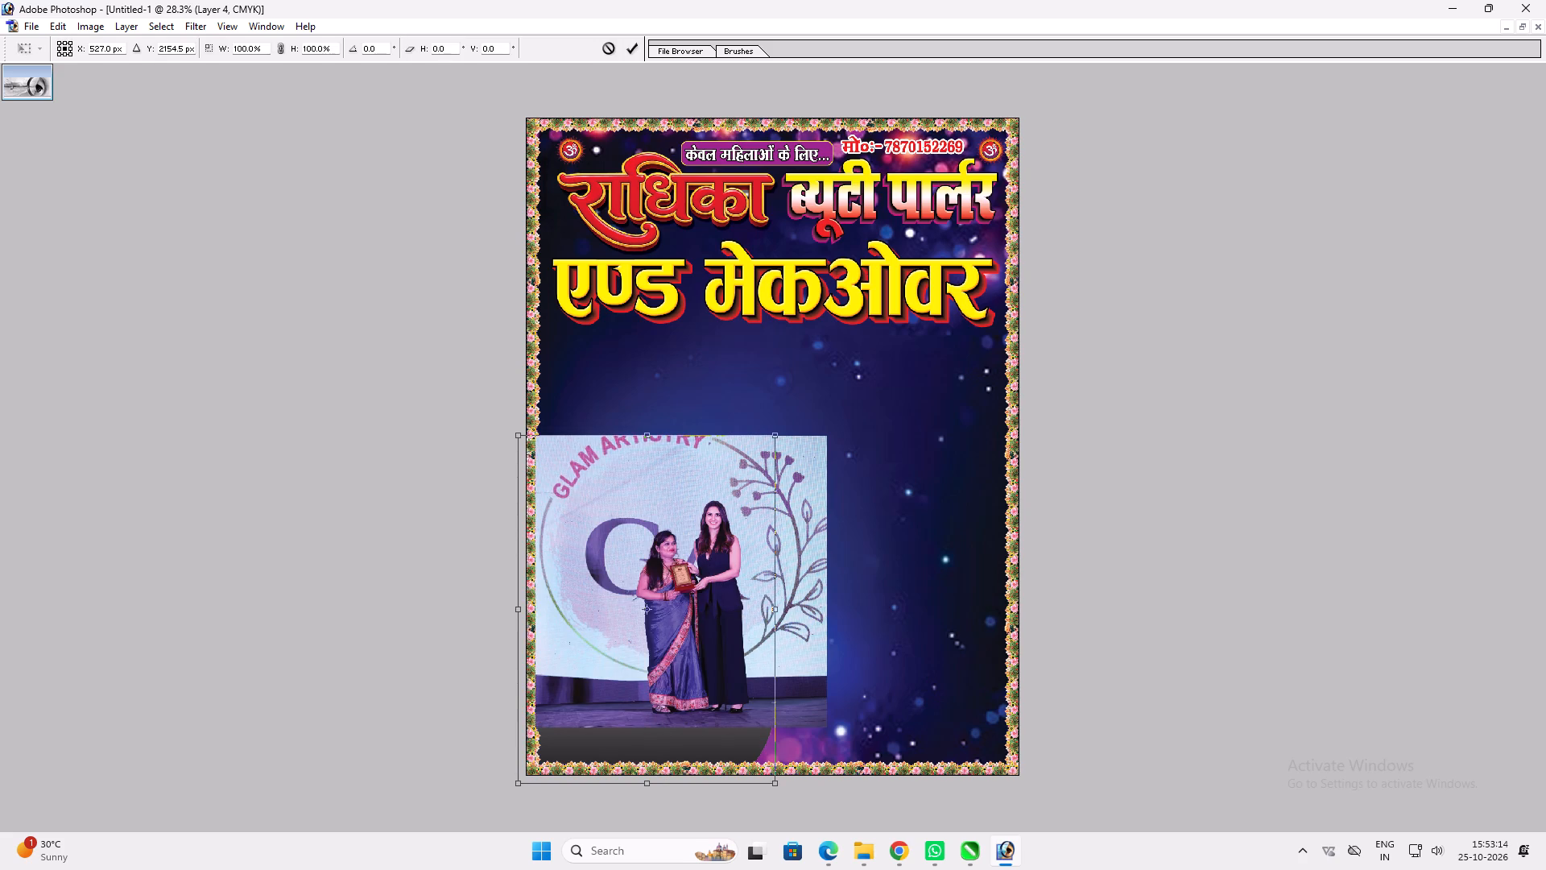
{"action": "left_click_drag", "start_coordinate": [738, 428], "coordinate": [738, 359], "text": "shift"}
{"action": "left_click_drag", "start_coordinate": [778, 362], "coordinate": [802, 342], "text": "shift"}
{"action": "key", "text": "Return"}
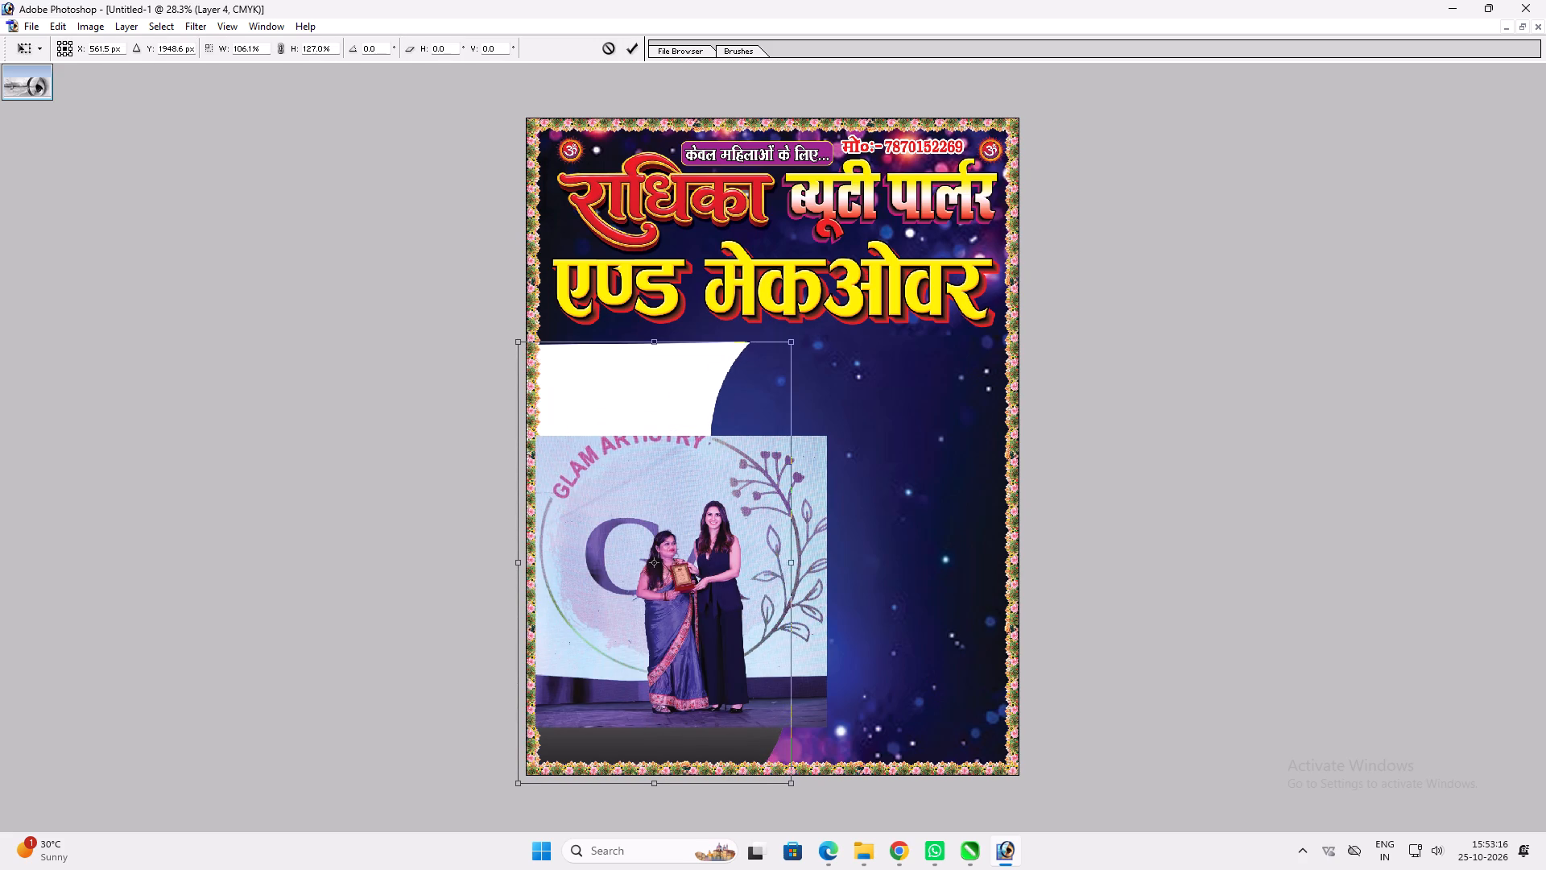
Select the award photo of the two women, shift it toward the lower left and enlarge it well over the curved shape.
{"action": "key", "text": "v"}
{"action": "left_click", "coordinate": [769, 534], "text": "ctrl"}
{"action": "left_click_drag", "start_coordinate": [769, 534], "coordinate": [704, 574]}
{"action": "key", "text": "ctrl+t"}
{"action": "left_click_drag", "start_coordinate": [755, 476], "coordinate": [834, 386], "text": "shift"}
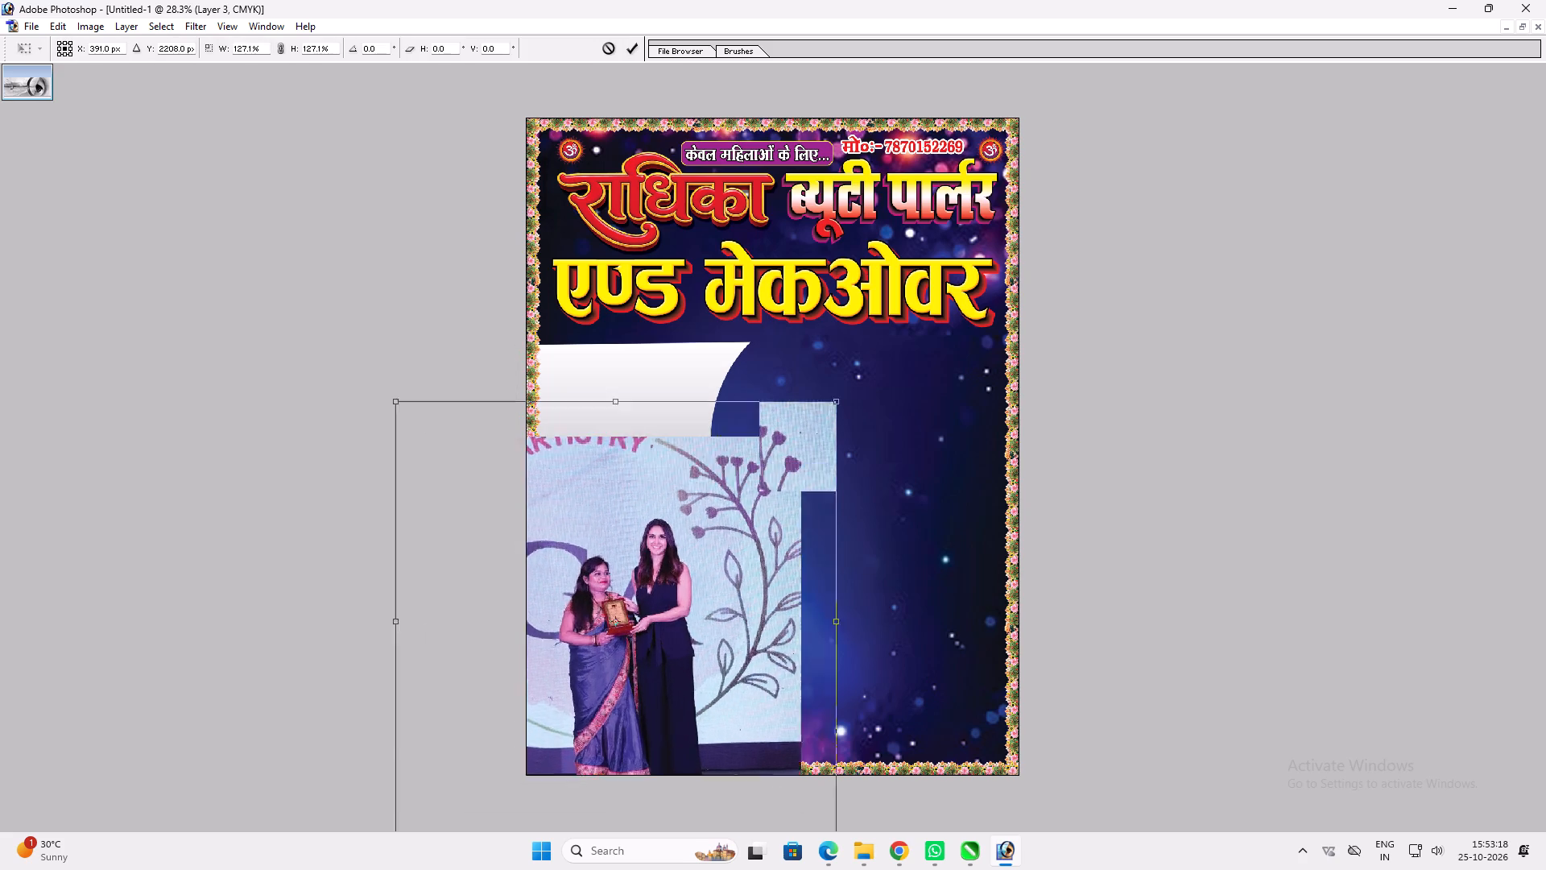
{"action": "left_click_drag", "start_coordinate": [834, 386], "coordinate": [897, 292], "text": "shift"}
{"action": "key", "text": "Return"}
Set the award photo to 50% opacity and position it so both women sit within the curved shape.
{"action": "type", "text": "v5vv"}
{"action": "left_click_drag", "start_coordinate": [844, 460], "coordinate": [830, 387]}
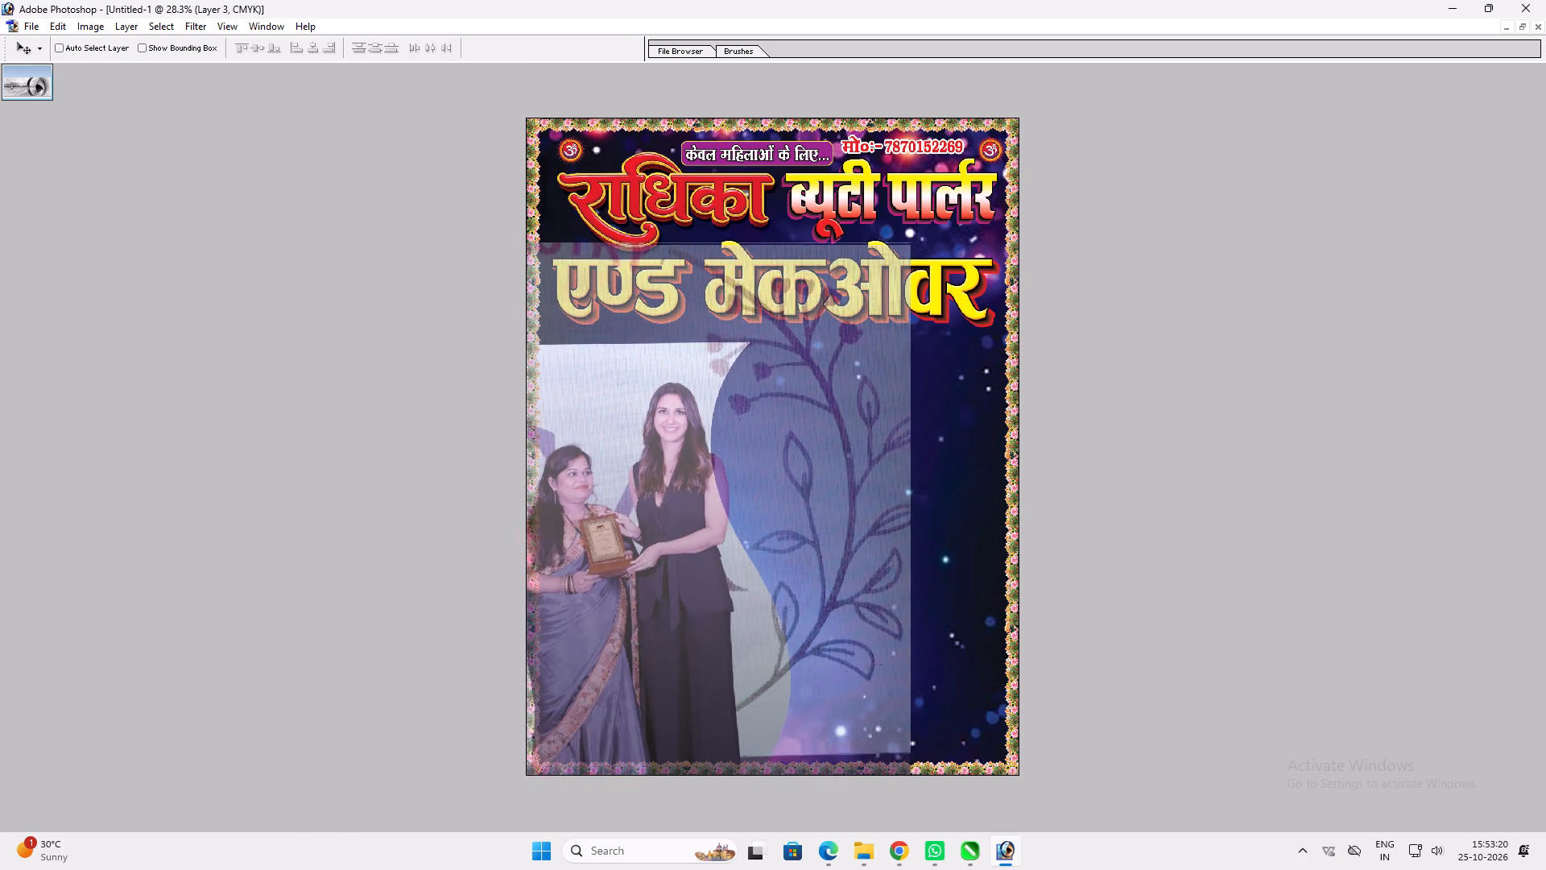
{"action": "left_click_drag", "start_coordinate": [830, 387], "coordinate": [829, 362]}
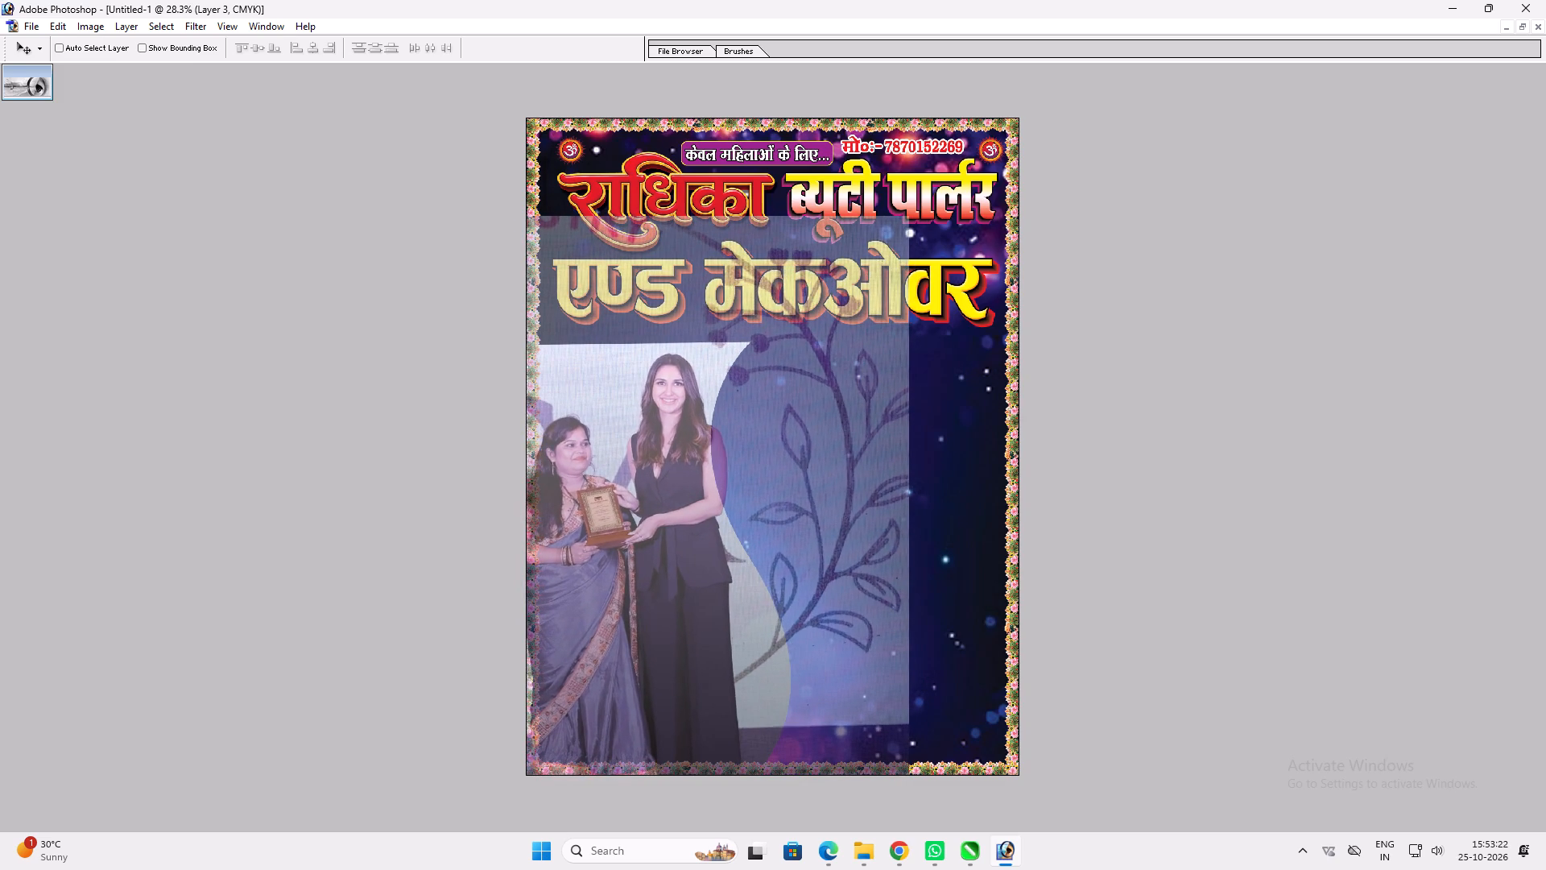
{"action": "left_click_drag", "start_coordinate": [829, 362], "coordinate": [830, 360]}
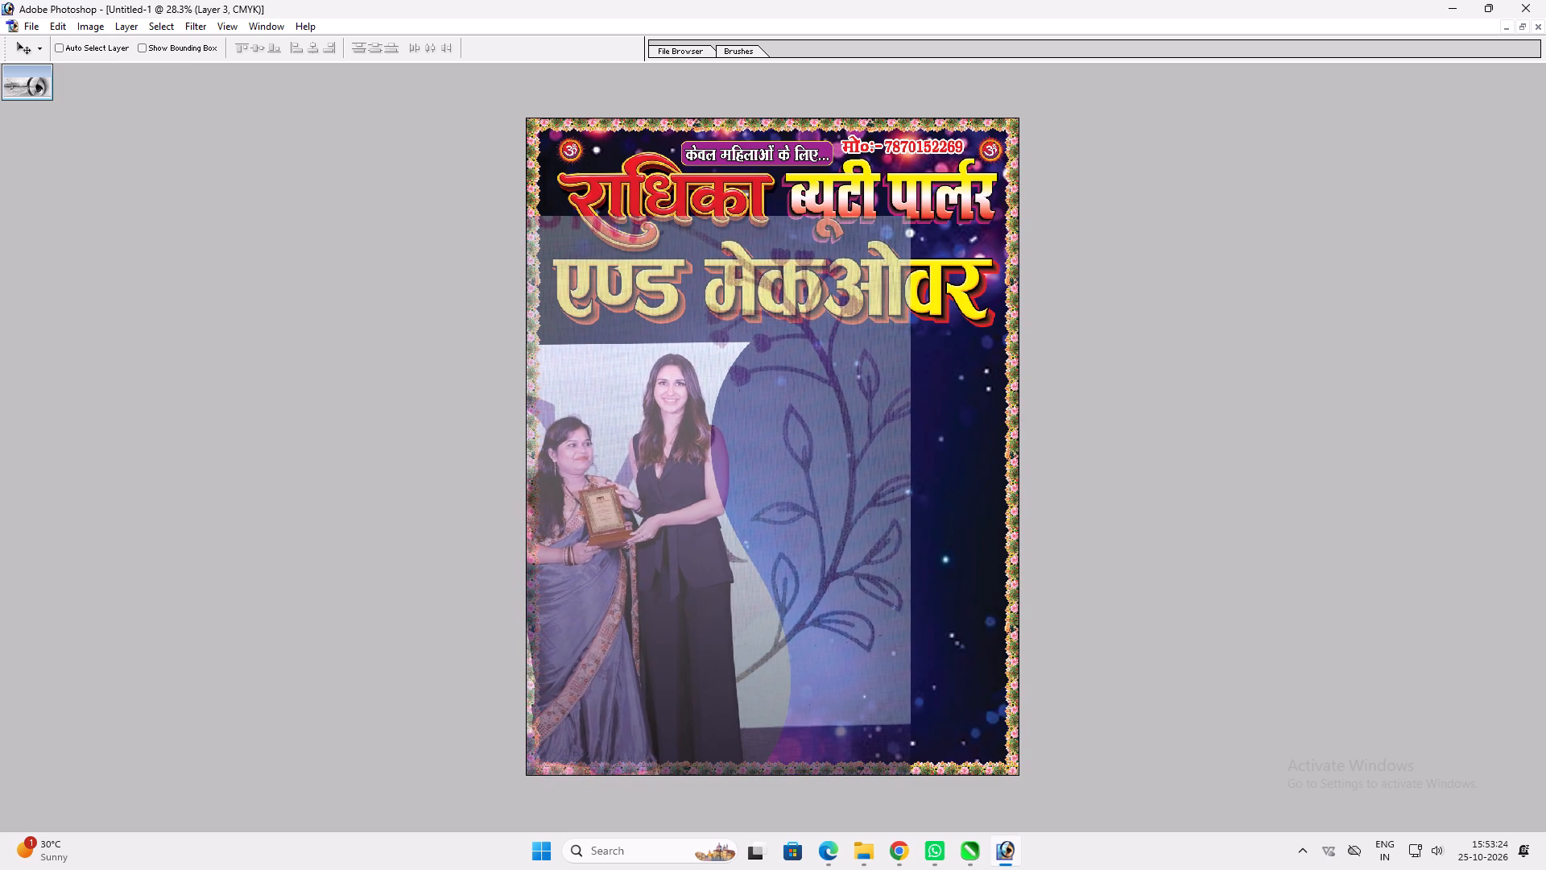
Delete the parts of the award photo outside the curved shape, deselect, and restore the photo to 100% opacity.
{"action": "right_click", "coordinate": [697, 623]}
{"action": "left_click", "coordinate": [770, 646]}
{"action": "key", "text": "w"}
{"action": "left_click", "coordinate": [795, 637]}
{"action": "key", "text": "v"}
{"action": "right_click", "coordinate": [702, 578]}
{"action": "left_click", "coordinate": [737, 590]}
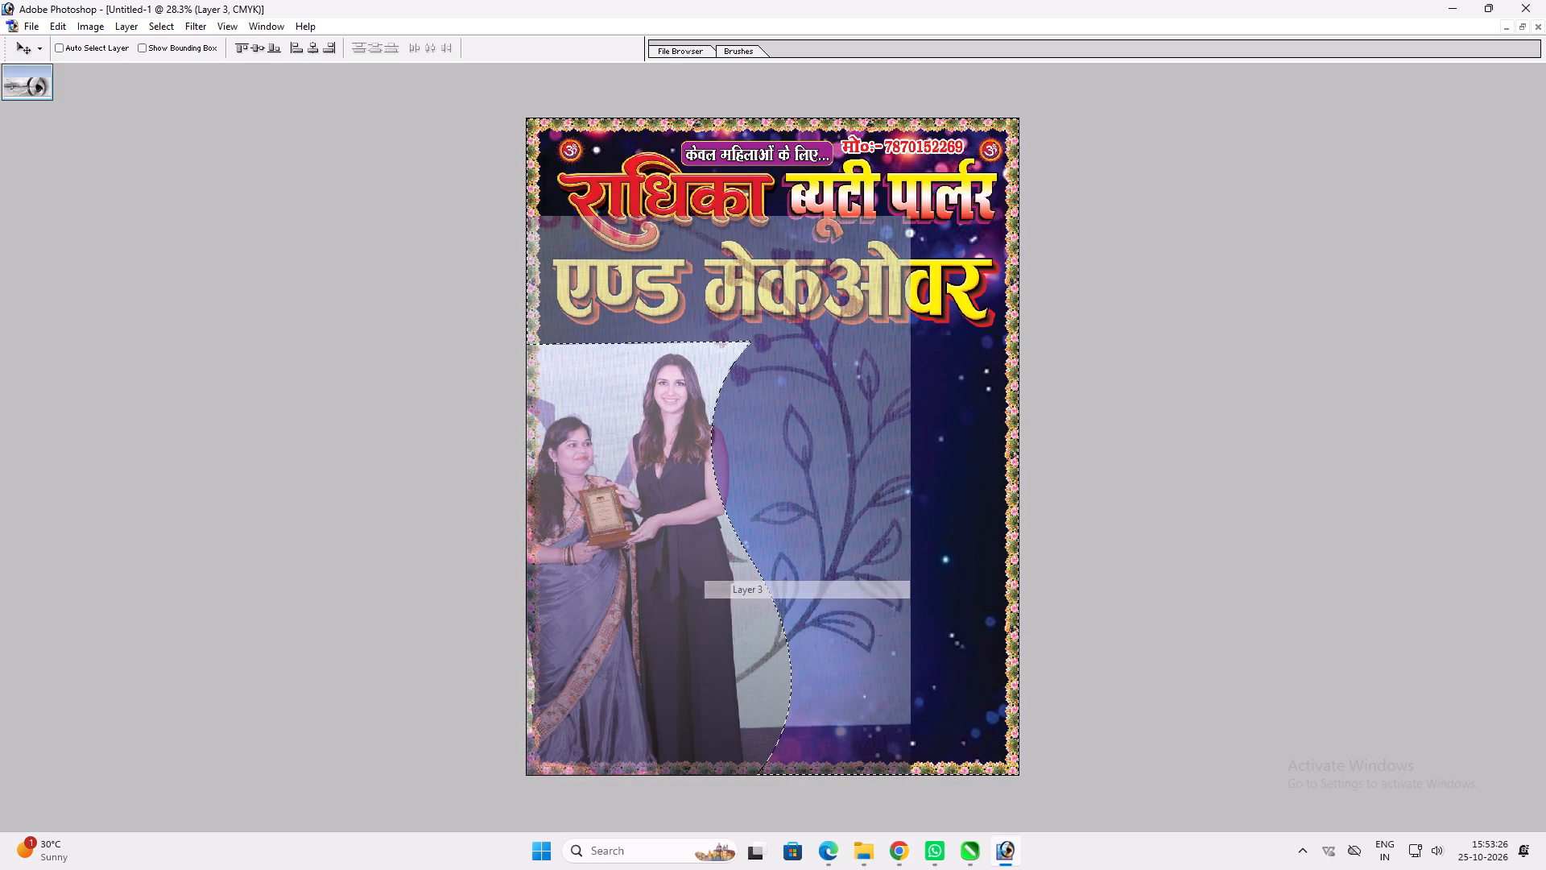
{"action": "key", "text": "Delete"}
{"action": "key", "text": "ctrl+d"}
{"action": "type", "text": "0v"}
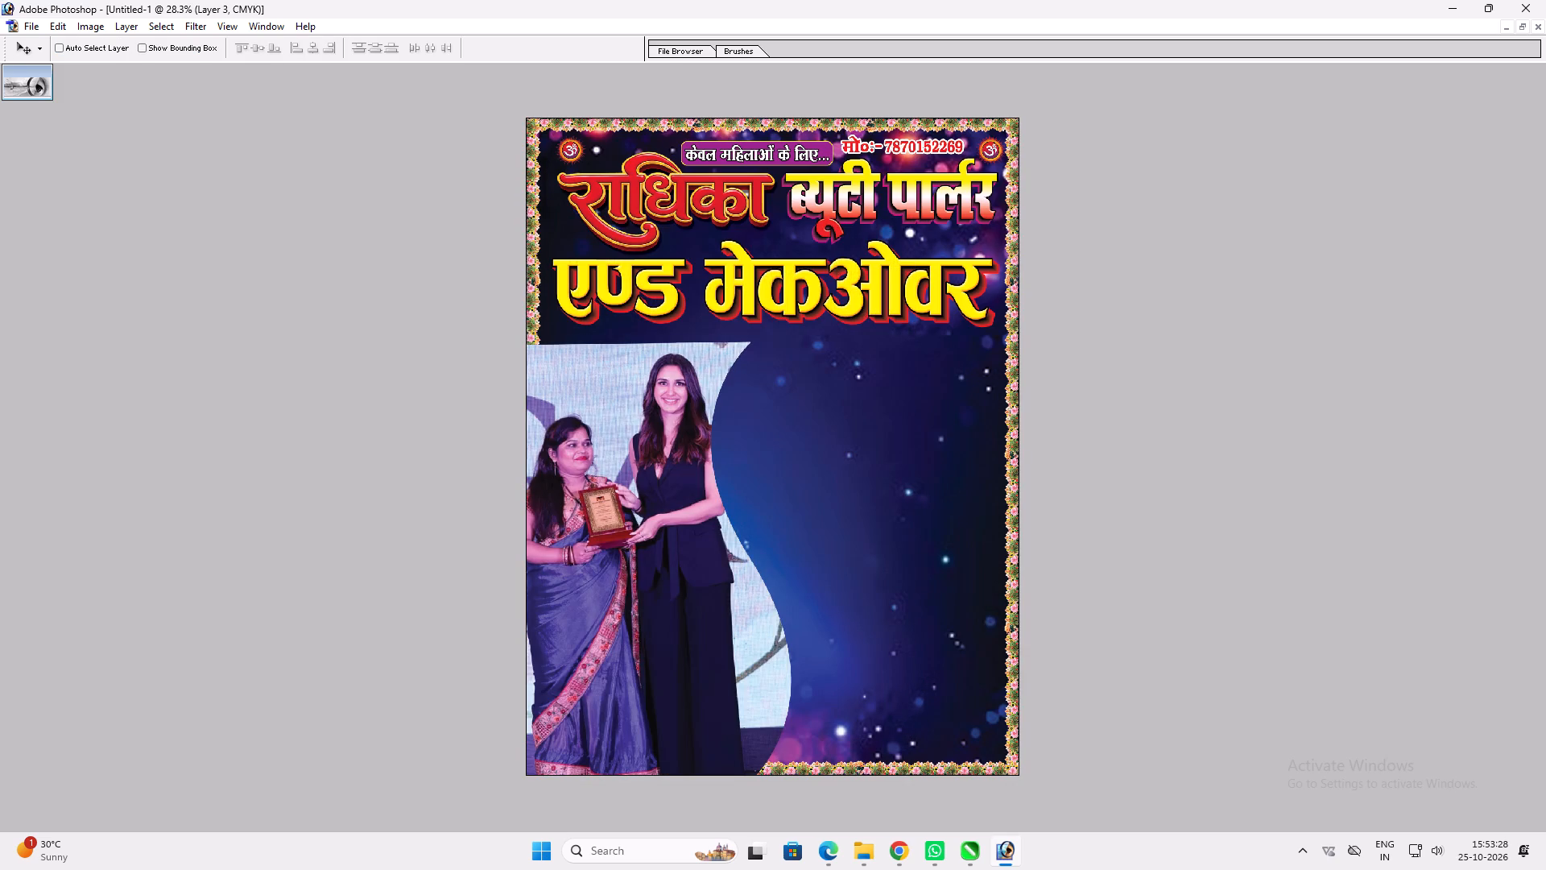
Bring the banner's left and bottom floral border strips to the front, above the award photo.
{"action": "scroll", "coordinate": [723, 583], "scroll_direction": "up", "scroll_amount": 1, "text": "ctrl"}
{"action": "left_click", "coordinate": [556, 301], "text": "ctrl"}
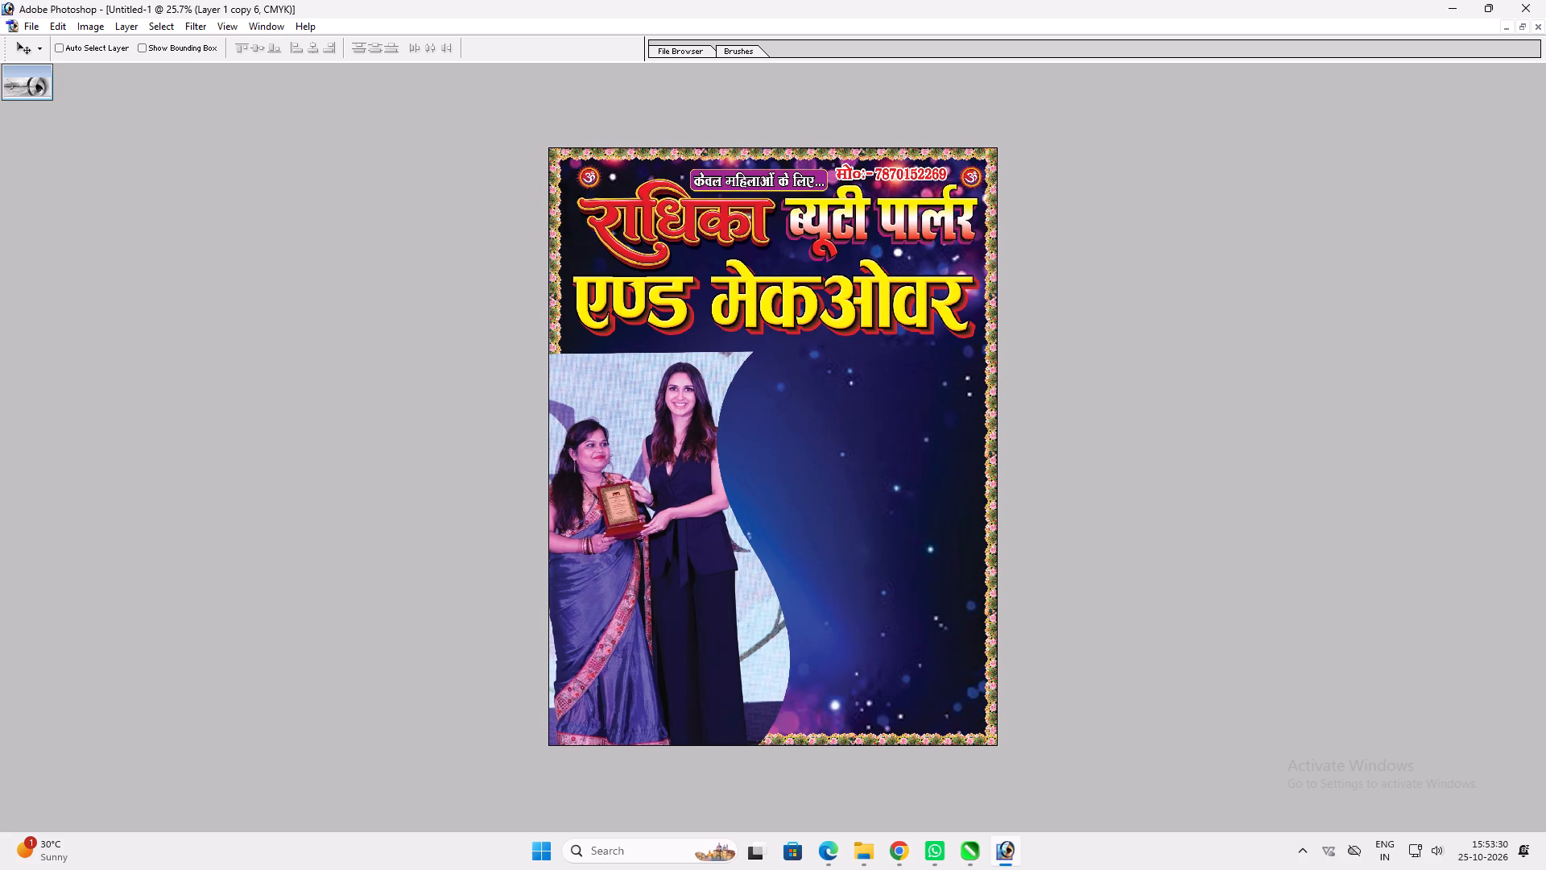
{"action": "key", "text": "ctrl+shift+bracketright"}
{"action": "key", "text": "ctrl+0"}
{"action": "key", "text": "v"}
{"action": "left_click", "coordinate": [953, 800], "text": "ctrl"}
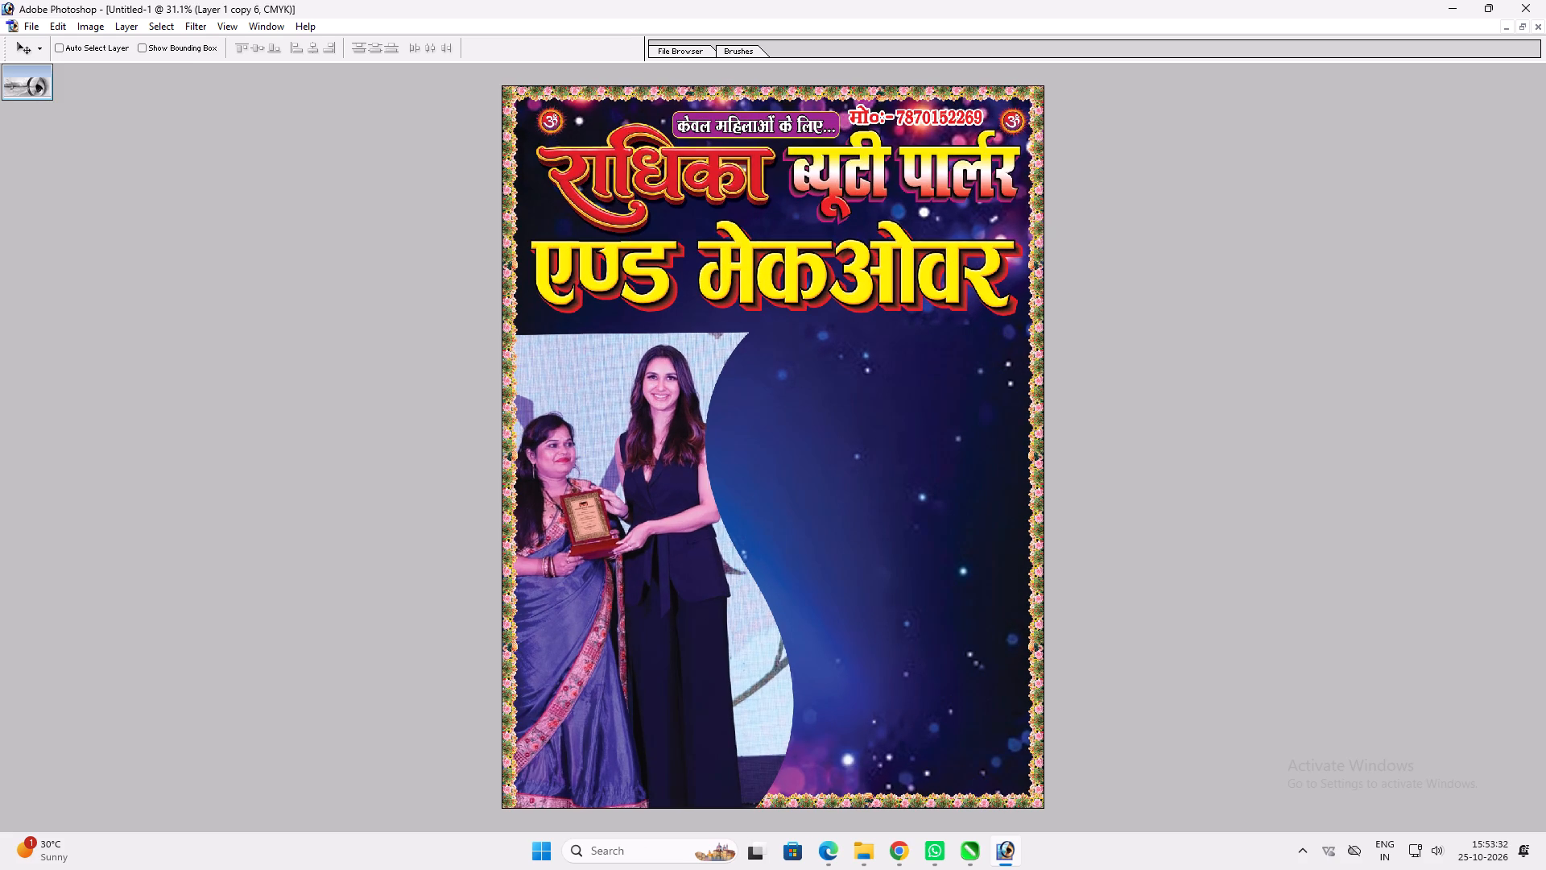
{"action": "key", "text": "ctrl+shift+bracketright"}
{"action": "key", "text": "v"}
Offset the curved shape slightly to the right as a white edge along the photo and pull its upper-right corner slightly inward.
{"action": "right_click", "coordinate": [744, 628]}
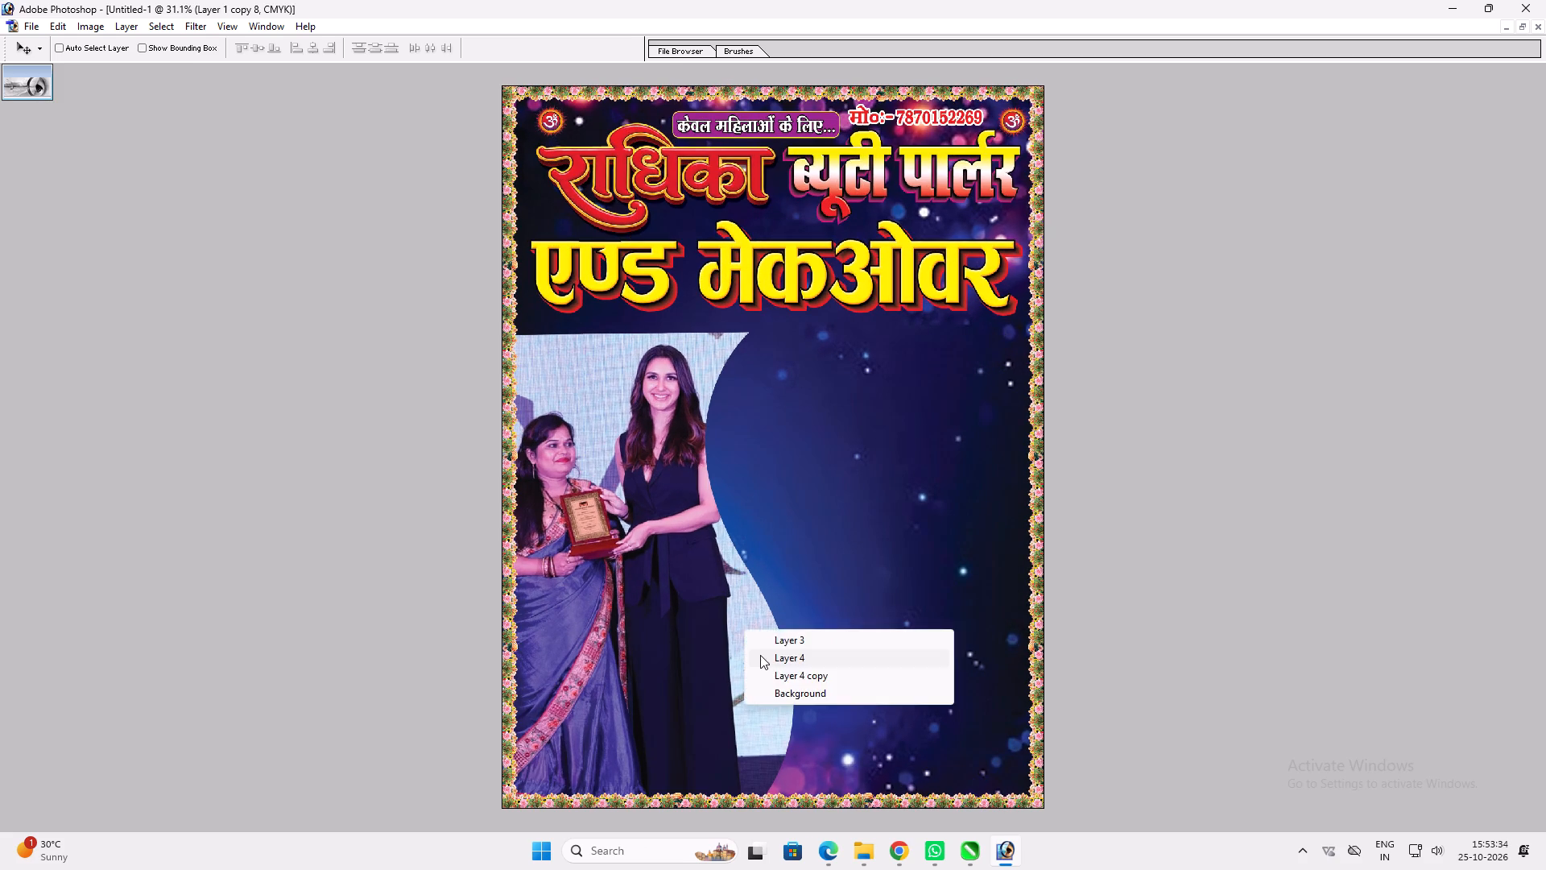
{"action": "left_click", "coordinate": [763, 659]}
{"action": "left_click_drag", "start_coordinate": [763, 658], "coordinate": [773, 660]}
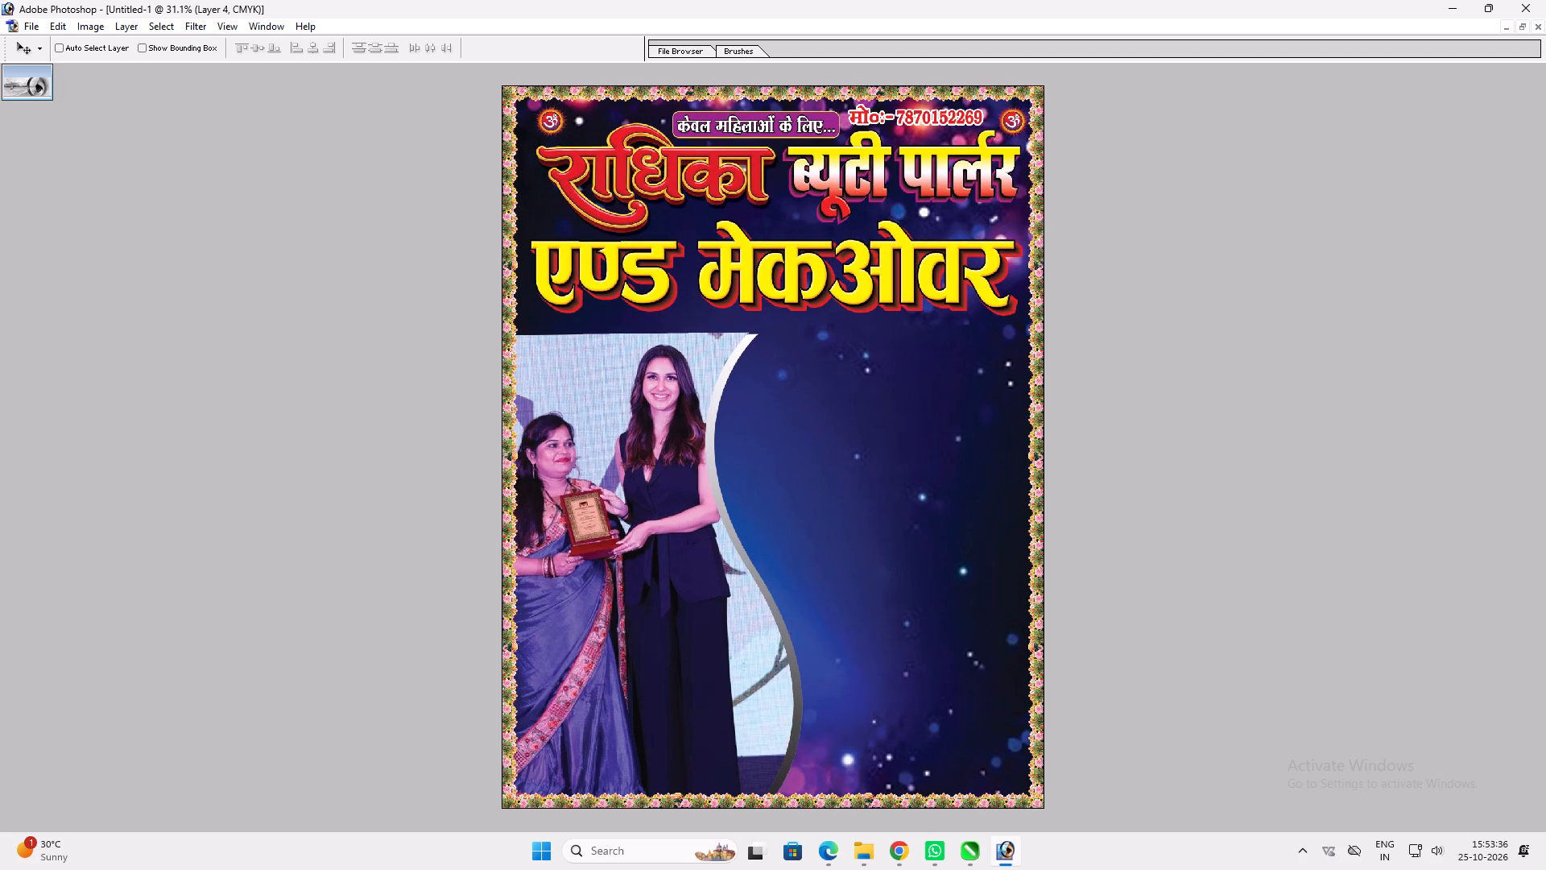
{"action": "key", "text": "ctrl+t"}
{"action": "left_click_drag", "start_coordinate": [804, 338], "coordinate": [792, 349], "text": "ctrl"}
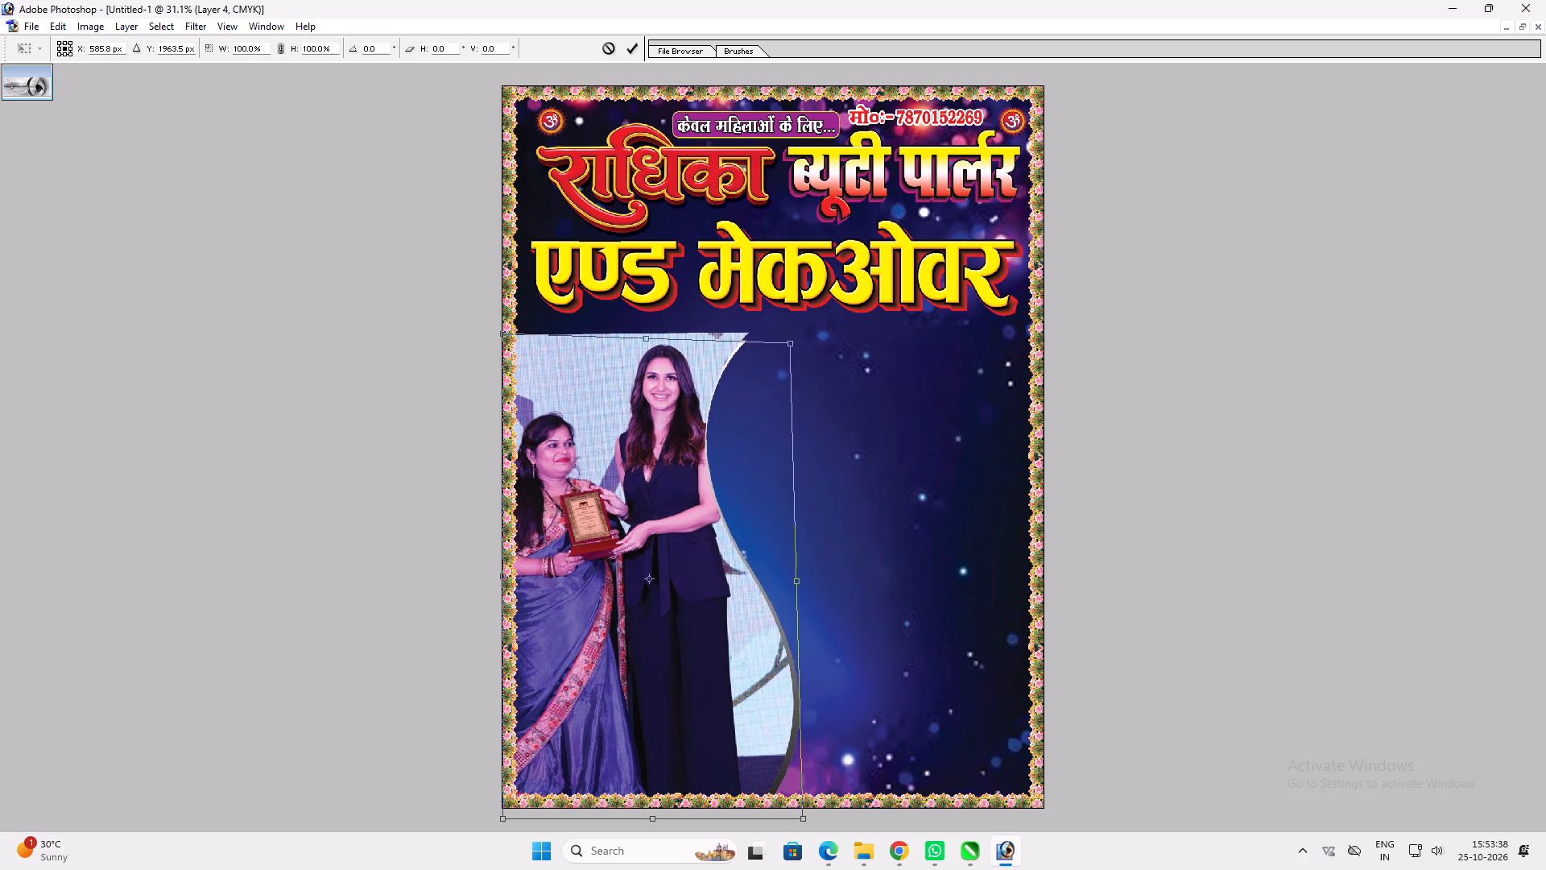
{"action": "left_click_drag", "start_coordinate": [792, 349], "coordinate": [797, 351], "text": "ctrl"}
{"action": "key", "text": "Return"}
Duplicate the curved shape and give the copy a pink colour overlay with magenta 100 and yellow 0.
{"action": "type", "text": "vv"}
{"action": "key", "text": "ctrl+j"}
{"action": "key", "text": "alt+l"}
{"action": "type", "text": "yn"}
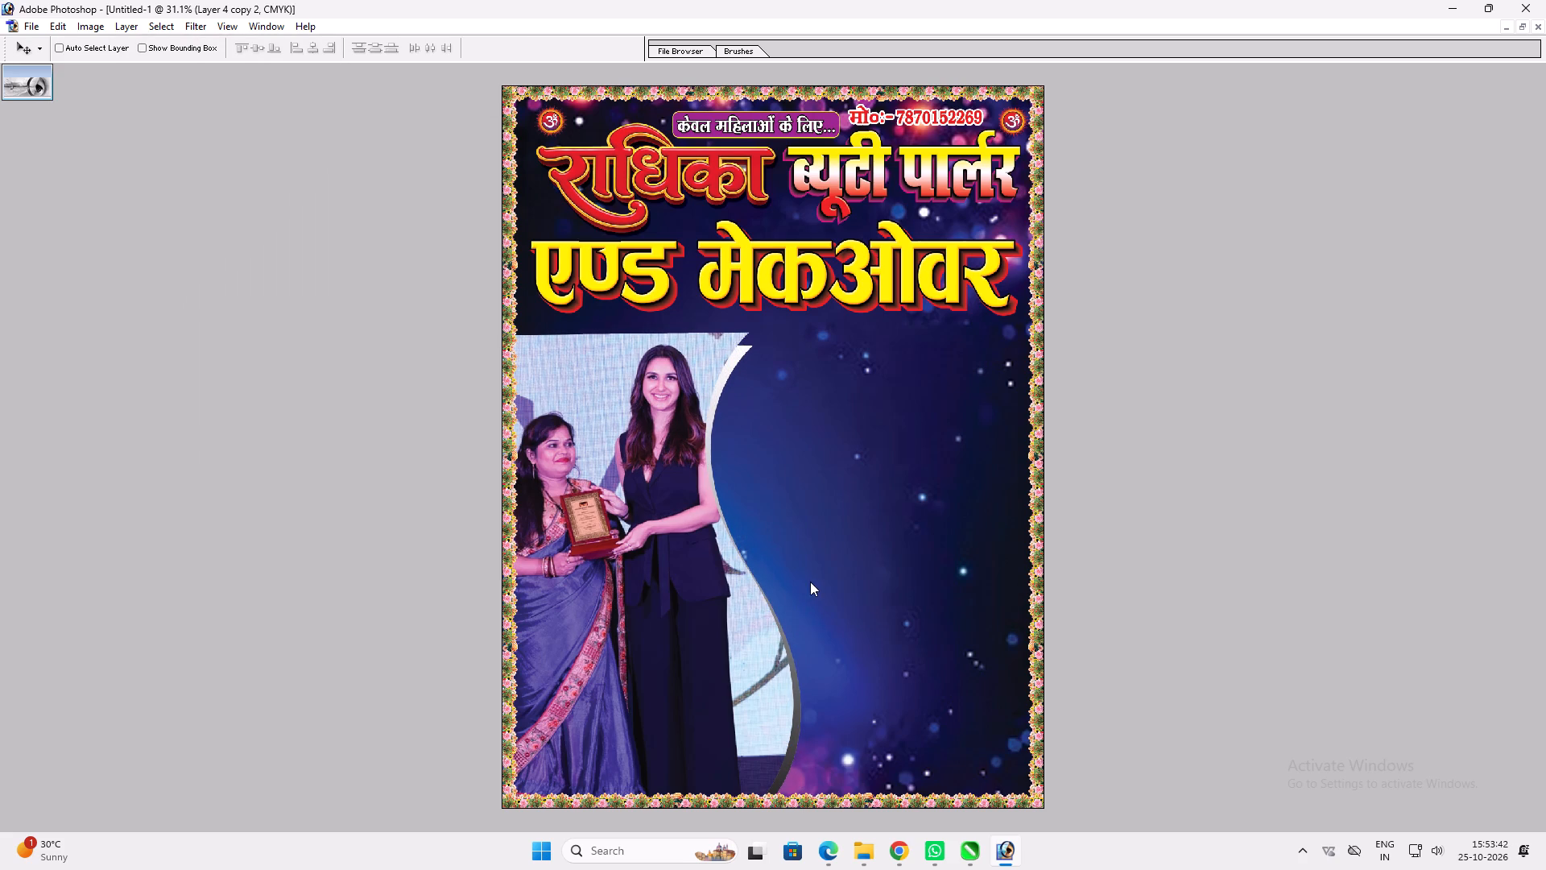
{"action": "left_click", "coordinate": [882, 371]}
{"action": "left_click", "coordinate": [872, 365]}
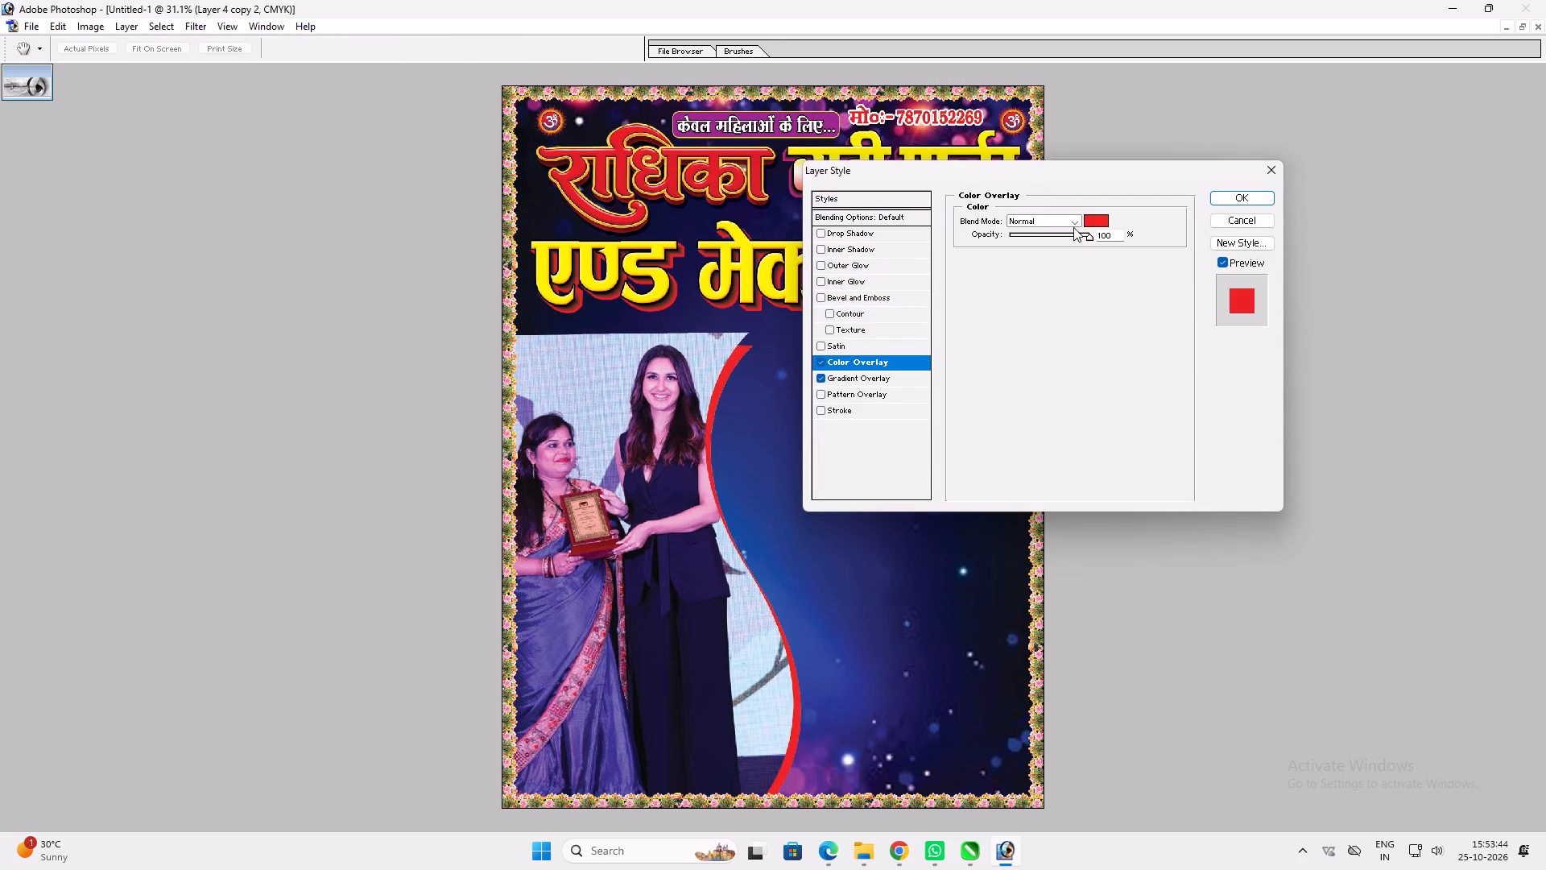
{"action": "left_click", "coordinate": [1093, 217]}
{"action": "key", "text": "Tab"}
{"action": "type", "text": "100"}
{"action": "key", "text": "Tab"}
{"action": "key", "text": "0"}
{"action": "key", "text": "Return"}
{"action": "key", "text": "Return"}
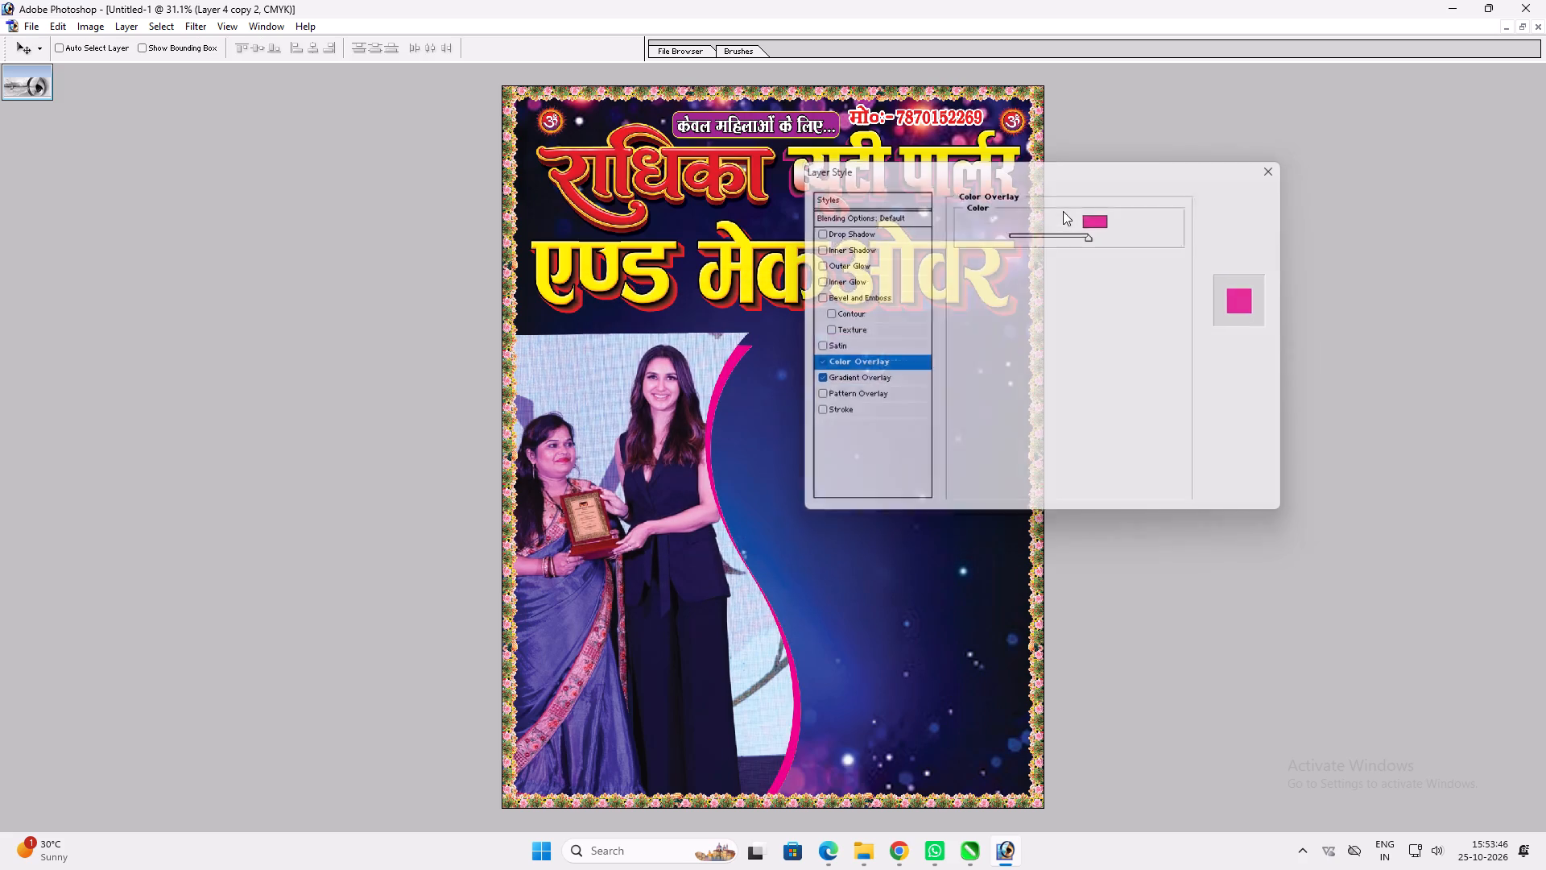
Send the pink copy one layer back and offset it slightly right to form a pink band beside the white edge.
{"action": "key", "text": "v"}
{"action": "key", "text": "v"}
{"action": "key", "text": "ctrl+bracketleft"}
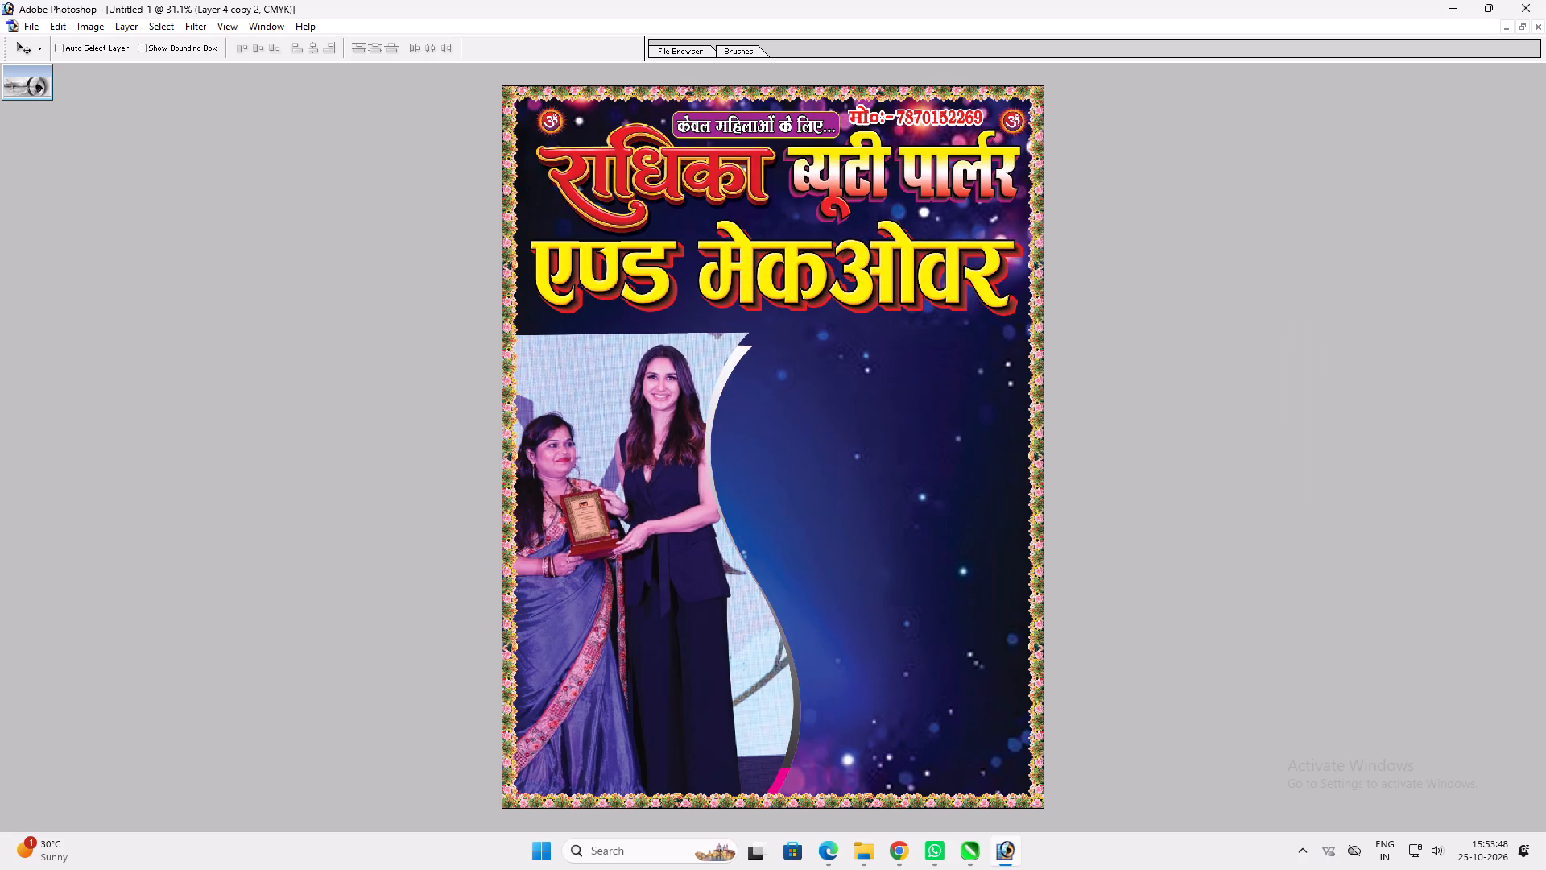
{"action": "key", "text": "v"}
{"action": "left_click_drag", "start_coordinate": [804, 545], "coordinate": [811, 537]}
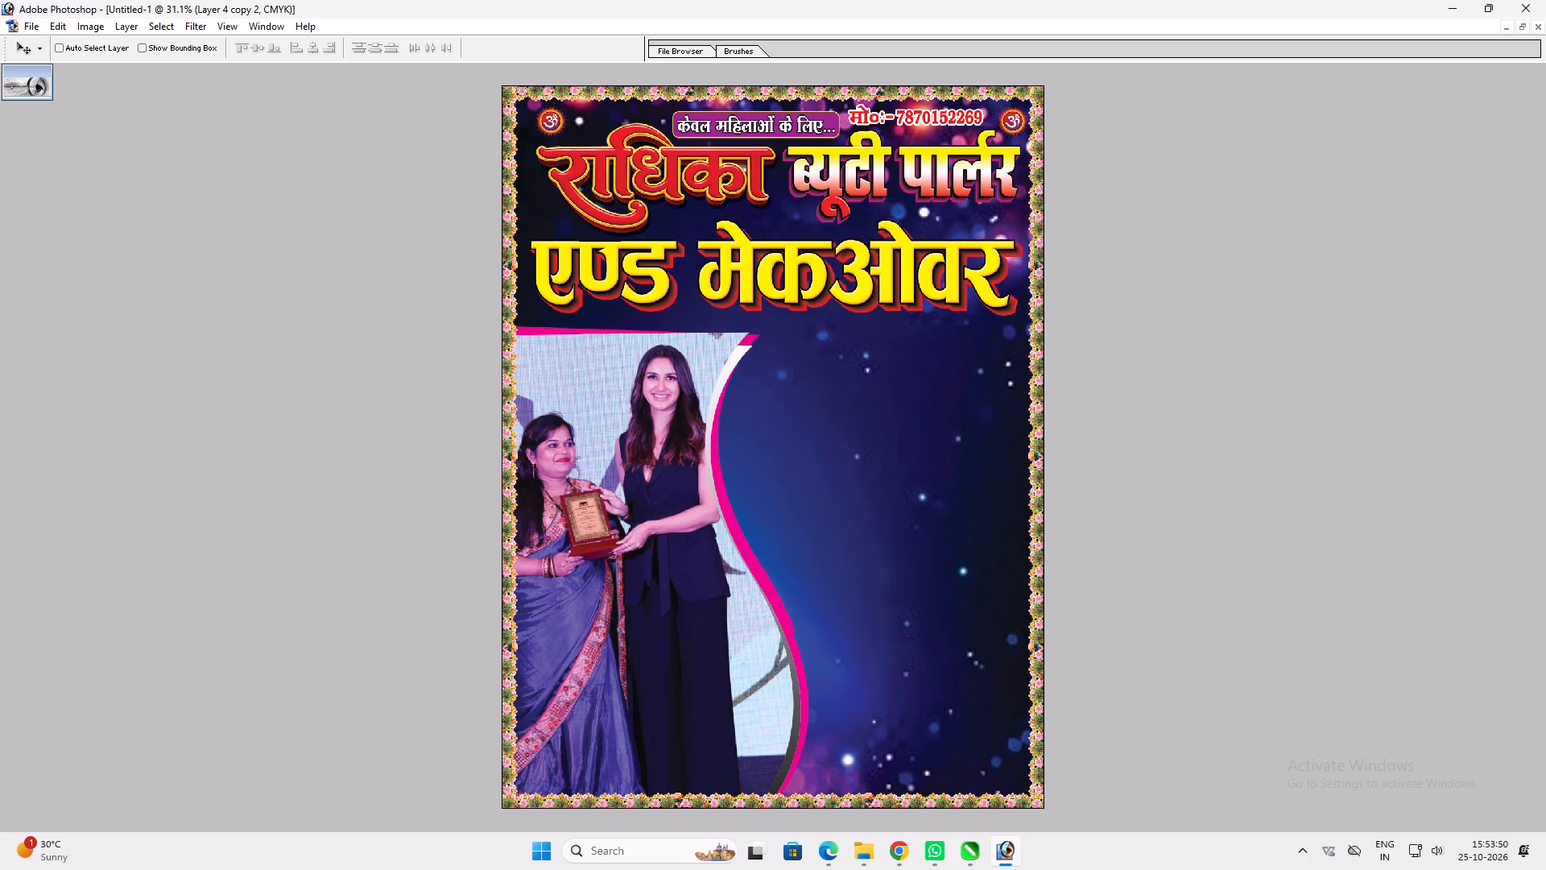
{"action": "left_click_drag", "start_coordinate": [811, 537], "coordinate": [813, 541]}
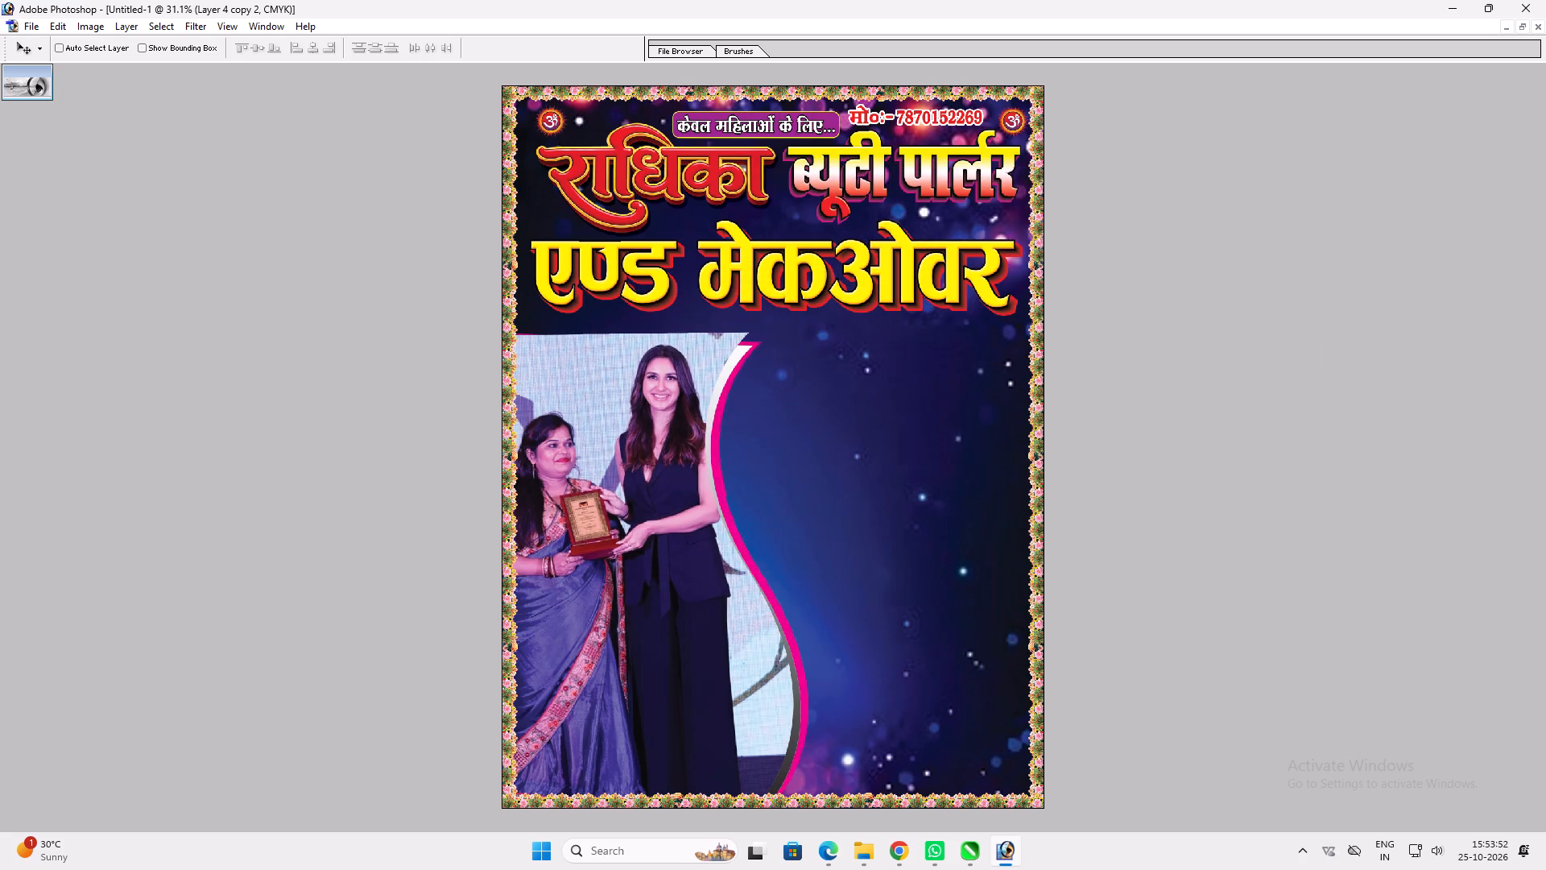
{"action": "left_click_drag", "start_coordinate": [813, 541], "coordinate": [813, 547]}
Pull the pink copy's lower-right corner inward so the band narrows toward the bottom, and nudge the copy up four steps.
{"action": "key", "text": "ctrl+t"}
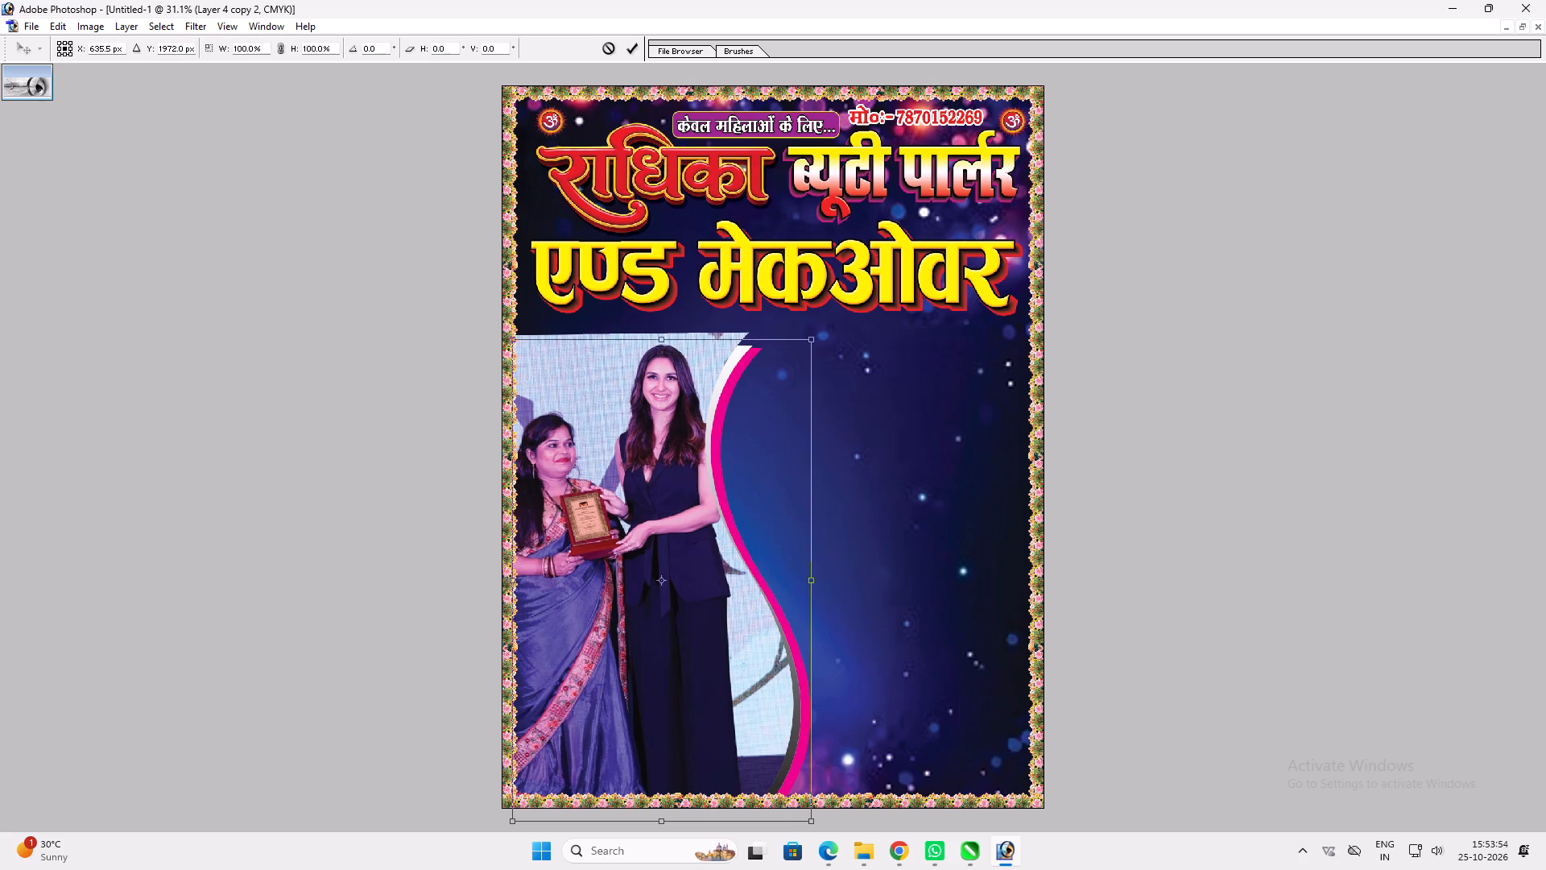
{"action": "left_click_drag", "start_coordinate": [806, 819], "coordinate": [793, 800], "text": "ctrl"}
{"action": "key", "text": "Return"}
{"action": "key", "text": "v"}
{"action": "key", "text": "Up"}
{"action": "key", "text": "Up"}
{"action": "key", "text": "Up"}
{"action": "key", "text": "Up"}
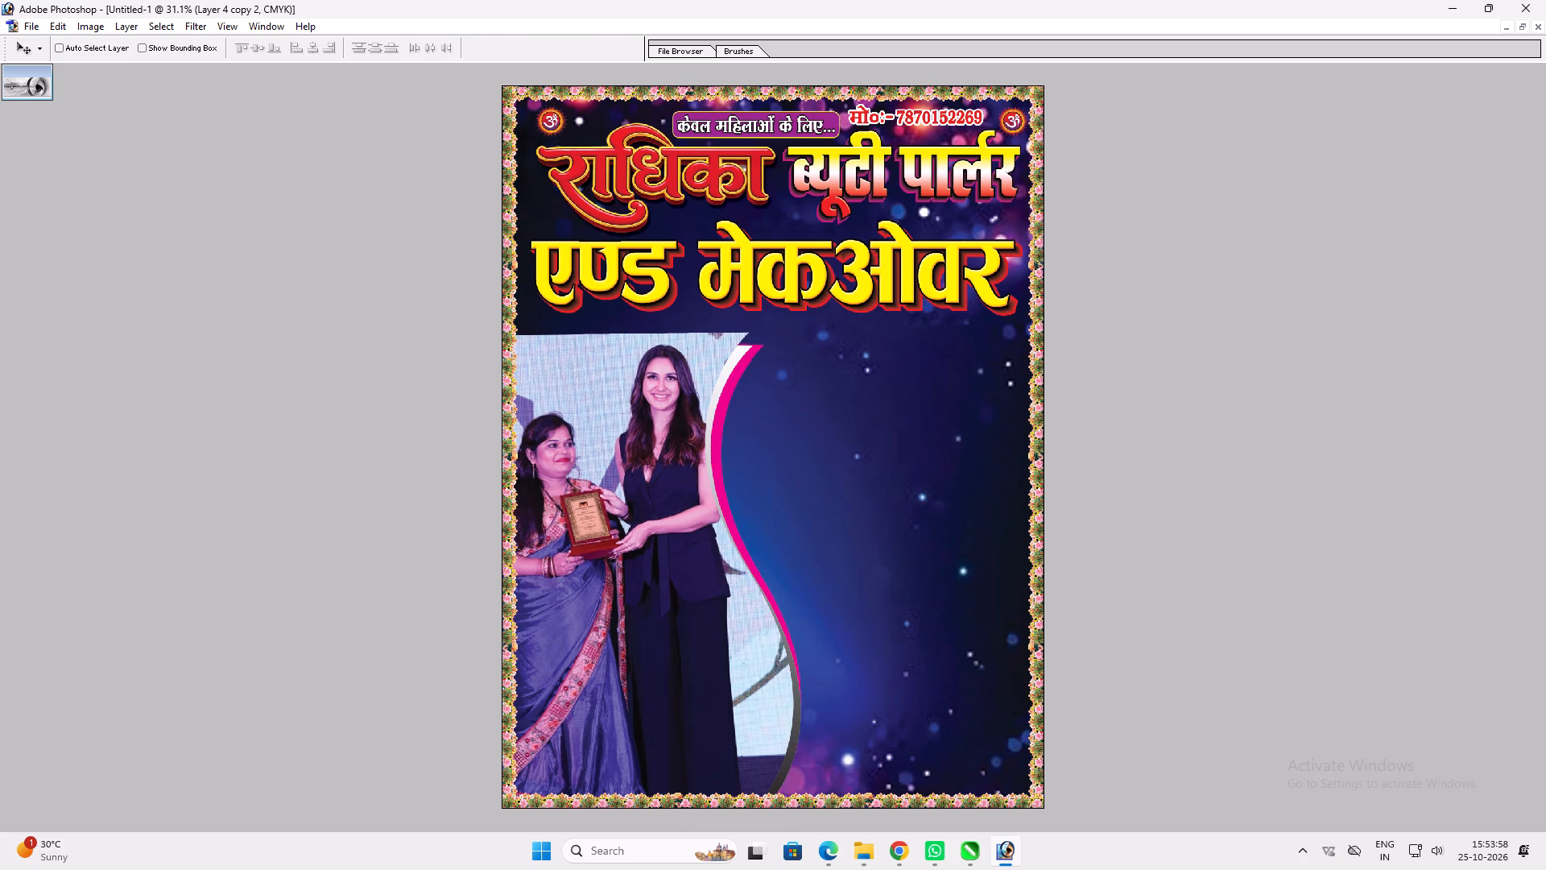
Copy the lower-right bride photo from the 78x78 banner into the new document and place it beside the award photo, below the titles.
{"action": "key", "text": "ctrl+plus"}
{"action": "key", "text": "space"}
{"action": "left_click_drag", "start_coordinate": [743, 564], "coordinate": [738, 730]}
{"action": "key", "text": "f"}
{"action": "type", "text": "ff"}
{"action": "left_click", "coordinate": [345, 305]}
{"action": "key", "text": "v"}
{"action": "key", "text": "v"}
{"action": "key", "text": "v"}
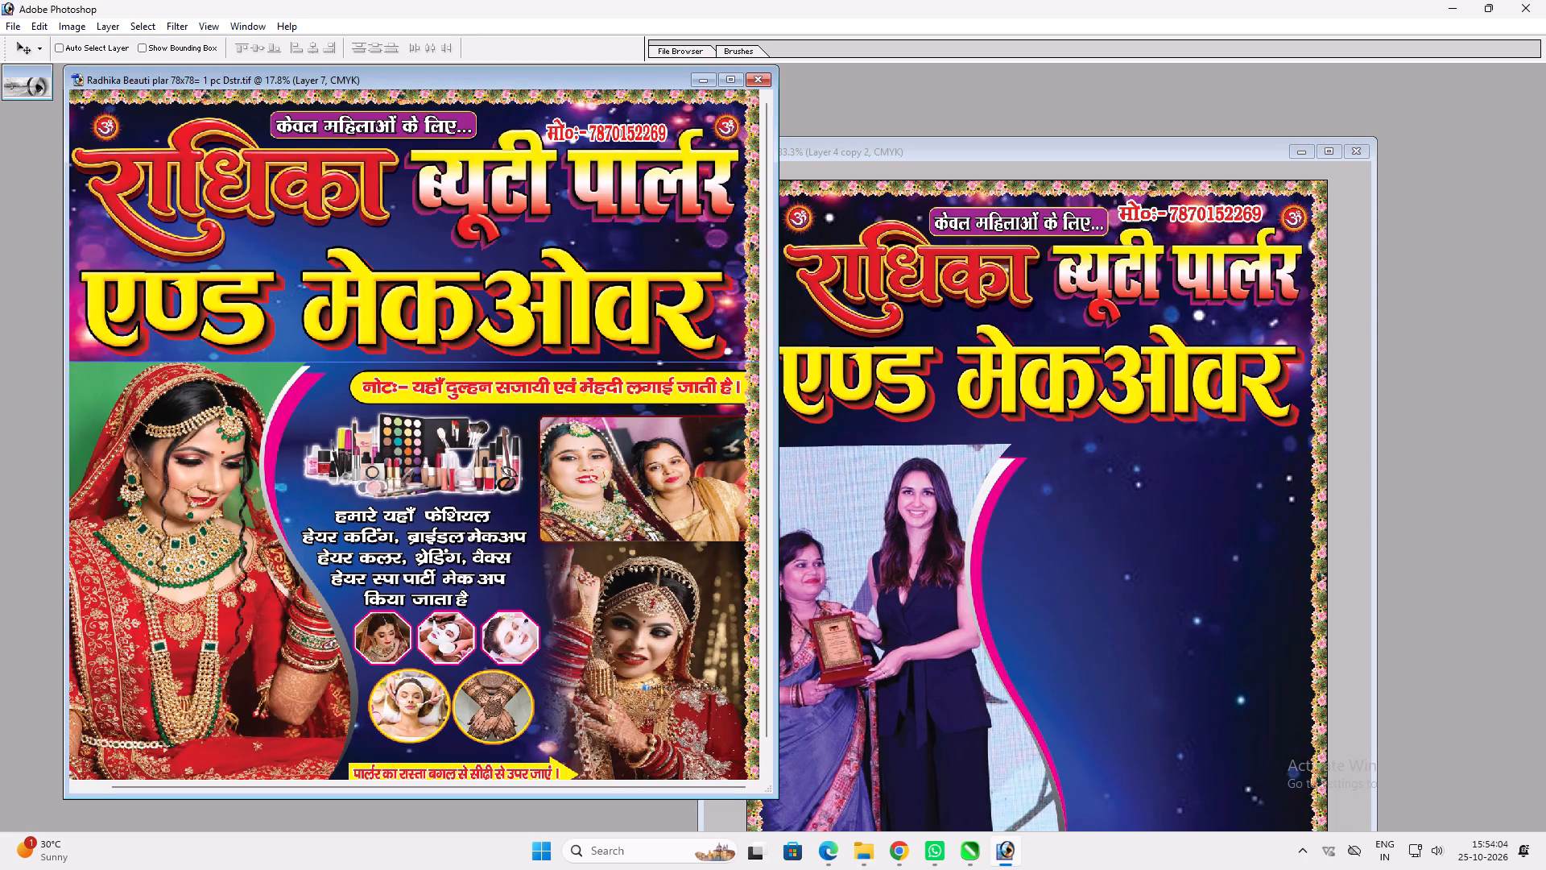
{"action": "left_click", "coordinate": [651, 627], "text": "ctrl"}
{"action": "left_click_drag", "start_coordinate": [651, 627], "coordinate": [655, 561]}
{"action": "key", "text": "ctrl+z"}
{"action": "left_click_drag", "start_coordinate": [648, 603], "coordinate": [673, 601]}
{"action": "key", "text": "ctrl+z"}
{"action": "left_click_drag", "start_coordinate": [618, 609], "coordinate": [907, 584]}
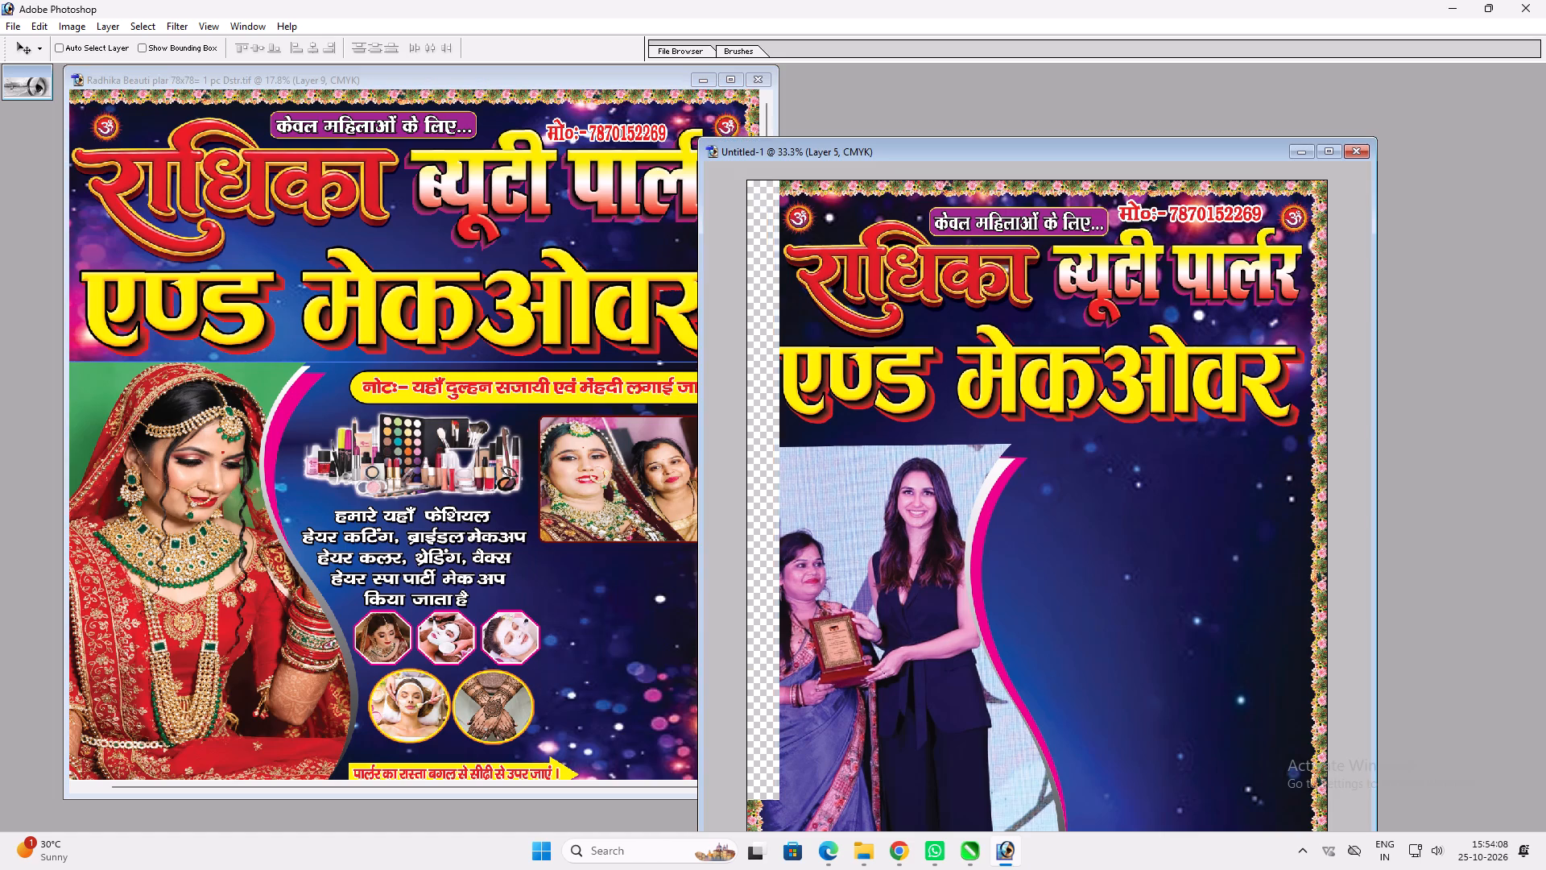
{"action": "key", "text": "v"}
{"action": "left_click", "coordinate": [1325, 152]}
{"action": "key", "text": "v"}
{"action": "key", "text": "v"}
{"action": "left_click_drag", "start_coordinate": [868, 546], "coordinate": [1081, 500]}
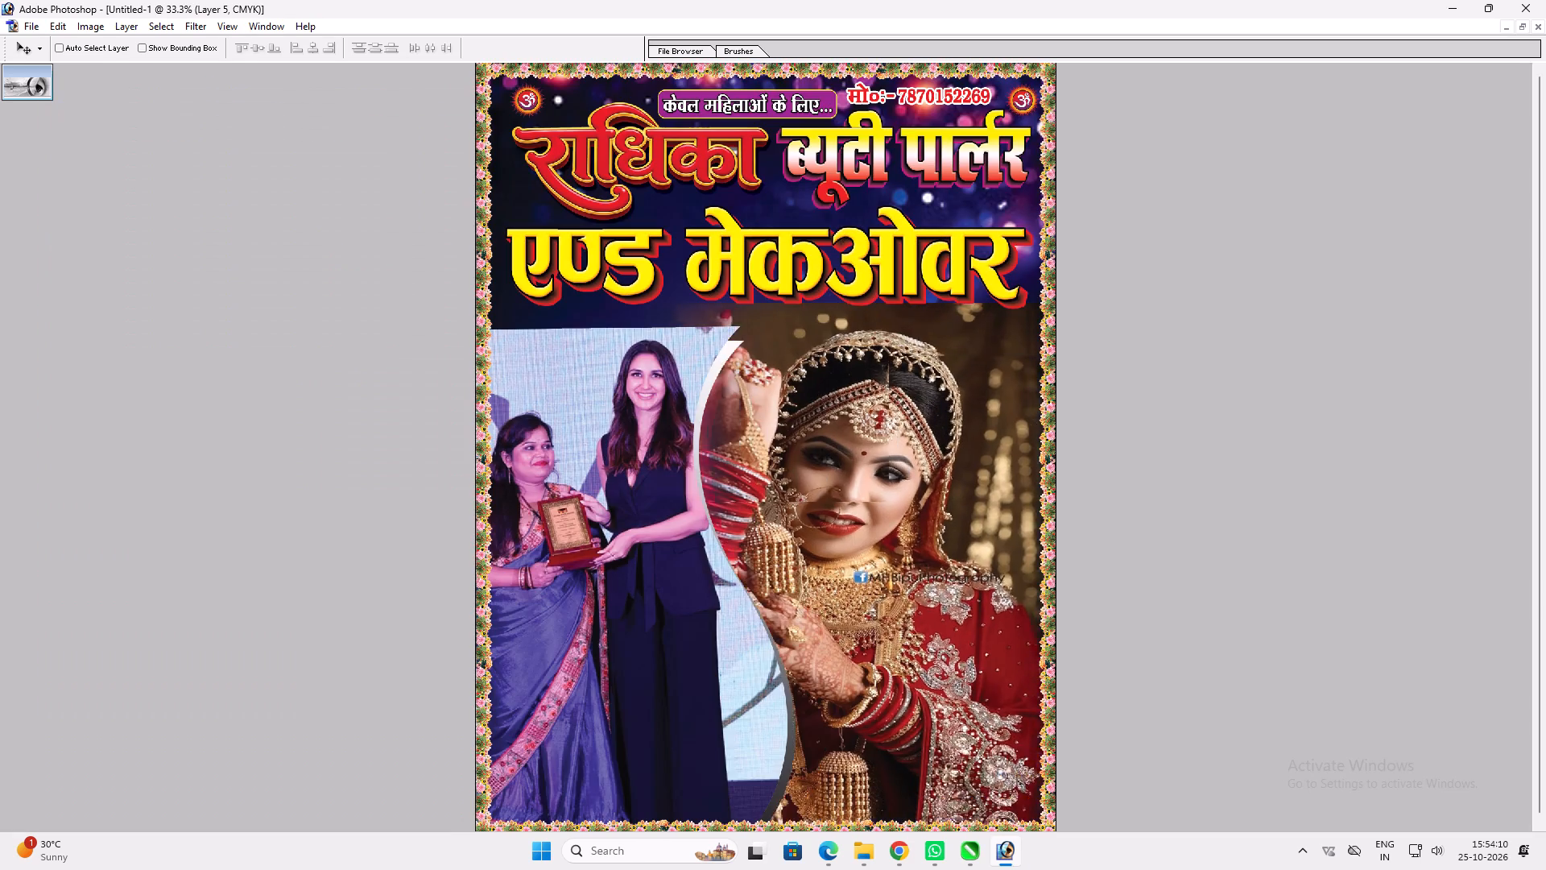
{"action": "left_click_drag", "start_coordinate": [1081, 500], "coordinate": [1124, 515]}
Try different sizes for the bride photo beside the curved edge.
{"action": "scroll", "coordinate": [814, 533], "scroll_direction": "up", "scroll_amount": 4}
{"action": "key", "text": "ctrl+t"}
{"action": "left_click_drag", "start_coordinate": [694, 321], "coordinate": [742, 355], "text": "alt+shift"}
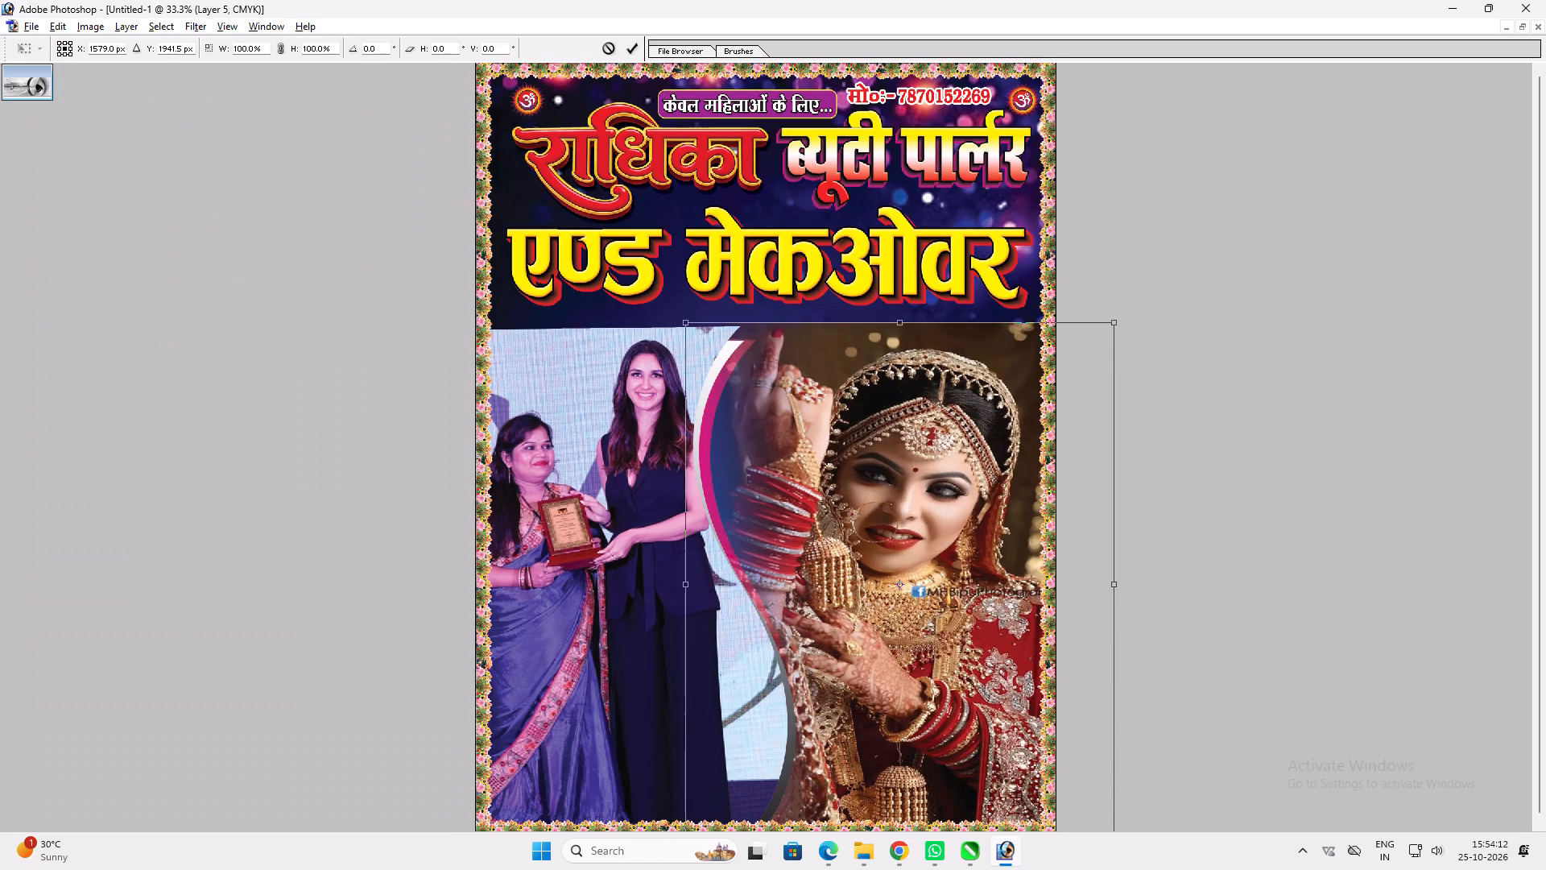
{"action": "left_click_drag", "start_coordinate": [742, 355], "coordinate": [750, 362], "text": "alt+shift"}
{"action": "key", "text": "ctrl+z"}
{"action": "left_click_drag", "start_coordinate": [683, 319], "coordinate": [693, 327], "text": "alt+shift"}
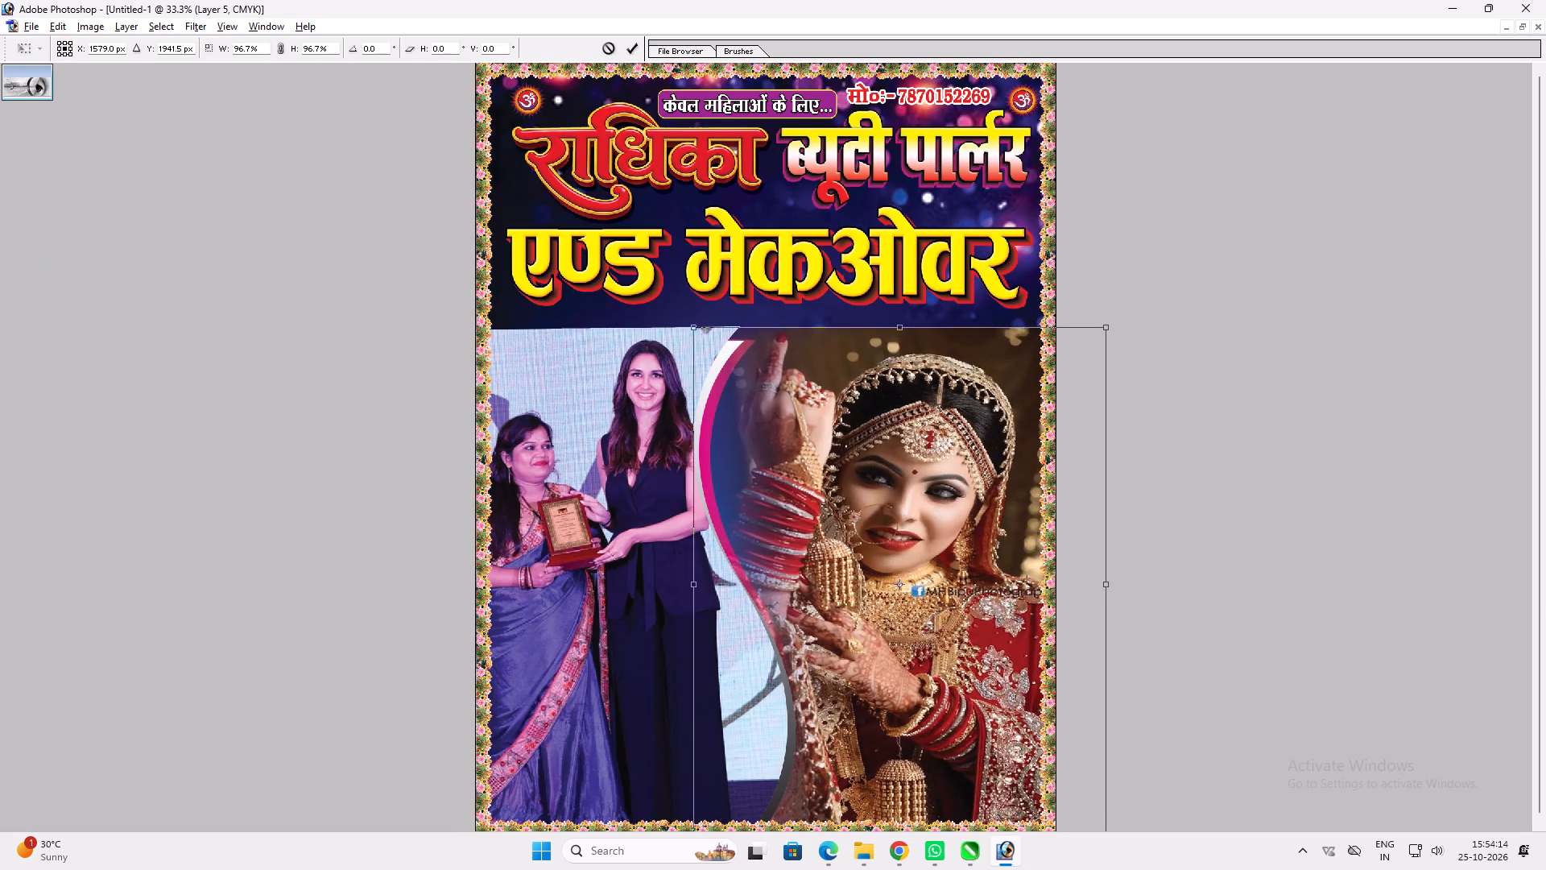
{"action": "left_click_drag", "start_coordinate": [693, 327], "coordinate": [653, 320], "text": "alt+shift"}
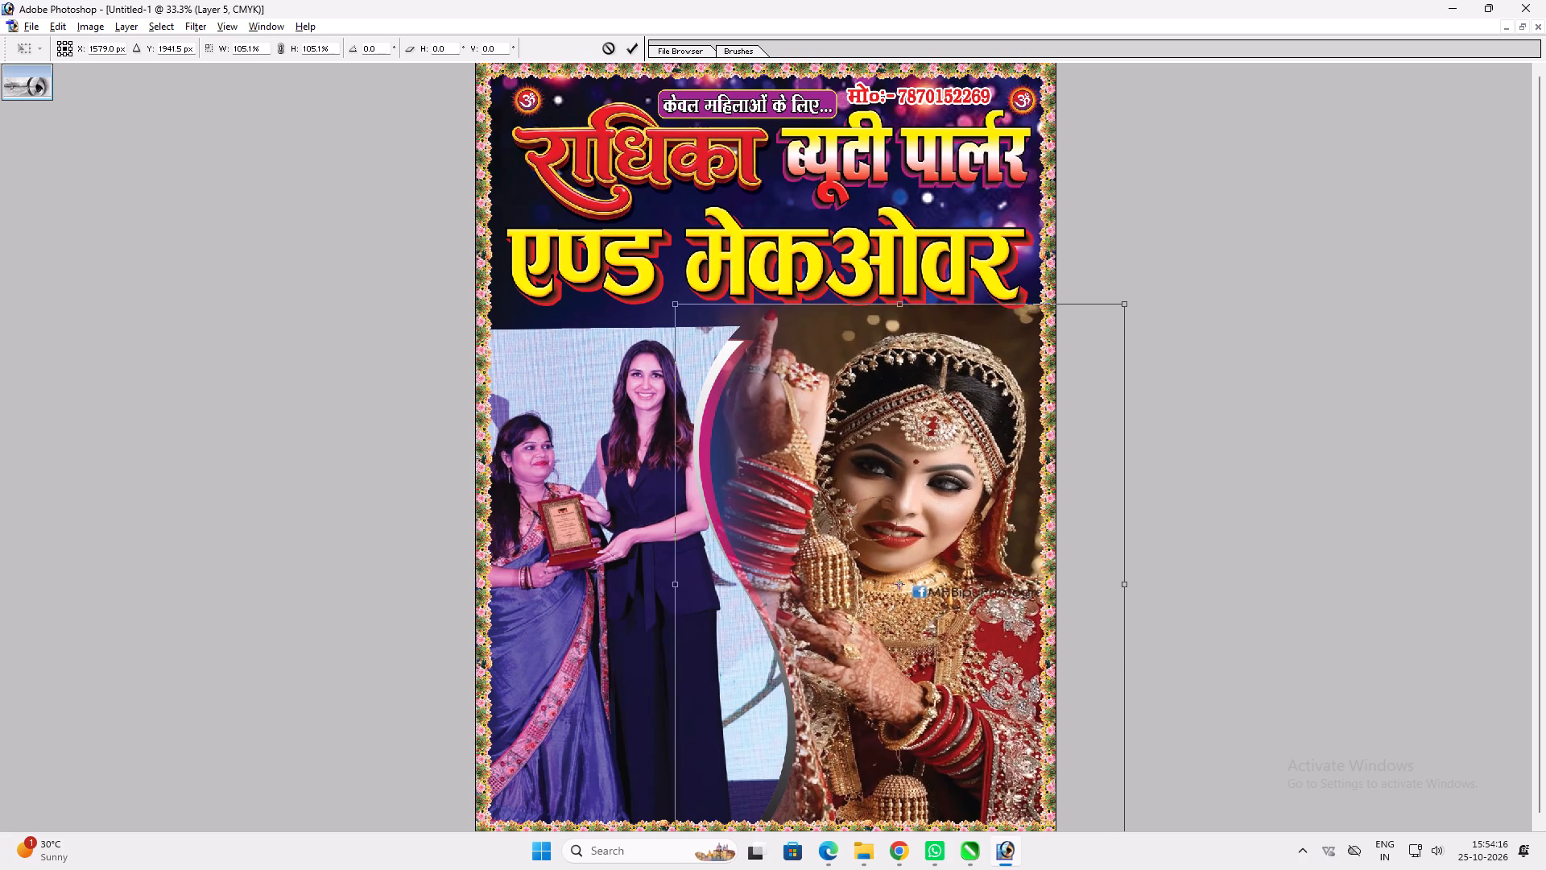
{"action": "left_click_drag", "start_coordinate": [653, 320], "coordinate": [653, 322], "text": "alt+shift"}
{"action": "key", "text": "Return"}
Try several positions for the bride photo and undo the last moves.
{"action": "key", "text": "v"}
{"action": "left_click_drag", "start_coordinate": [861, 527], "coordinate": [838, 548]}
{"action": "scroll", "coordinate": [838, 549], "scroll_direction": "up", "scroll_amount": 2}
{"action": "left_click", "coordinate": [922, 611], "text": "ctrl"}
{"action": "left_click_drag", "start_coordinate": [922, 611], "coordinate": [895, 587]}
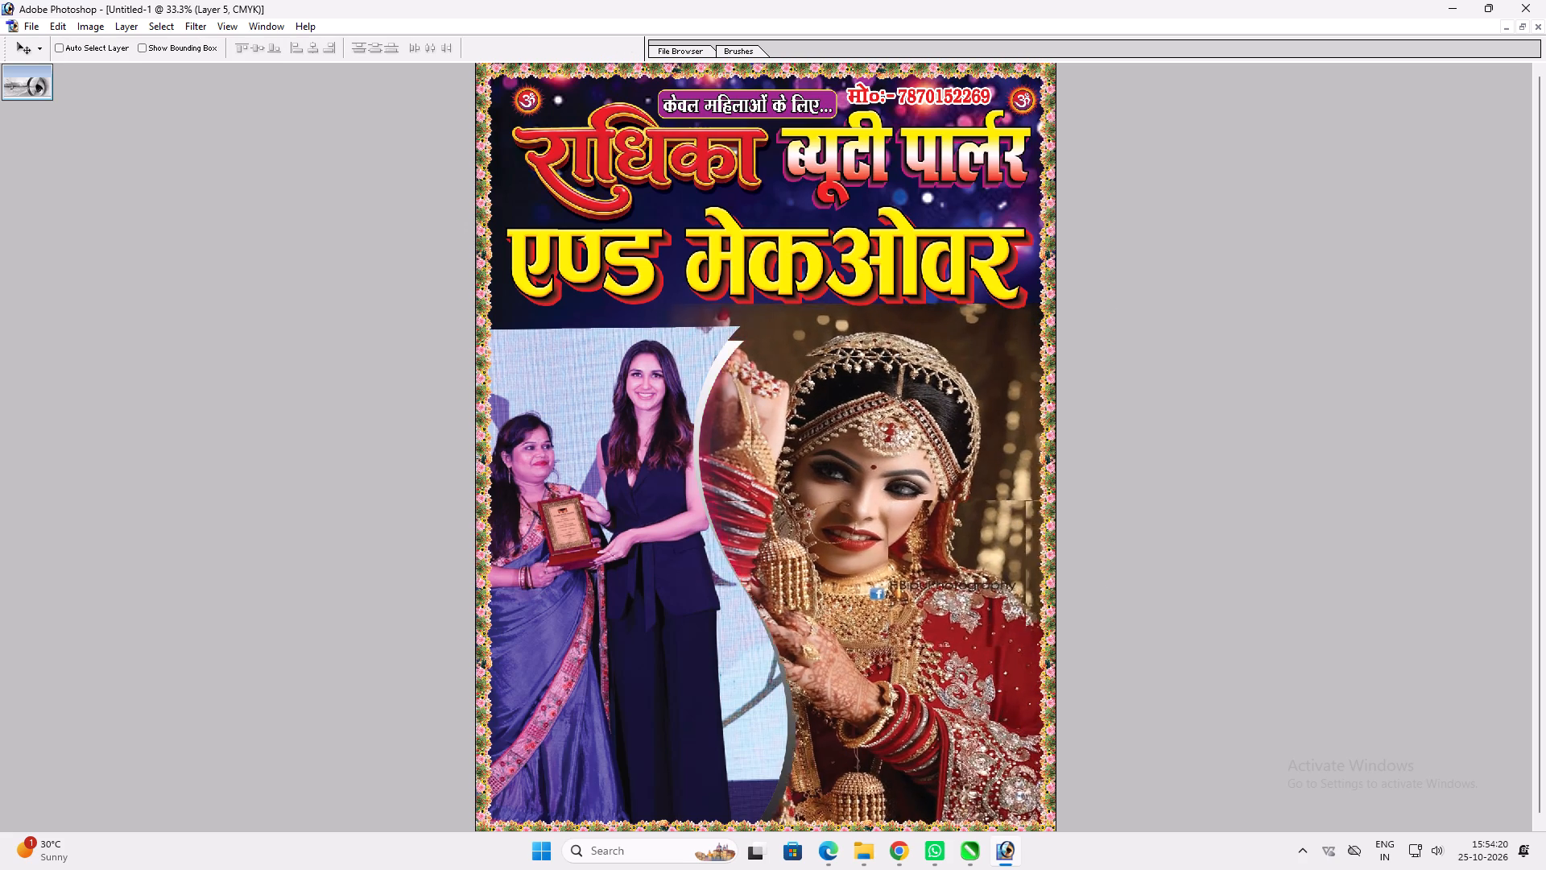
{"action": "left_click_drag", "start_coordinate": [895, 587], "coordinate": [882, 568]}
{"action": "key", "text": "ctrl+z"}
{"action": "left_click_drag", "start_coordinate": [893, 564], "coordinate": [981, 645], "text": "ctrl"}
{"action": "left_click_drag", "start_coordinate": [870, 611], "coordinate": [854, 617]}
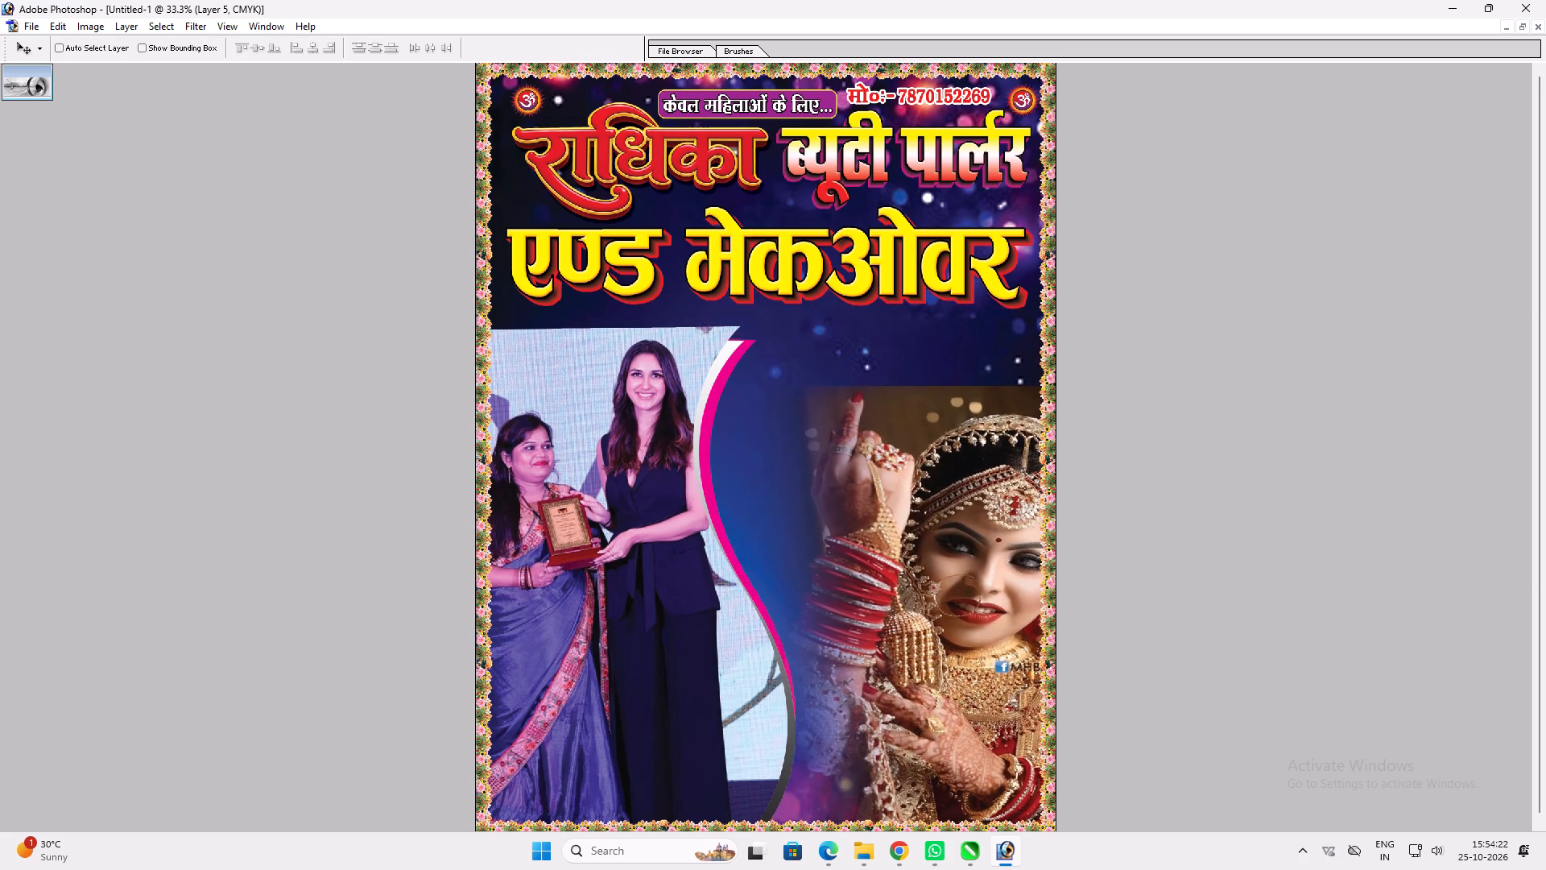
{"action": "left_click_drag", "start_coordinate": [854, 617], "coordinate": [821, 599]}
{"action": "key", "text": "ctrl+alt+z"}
Shrink the bride photo considerably and place it in the banner's lower-right area, beside the curved edge.
{"action": "key", "text": "ctrl+t"}
{"action": "left_click_drag", "start_coordinate": [1117, 304], "coordinate": [1099, 317], "text": "alt+shift"}
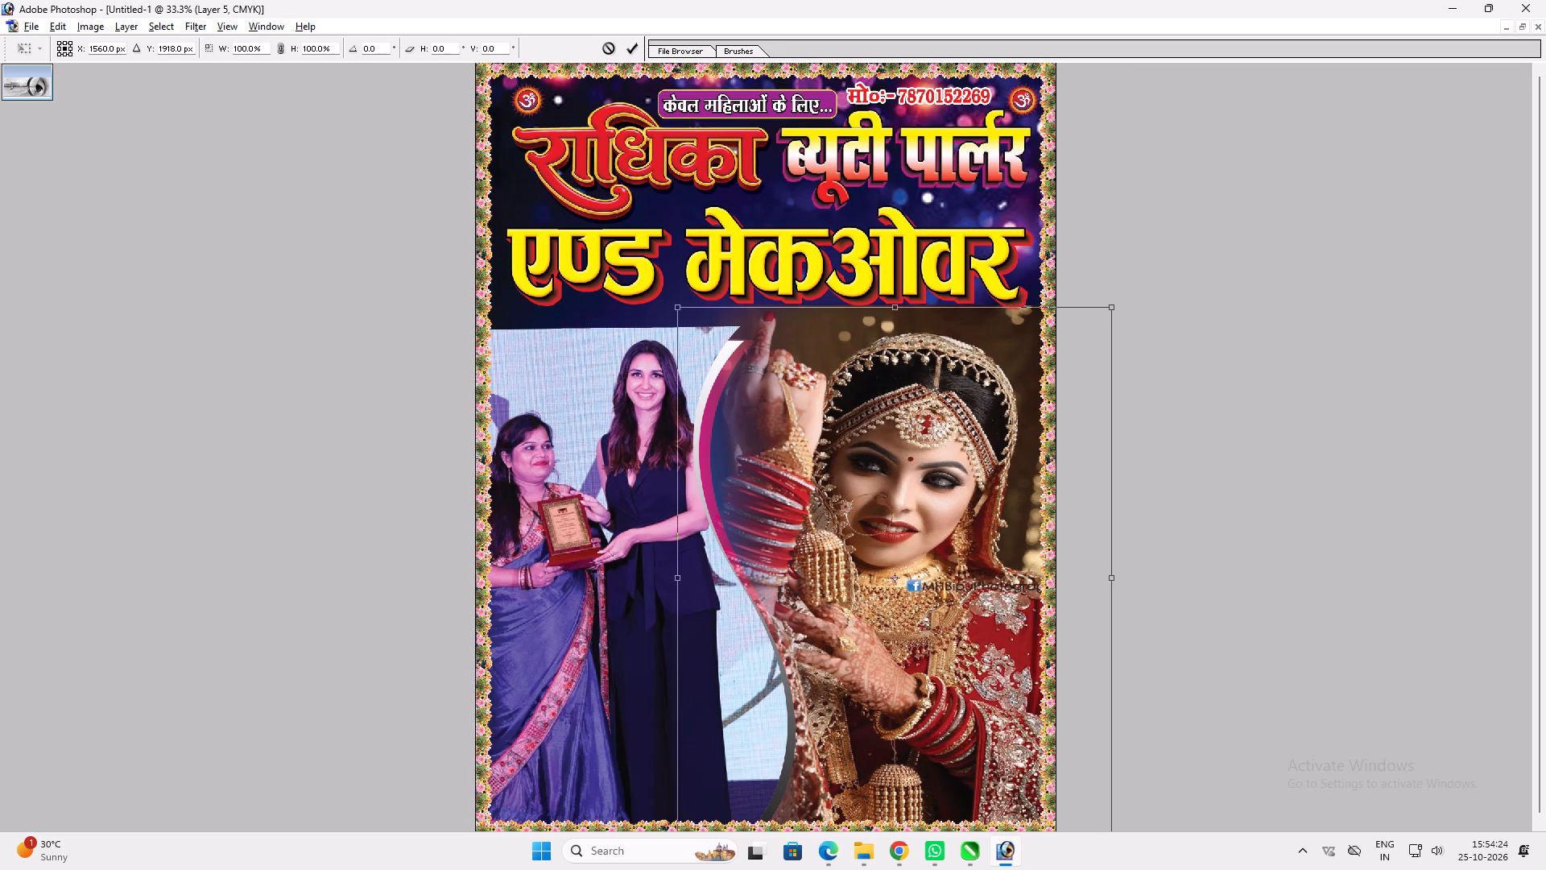
{"action": "left_click_drag", "start_coordinate": [1099, 317], "coordinate": [1048, 420], "text": "alt+shift"}
{"action": "key", "text": "Return"}
{"action": "key", "text": "v"}
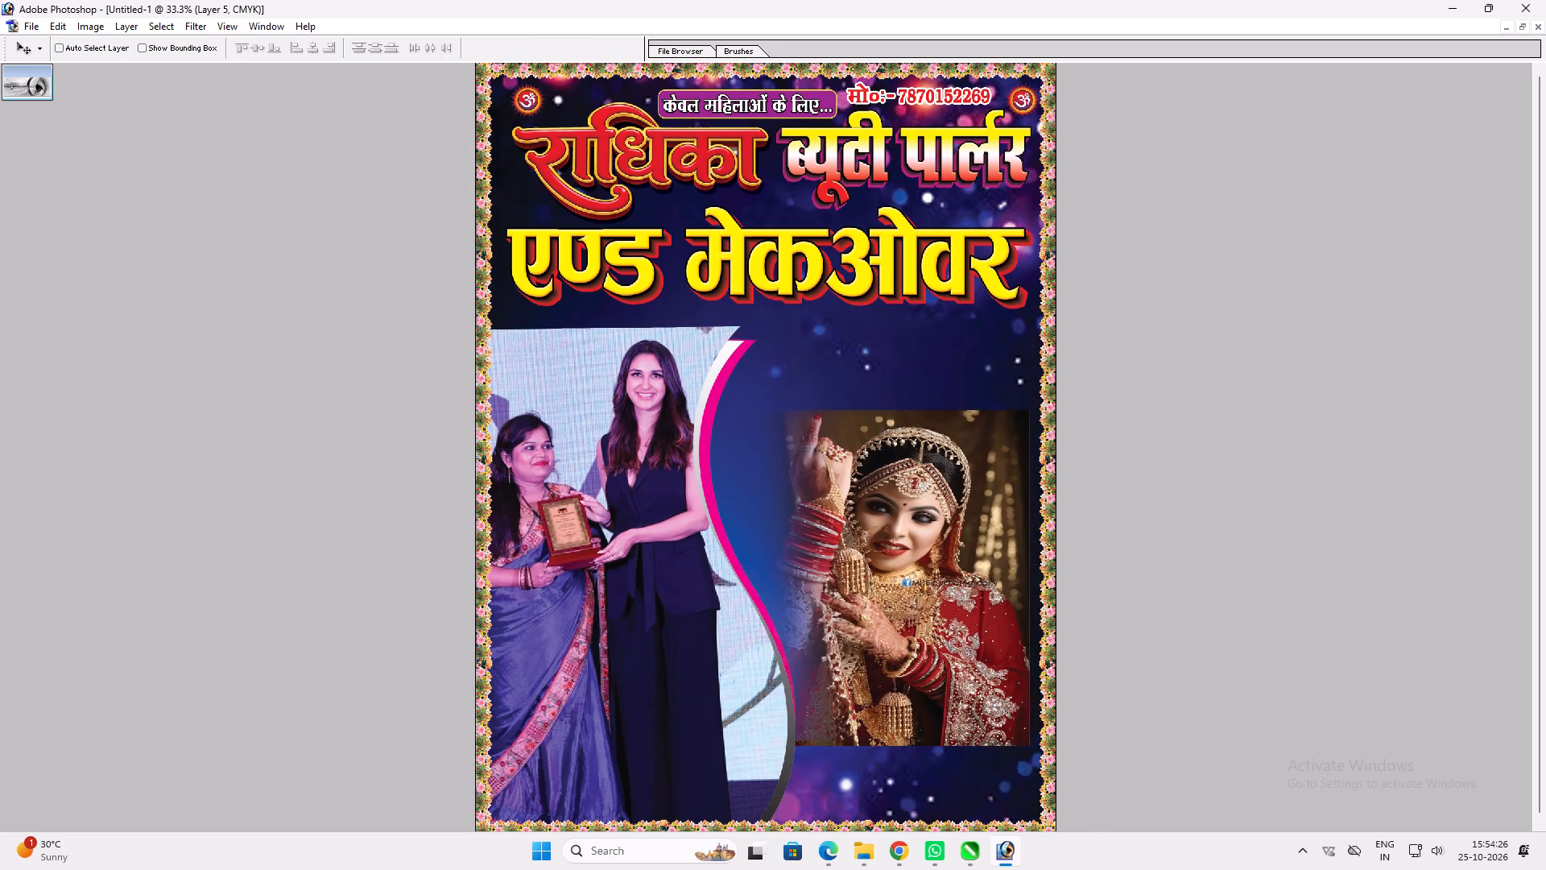
{"action": "left_click_drag", "start_coordinate": [978, 549], "coordinate": [998, 634]}
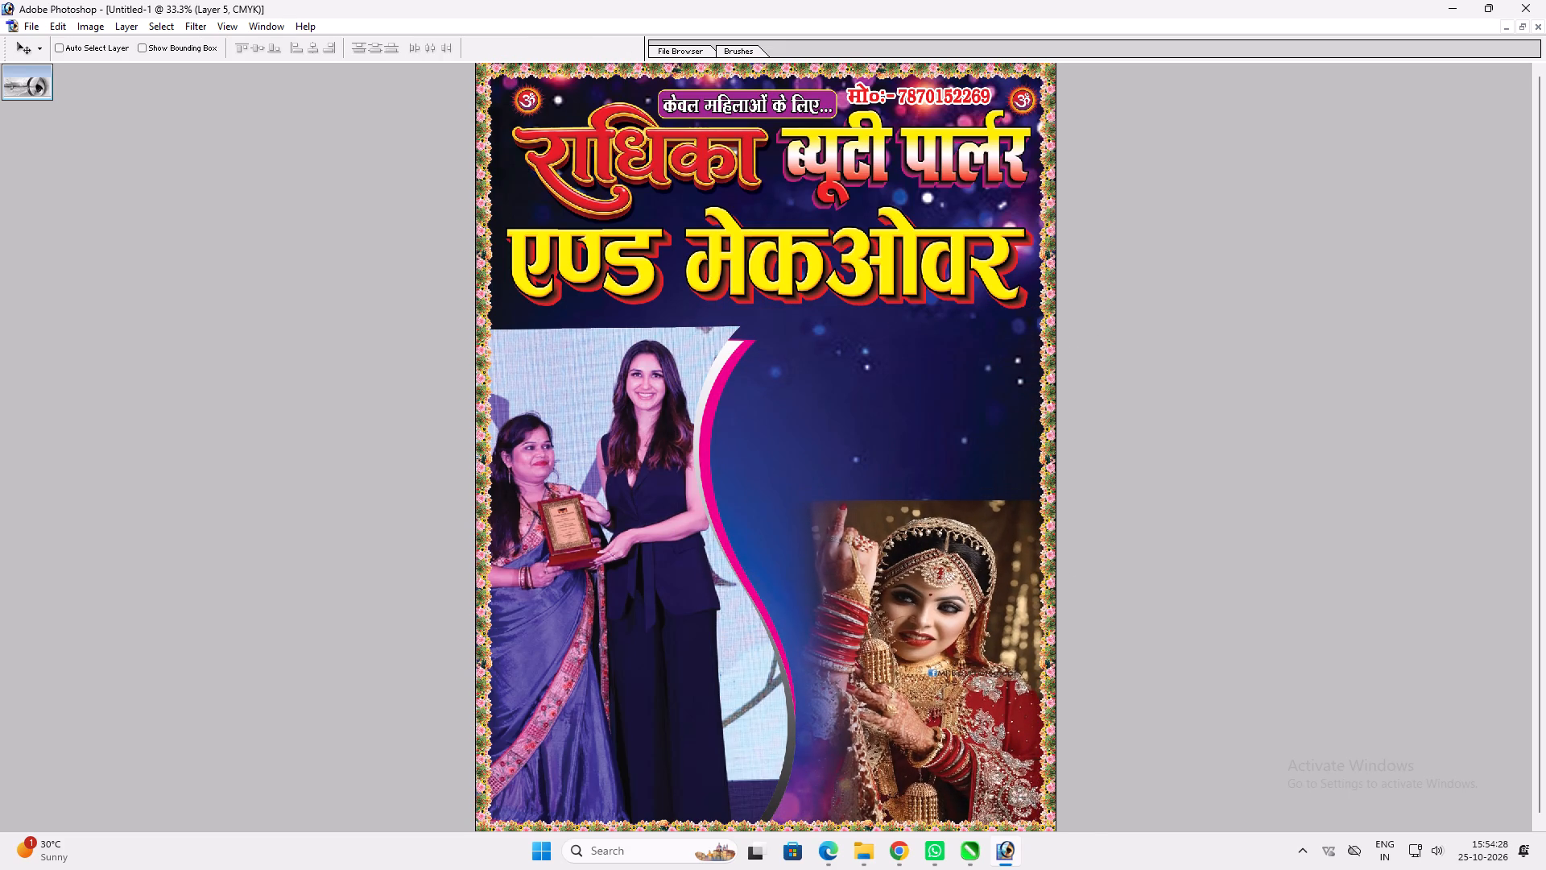
Shrink the lower-right bride photo to about 90.6% and stretch its top edge slightly upward.
{"action": "scroll", "coordinate": [993, 634], "scroll_direction": "up", "scroll_amount": 4}
{"action": "key", "text": "space"}
{"action": "key", "text": "space"}
{"action": "key", "text": "space"}
{"action": "key", "text": "space"}
{"action": "right_click", "coordinate": [906, 576]}
{"action": "left_click_drag", "start_coordinate": [930, 586], "coordinate": [939, 587]}
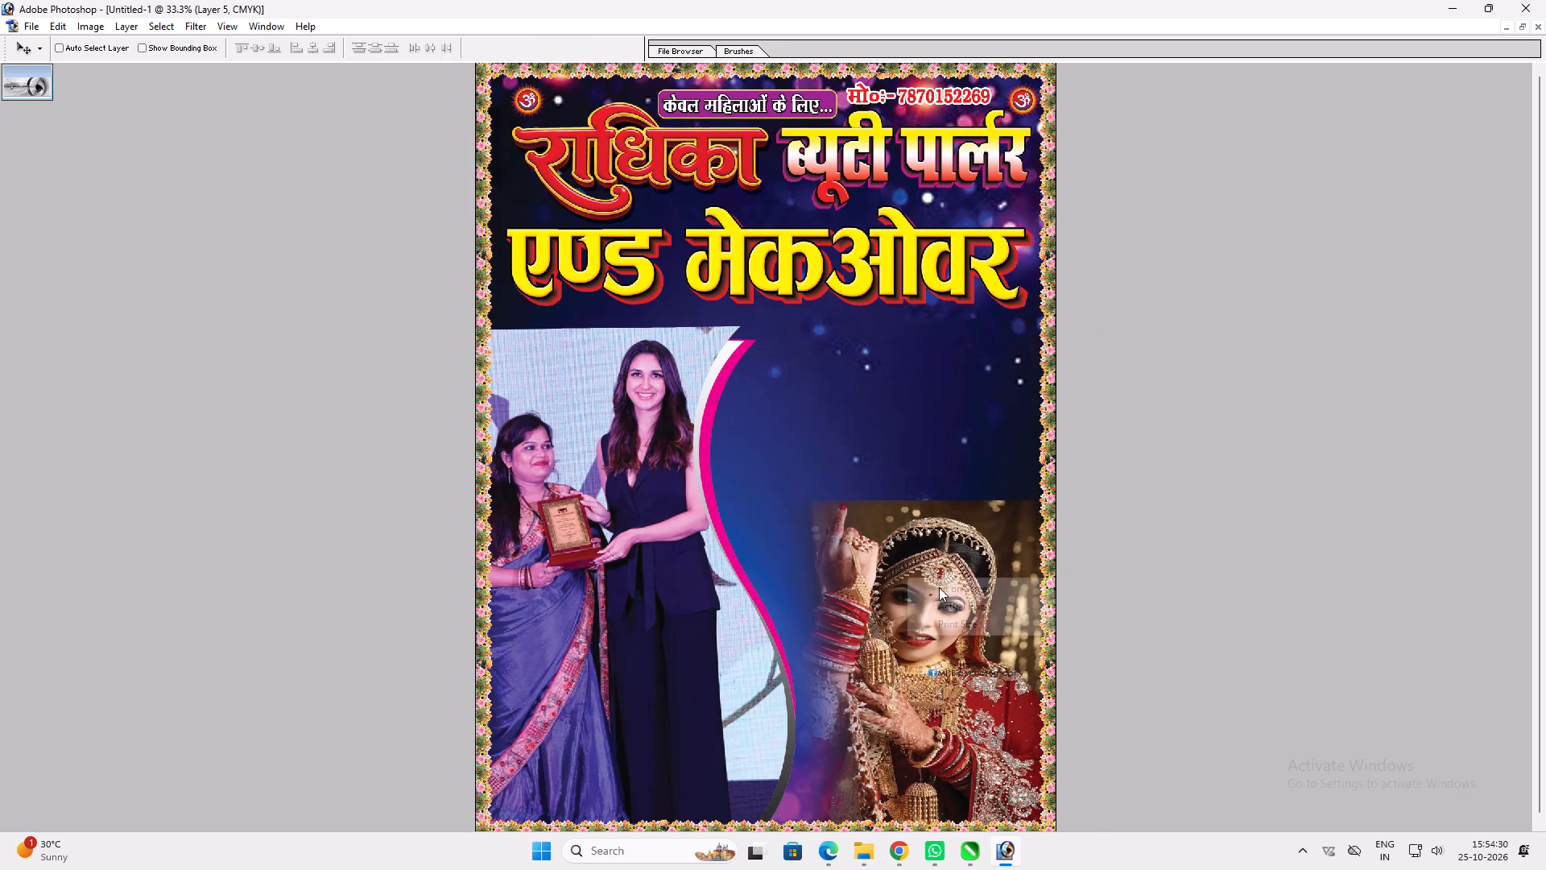
{"action": "left_click_drag", "start_coordinate": [939, 587], "coordinate": [940, 587]}
{"action": "key", "text": "ctrl+t"}
{"action": "left_click_drag", "start_coordinate": [797, 495], "coordinate": [842, 507], "text": "shift"}
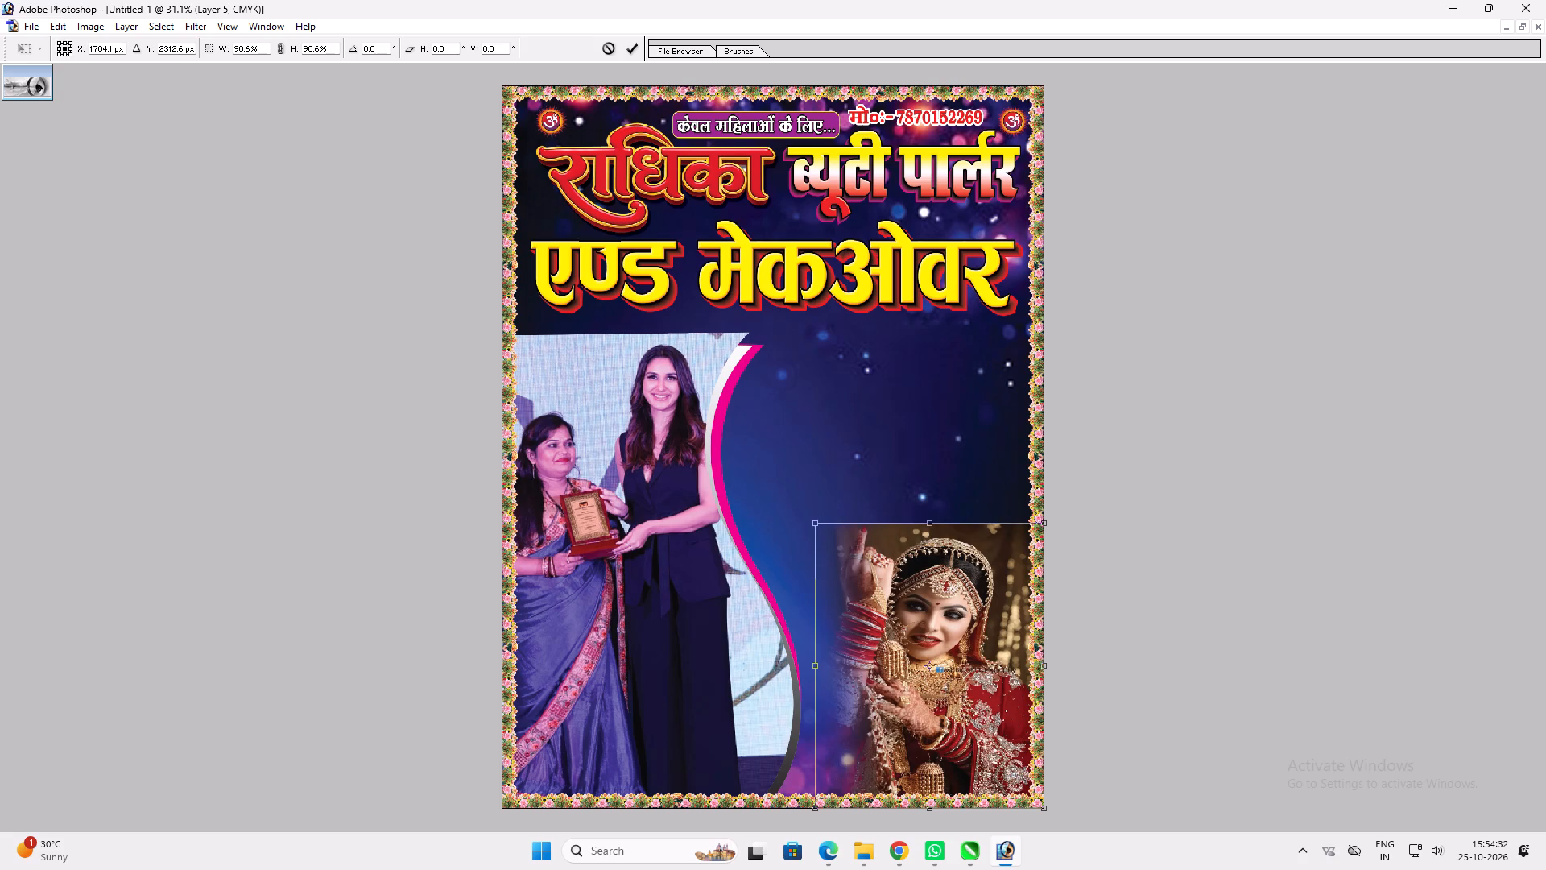
{"action": "left_click_drag", "start_coordinate": [933, 524], "coordinate": [924, 492], "text": "shift"}
{"action": "key", "text": "Return"}
{"action": "key", "text": "v"}
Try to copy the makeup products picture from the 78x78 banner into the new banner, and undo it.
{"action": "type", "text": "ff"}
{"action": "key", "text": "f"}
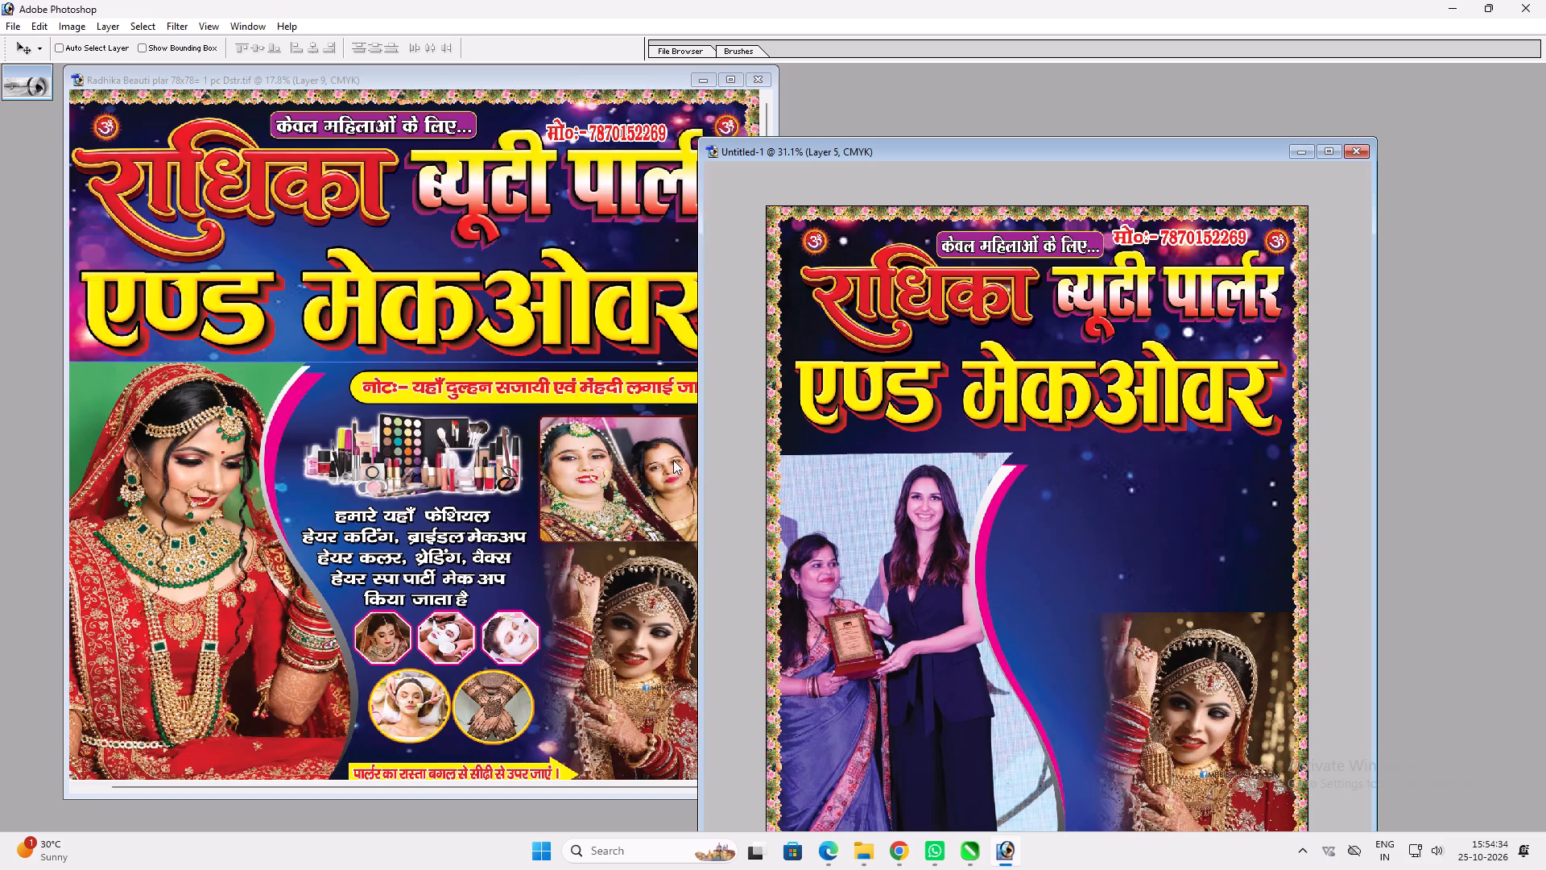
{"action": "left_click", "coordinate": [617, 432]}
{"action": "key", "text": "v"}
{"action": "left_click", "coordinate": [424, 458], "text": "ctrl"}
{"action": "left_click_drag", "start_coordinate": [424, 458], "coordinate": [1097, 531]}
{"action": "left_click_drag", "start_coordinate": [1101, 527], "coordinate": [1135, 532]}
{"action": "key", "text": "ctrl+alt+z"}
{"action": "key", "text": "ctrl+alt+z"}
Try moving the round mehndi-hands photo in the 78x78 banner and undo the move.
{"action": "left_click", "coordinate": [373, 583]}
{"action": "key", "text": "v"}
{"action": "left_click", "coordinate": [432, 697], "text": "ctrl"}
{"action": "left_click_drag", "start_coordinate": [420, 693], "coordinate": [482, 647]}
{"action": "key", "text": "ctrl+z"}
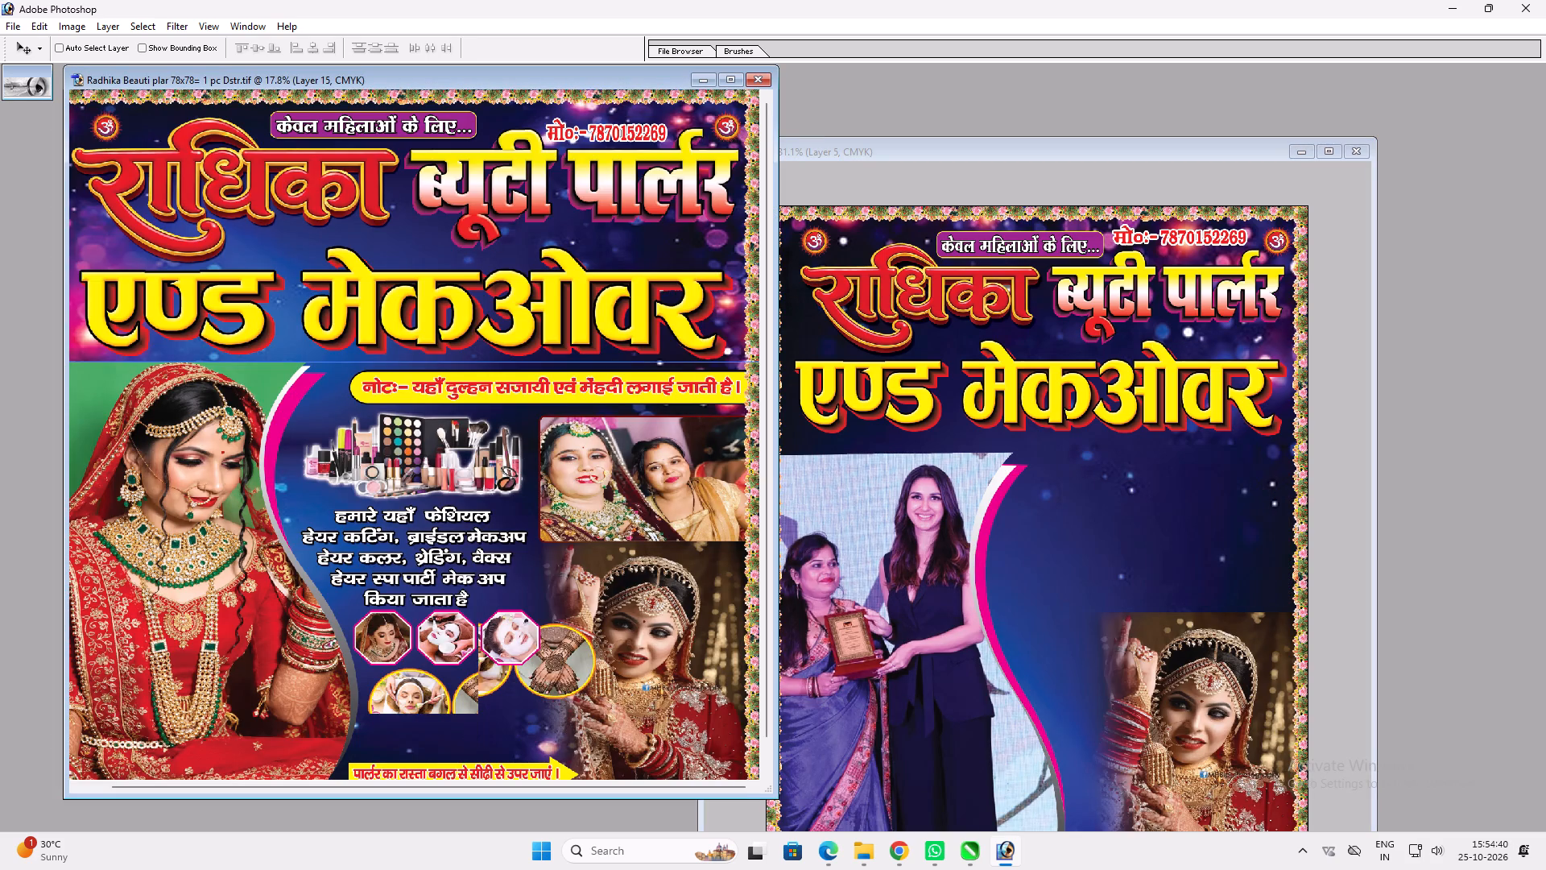
Copy the framed octagonal bridal photo from the 78x78 banner into the new banner, between the curved edge and the bride photo.
{"action": "right_click", "coordinate": [372, 636]}
{"action": "left_click", "coordinate": [405, 651]}
{"action": "right_click", "coordinate": [389, 630], "text": "ctrl+shift"}
{"action": "left_click", "coordinate": [407, 638], "text": "ctrl+shift"}
{"action": "left_click_drag", "start_coordinate": [394, 633], "coordinate": [456, 666]}
{"action": "key", "text": "ctrl+z"}
{"action": "right_click", "coordinate": [401, 639], "text": "ctrl+shift"}
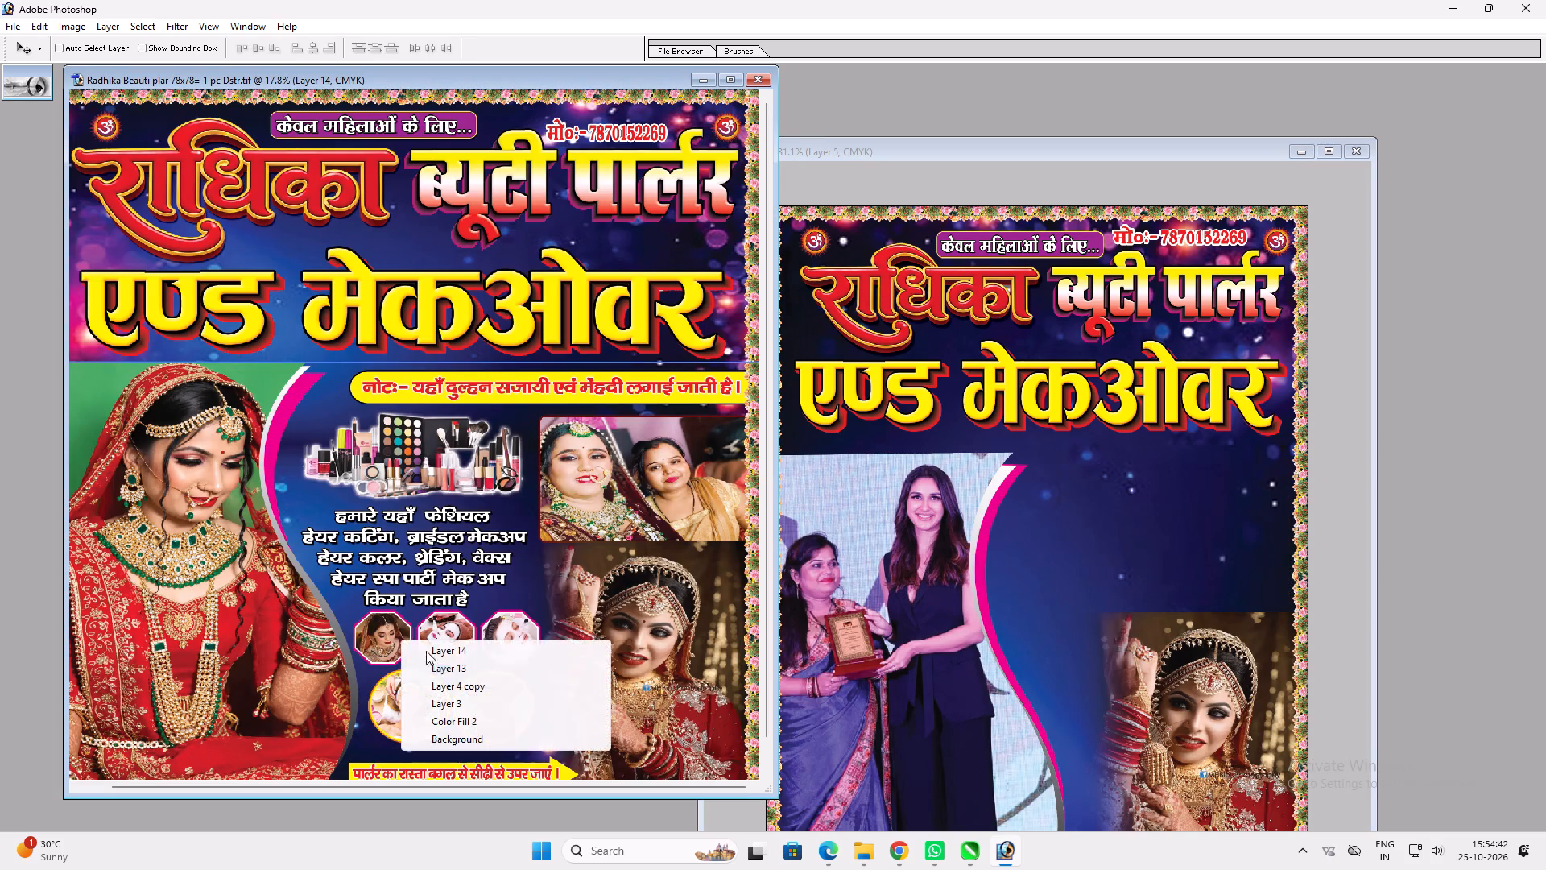
{"action": "left_click", "coordinate": [449, 669], "text": "ctrl+shift"}
{"action": "left_click_drag", "start_coordinate": [395, 645], "coordinate": [442, 667]}
{"action": "key", "text": "ctrl+z"}
{"action": "left_click_drag", "start_coordinate": [395, 637], "coordinate": [1058, 708]}
{"action": "key", "text": "v"}
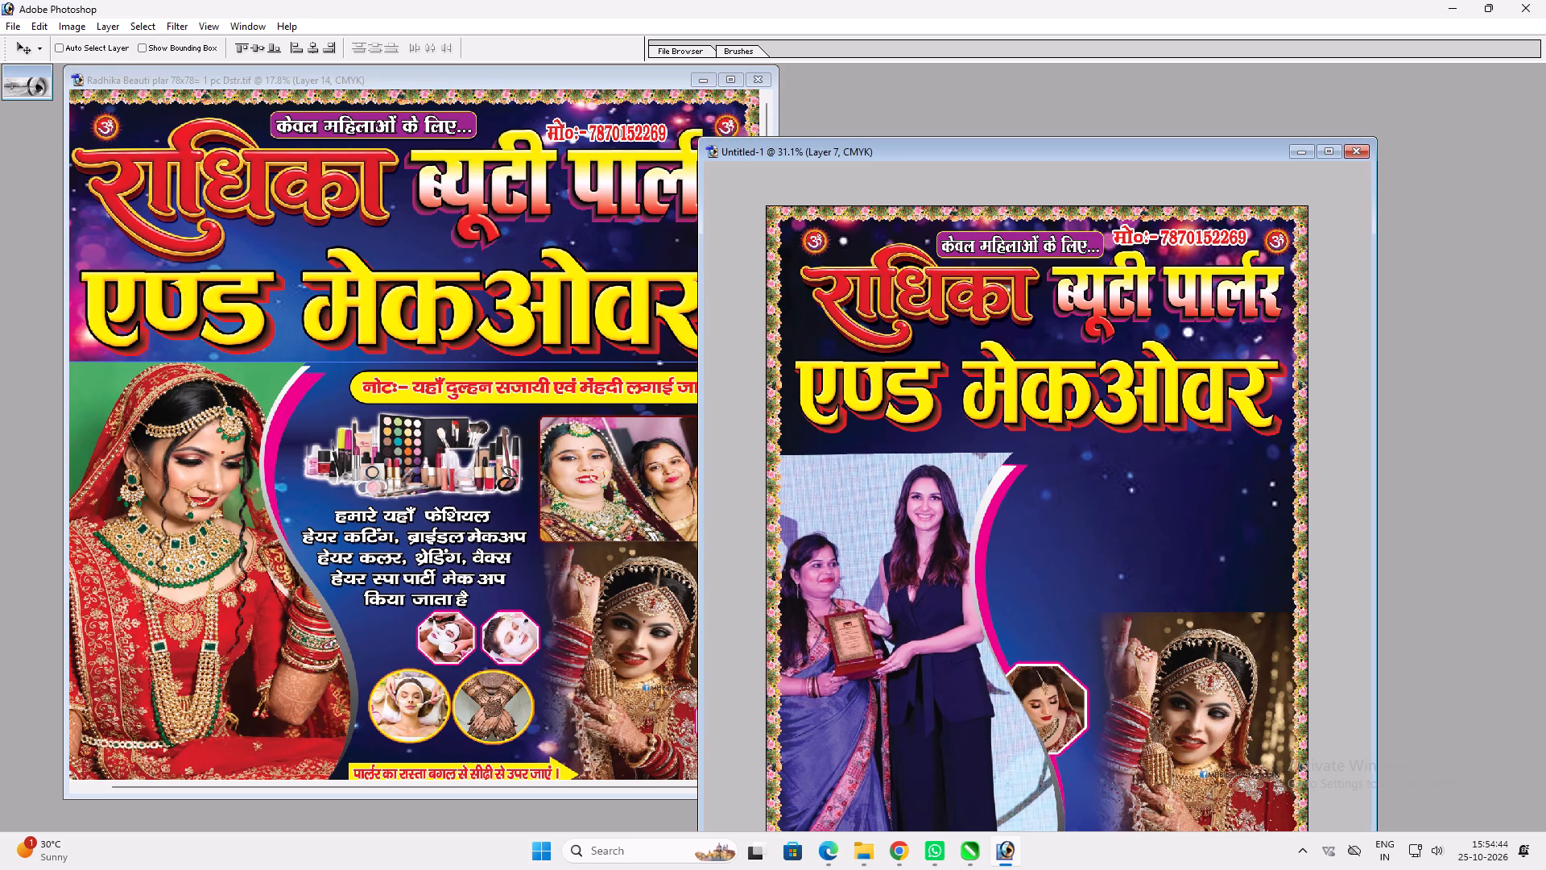
{"action": "left_click_drag", "start_coordinate": [1058, 702], "coordinate": [1062, 645]}
{"action": "left_click", "coordinate": [1054, 645]}
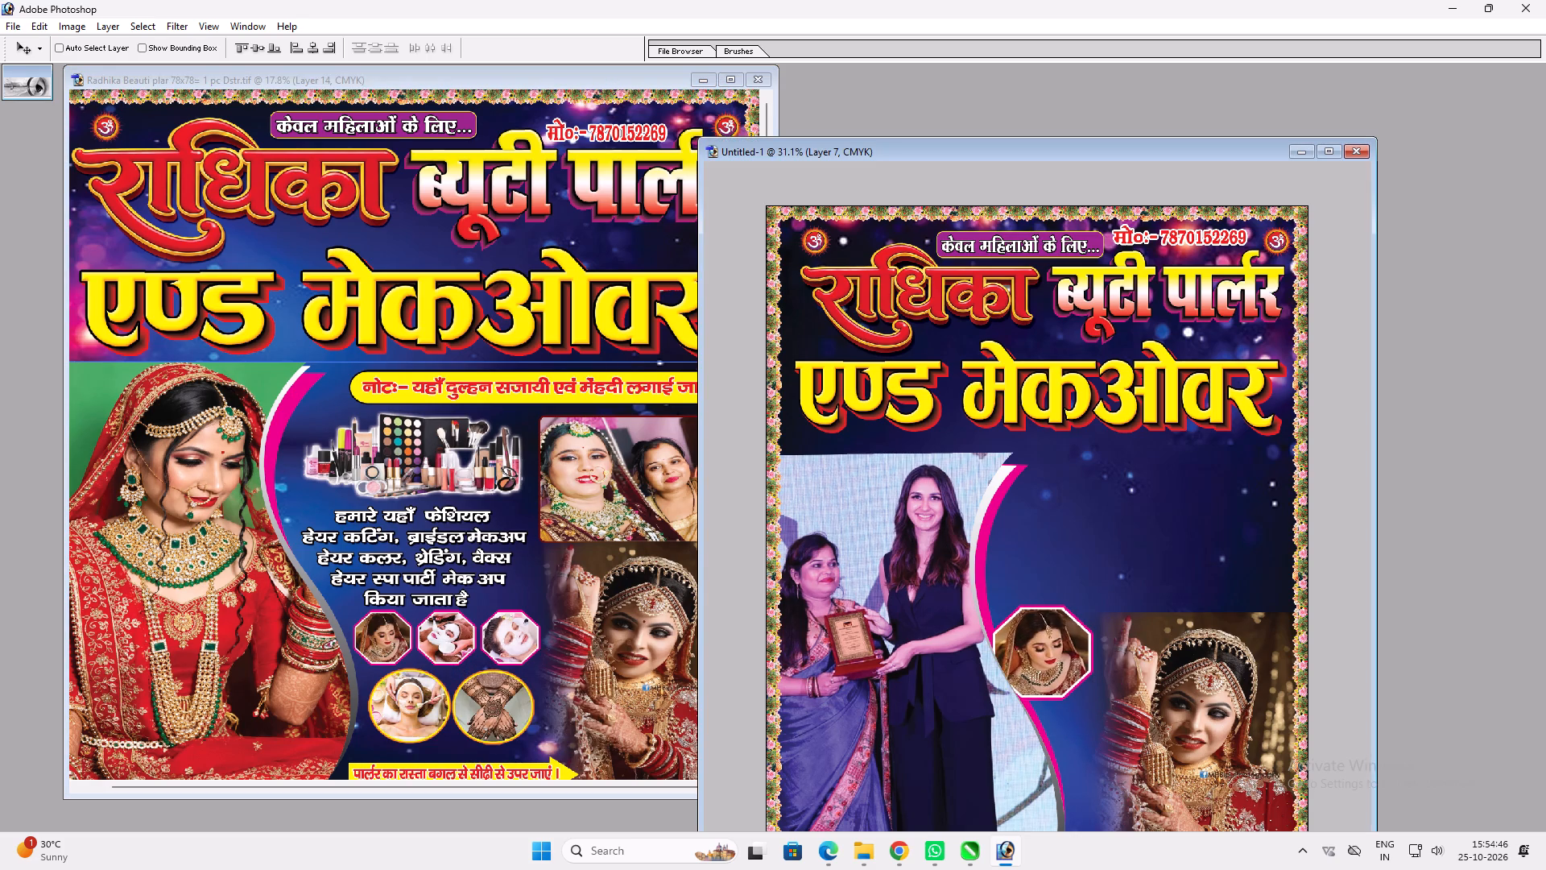
Merge the octagonal bridal photo with its frame and bring it to the front of the layers.
{"action": "key", "text": "ctrl+e"}
{"action": "key", "text": "ctrl+shift+bracketright"}
Nudge the octagonal bridal photo slightly downward and enlarge it beside the bride photo.
{"action": "key", "text": "v"}
{"action": "left_click_drag", "start_coordinate": [1036, 651], "coordinate": [1035, 669]}
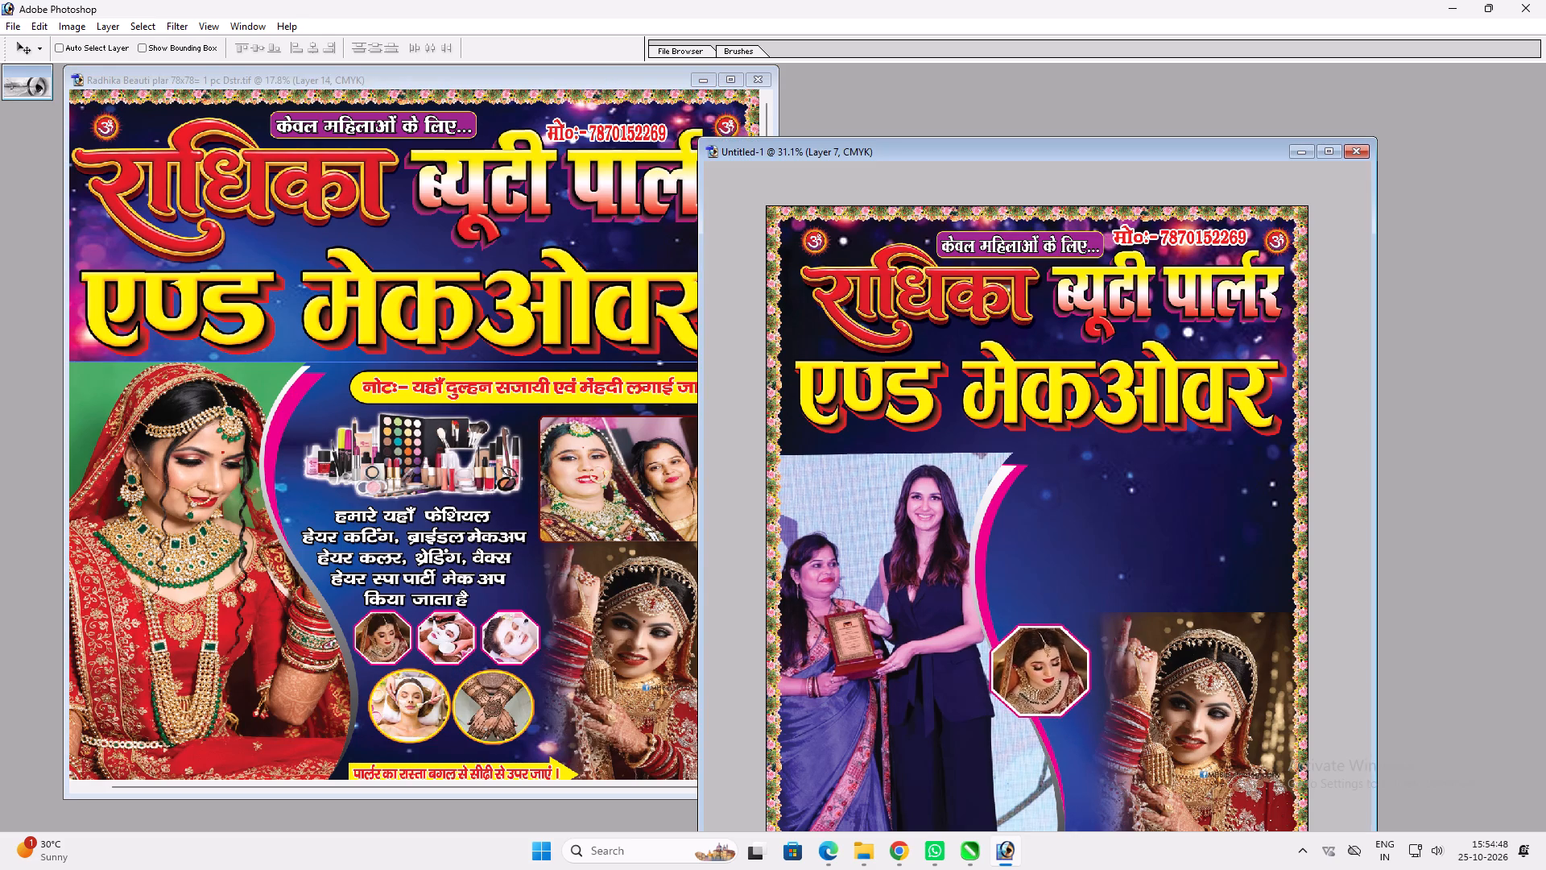
{"action": "left_click_drag", "start_coordinate": [1035, 669], "coordinate": [1039, 664]}
{"action": "key", "text": "ctrl+t"}
{"action": "left_click_drag", "start_coordinate": [1089, 622], "coordinate": [1114, 612], "text": "shift"}
{"action": "key", "text": "Return"}
{"action": "key", "text": "v"}
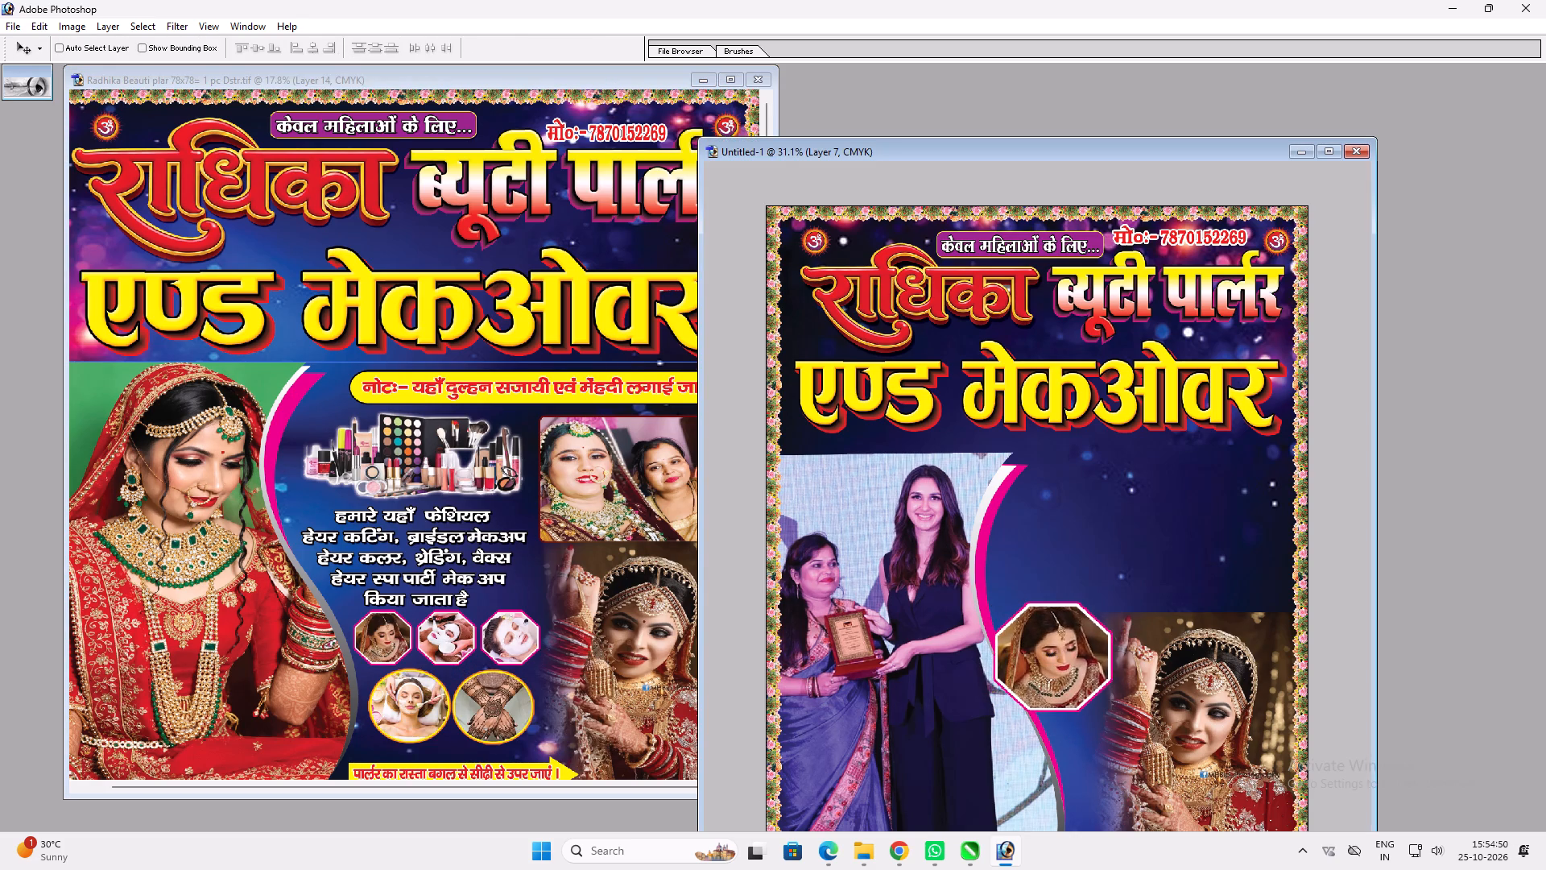
{"action": "left_click", "coordinate": [1077, 624]}
{"action": "key", "text": "v"}
Copy the second framed octagonal photo, the mask application, from the 78x78 banner and place it below the bridal octagon.
{"action": "left_click", "coordinate": [534, 625]}
{"action": "left_click", "coordinate": [449, 630], "text": "ctrl"}
{"action": "left_click_drag", "start_coordinate": [446, 630], "coordinate": [511, 661]}
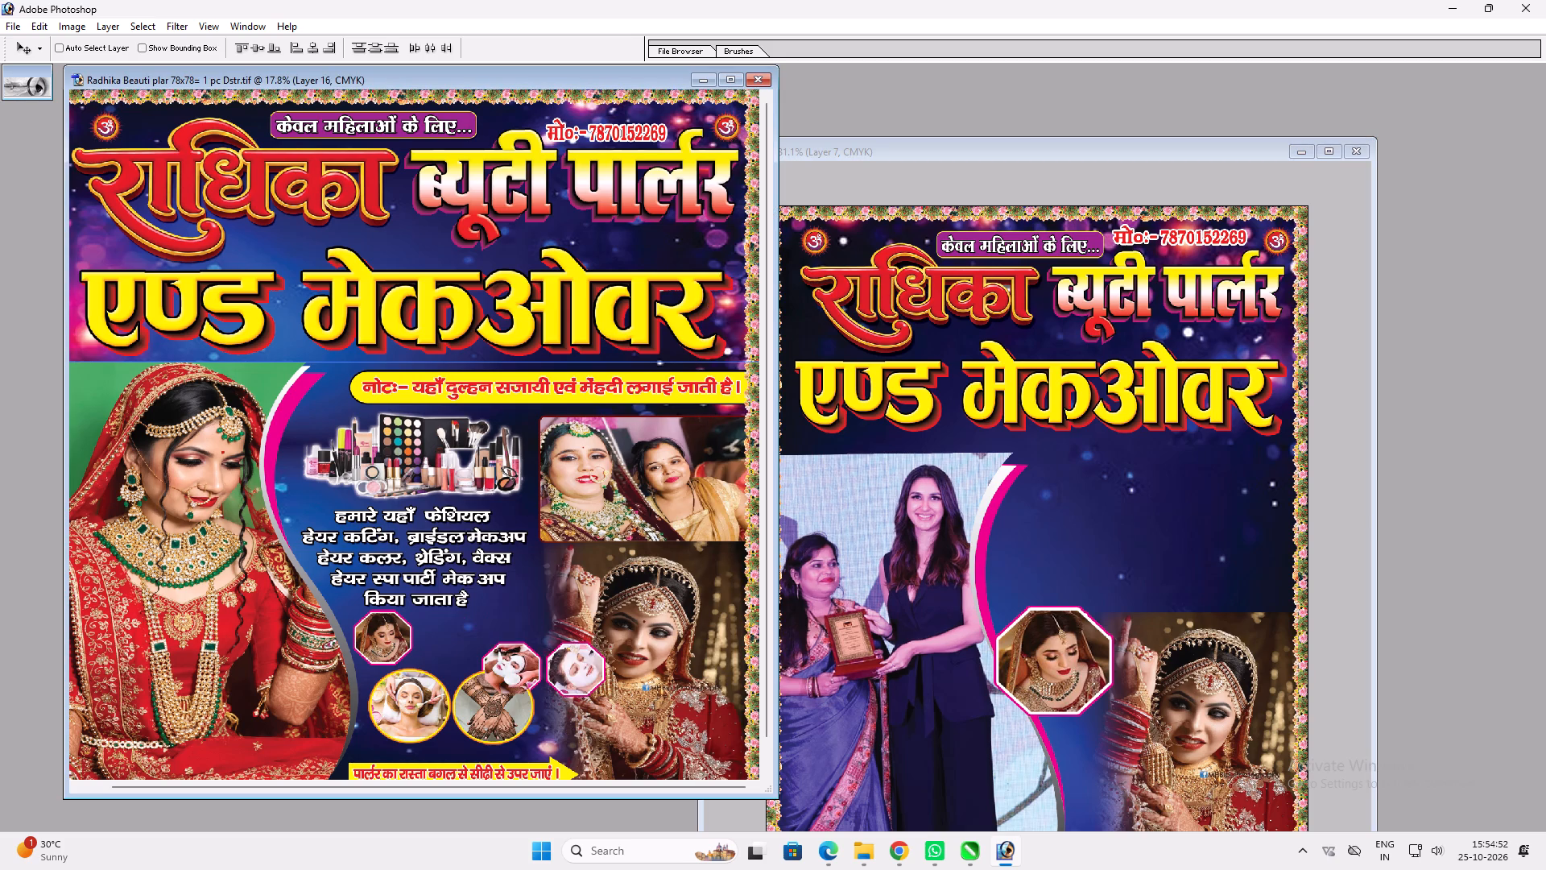
{"action": "key", "text": "ctrl+z"}
{"action": "right_click", "coordinate": [453, 626], "text": "ctrl+shift"}
{"action": "left_click", "coordinate": [471, 631], "text": "ctrl+shift"}
{"action": "left_click_drag", "start_coordinate": [433, 619], "coordinate": [509, 670]}
{"action": "key", "text": "ctrl+z"}
{"action": "right_click", "coordinate": [449, 632], "text": "ctrl+shift"}
{"action": "left_click", "coordinate": [492, 657], "text": "ctrl+shift"}
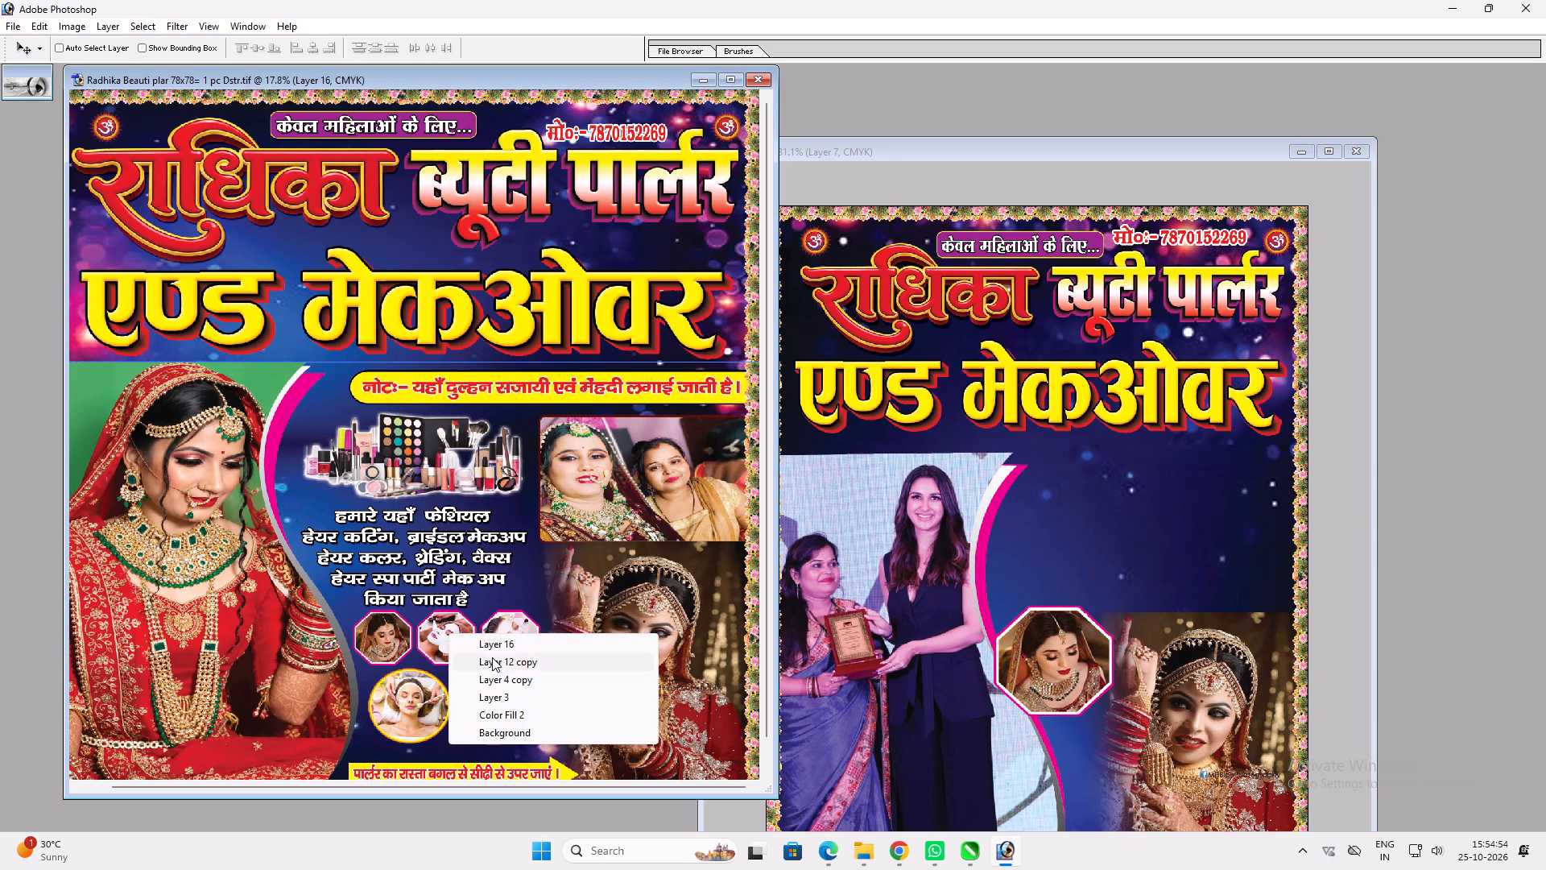
{"action": "left_click_drag", "start_coordinate": [441, 623], "coordinate": [487, 690]}
{"action": "key", "text": "ctrl+z"}
{"action": "left_click_drag", "start_coordinate": [453, 638], "coordinate": [1085, 746]}
{"action": "key", "text": "v"}
{"action": "left_click_drag", "start_coordinate": [1082, 737], "coordinate": [1071, 690]}
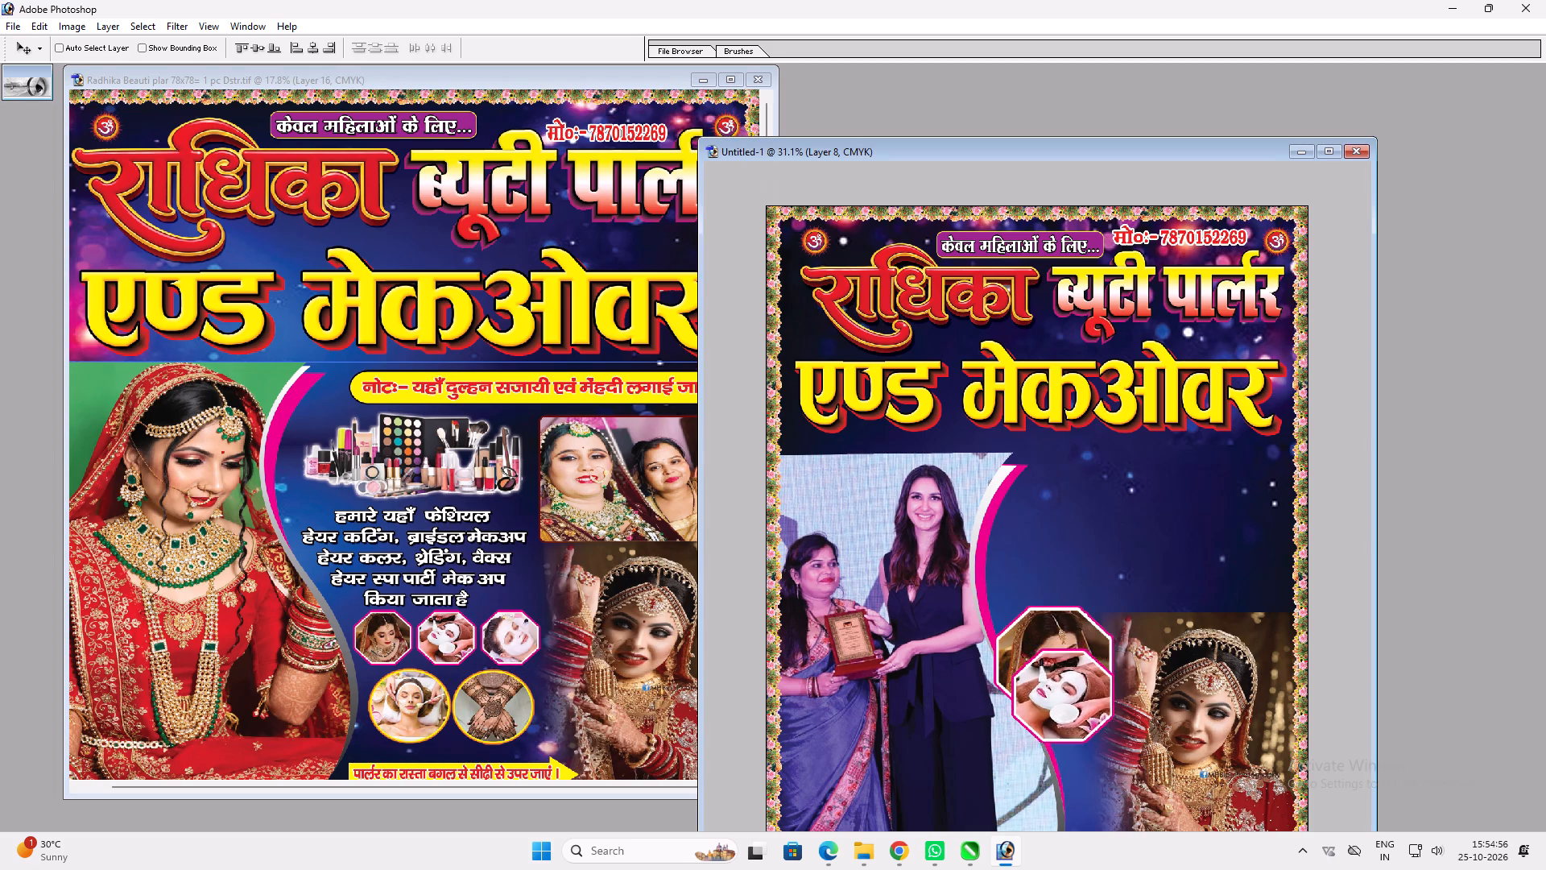
{"action": "left_click_drag", "start_coordinate": [1071, 690], "coordinate": [1063, 748]}
Enlarge the second octagonal photo to about the size of the bridal octagon above it.
{"action": "key", "text": "ctrl+t"}
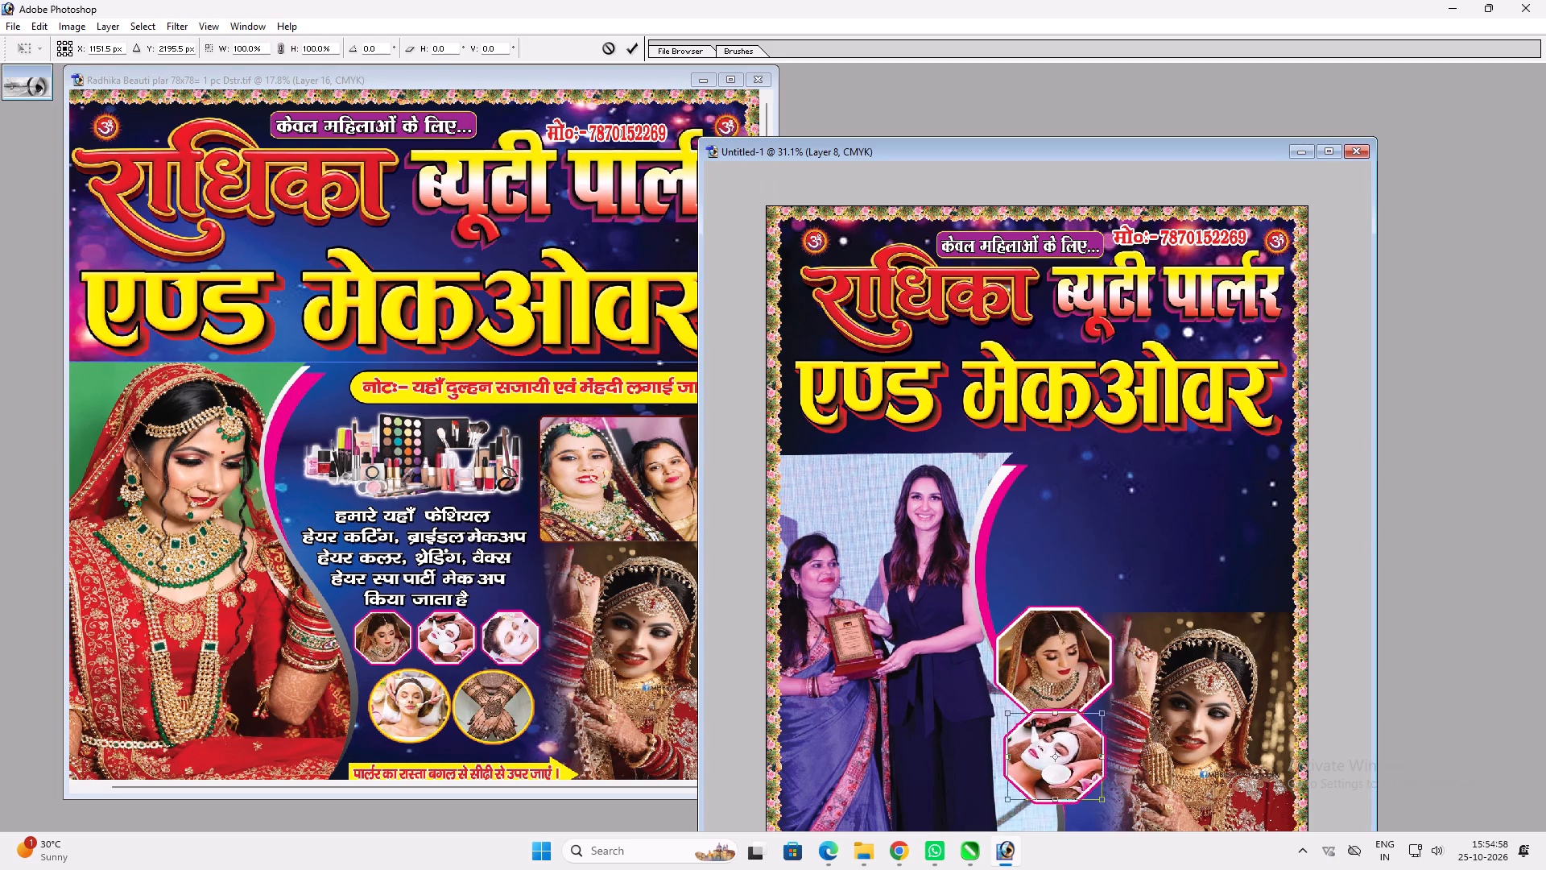
{"action": "left_click_drag", "start_coordinate": [1103, 802], "coordinate": [1137, 802], "text": "shift"}
{"action": "key", "text": "Return"}
{"action": "key", "text": "v"}
{"action": "left_click", "coordinate": [1087, 792]}
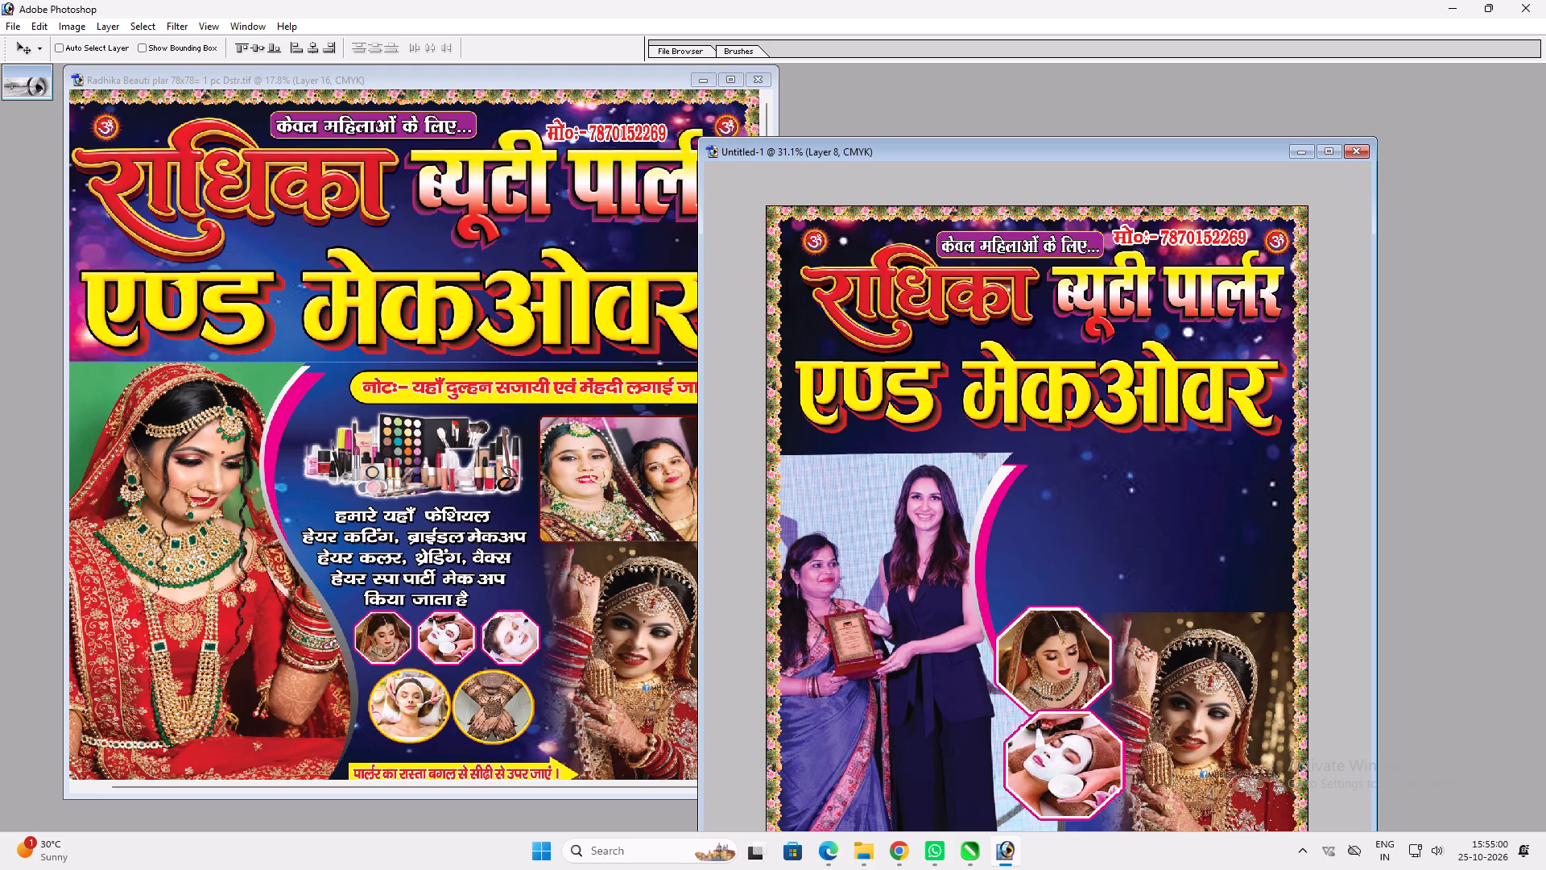
Copy the third octagonal facial photo from the 78x78 banner and place it below the other two octagons.
{"action": "key", "text": "v"}
{"action": "left_click", "coordinate": [597, 672], "text": "ctrl"}
{"action": "left_click", "coordinate": [508, 627], "text": "ctrl"}
{"action": "left_click_drag", "start_coordinate": [508, 627], "coordinate": [567, 659], "text": "ctrl"}
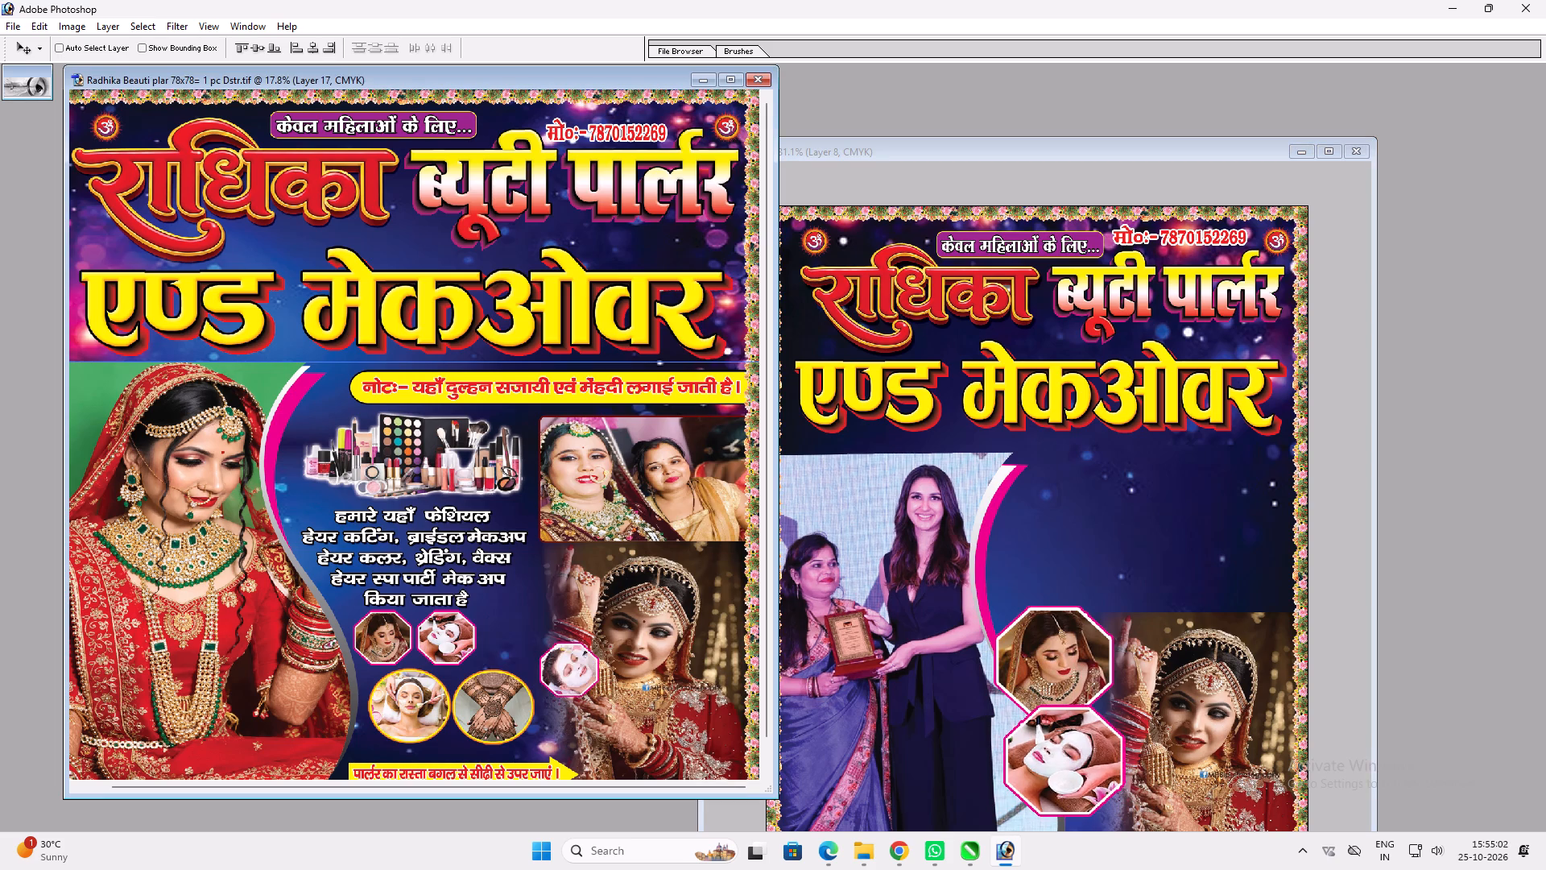
{"action": "key", "text": "ctrl+z"}
{"action": "left_click_drag", "start_coordinate": [506, 636], "coordinate": [1082, 706]}
{"action": "key", "text": "v"}
{"action": "left_click", "coordinate": [1329, 147]}
{"action": "key", "text": "v"}
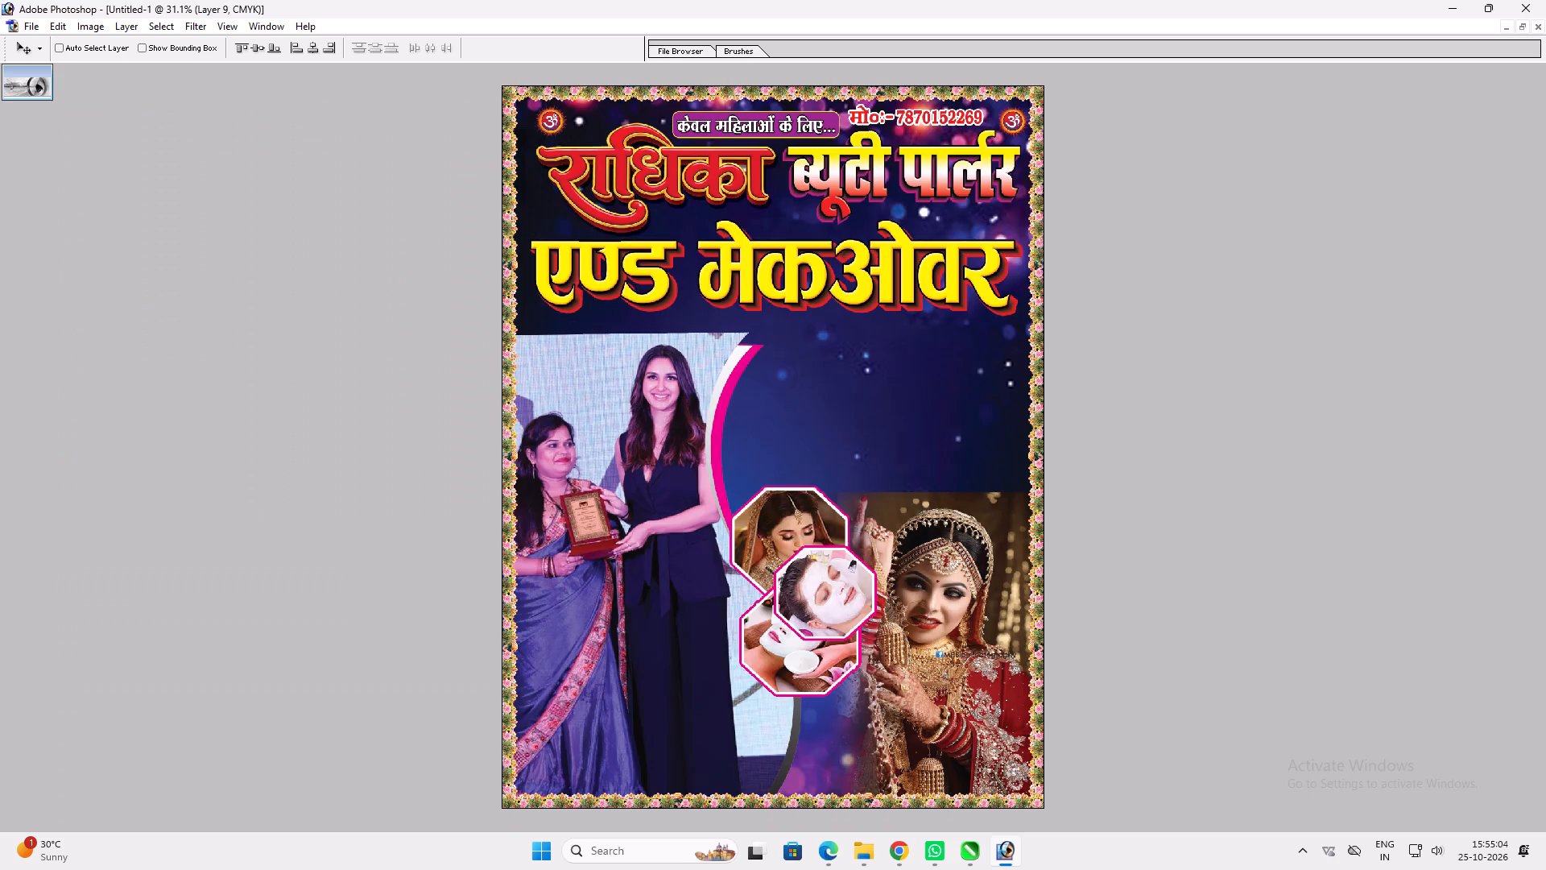
{"action": "key", "text": "v"}
{"action": "left_click_drag", "start_coordinate": [822, 641], "coordinate": [804, 789]}
{"action": "key", "text": "ctrl+t"}
{"action": "left_click", "coordinate": [851, 702], "text": "shift"}
{"action": "key", "text": "Return"}
{"action": "key", "text": "v"}
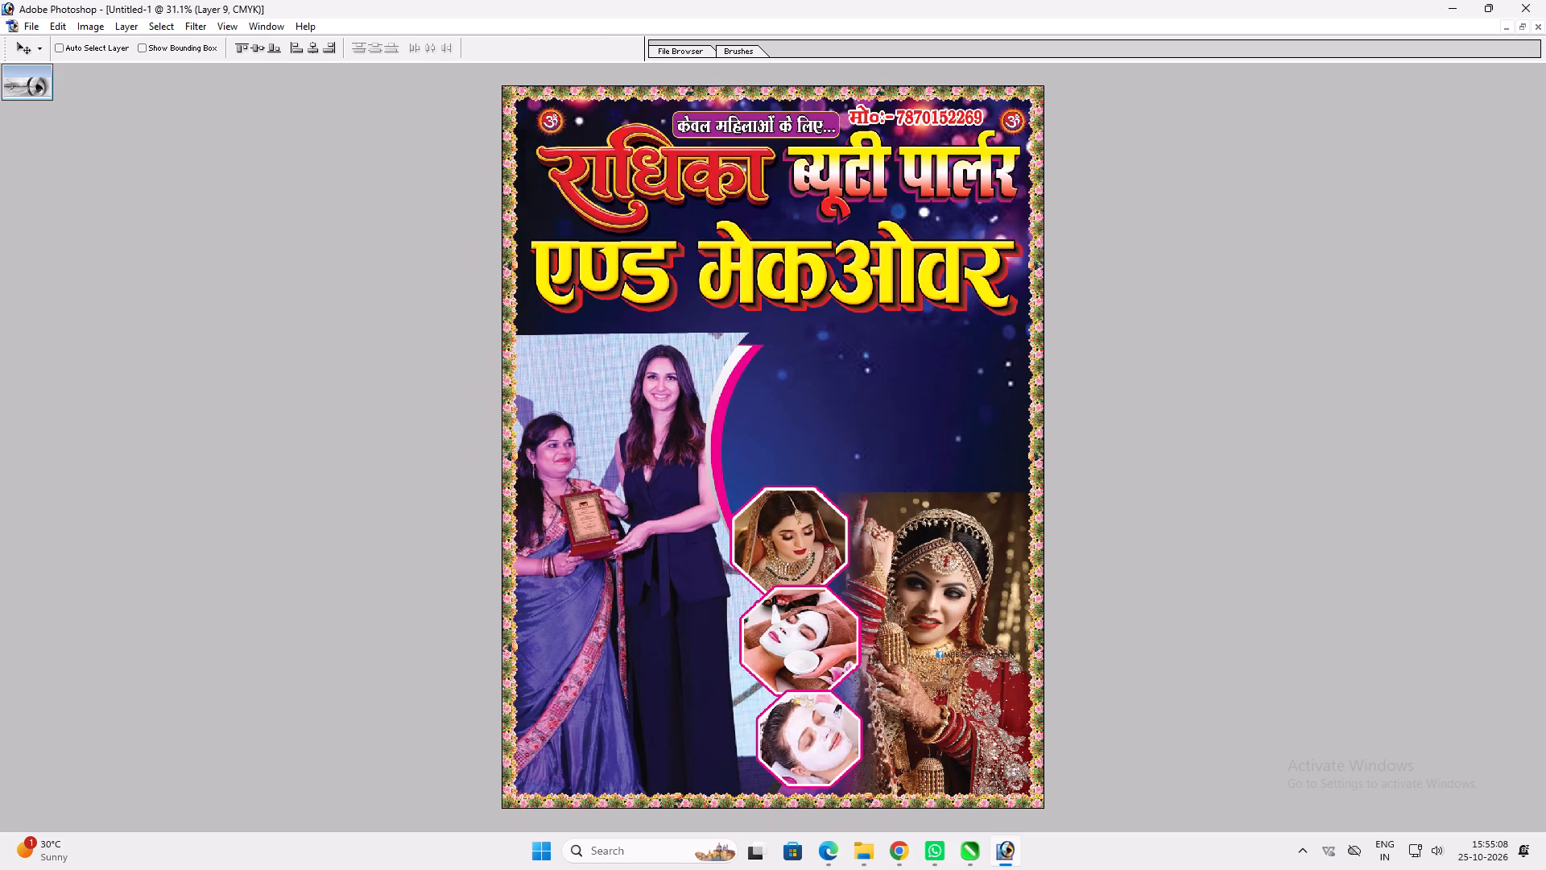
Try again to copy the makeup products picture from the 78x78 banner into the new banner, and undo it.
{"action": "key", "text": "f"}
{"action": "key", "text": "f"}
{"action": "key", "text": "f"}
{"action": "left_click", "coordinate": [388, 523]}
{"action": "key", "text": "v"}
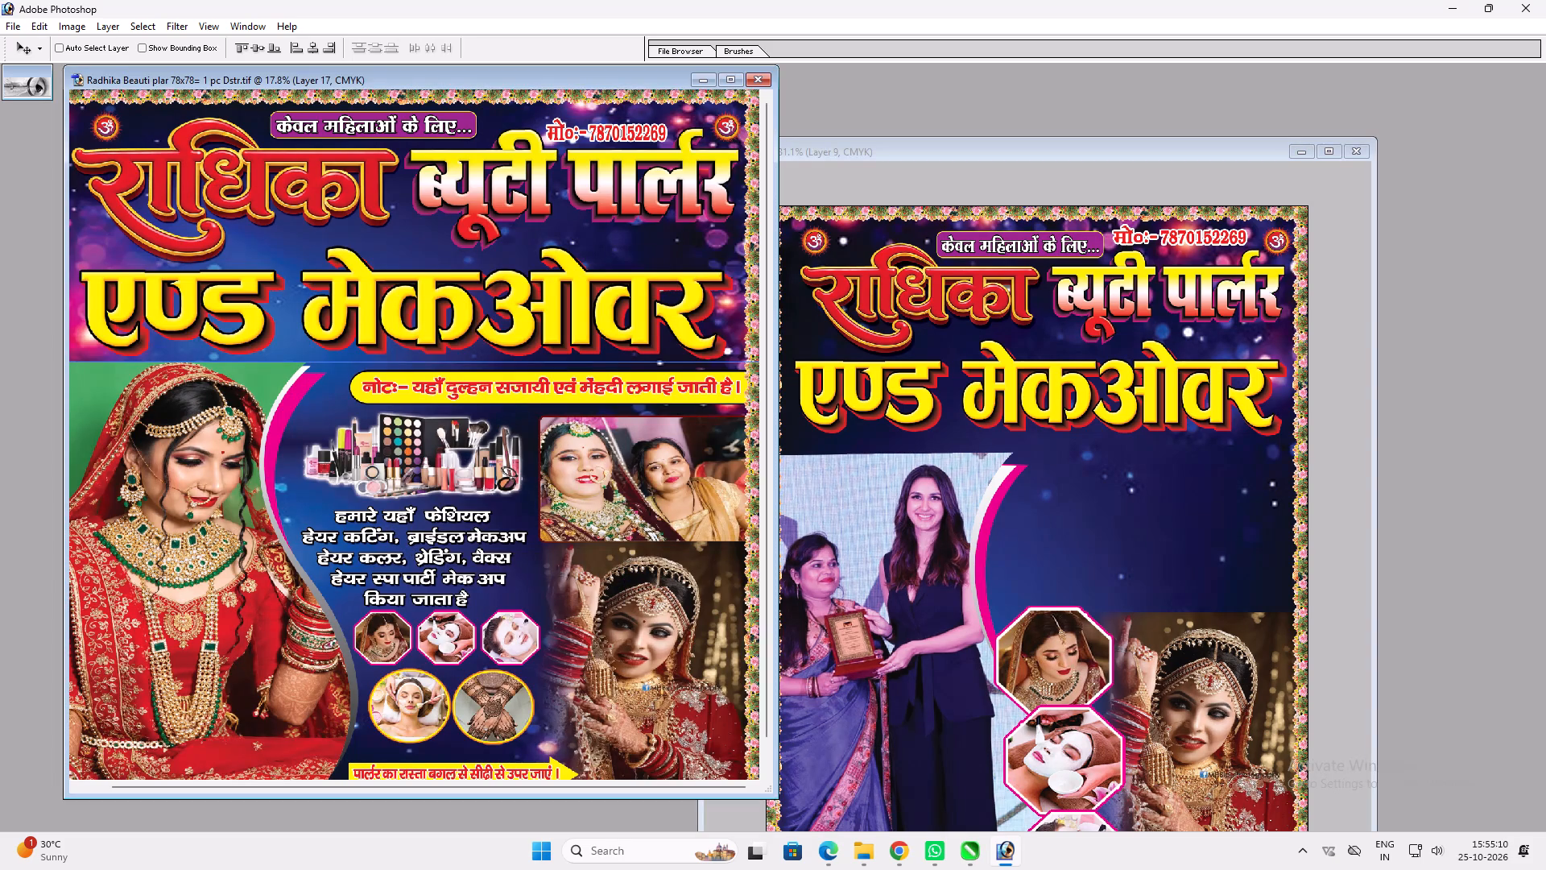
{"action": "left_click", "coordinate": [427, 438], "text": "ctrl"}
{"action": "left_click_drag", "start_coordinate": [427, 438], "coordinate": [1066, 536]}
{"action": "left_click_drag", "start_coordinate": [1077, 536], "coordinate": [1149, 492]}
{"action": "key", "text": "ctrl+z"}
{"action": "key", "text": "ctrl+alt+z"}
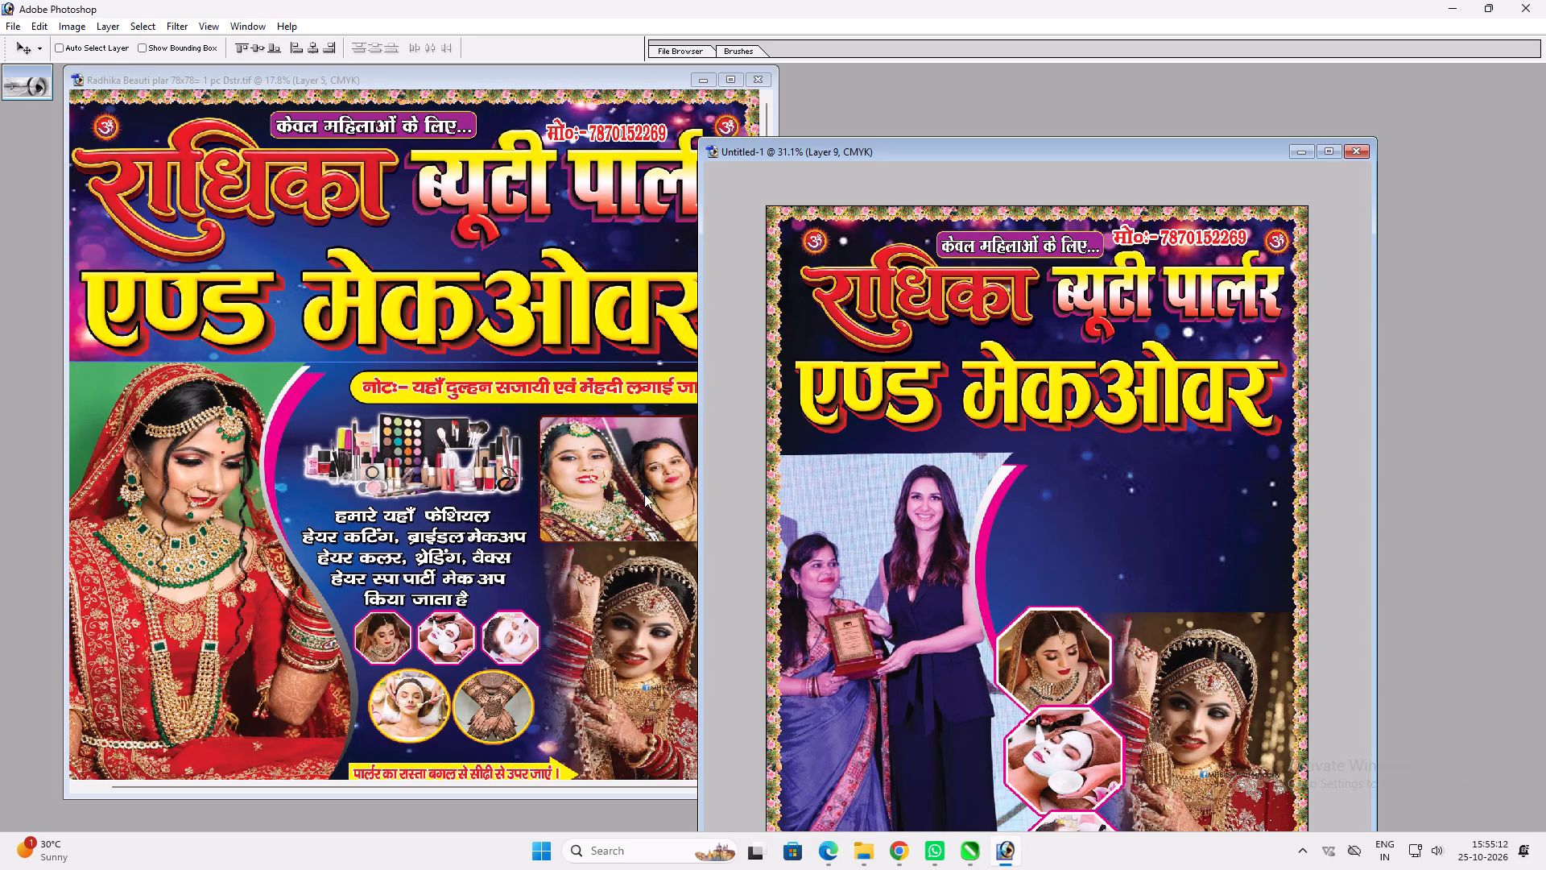
Copy the framed photo of the bride with the second woman from the 78x78 banner into the new banner's upper area.
{"action": "left_click", "coordinate": [615, 492]}
{"action": "left_click", "coordinate": [601, 466], "text": "ctrl"}
{"action": "left_click_drag", "start_coordinate": [599, 459], "coordinate": [665, 487]}
{"action": "key", "text": "ctrl+z"}
{"action": "left_click_drag", "start_coordinate": [639, 477], "coordinate": [1209, 480]}
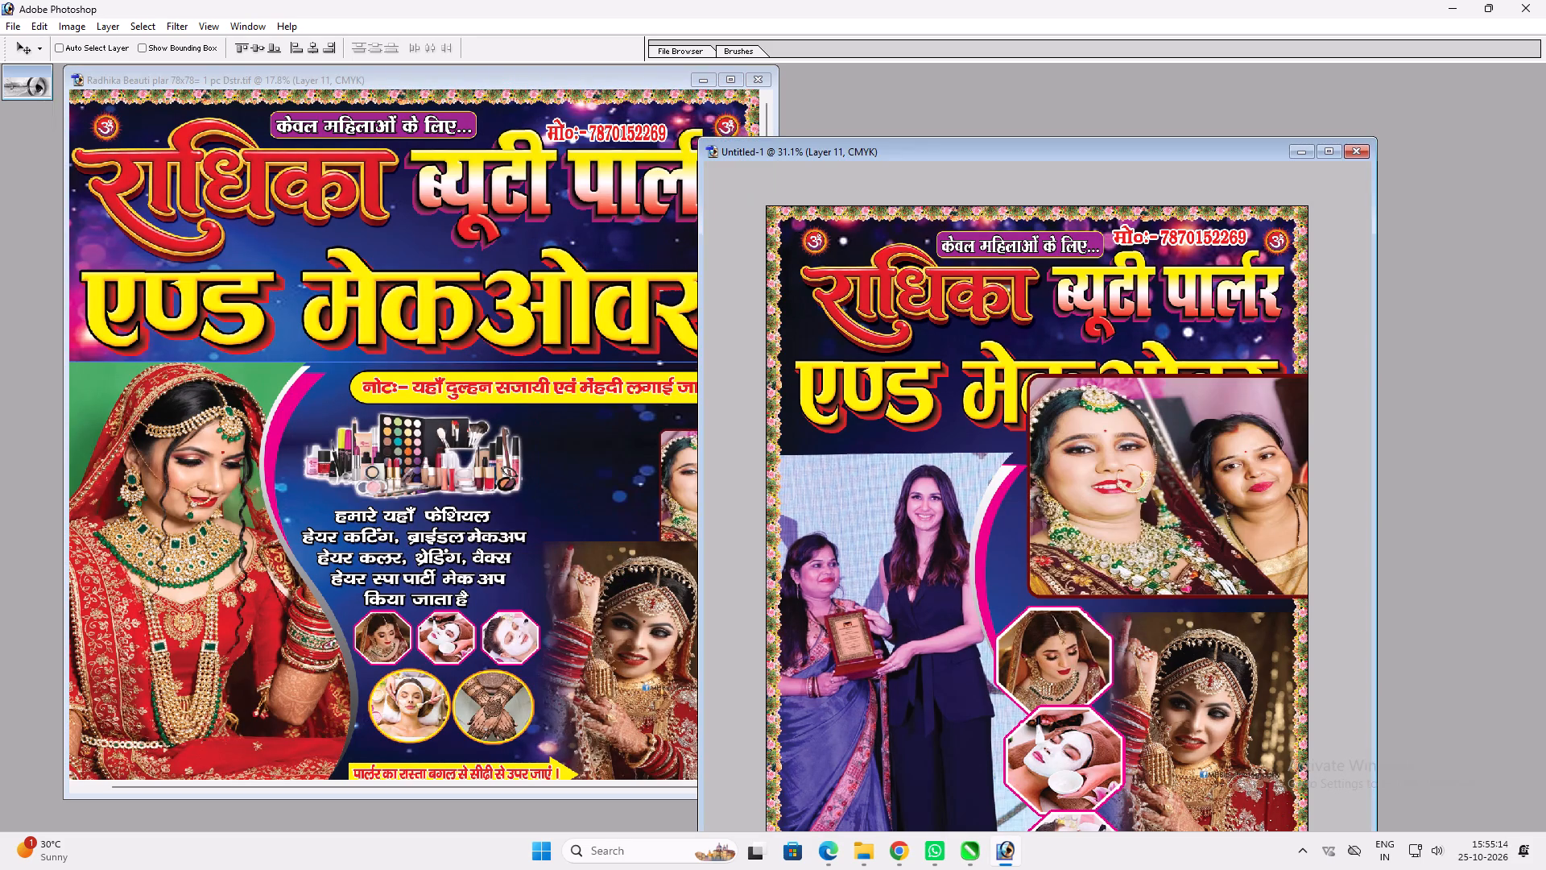
{"action": "key", "text": "v"}
{"action": "key", "text": "v"}
{"action": "left_click", "coordinate": [1329, 154]}
{"action": "left_click_drag", "start_coordinate": [994, 407], "coordinate": [974, 428]}
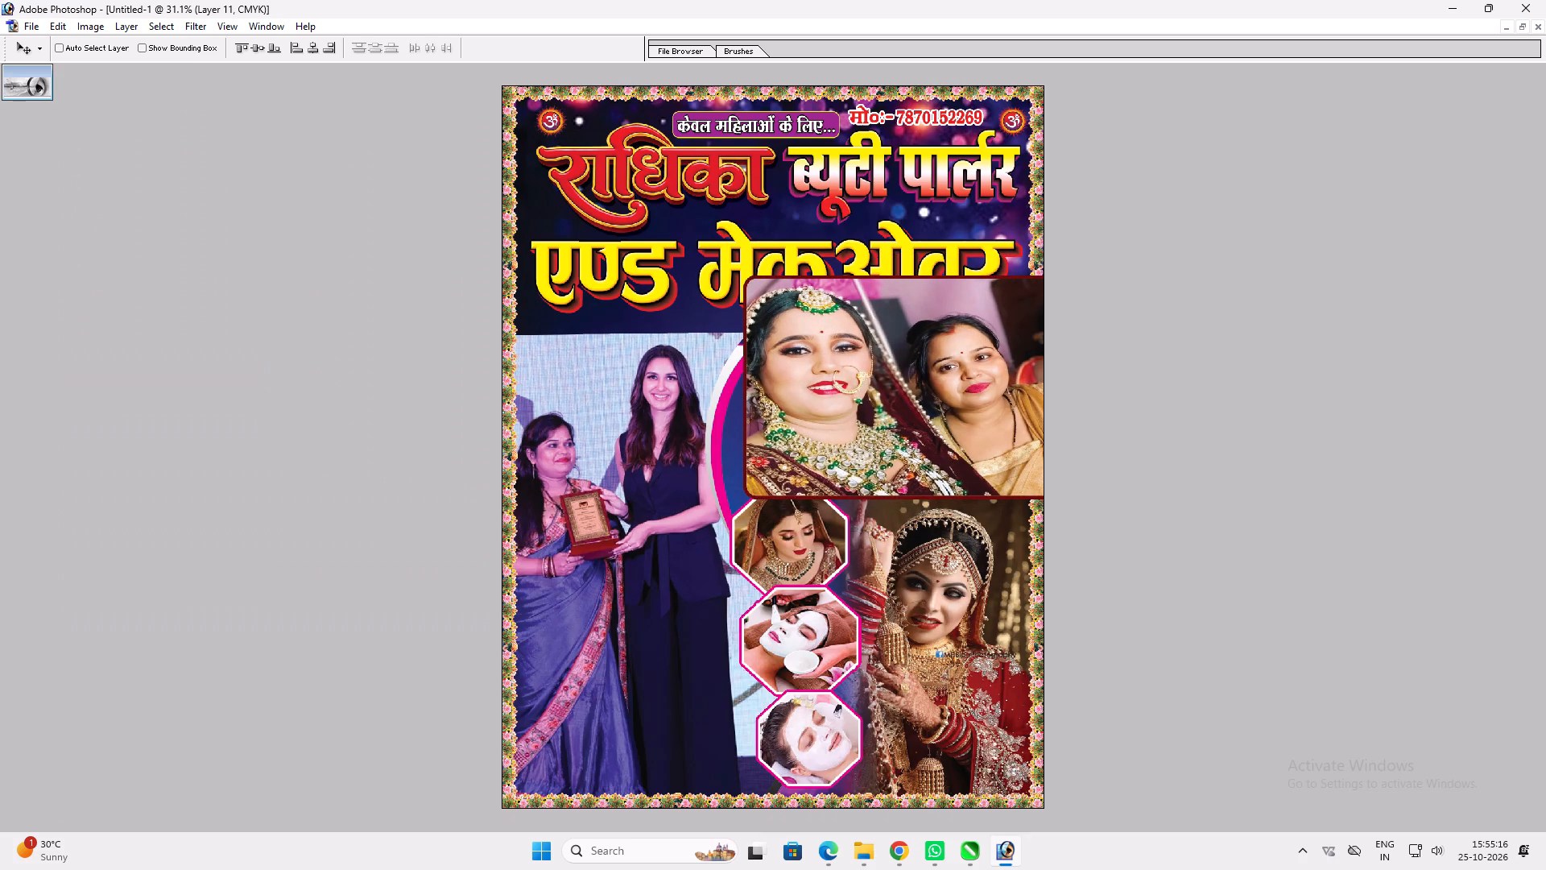
Shrink the two-women photo and place it between the yellow title line and the lower bride photo.
{"action": "key", "text": "ctrl+t"}
{"action": "left_click_drag", "start_coordinate": [1110, 275], "coordinate": [984, 319], "text": "shift"}
{"action": "key", "text": "shift+Return"}
{"action": "key", "text": "v"}
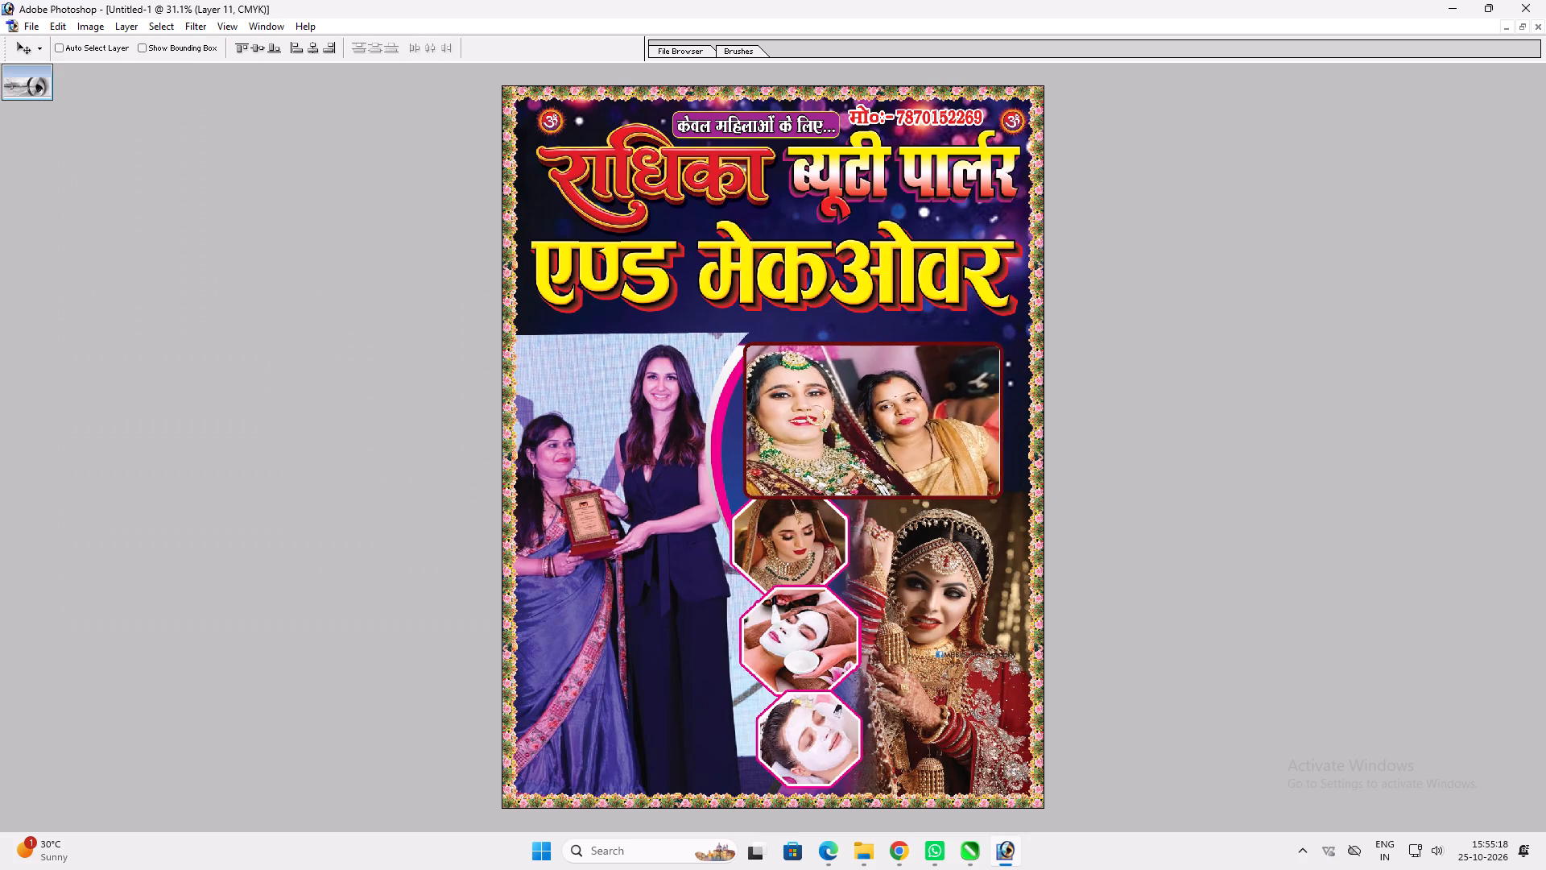
{"action": "left_click_drag", "start_coordinate": [966, 396], "coordinate": [981, 371]}
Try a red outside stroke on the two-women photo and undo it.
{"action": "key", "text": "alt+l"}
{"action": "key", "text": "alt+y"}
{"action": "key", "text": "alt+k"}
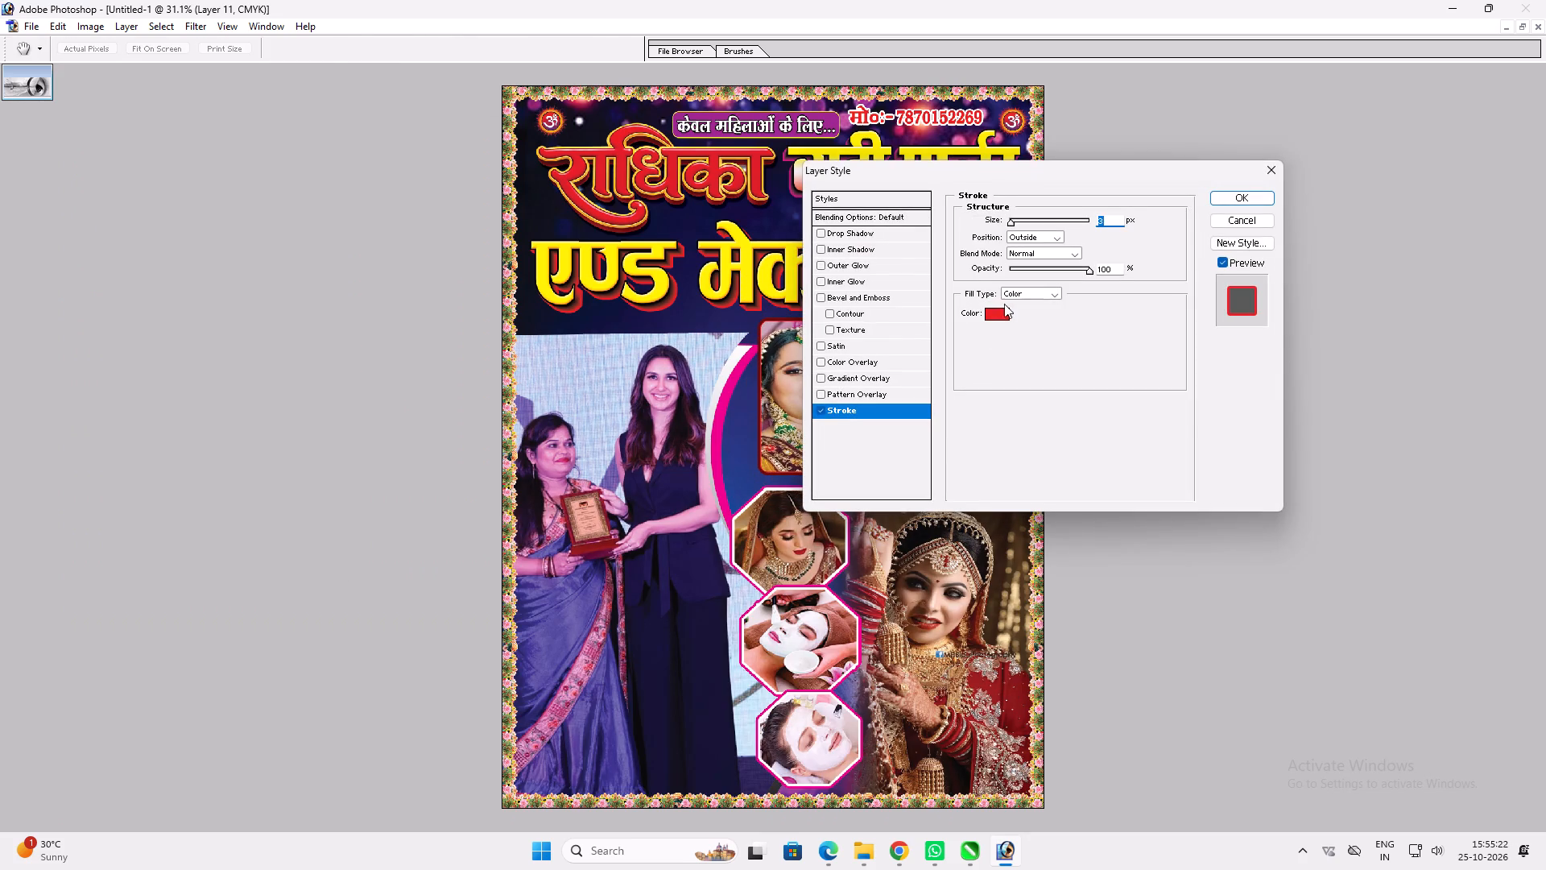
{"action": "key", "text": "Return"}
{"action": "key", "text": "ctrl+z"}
Add a thicker outside stroke in light pink to the two-women photo.
{"action": "key", "text": "alt+l"}
{"action": "key", "text": "alt+y"}
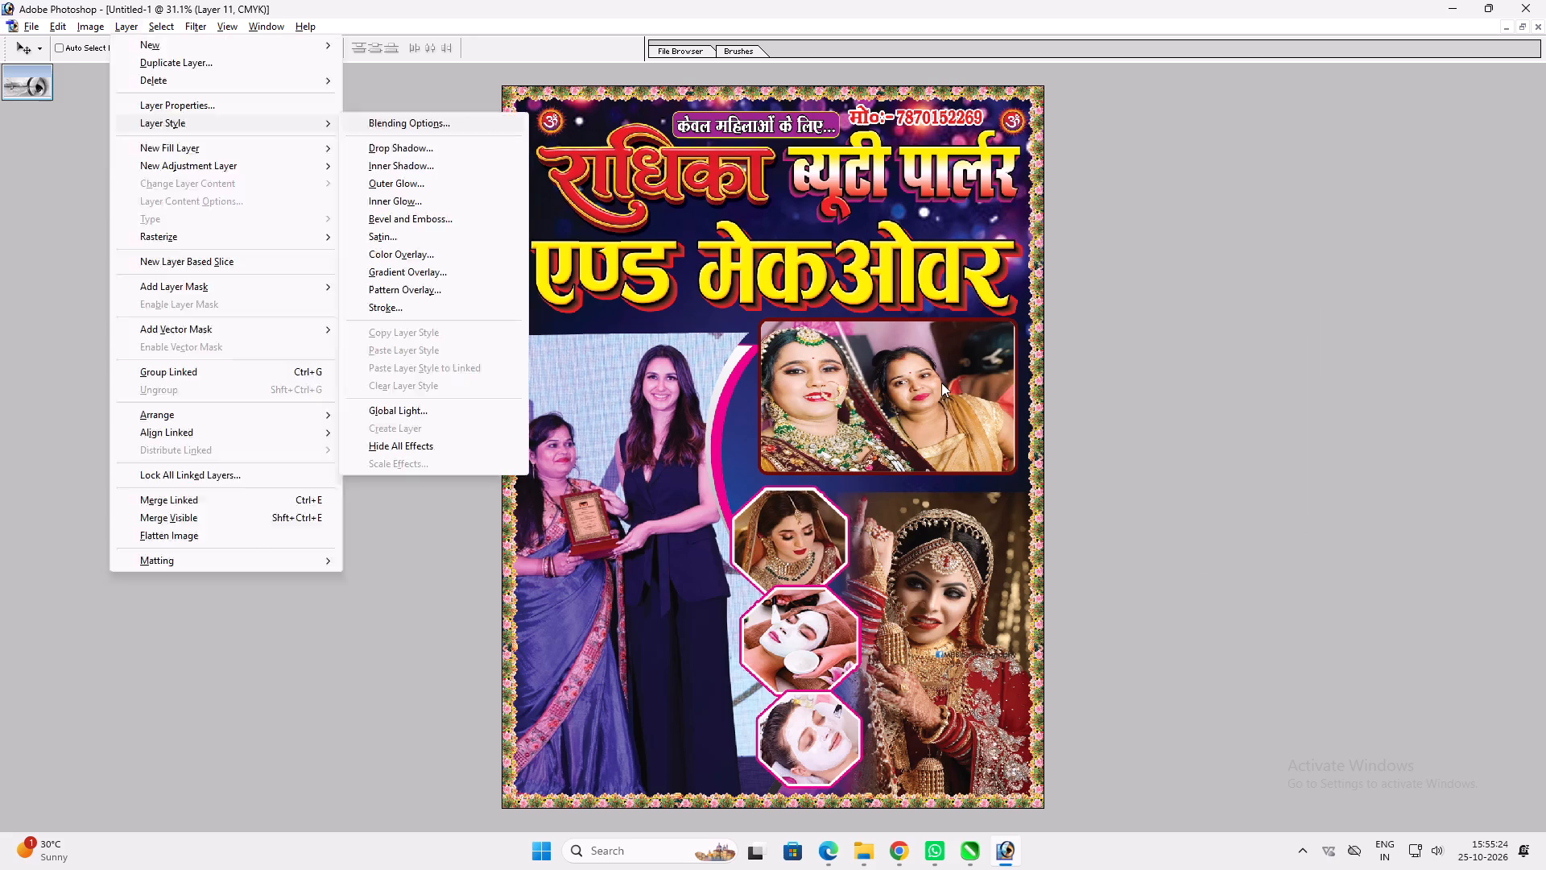
{"action": "key", "text": "k"}
{"action": "scroll", "coordinate": [934, 367], "scroll_direction": "up", "scroll_amount": 5}
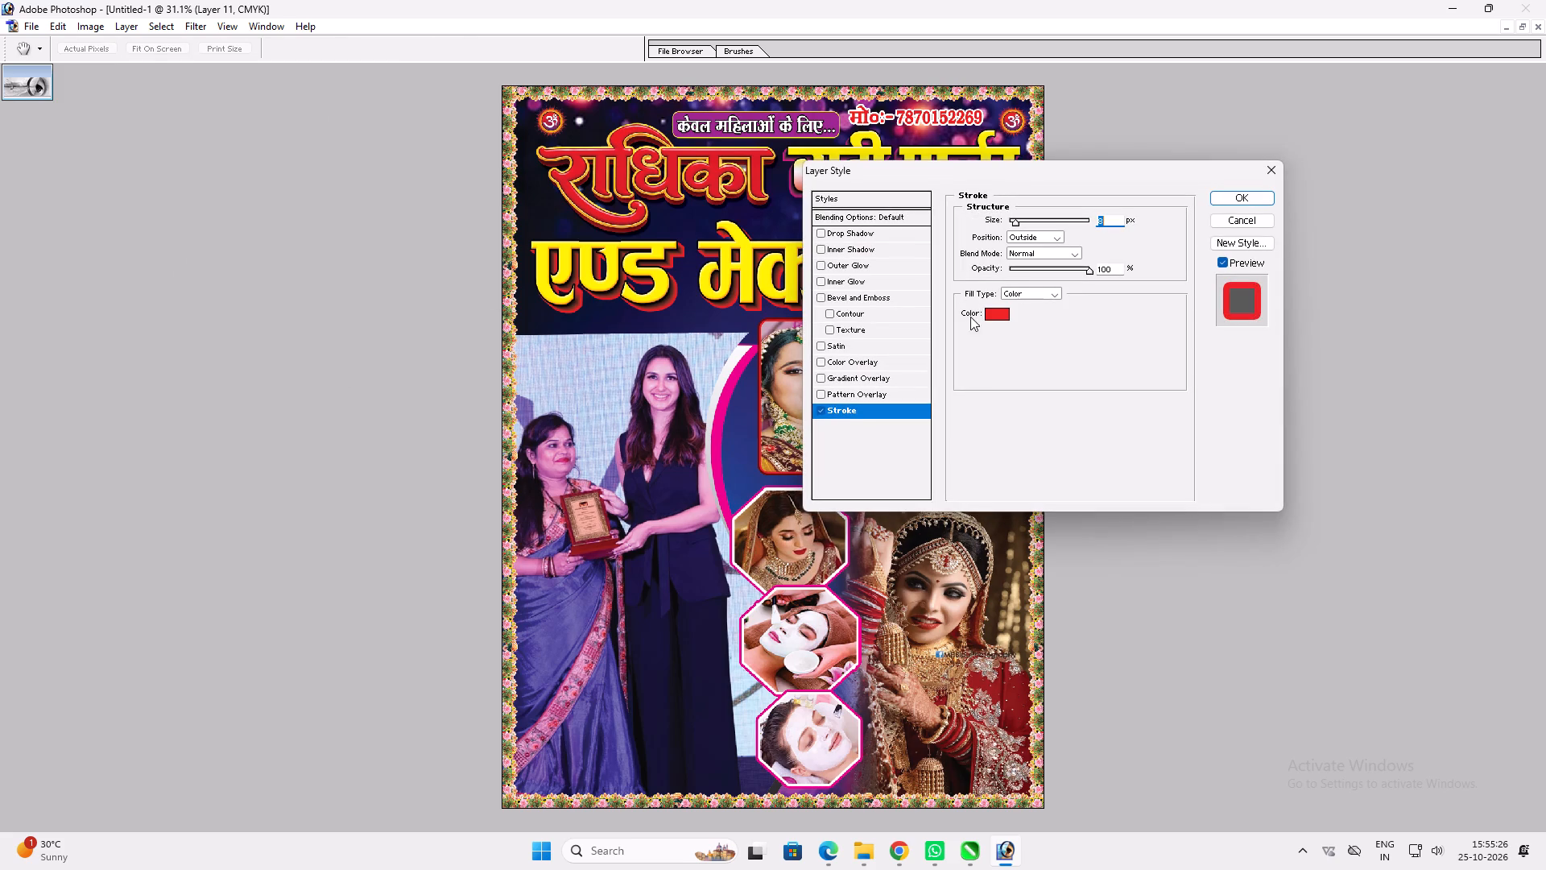
{"action": "left_click", "coordinate": [1002, 313]}
{"action": "left_click_drag", "start_coordinate": [718, 379], "coordinate": [623, 270]}
{"action": "key", "text": "Return"}
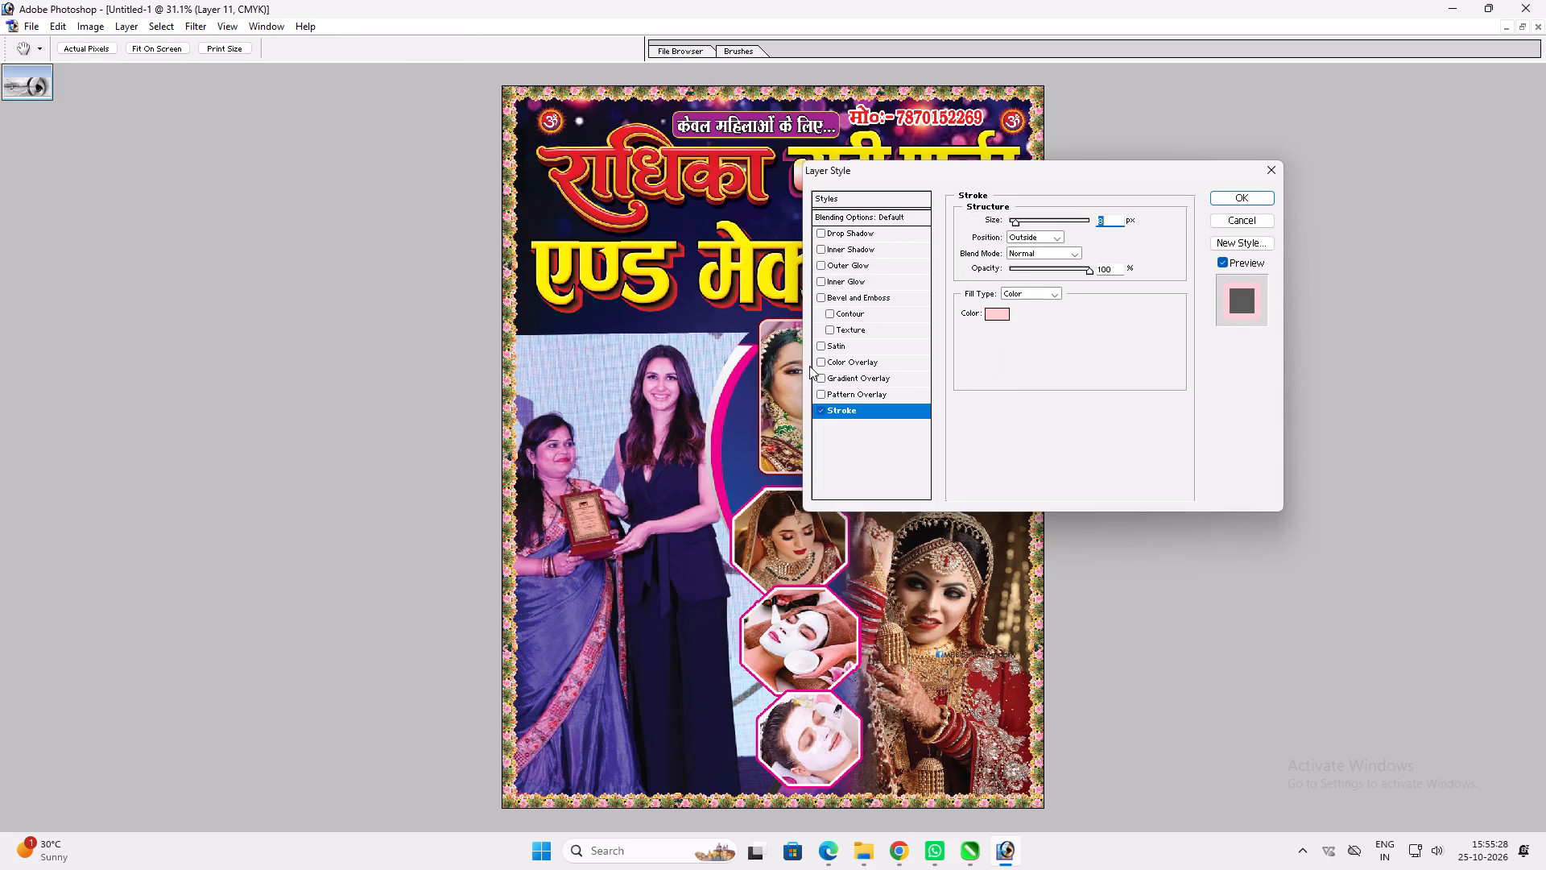
{"action": "key", "text": "Return"}
Try enlarging the dark red frame layer behind the two-women photo, undo that, and delete the frame layer.
{"action": "right_click", "coordinate": [843, 379]}
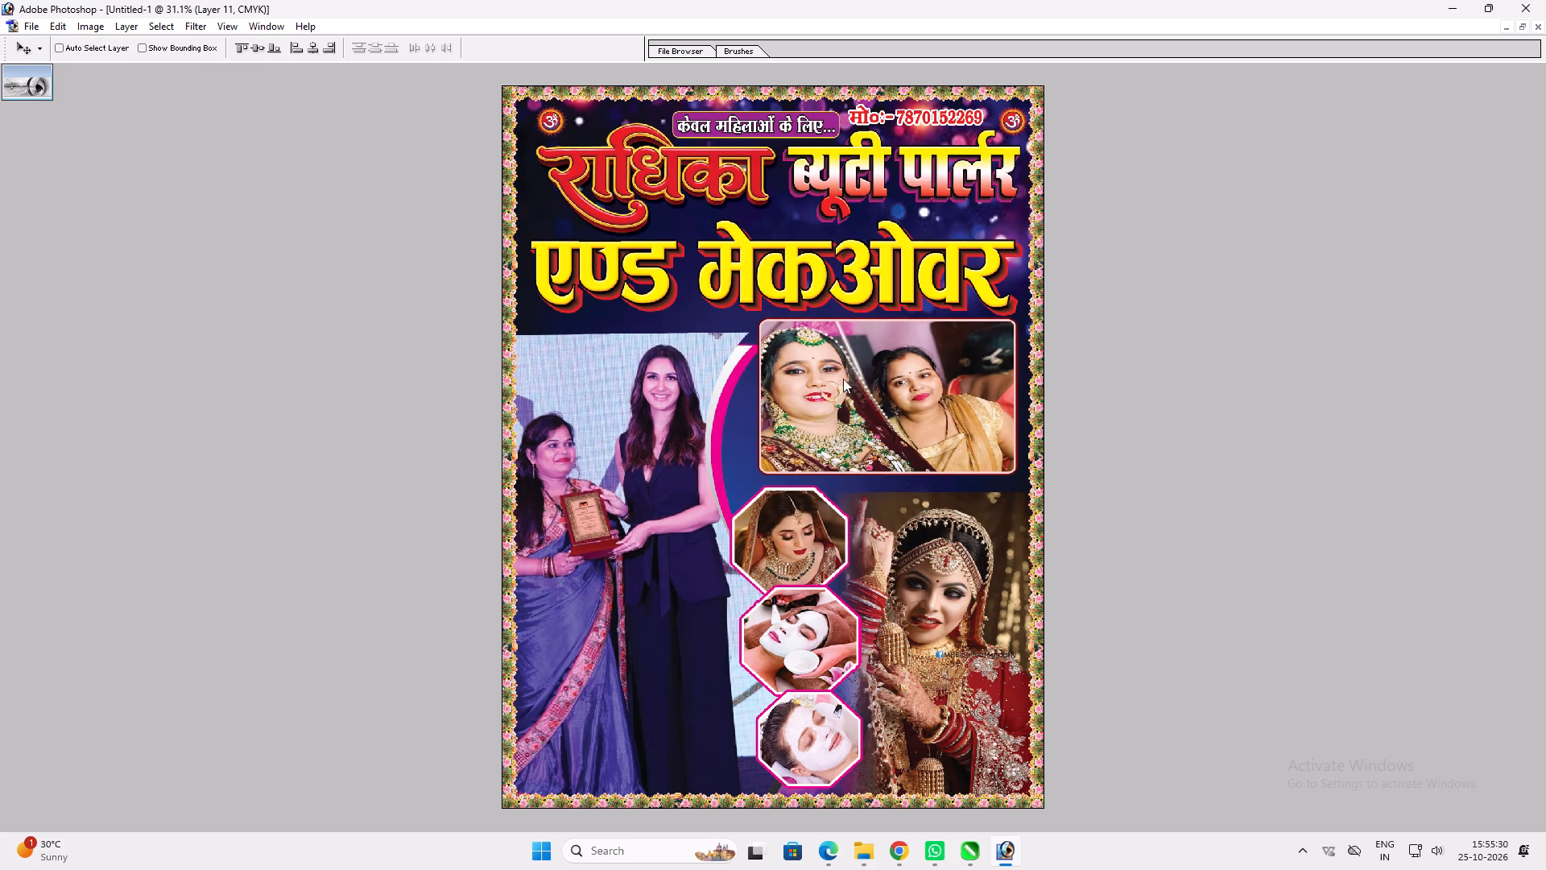
{"action": "left_click", "coordinate": [878, 406]}
{"action": "right_click", "coordinate": [862, 389], "text": "ctrl+shift"}
{"action": "left_click", "coordinate": [908, 420], "text": "ctrl+shift"}
{"action": "key", "text": "ctrl+t"}
{"action": "left_click_drag", "start_coordinate": [1017, 320], "coordinate": [1024, 317], "text": "shift"}
{"action": "key", "text": "Return"}
{"action": "key", "text": "v"}
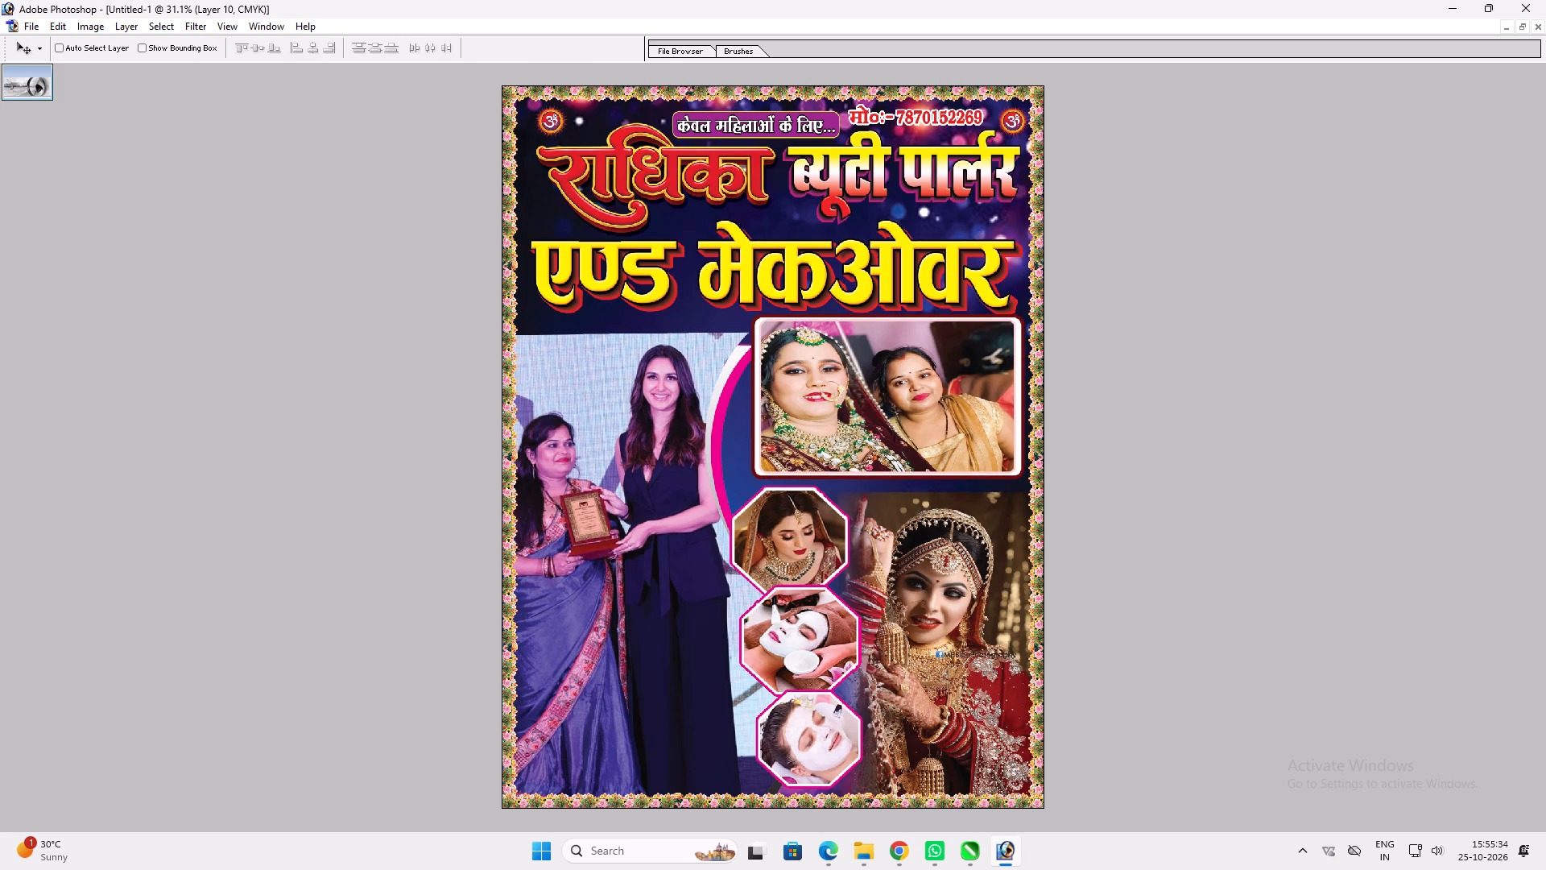
{"action": "key", "text": "ctrl+z"}
{"action": "key", "text": "alt+l"}
{"action": "key", "text": "alt+l"}
{"action": "key", "text": "alt+l"}
{"action": "key", "text": "v"}
Try resizing the two-women photo, then shrink it and move it just below the yellow title, clear of the floral border.
{"action": "left_click", "coordinate": [961, 345], "text": "ctrl"}
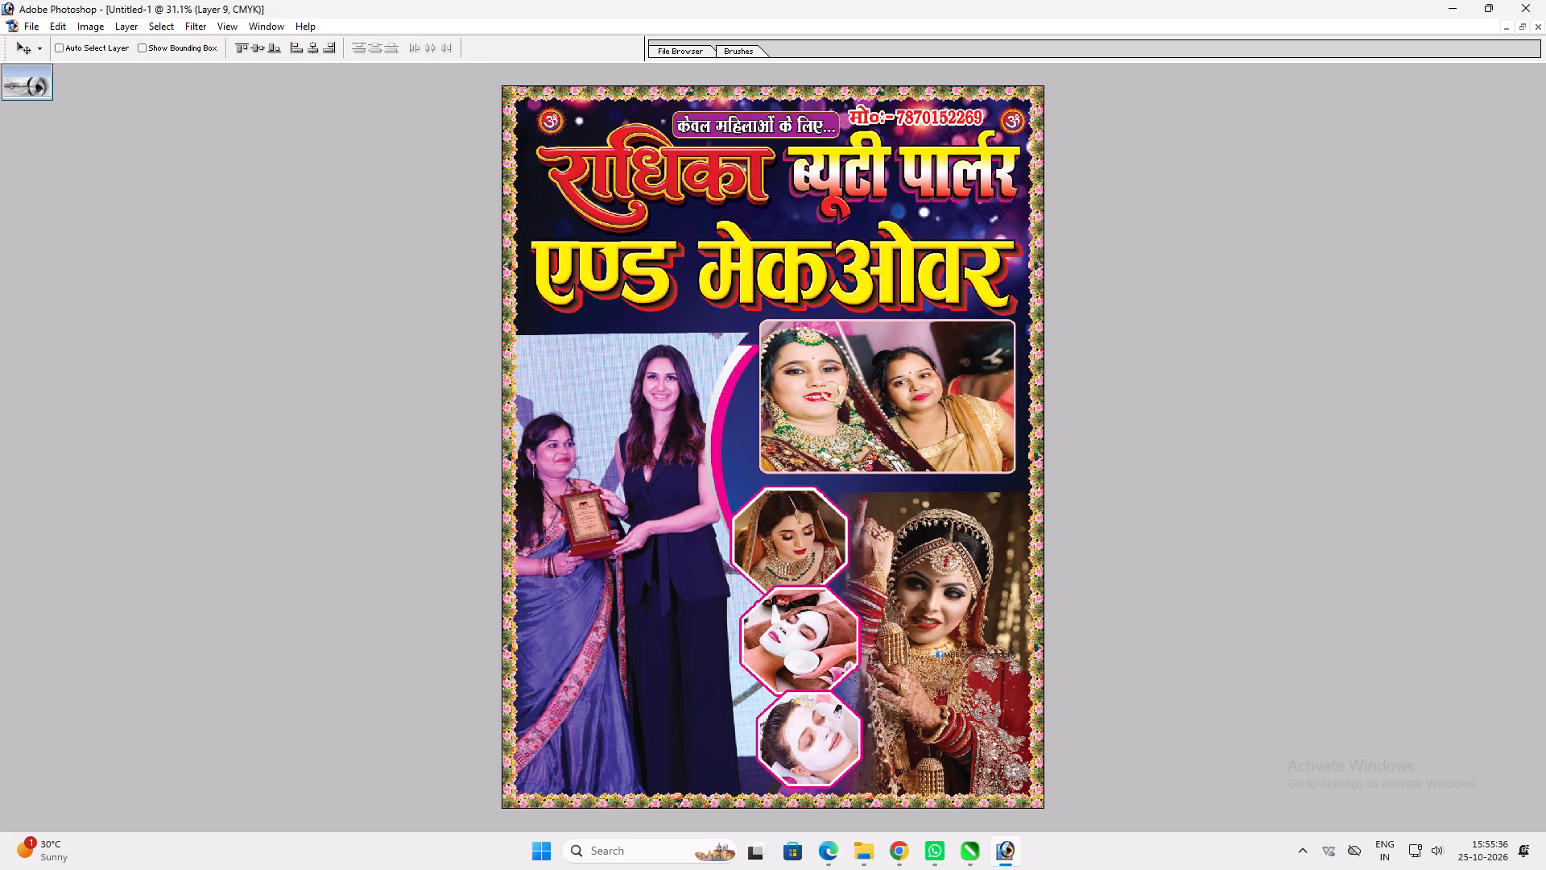
{"action": "left_click_drag", "start_coordinate": [961, 345], "coordinate": [979, 364]}
{"action": "key", "text": "ctrl+t"}
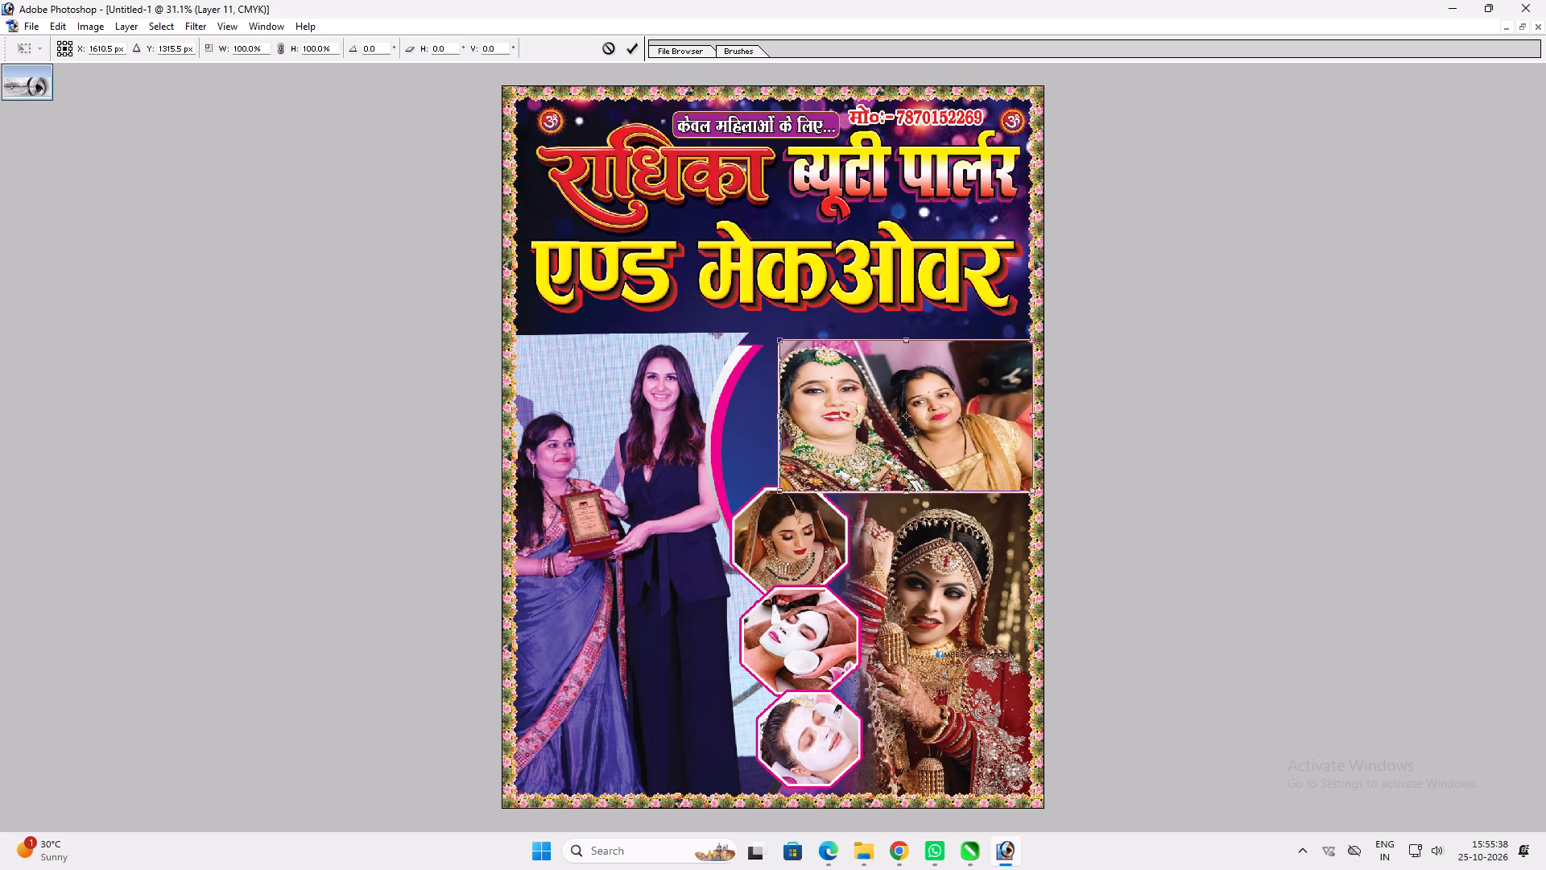
{"action": "left_click_drag", "start_coordinate": [779, 345], "coordinate": [763, 337], "text": "shift"}
{"action": "key", "text": "shift+Return"}
{"action": "key", "text": "v"}
{"action": "key", "text": "ctrl+z"}
{"action": "key", "text": "ctrl+t"}
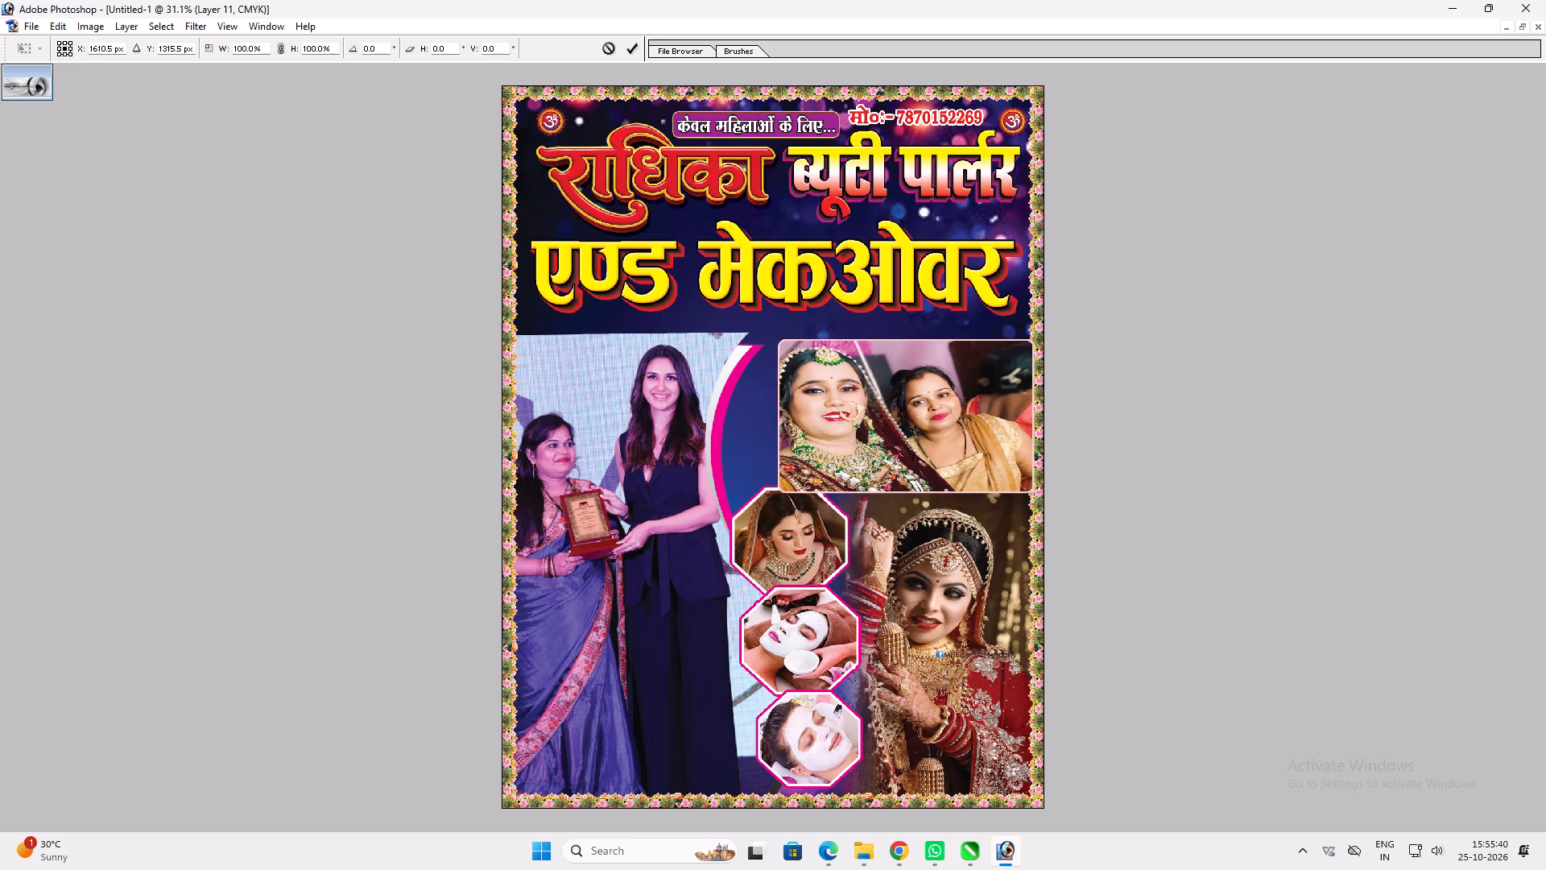
{"action": "left_click_drag", "start_coordinate": [1033, 492], "coordinate": [1018, 487], "text": "alt+shift"}
{"action": "key", "text": "Return"}
{"action": "key", "text": "v"}
{"action": "left_click_drag", "start_coordinate": [988, 478], "coordinate": [964, 452]}
Enlarge the two-women photo proportionally to about 114%, extending it toward the right floral border.
{"action": "key", "text": "ctrl+t"}
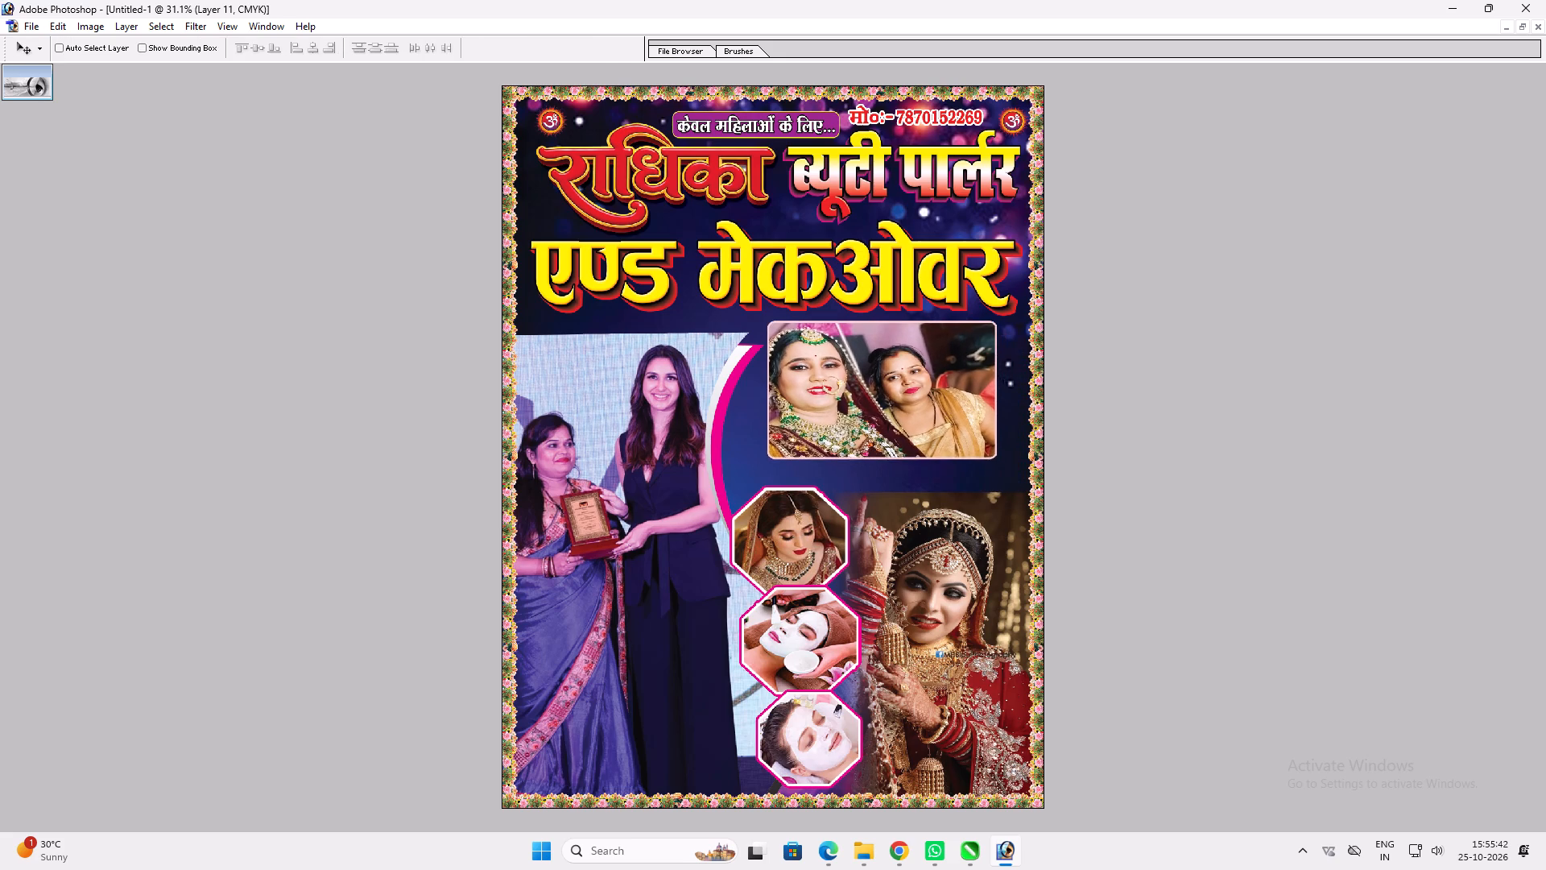
{"action": "left_click_drag", "start_coordinate": [992, 460], "coordinate": [1027, 473], "text": "shift"}
{"action": "key", "text": "v"}
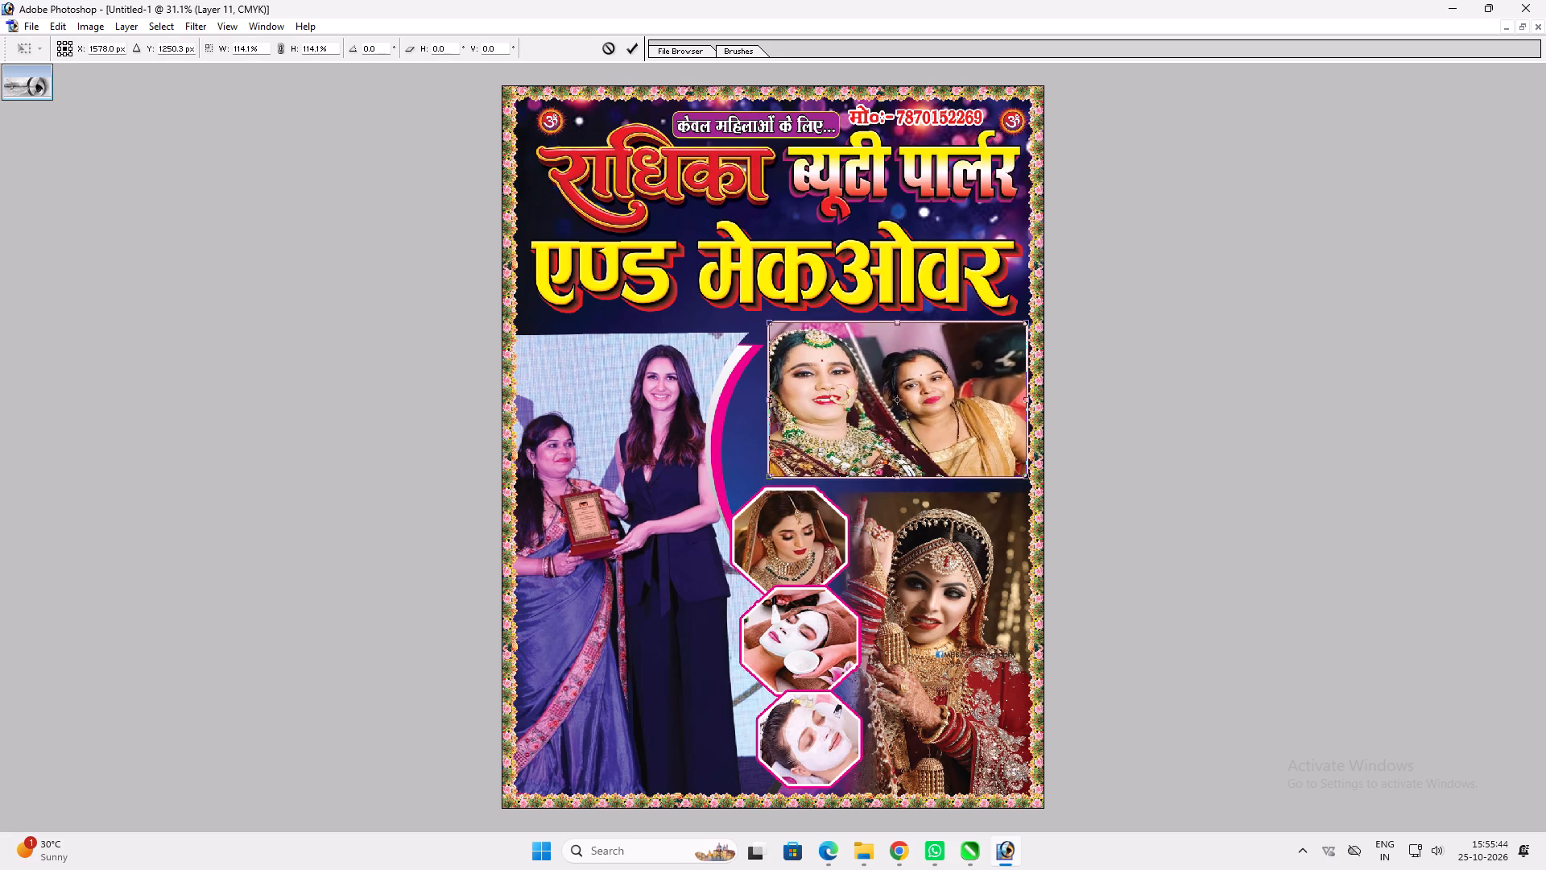
{"action": "key", "text": "Return"}
{"action": "key", "text": "v"}
Stretch the bride photo at the lower right upward to about 107% height so it meets the two-women photo.
{"action": "left_click", "coordinate": [975, 522], "text": "ctrl"}
{"action": "key", "text": "ctrl+t"}
{"action": "left_click_drag", "start_coordinate": [973, 495], "coordinate": [978, 474], "text": "shift"}
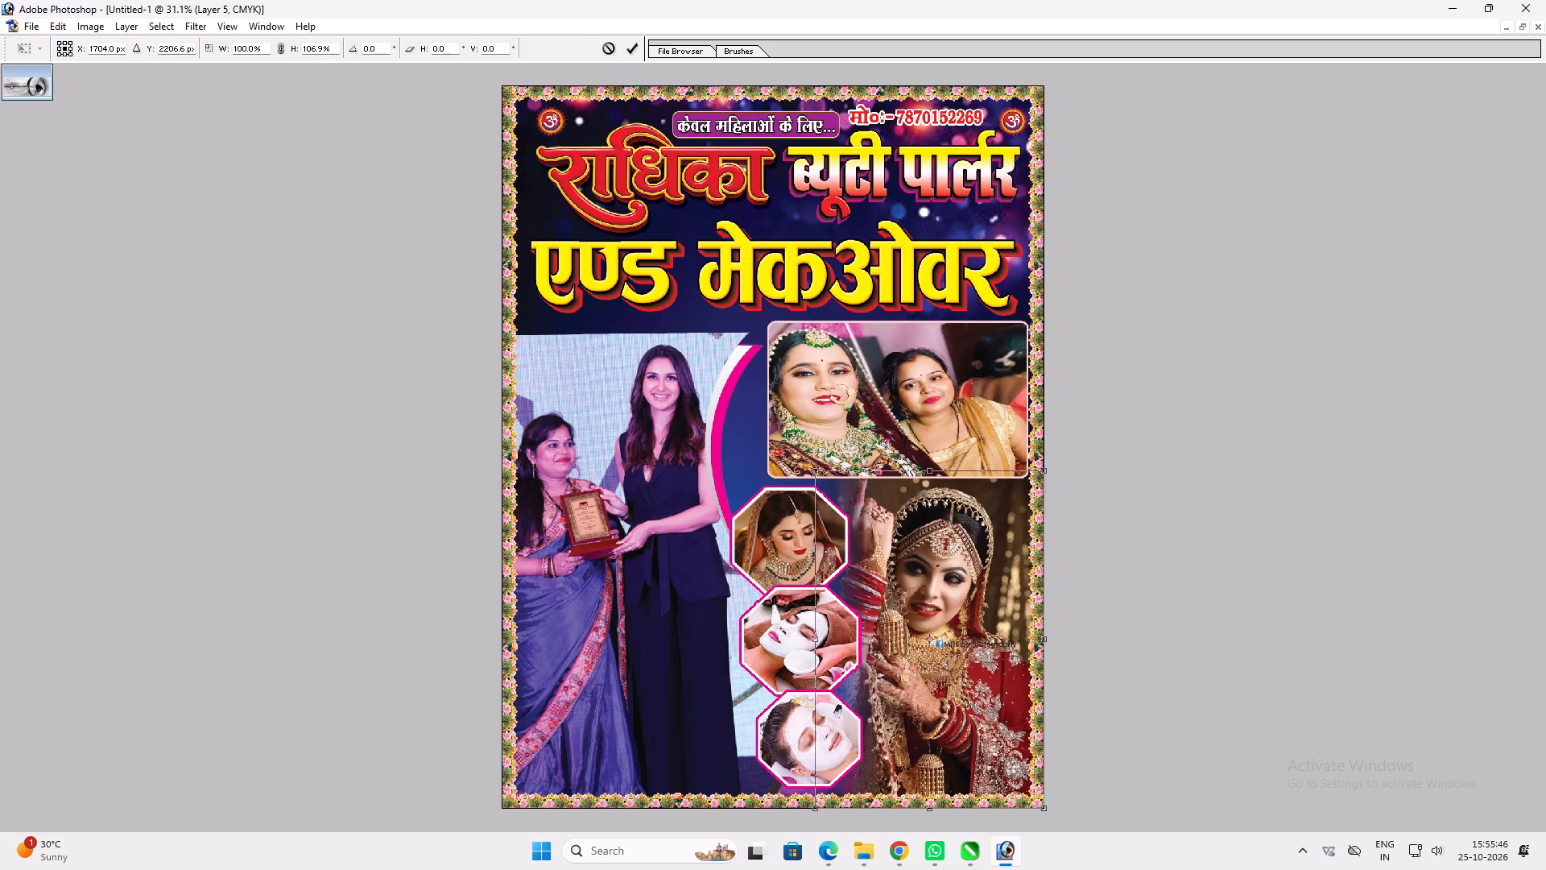
{"action": "key", "text": "shift+Return"}
{"action": "key", "text": "v"}
{"action": "key", "text": "ctrl+t"}
{"action": "left_click", "coordinate": [809, 511], "text": "shift"}
{"action": "key", "text": "shift+Return"}
{"action": "key", "text": "v"}
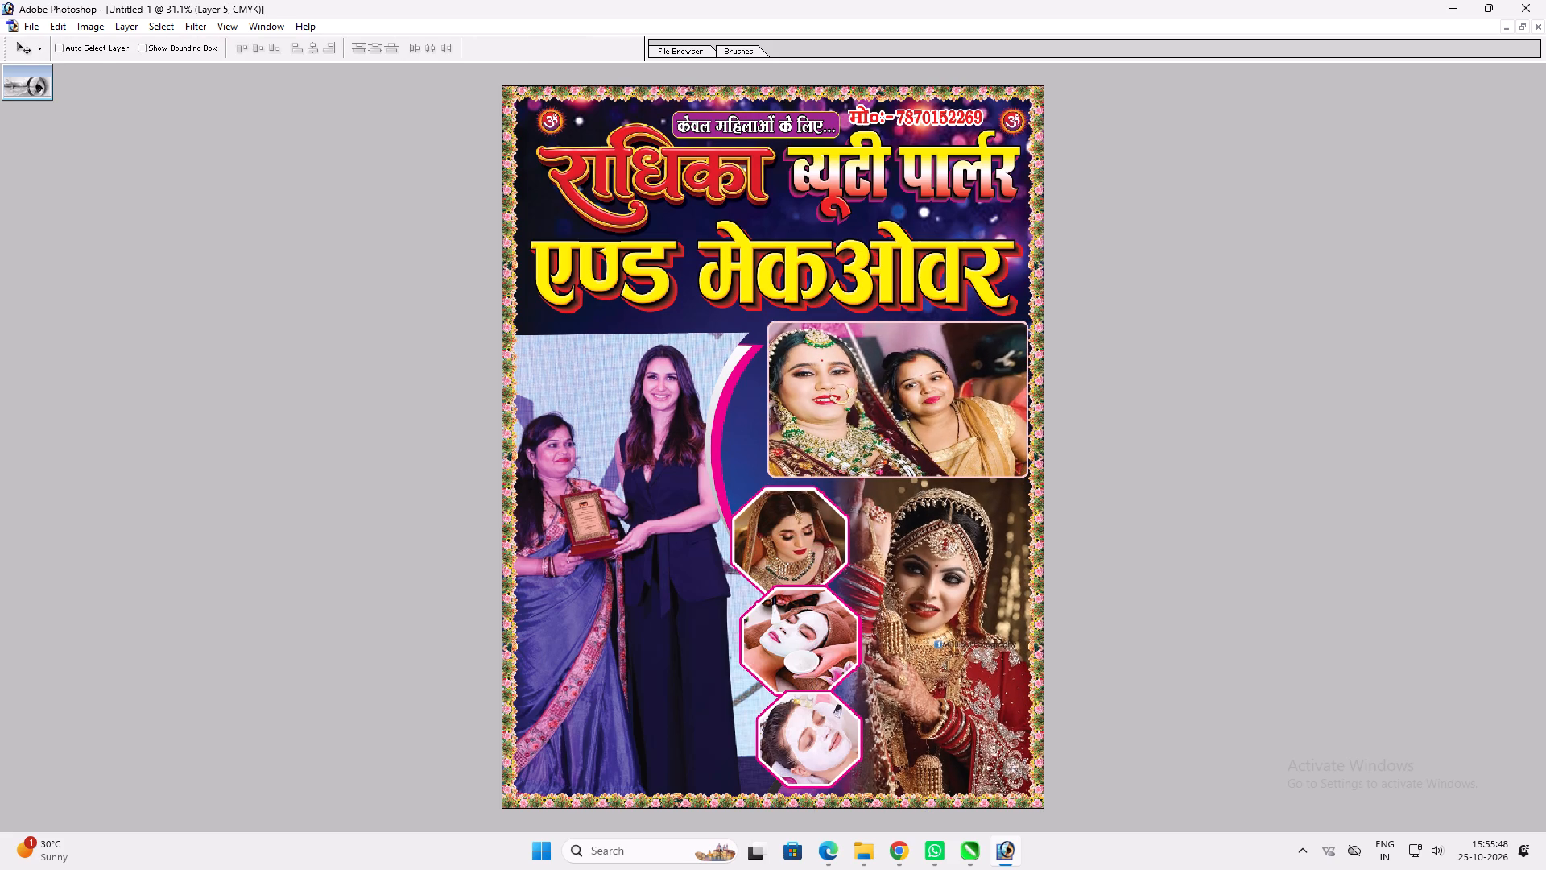
Shift the two-women photo slightly left and shrink it marginally, keeping it clear of the floral border.
{"action": "double_click", "coordinate": [852, 410], "text": "ctrl"}
{"action": "key", "text": "ctrl+t"}
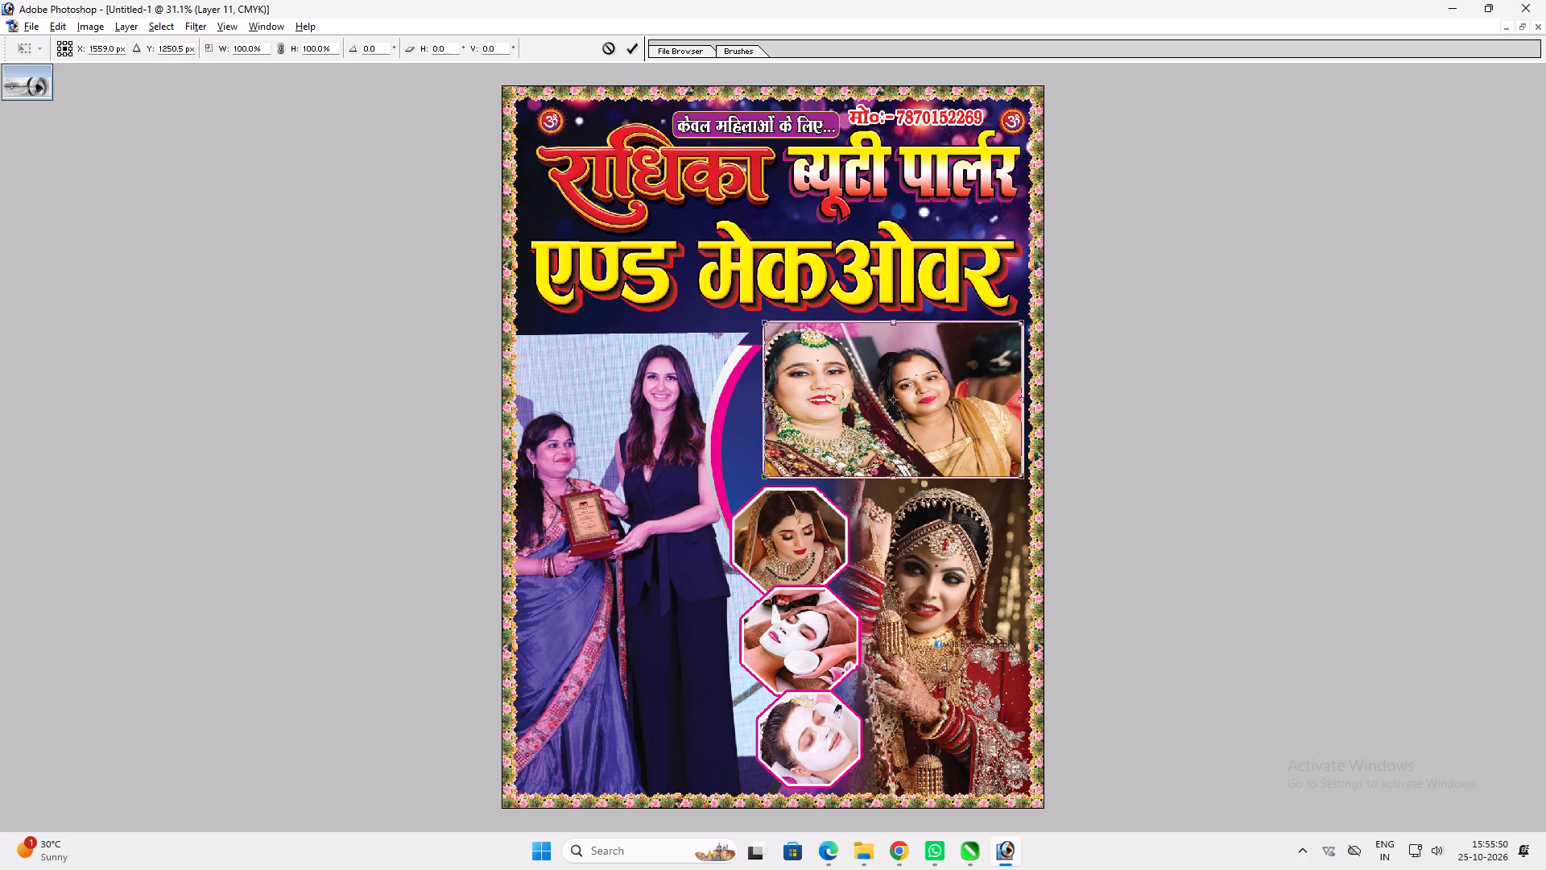
{"action": "left_click", "coordinate": [925, 317], "text": "alt+shift"}
{"action": "key", "text": "shift+Return"}
{"action": "key", "text": "v"}
{"action": "key", "text": "ctrl+0"}
{"action": "type", "text": "vv"}
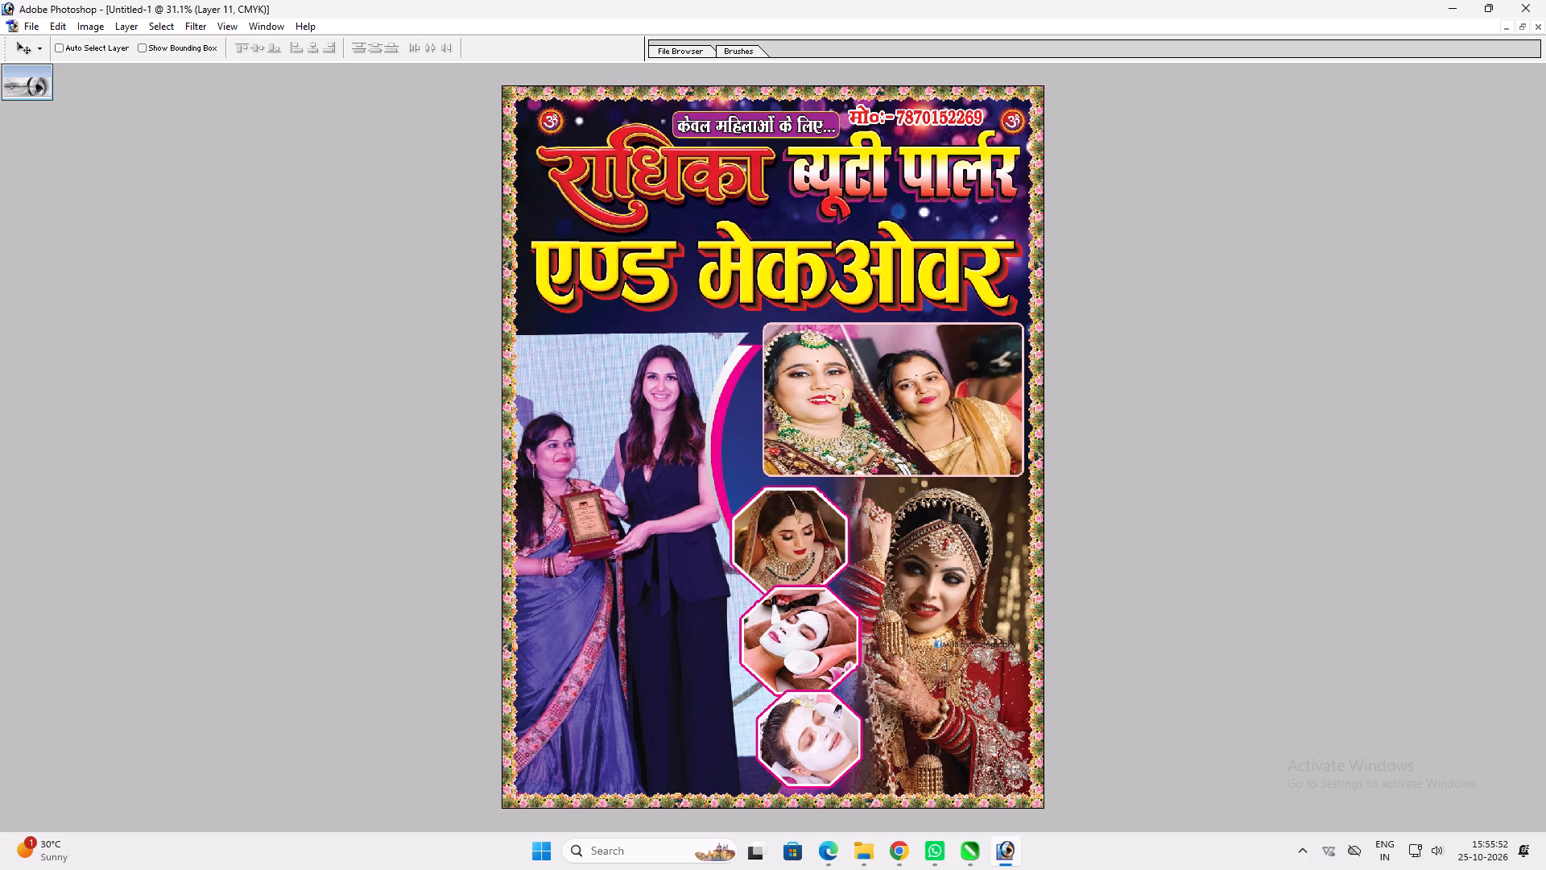
Save the banner as a TIFF file named "30x40= 1 pc Str".
{"action": "key", "text": "ctrl+shift+s"}
{"action": "key", "text": "3"}
{"action": "type", "text": "0x40"}
{"action": "type", "text": "= 1 pc Str"}
{"action": "key", "text": "space"}
{"action": "key", "text": "Return"}
{"action": "key", "text": "Return"}
{"action": "key", "text": "Return"}
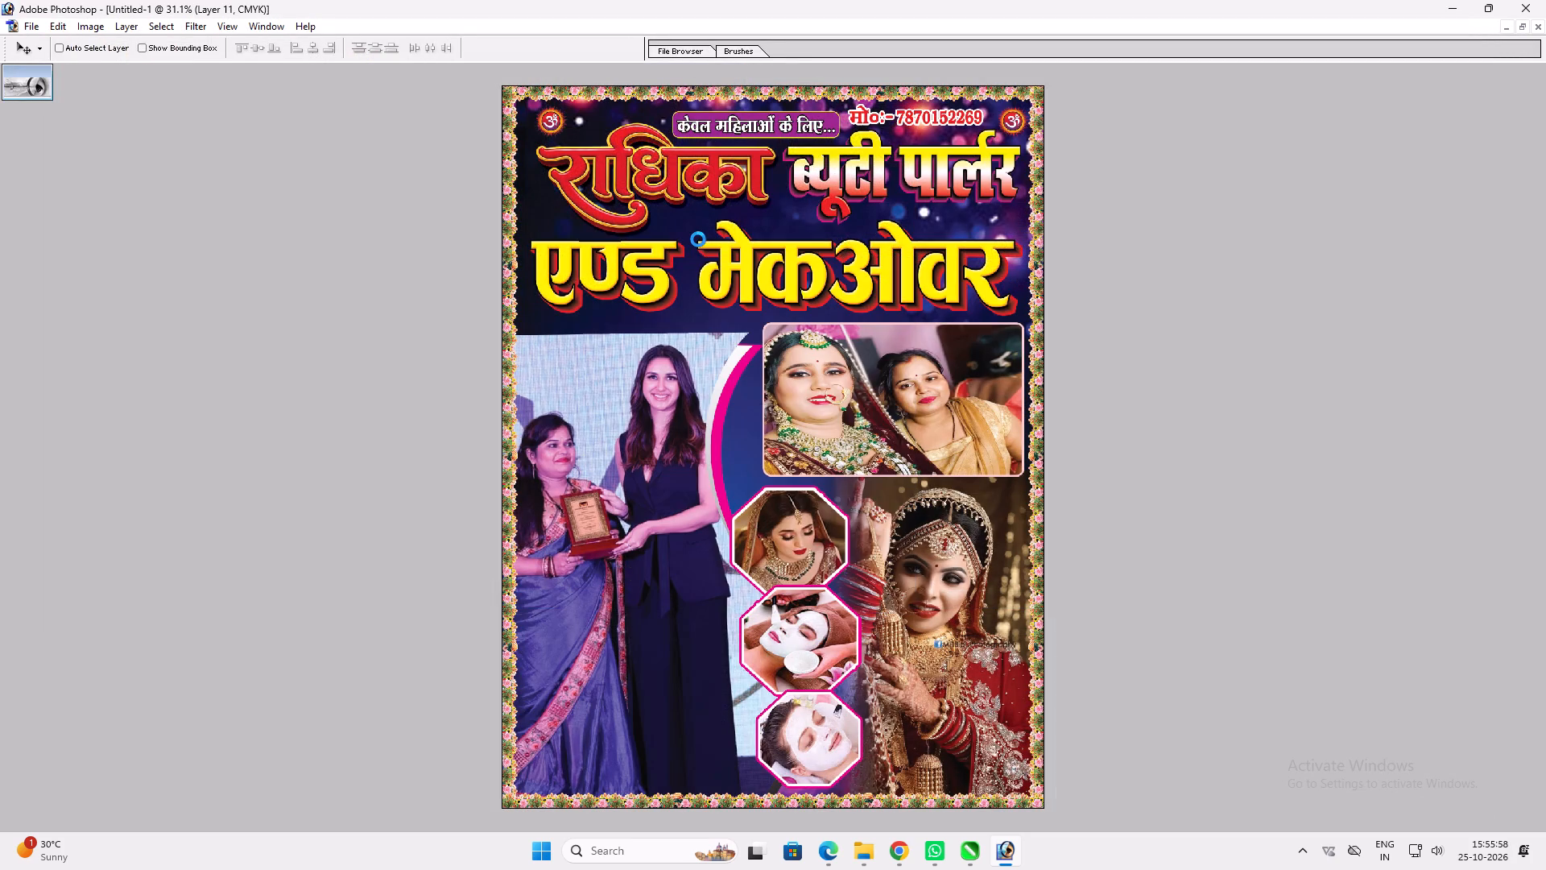
Link the three octagonal service photos with their frames, test-moving each one and undoing the trial moves.
{"action": "left_click", "coordinate": [787, 715], "text": "ctrl"}
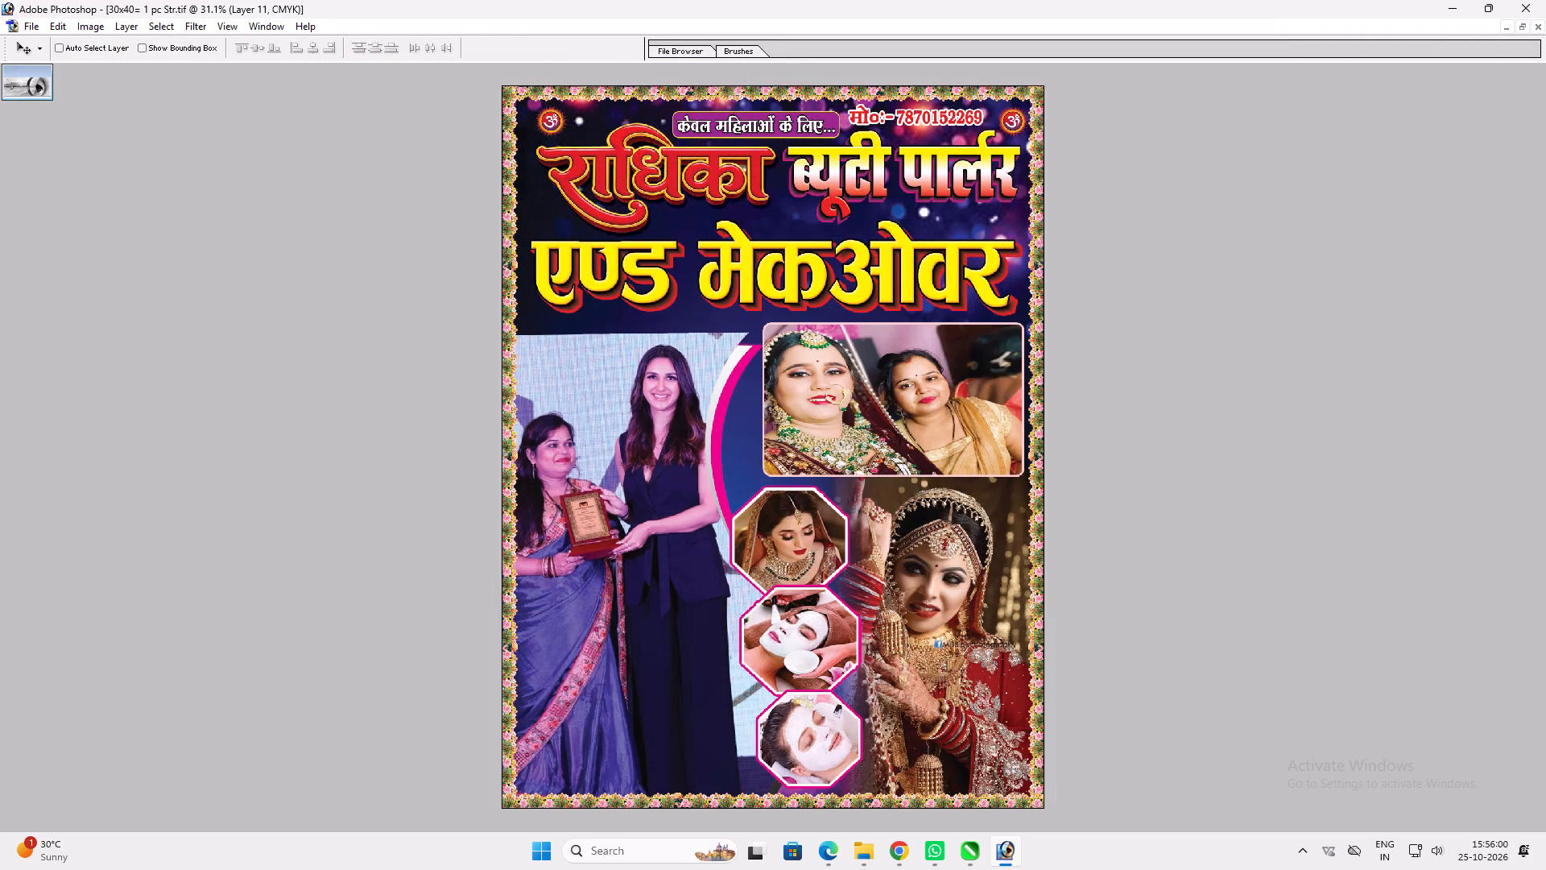
{"action": "key", "text": "ctrl+t"}
{"action": "key", "text": "Return"}
{"action": "left_click", "coordinate": [794, 530], "text": "ctrl"}
{"action": "left_click_drag", "start_coordinate": [786, 528], "coordinate": [833, 545]}
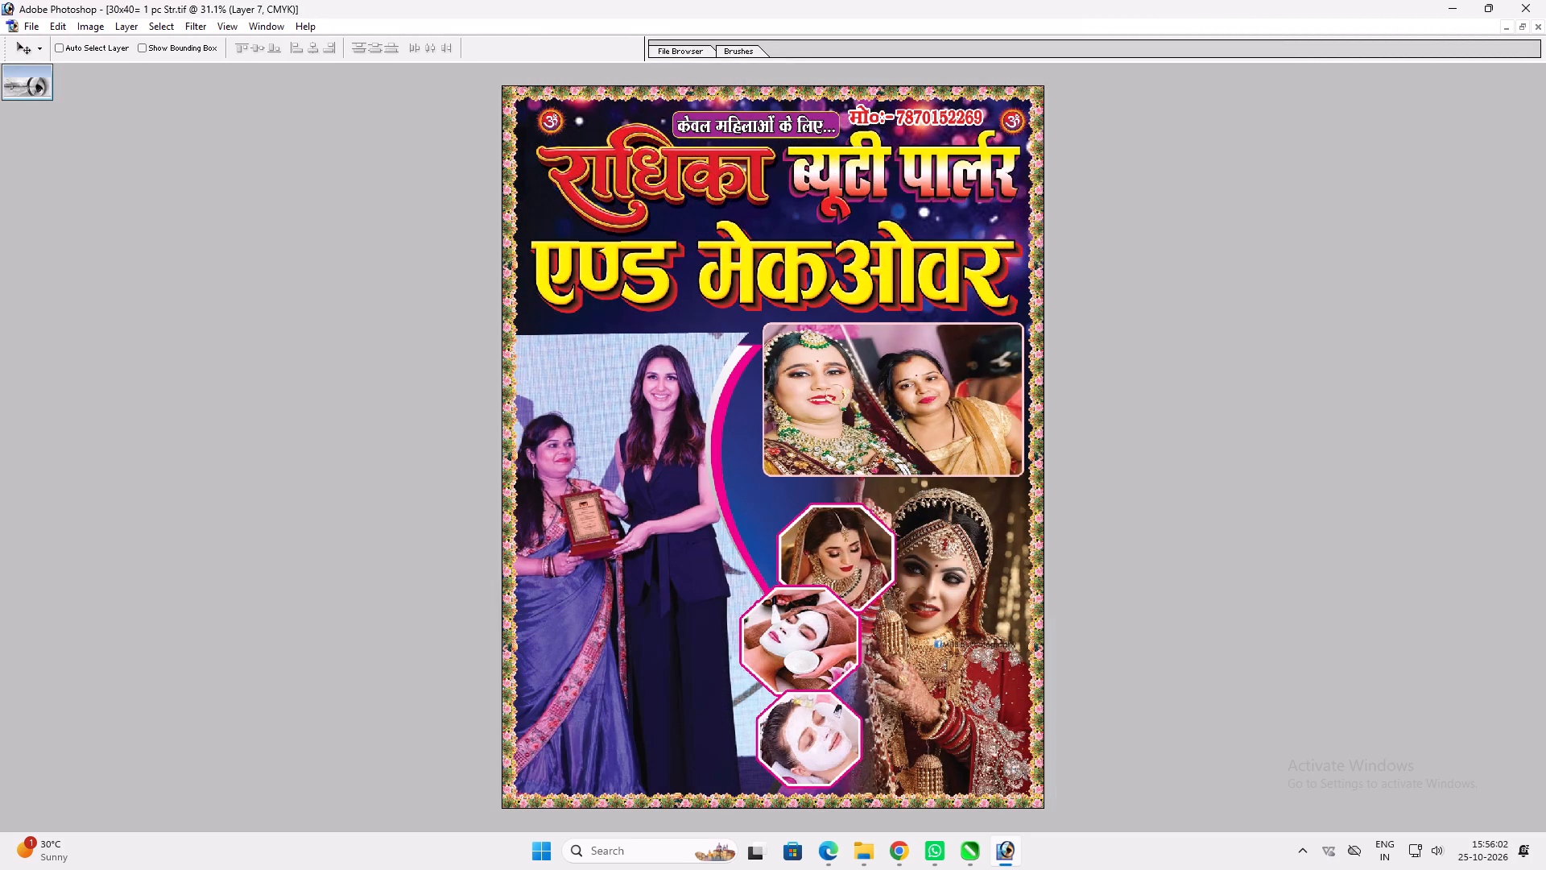
{"action": "left_click_drag", "start_coordinate": [833, 545], "coordinate": [834, 545]}
{"action": "key", "text": "ctrl+z"}
{"action": "left_click", "coordinate": [800, 652], "text": "ctrl+shift"}
{"action": "left_click_drag", "start_coordinate": [794, 645], "coordinate": [858, 668]}
{"action": "key", "text": "ctrl+z"}
{"action": "right_click", "coordinate": [795, 637], "text": "ctrl+shift"}
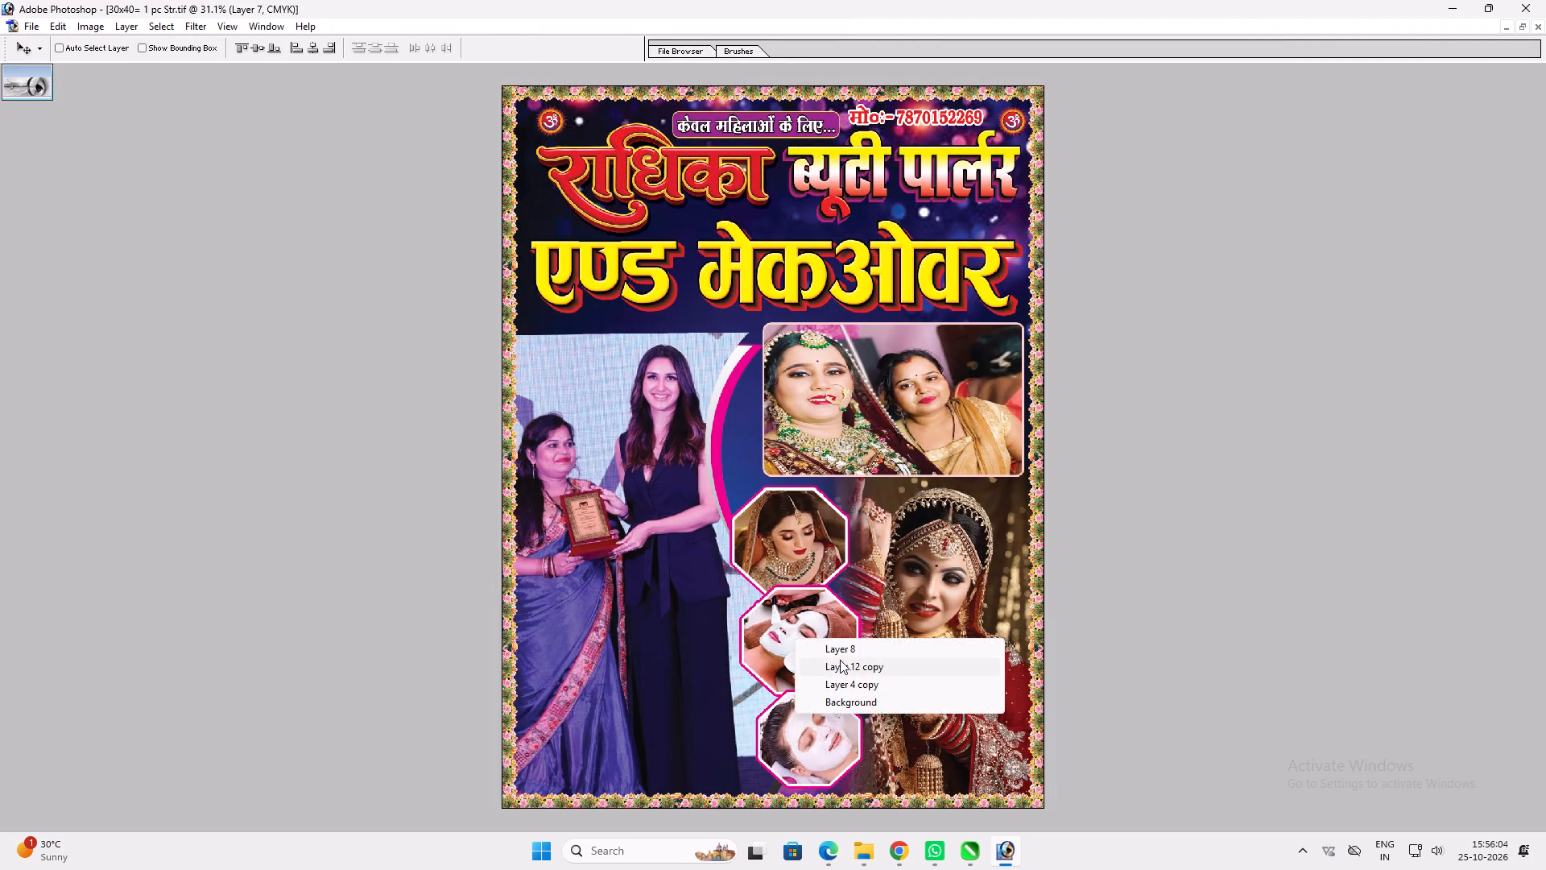
{"action": "left_click", "coordinate": [845, 666], "text": "ctrl+shift"}
{"action": "left_click_drag", "start_coordinate": [823, 658], "coordinate": [846, 615]}
{"action": "key", "text": "ctrl+z"}
{"action": "left_click", "coordinate": [814, 731], "text": "ctrl+shift"}
{"action": "left_click_drag", "start_coordinate": [816, 724], "coordinate": [874, 758]}
{"action": "key", "text": "ctrl+z"}
{"action": "right_click", "coordinate": [797, 732], "text": "ctrl+shift"}
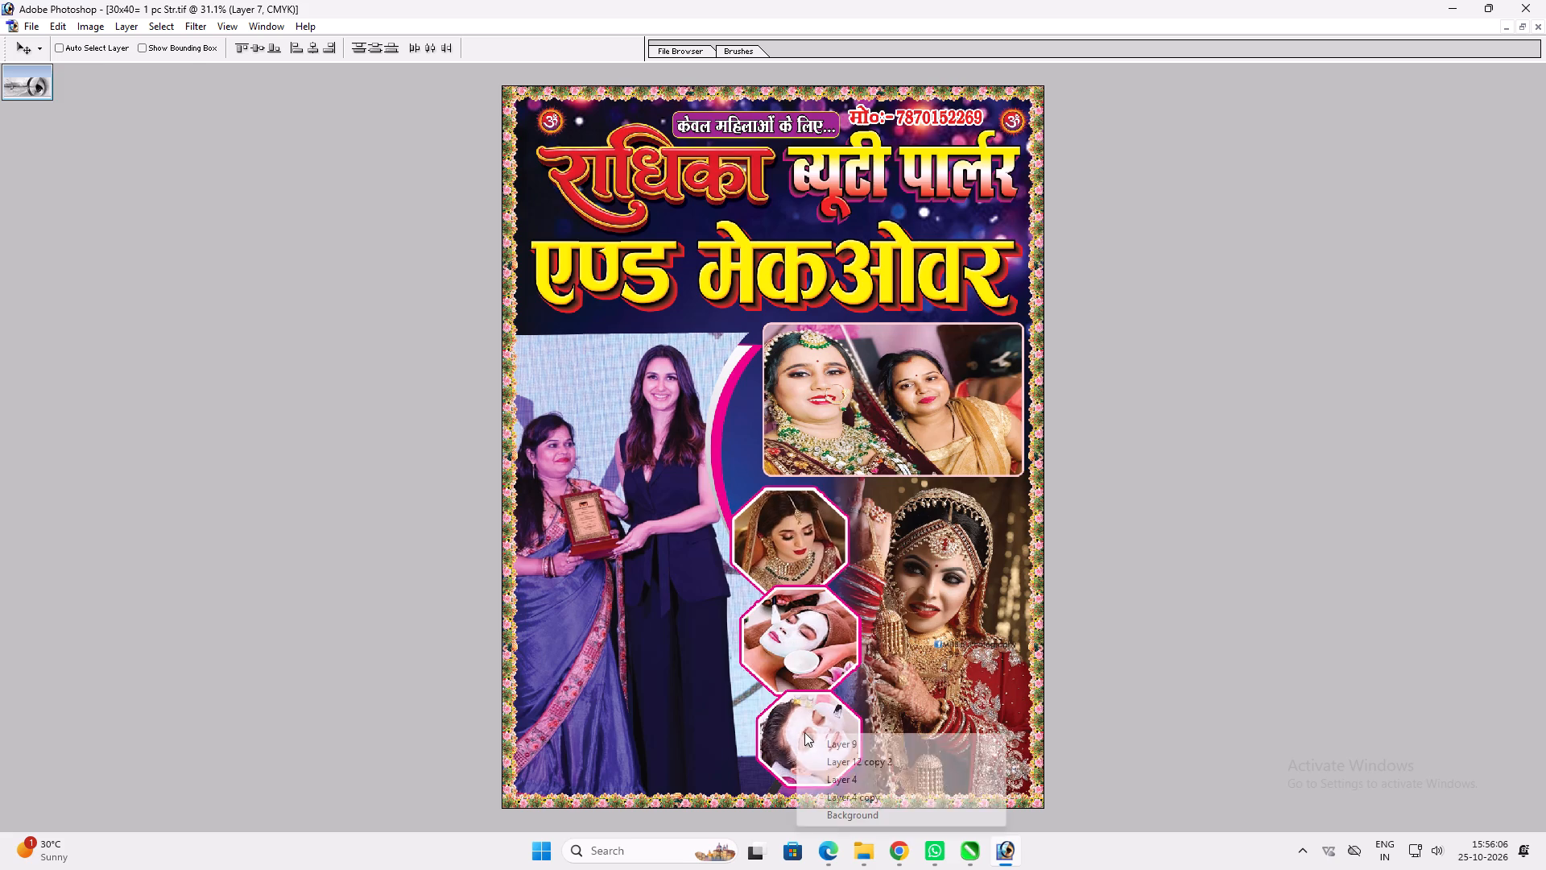
{"action": "left_click", "coordinate": [840, 760], "text": "ctrl+shift"}
Scale the linked stack of octagonal service photos down to about 85%, leaving room beneath it.
{"action": "key", "text": "ctrl+t"}
{"action": "left_click_drag", "start_coordinate": [863, 783], "coordinate": [857, 731], "text": "shift"}
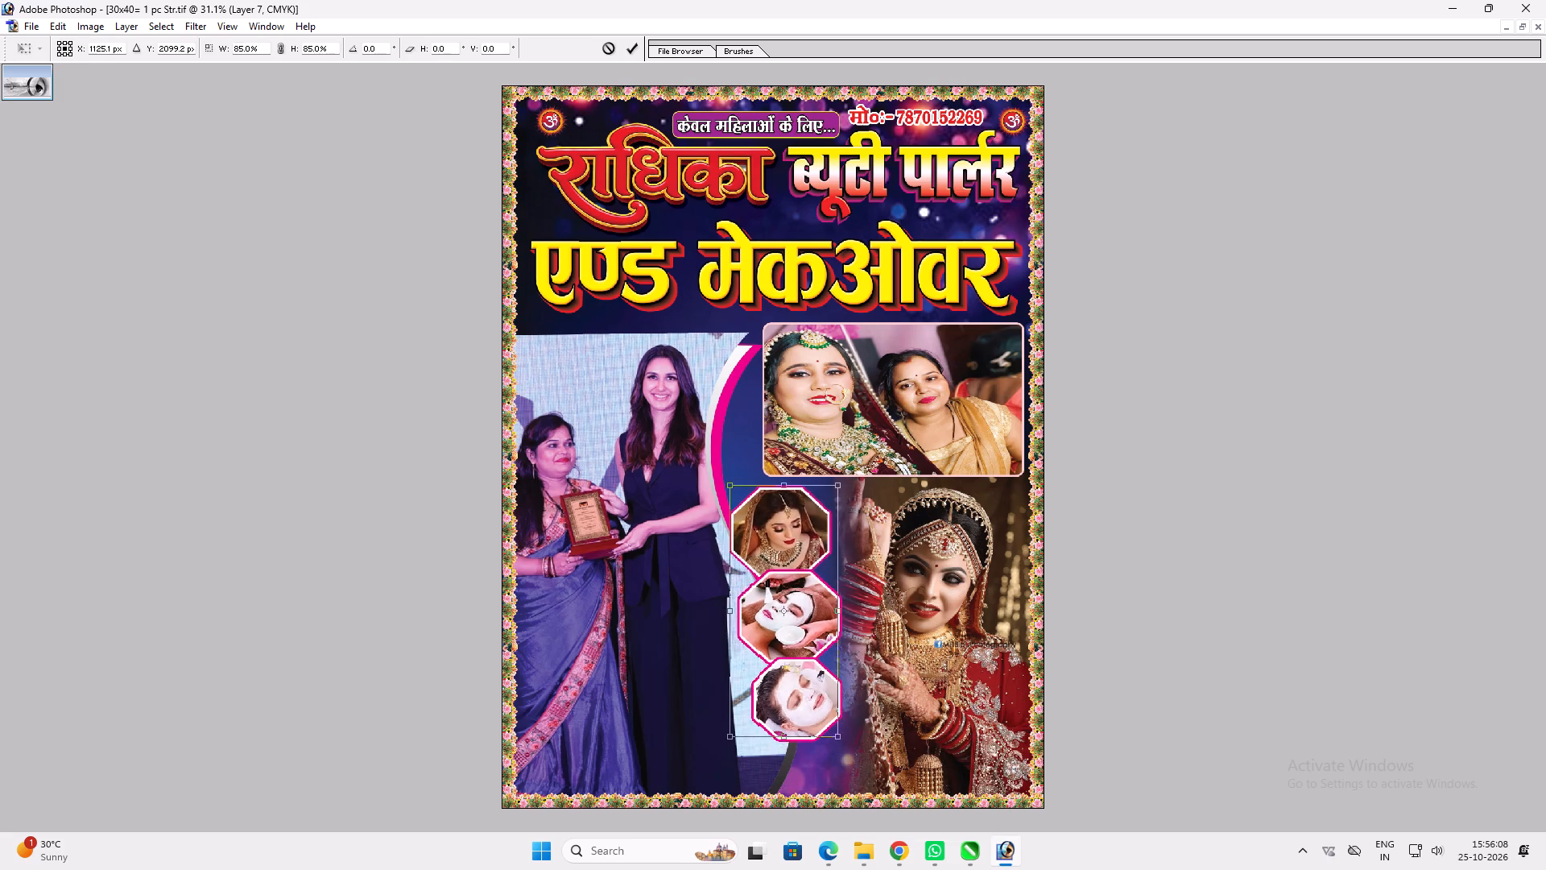
{"action": "left_click_drag", "start_coordinate": [857, 731], "coordinate": [854, 727], "text": "shift"}
{"action": "key", "text": "Return"}
{"action": "key", "text": "v"}
Copy the yellow arrow strip "पार्लर का रास्ता बगल से सीढ़ी से उपर जाएं" from the 78x78 banner into the 30x40 banner.
{"action": "key", "text": "f"}
{"action": "key", "text": "f"}
{"action": "key", "text": "f"}
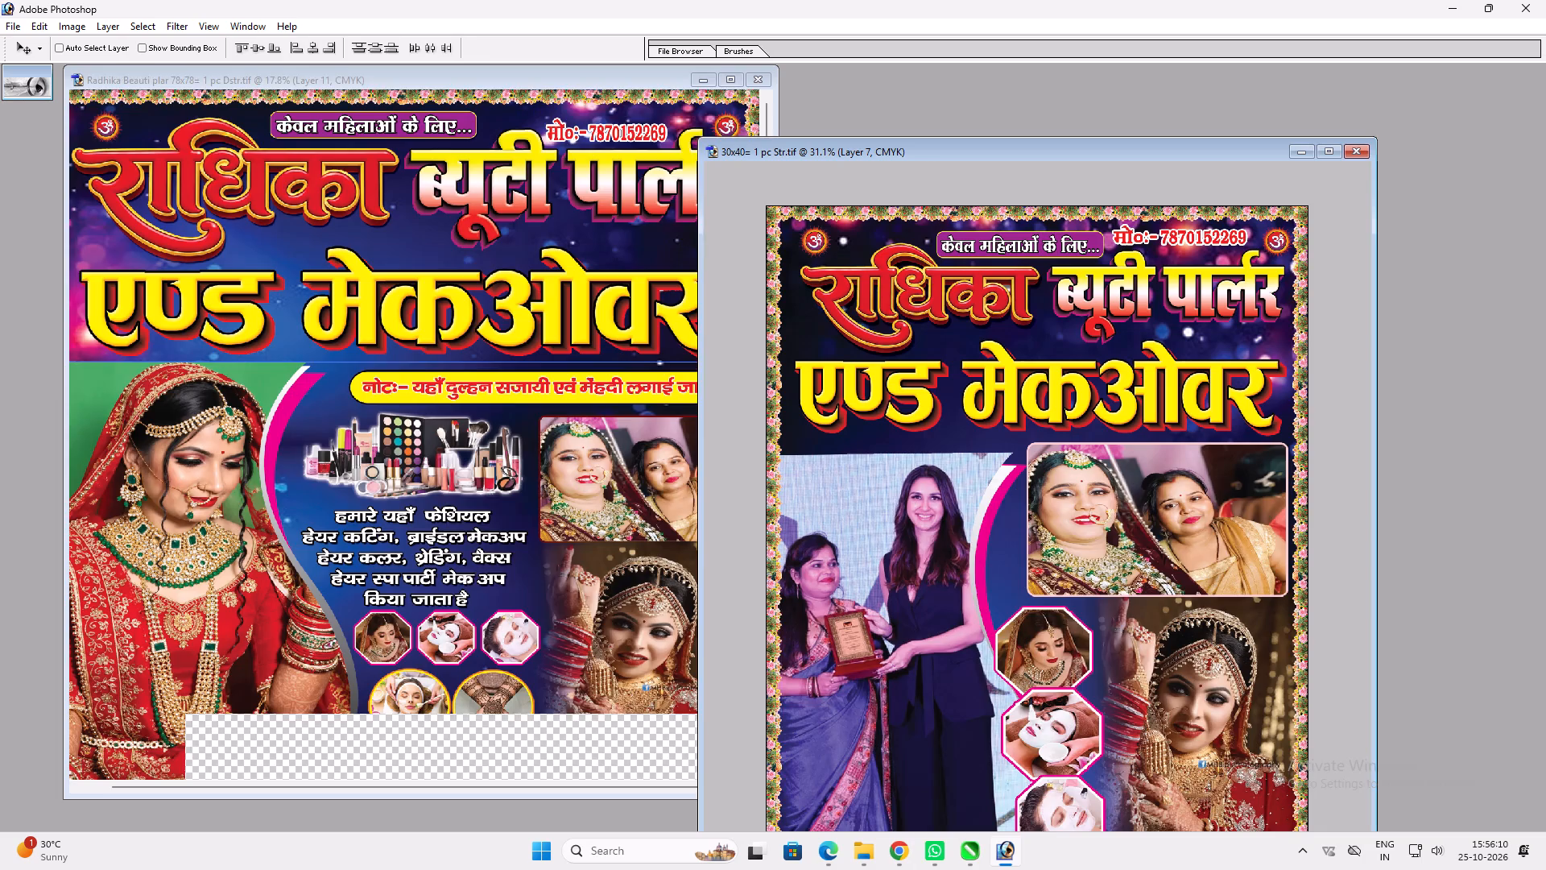
{"action": "left_click", "coordinate": [562, 621]}
{"action": "left_click", "coordinate": [560, 768], "text": "ctrl"}
{"action": "left_click_drag", "start_coordinate": [557, 766], "coordinate": [587, 706]}
{"action": "key", "text": "ctrl+z"}
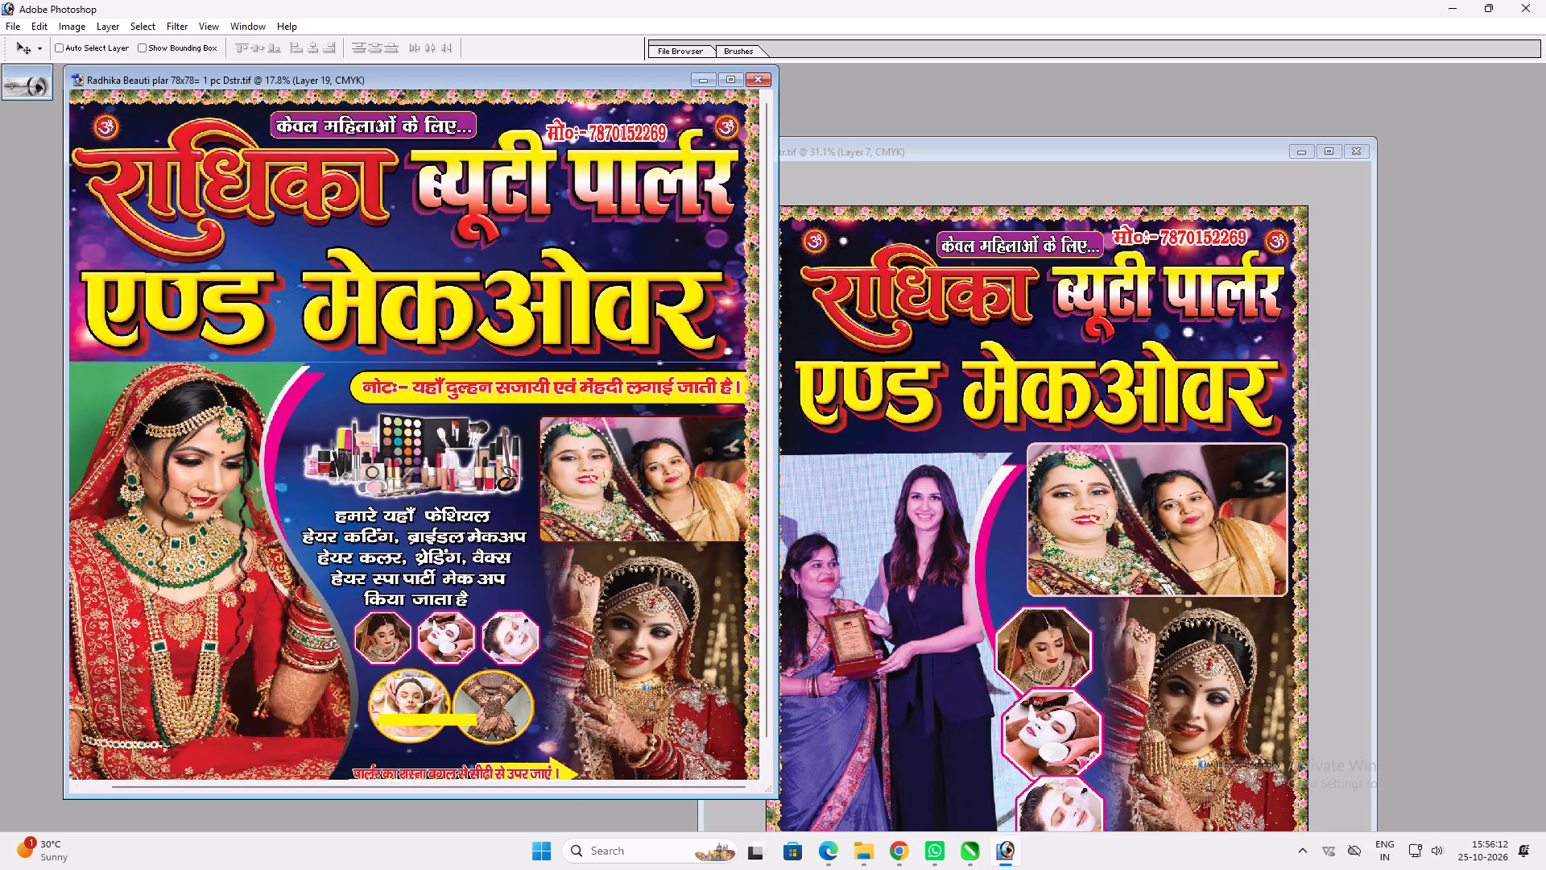
{"action": "left_click", "coordinate": [544, 770], "text": "ctrl+shift"}
{"action": "left_click_drag", "start_coordinate": [544, 770], "coordinate": [1122, 633], "text": "shift"}
{"action": "key", "text": "v"}
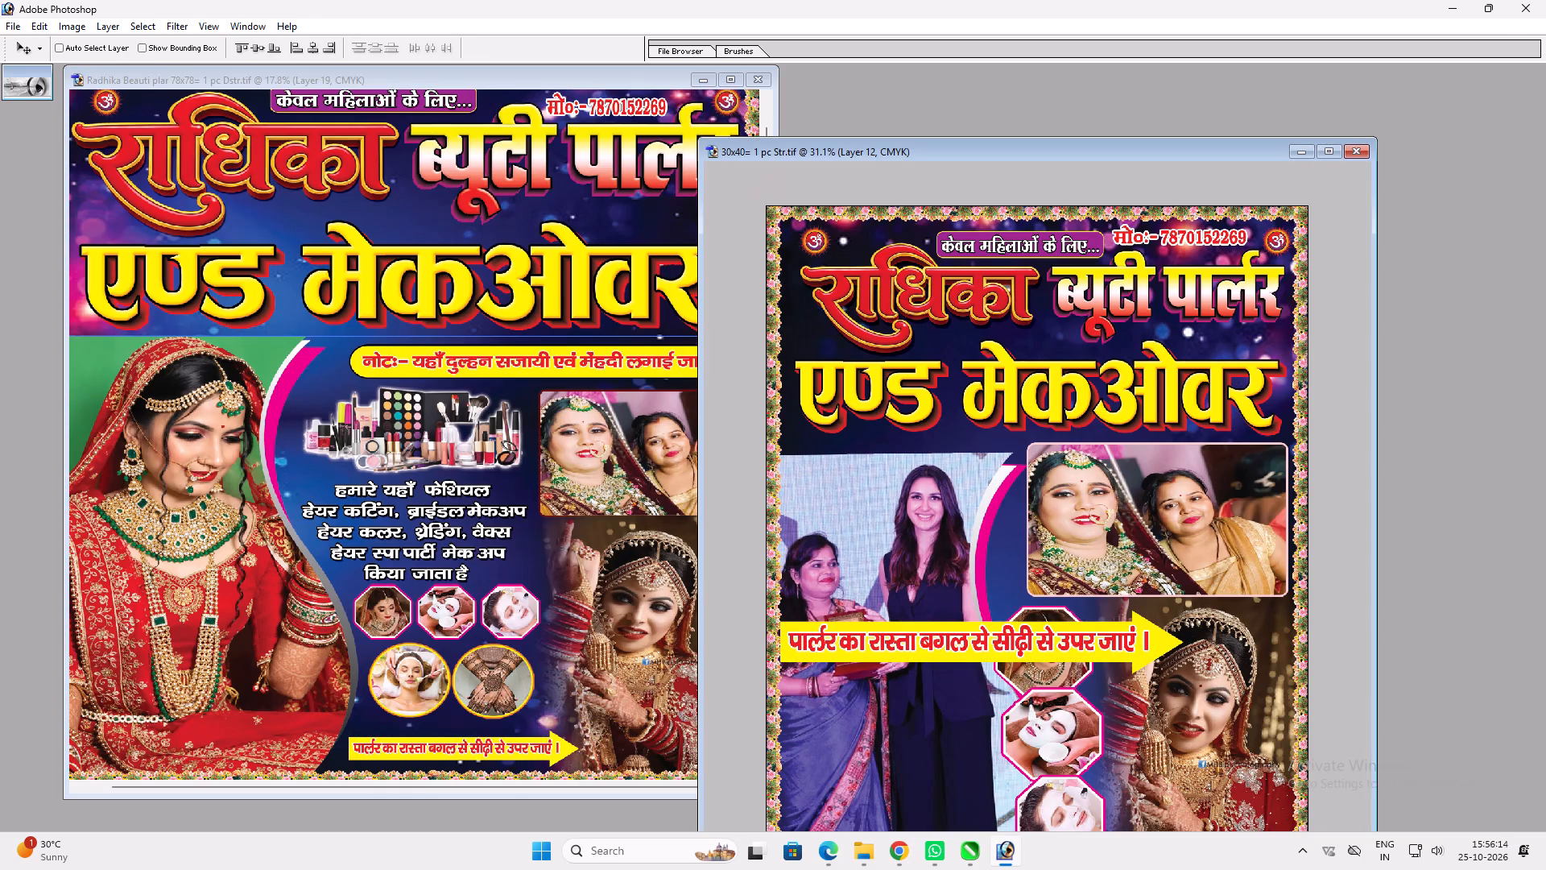
Move the yellow arrow strip to the banner's lower right and scale it proportionally to about 88%.
{"action": "left_click", "coordinate": [1325, 159]}
{"action": "key", "text": "v"}
{"action": "key", "text": "v"}
{"action": "left_click_drag", "start_coordinate": [840, 524], "coordinate": [961, 772]}
{"action": "key", "text": "ctrl+t"}
{"action": "left_click_drag", "start_coordinate": [1047, 801], "coordinate": [1017, 803], "text": "alt+shift"}
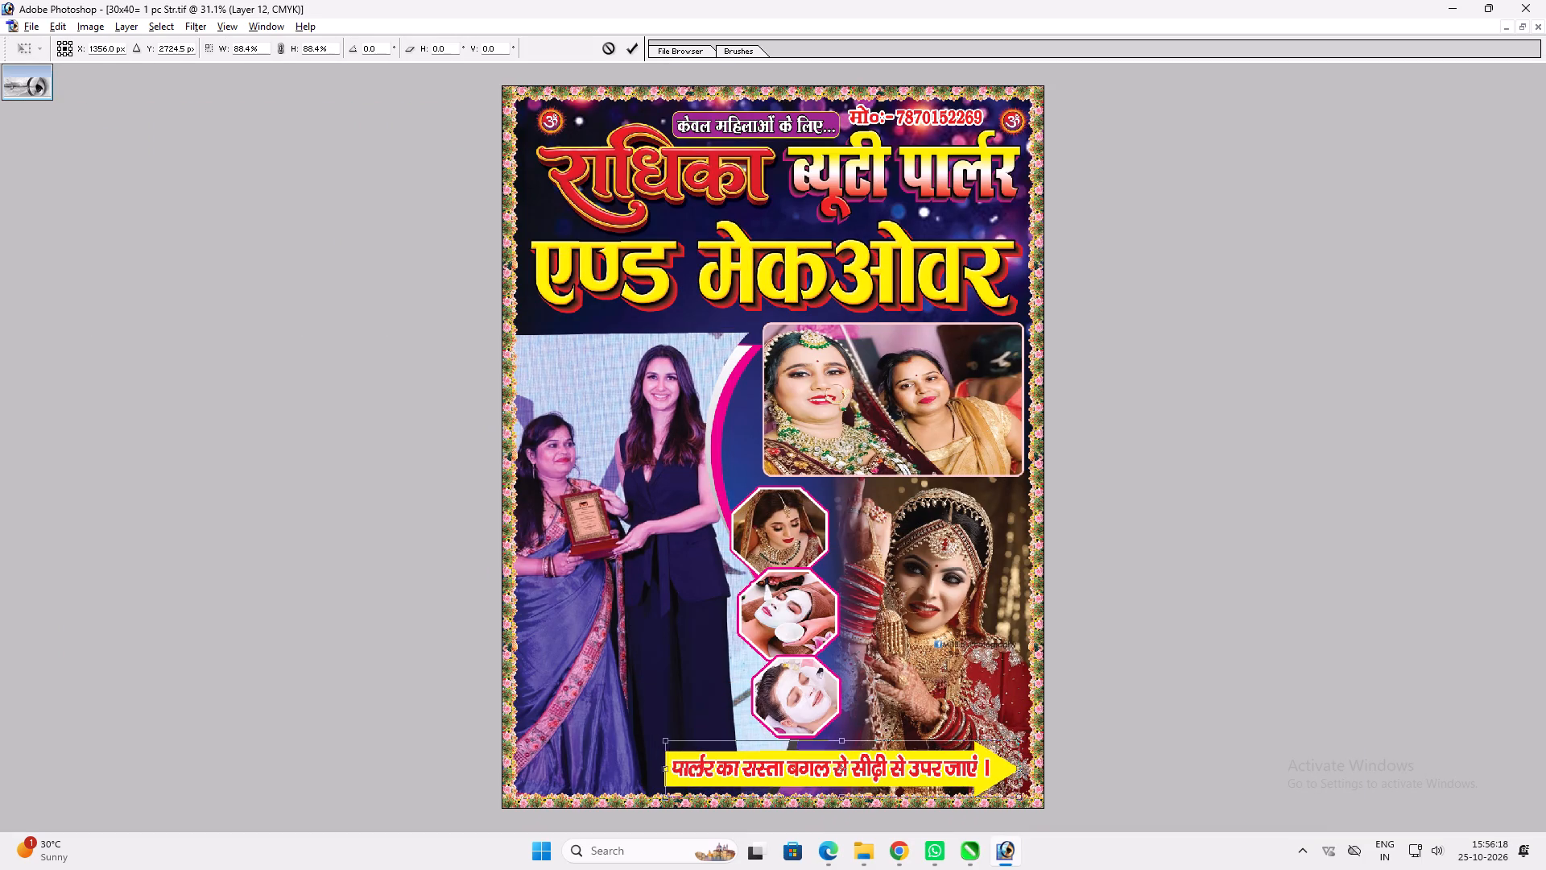
{"action": "left_click_drag", "start_coordinate": [1017, 803], "coordinate": [1019, 798], "text": "alt+shift"}
{"action": "key", "text": "Return"}
{"action": "key", "text": "v"}
Shrink the yellow arrow strip slightly further and shift it right, above the bottom floral border.
{"action": "key", "text": "ctrl+plus"}
{"action": "key", "text": "ctrl+plus"}
{"action": "key", "text": "space"}
{"action": "key", "text": "space"}
{"action": "key", "text": "space"}
{"action": "key", "text": "space"}
{"action": "left_click_drag", "start_coordinate": [997, 787], "coordinate": [816, 355]}
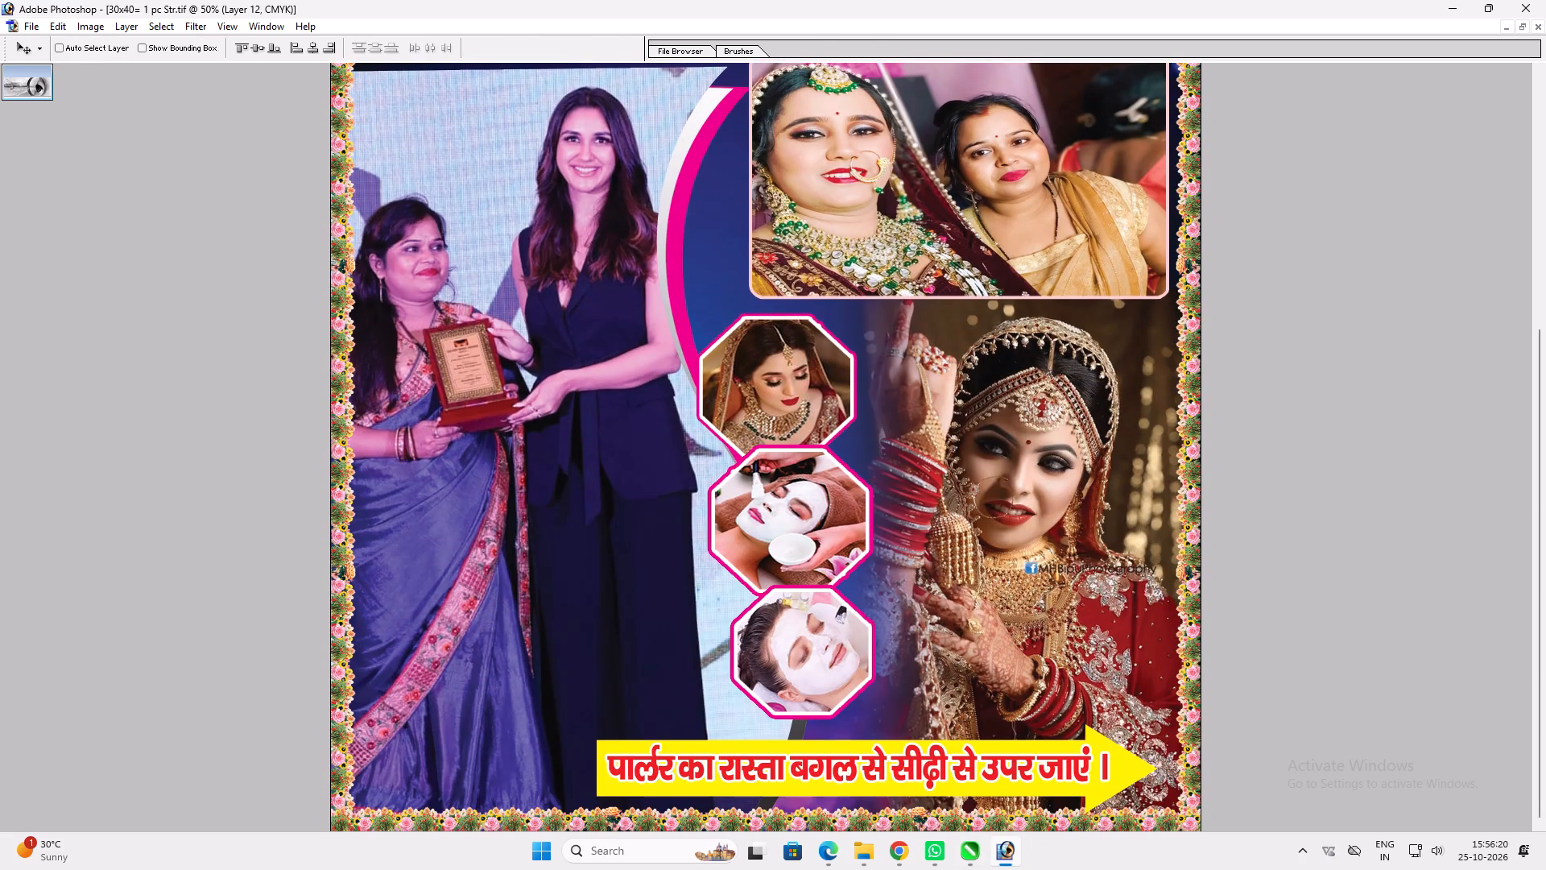
{"action": "key", "text": "ctrl+t"}
{"action": "left_click_drag", "start_coordinate": [1164, 813], "coordinate": [1141, 810], "text": "alt+shift"}
{"action": "key", "text": "Return"}
{"action": "type", "text": "vv"}
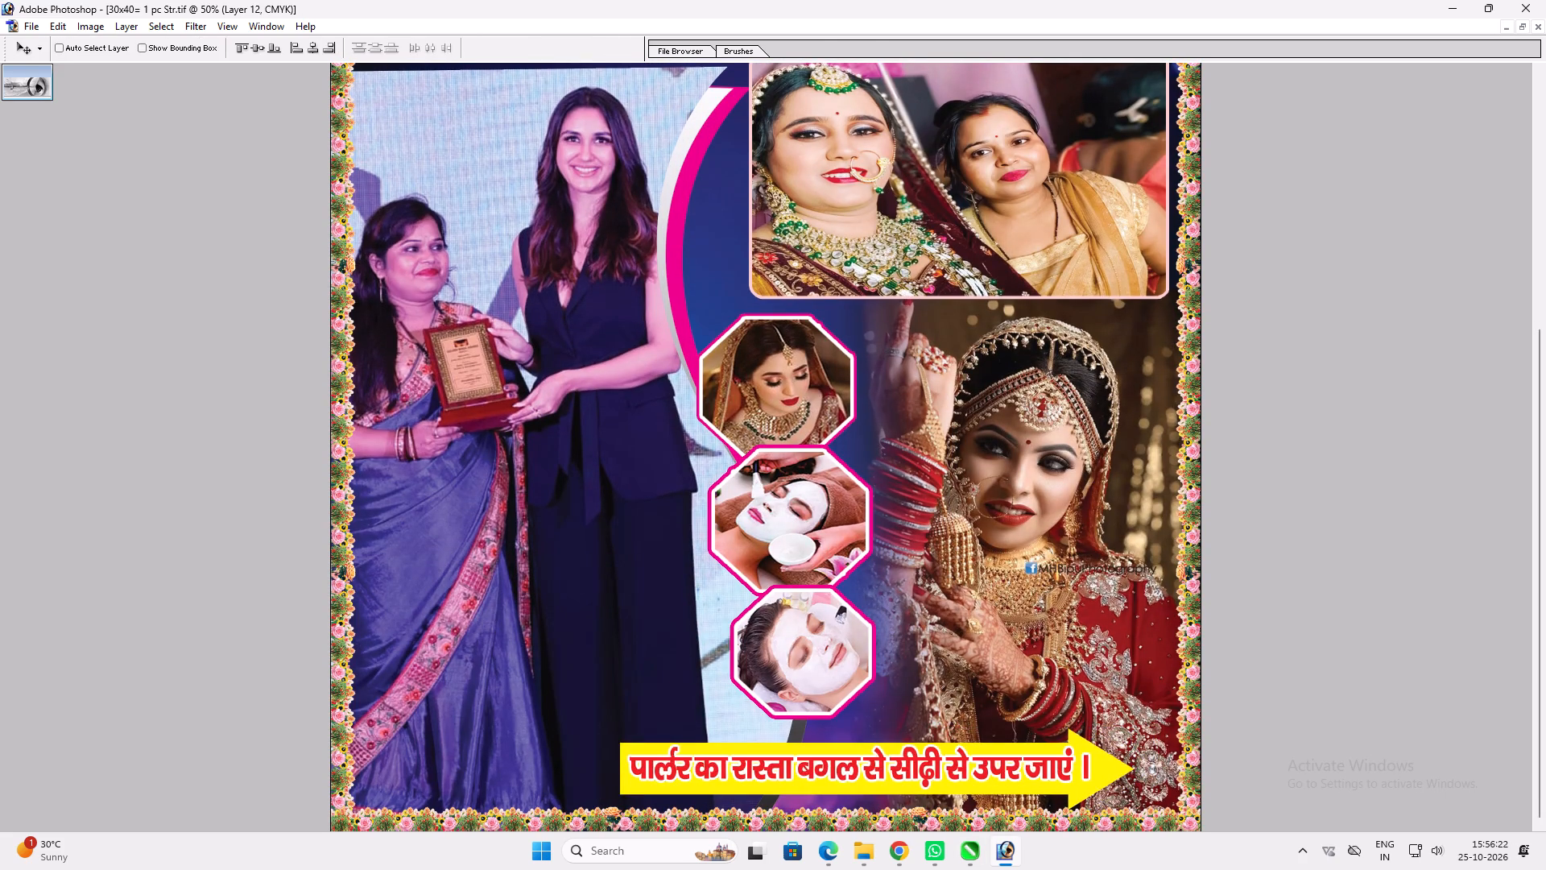
{"action": "left_click_drag", "start_coordinate": [966, 773], "coordinate": [990, 772], "text": "shift"}
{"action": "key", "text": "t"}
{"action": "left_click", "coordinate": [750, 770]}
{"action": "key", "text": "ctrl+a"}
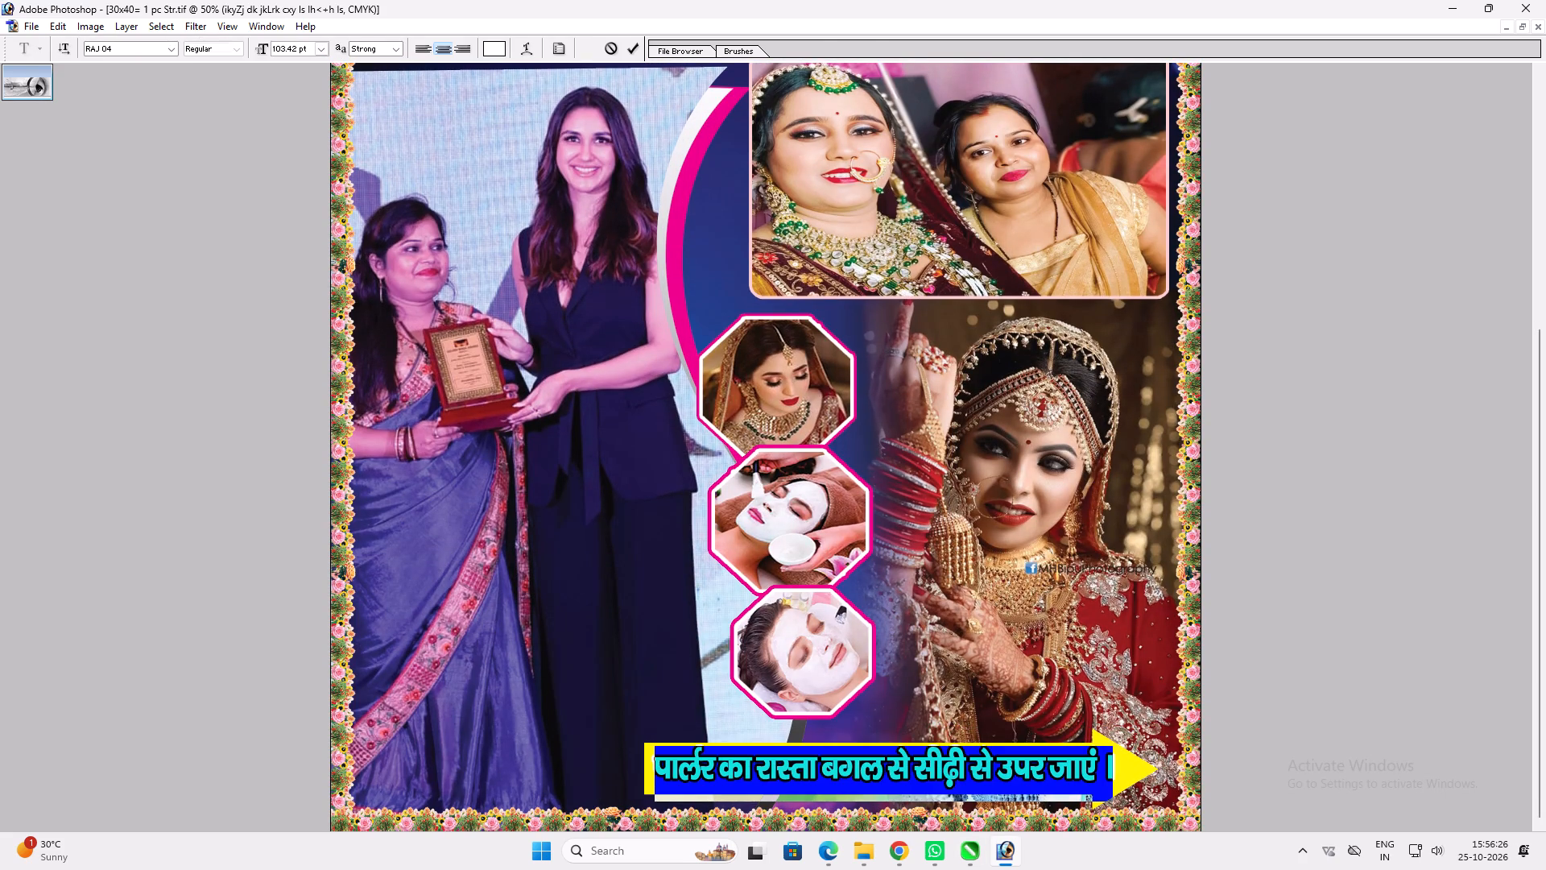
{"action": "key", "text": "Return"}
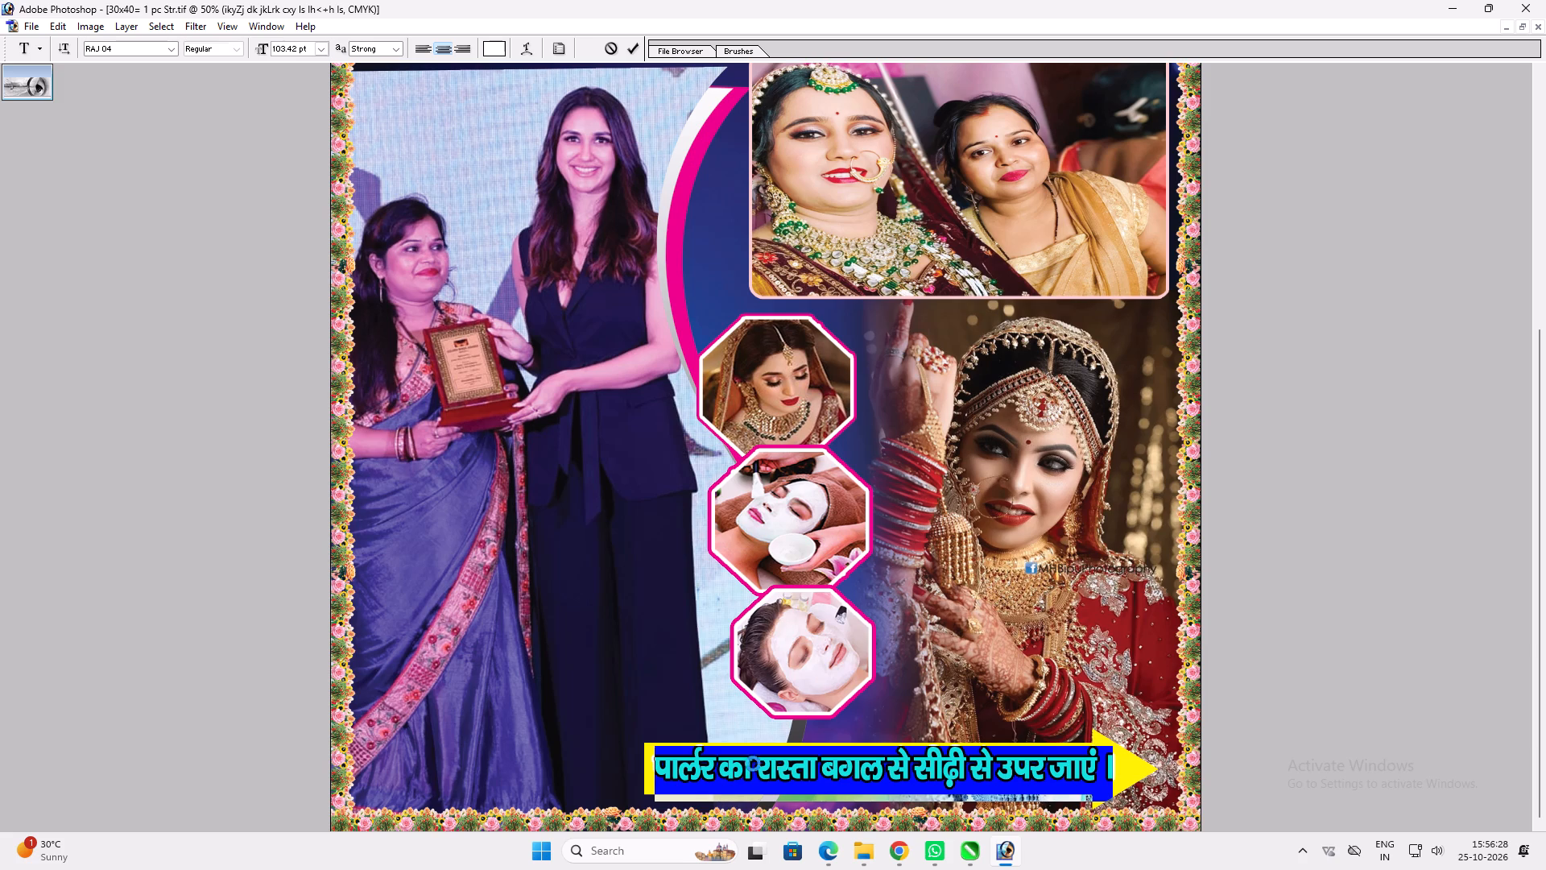
Nudge the yellow arrow strip slightly right and up, bringing its tip close to the right floral border.
{"action": "key", "text": "v"}
{"action": "left_click_drag", "start_coordinate": [777, 764], "coordinate": [789, 760]}
Fit the whole banner in view and save the 30x40 file.
{"action": "key", "text": "space"}
{"action": "key", "text": "space"}
{"action": "key", "text": "space"}
{"action": "key", "text": "space"}
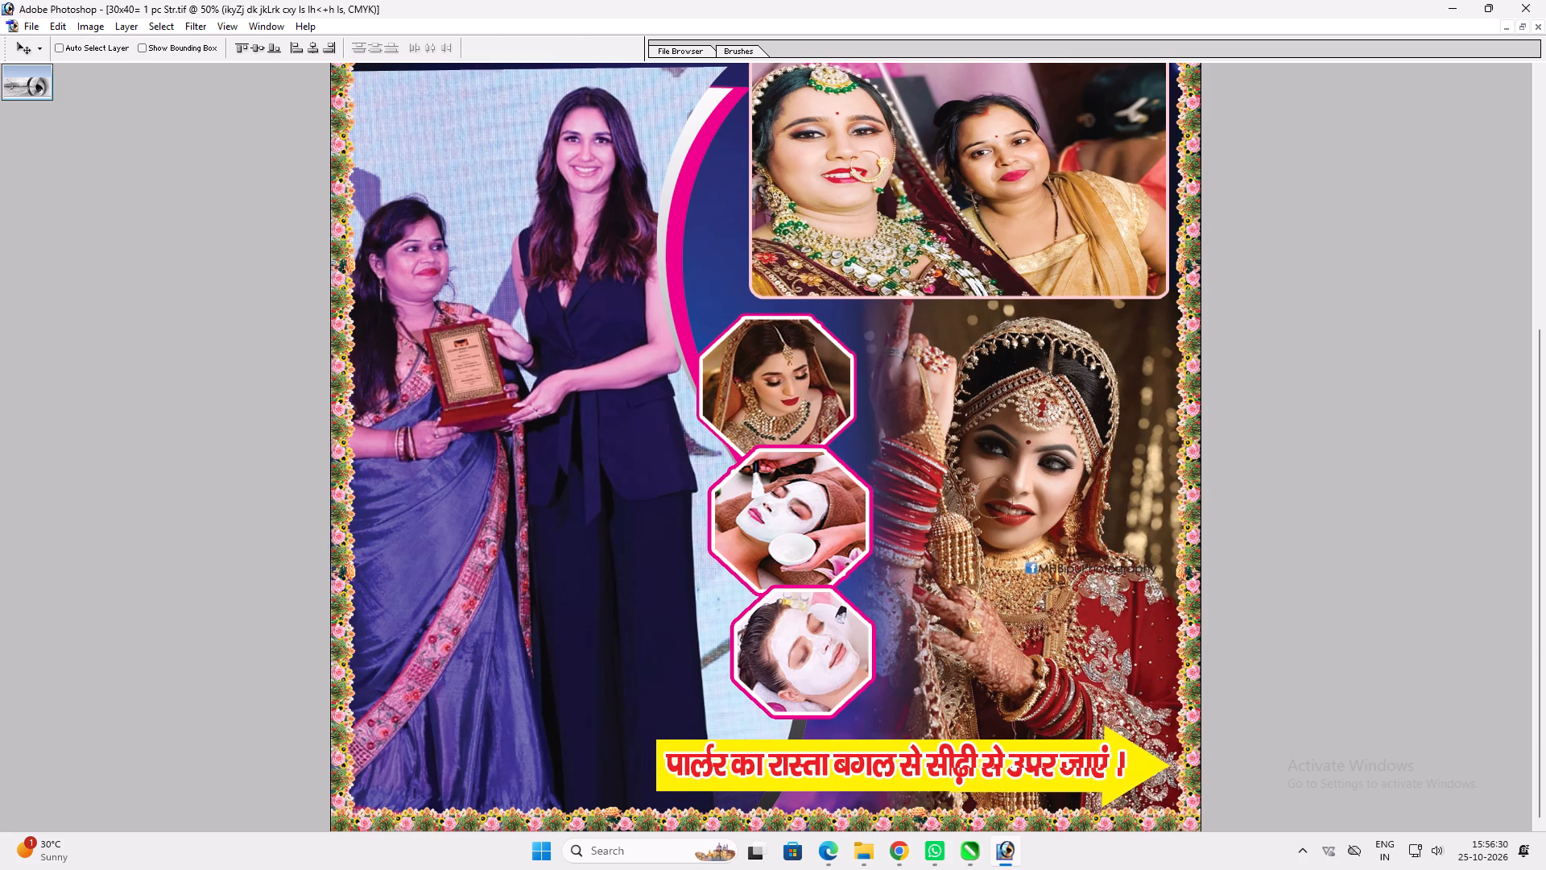
{"action": "key", "text": "space"}
{"action": "key", "text": "space"}
{"action": "key", "text": "space"}
{"action": "key", "text": "space"}
{"action": "key", "text": "space"}
{"action": "key", "text": "space"}
{"action": "key", "text": "space"}
{"action": "key", "text": "space"}
{"action": "key", "text": "space"}
{"action": "key", "text": "space"}
{"action": "key", "text": "space"}
{"action": "key", "text": "space"}
{"action": "key", "text": "space"}
{"action": "key", "text": "space"}
{"action": "key", "text": "space"}
{"action": "key", "text": "space"}
{"action": "key", "text": "space"}
{"action": "key", "text": "space"}
{"action": "key", "text": "space"}
{"action": "key", "text": "space"}
{"action": "right_click", "coordinate": [795, 743]}
{"action": "left_click_drag", "start_coordinate": [828, 749], "coordinate": [836, 749]}
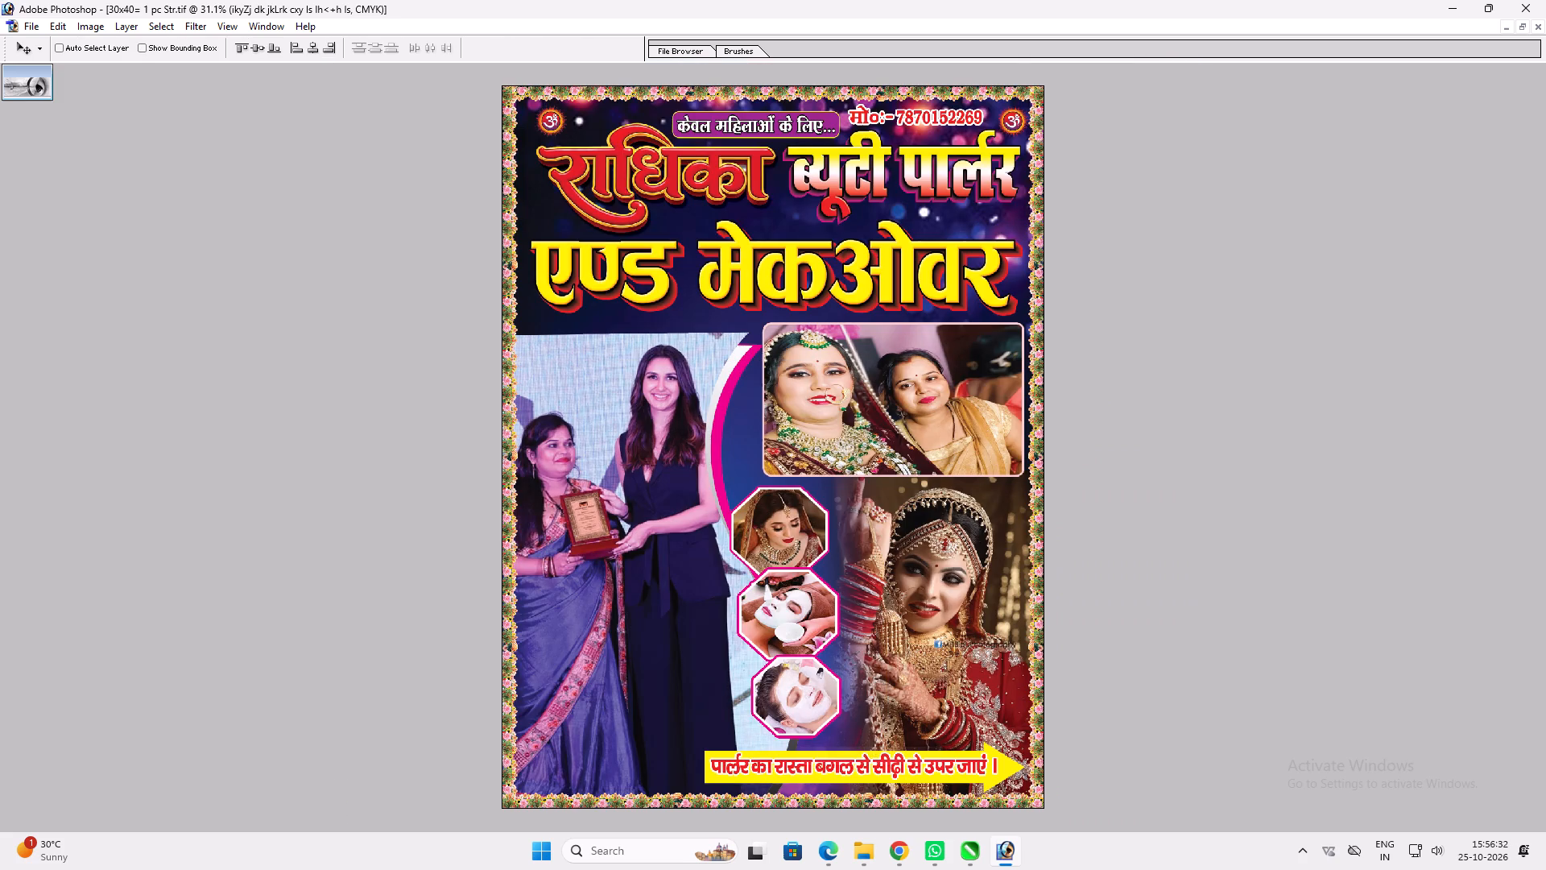
{"action": "key", "text": "ctrl+s"}
Capture a screenshot of the complete 30x40 banner.
{"action": "key", "text": "Print"}
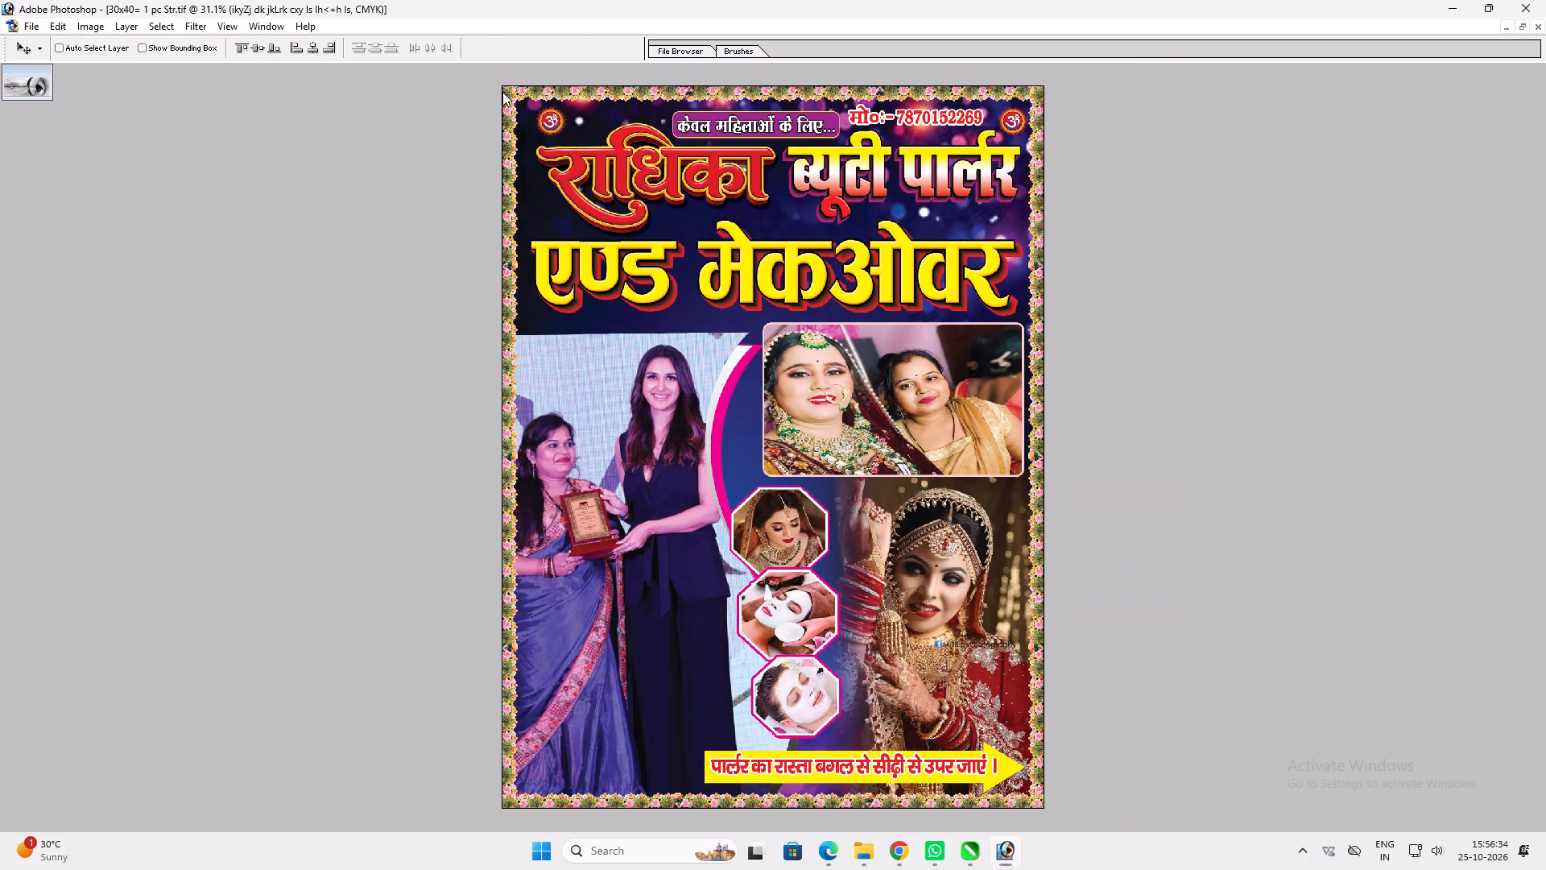
{"action": "left_click_drag", "start_coordinate": [496, 71], "coordinate": [1054, 814]}
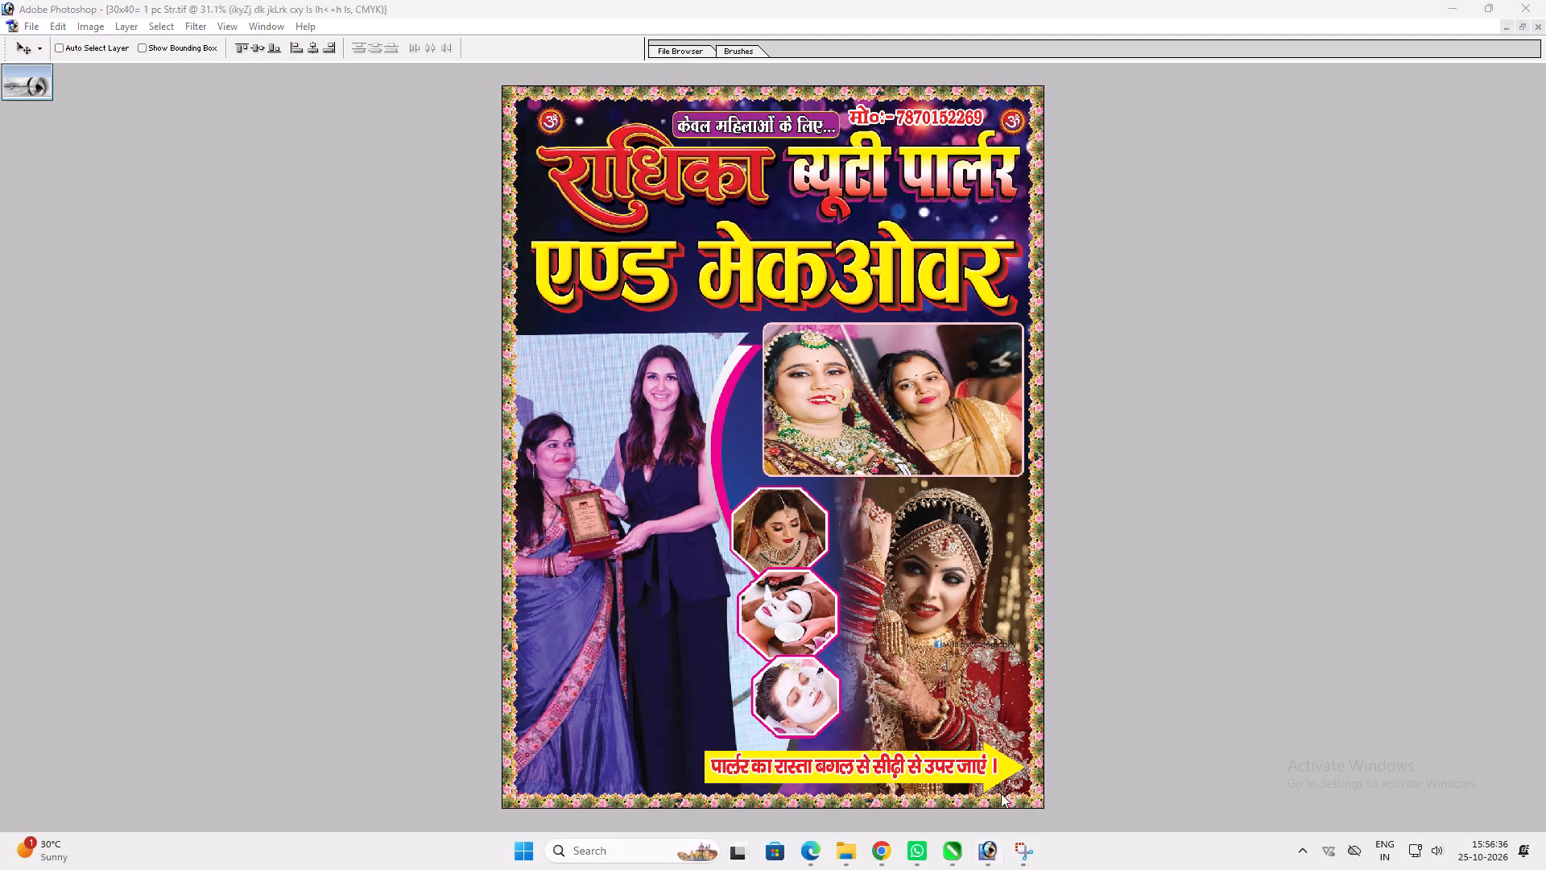
Change the arrow strip's wording after "बगल" to read "के से" before "सीढ़ी".
{"action": "key", "text": "t"}
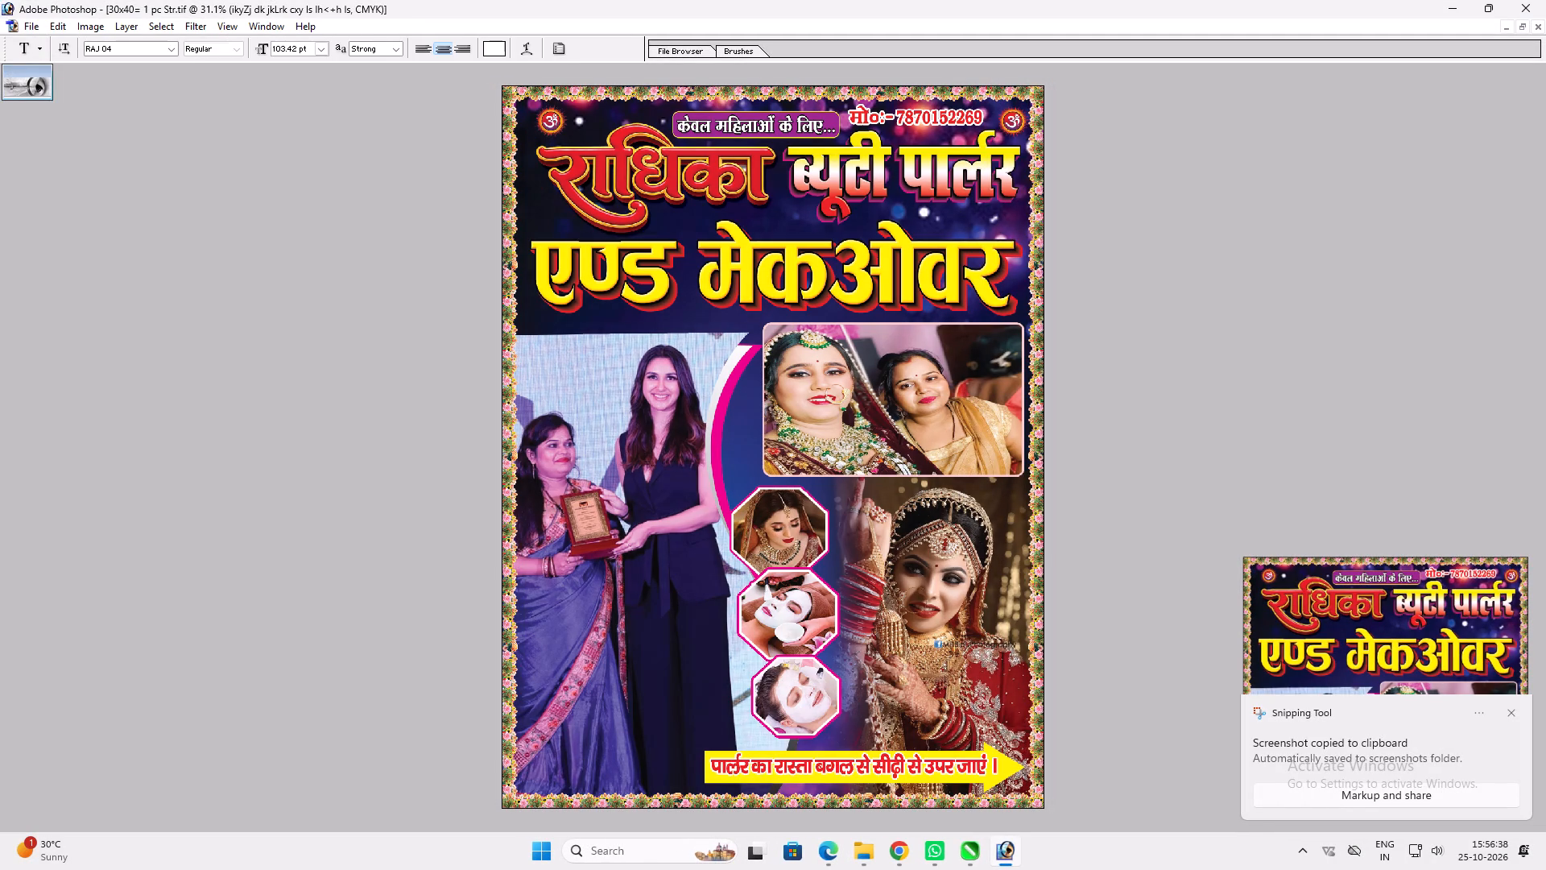
{"action": "left_click_drag", "start_coordinate": [870, 771], "coordinate": [861, 775]}
{"action": "key", "text": "d"}
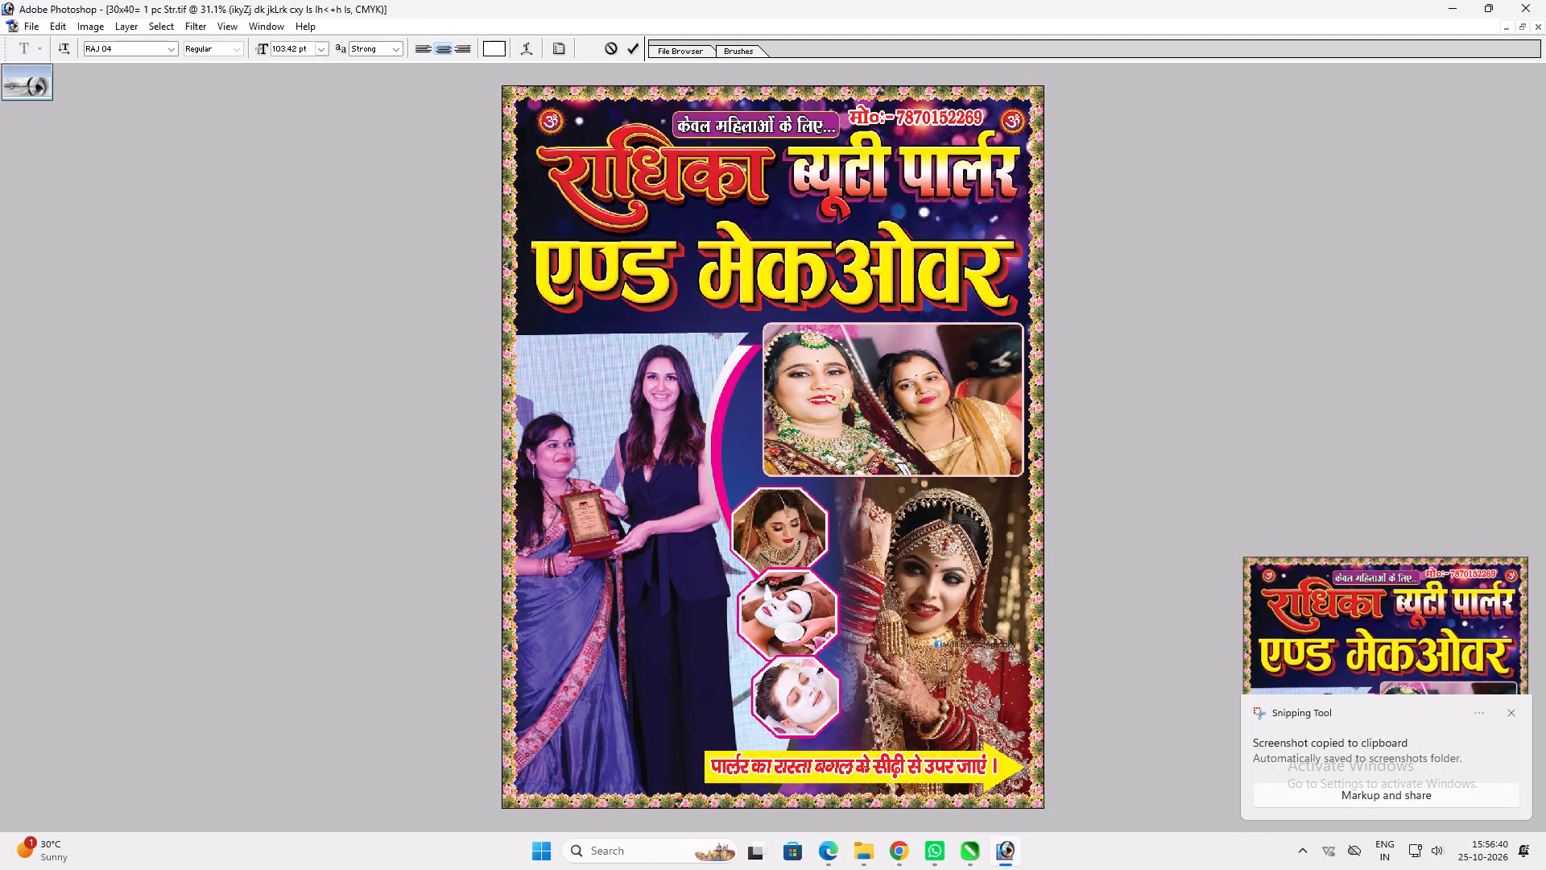
{"action": "type", "text": "s"}
{"action": "key", "text": "space"}
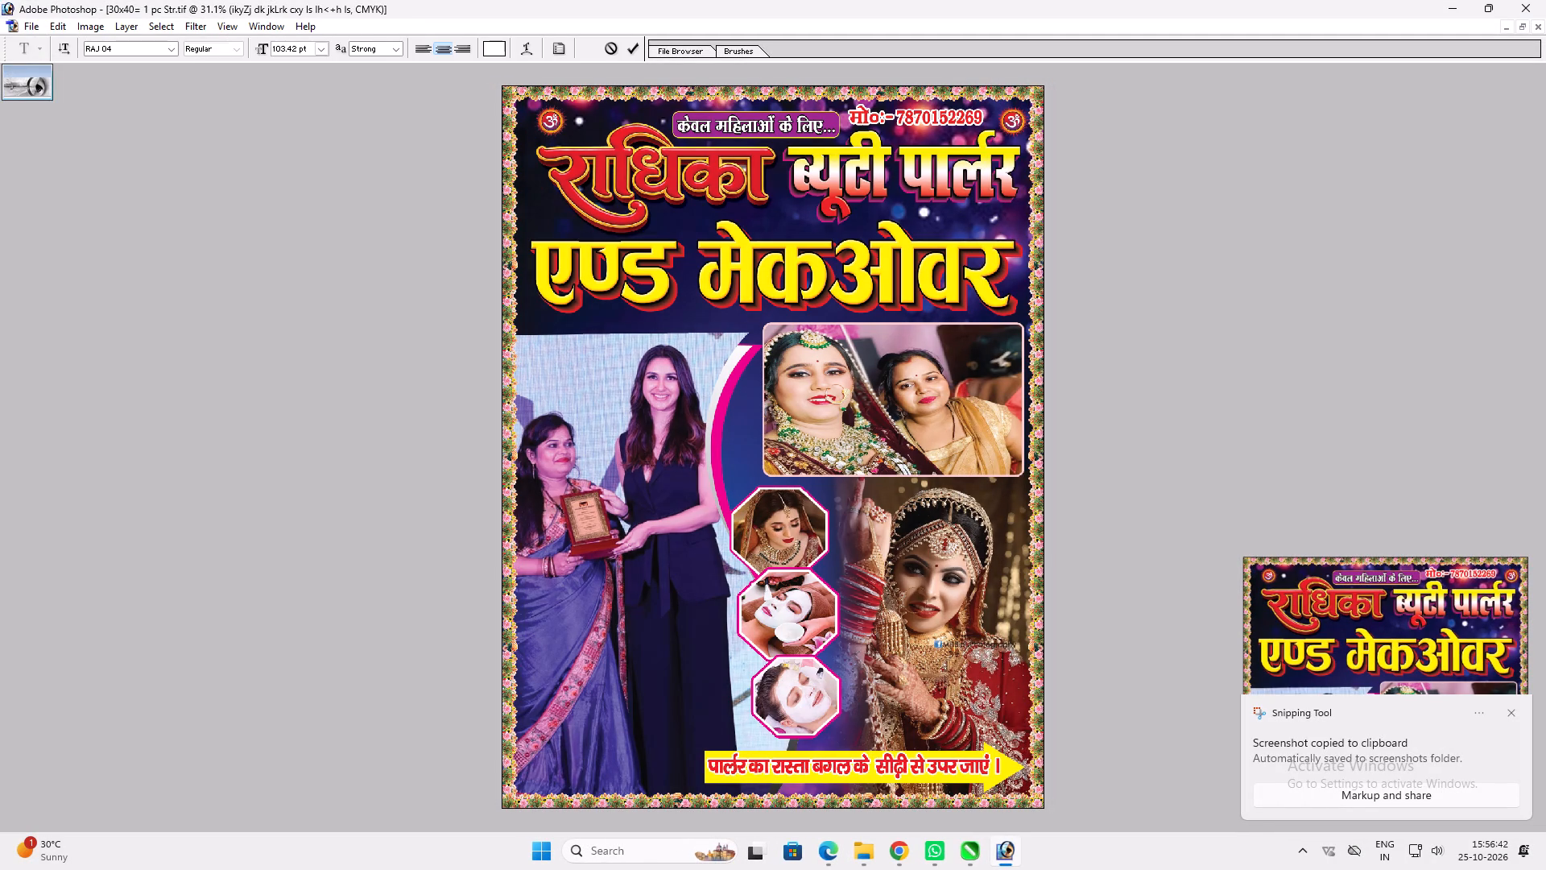
{"action": "type", "text": "ls"}
{"action": "key", "text": "Return"}
{"action": "type", "text": "vv"}
Narrow the directions text from its left end so it fits inside the yellow arrow strip.
{"action": "key", "text": "ctrl+plus"}
{"action": "key", "text": "ctrl+plus"}
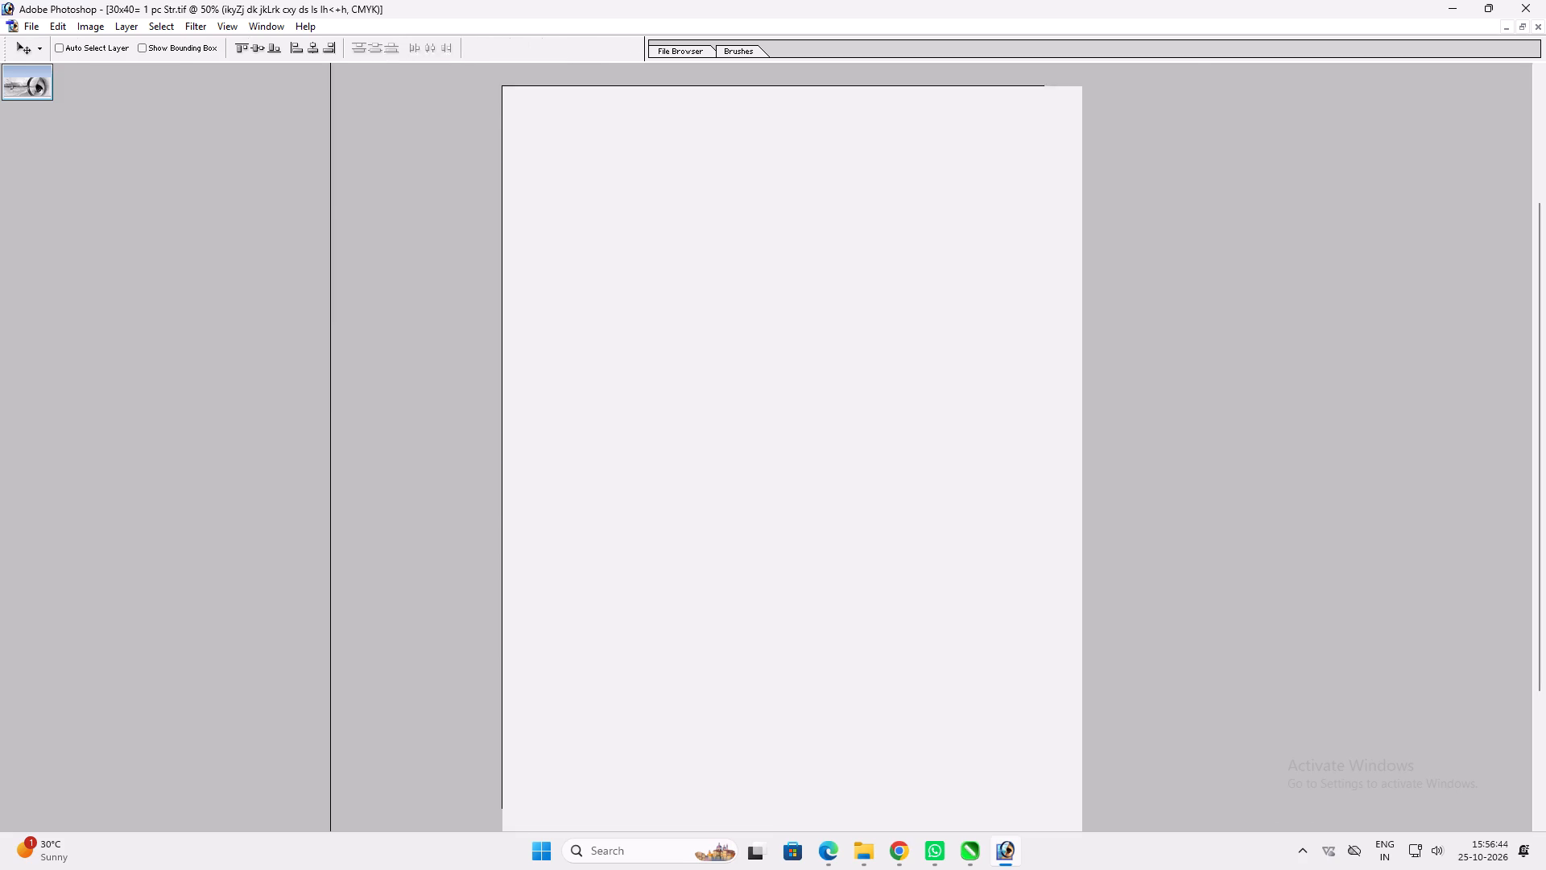
{"action": "key", "text": "space"}
{"action": "key", "text": "space"}
{"action": "key", "text": "space"}
{"action": "key", "text": "space"}
{"action": "key", "text": "space"}
{"action": "key", "text": "space"}
{"action": "key", "text": "space"}
{"action": "key", "text": "space"}
{"action": "key", "text": "space"}
{"action": "left_click_drag", "start_coordinate": [856, 768], "coordinate": [819, 328]}
{"action": "key", "text": "v"}
{"action": "right_click", "coordinate": [875, 760], "text": "ctrl+shift"}
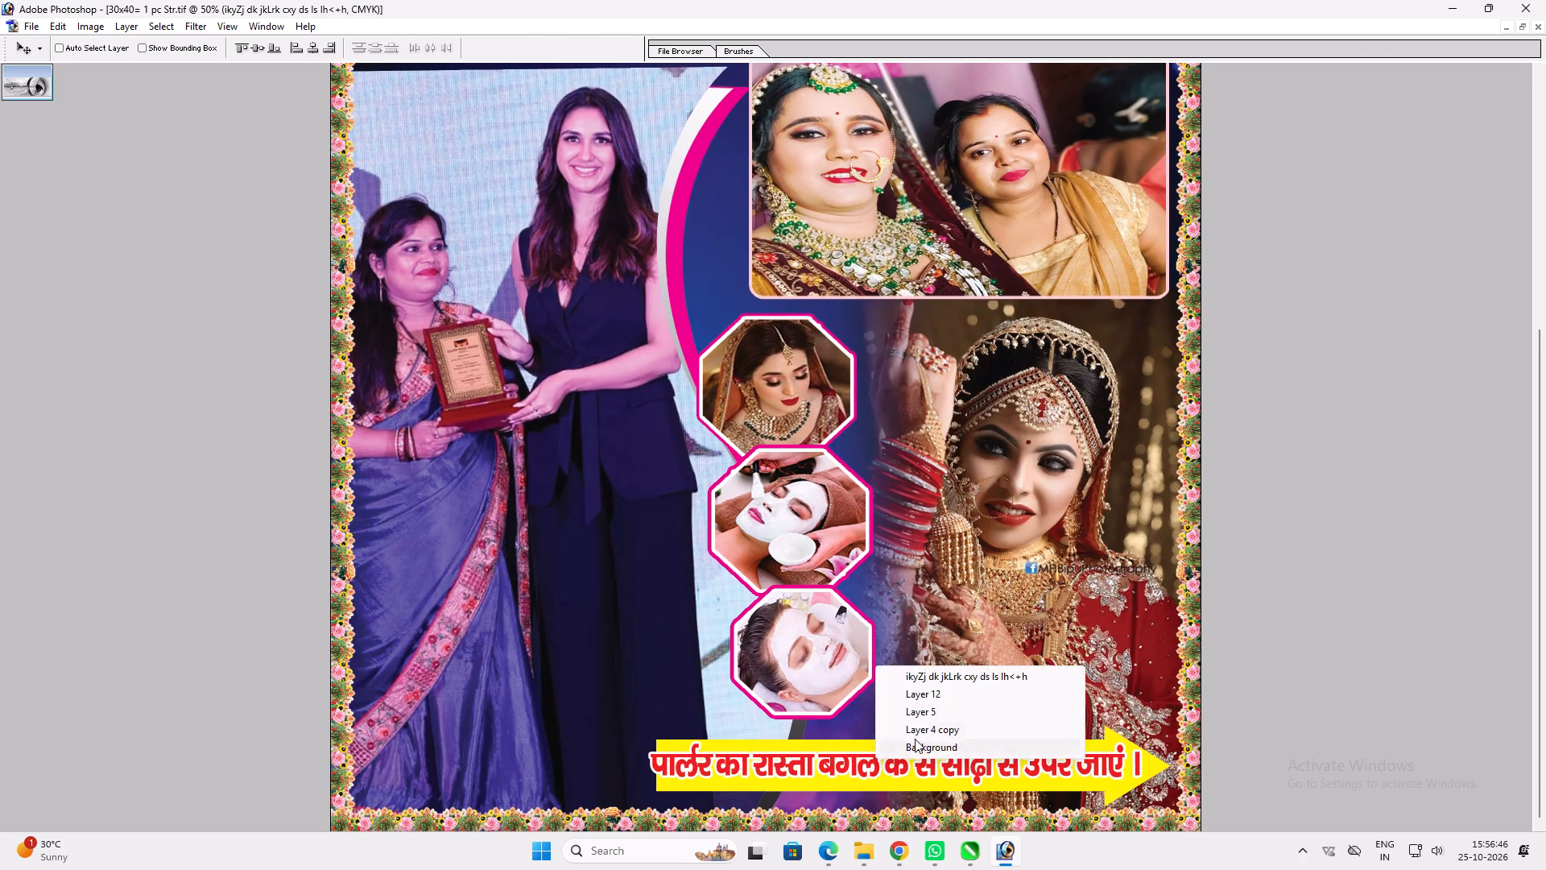
{"action": "left_click", "coordinate": [915, 669], "text": "ctrl+shift"}
{"action": "key", "text": "ctrl+t"}
{"action": "left_click_drag", "start_coordinate": [655, 764], "coordinate": [673, 763], "text": "shift"}
{"action": "key", "text": "shift+Return"}
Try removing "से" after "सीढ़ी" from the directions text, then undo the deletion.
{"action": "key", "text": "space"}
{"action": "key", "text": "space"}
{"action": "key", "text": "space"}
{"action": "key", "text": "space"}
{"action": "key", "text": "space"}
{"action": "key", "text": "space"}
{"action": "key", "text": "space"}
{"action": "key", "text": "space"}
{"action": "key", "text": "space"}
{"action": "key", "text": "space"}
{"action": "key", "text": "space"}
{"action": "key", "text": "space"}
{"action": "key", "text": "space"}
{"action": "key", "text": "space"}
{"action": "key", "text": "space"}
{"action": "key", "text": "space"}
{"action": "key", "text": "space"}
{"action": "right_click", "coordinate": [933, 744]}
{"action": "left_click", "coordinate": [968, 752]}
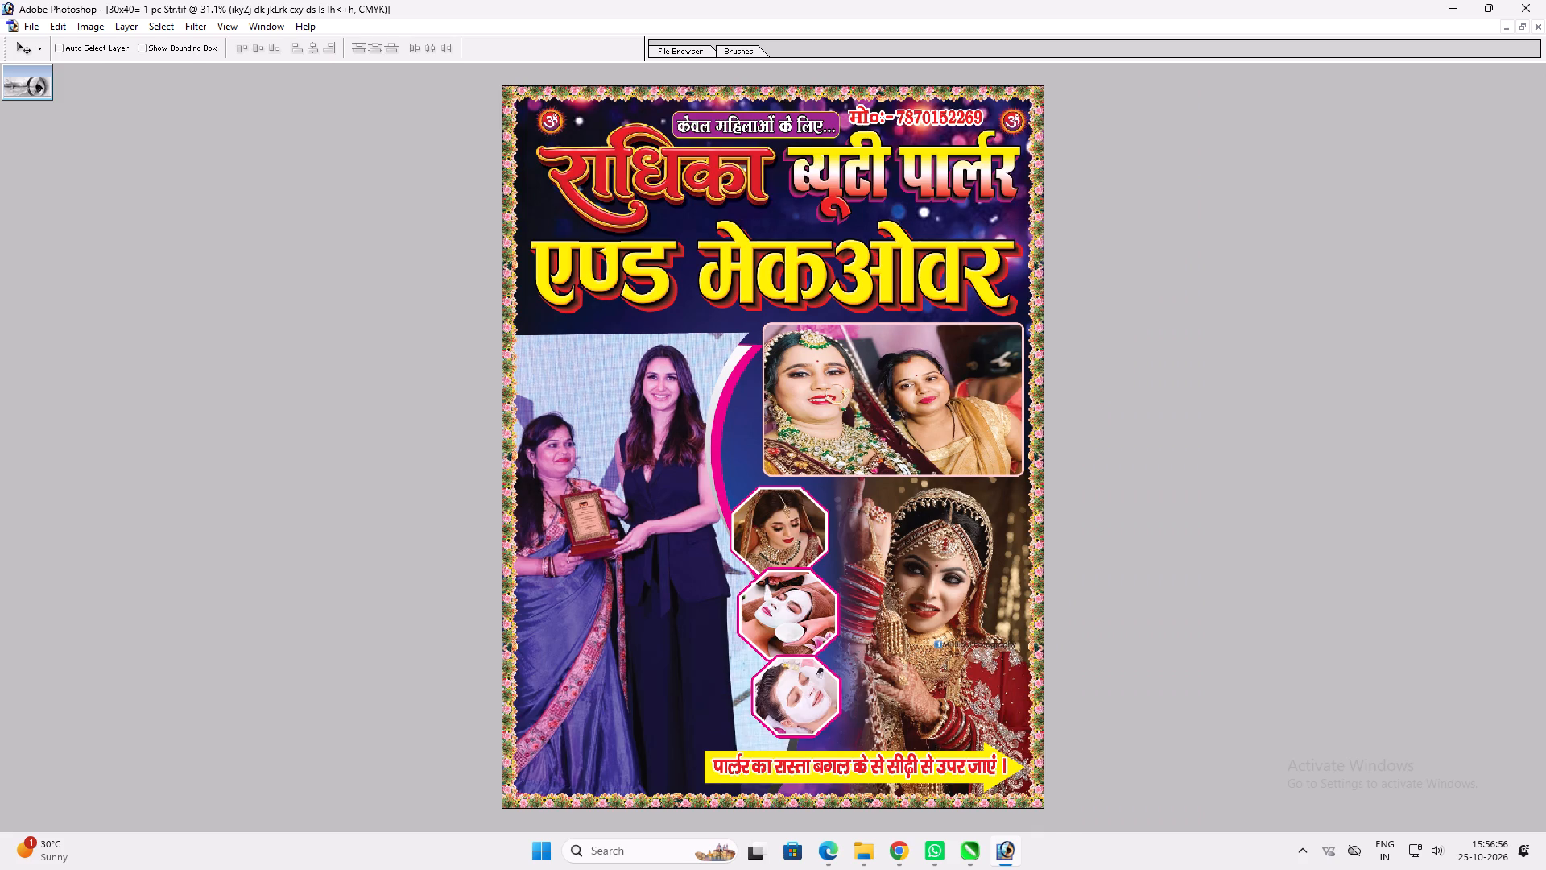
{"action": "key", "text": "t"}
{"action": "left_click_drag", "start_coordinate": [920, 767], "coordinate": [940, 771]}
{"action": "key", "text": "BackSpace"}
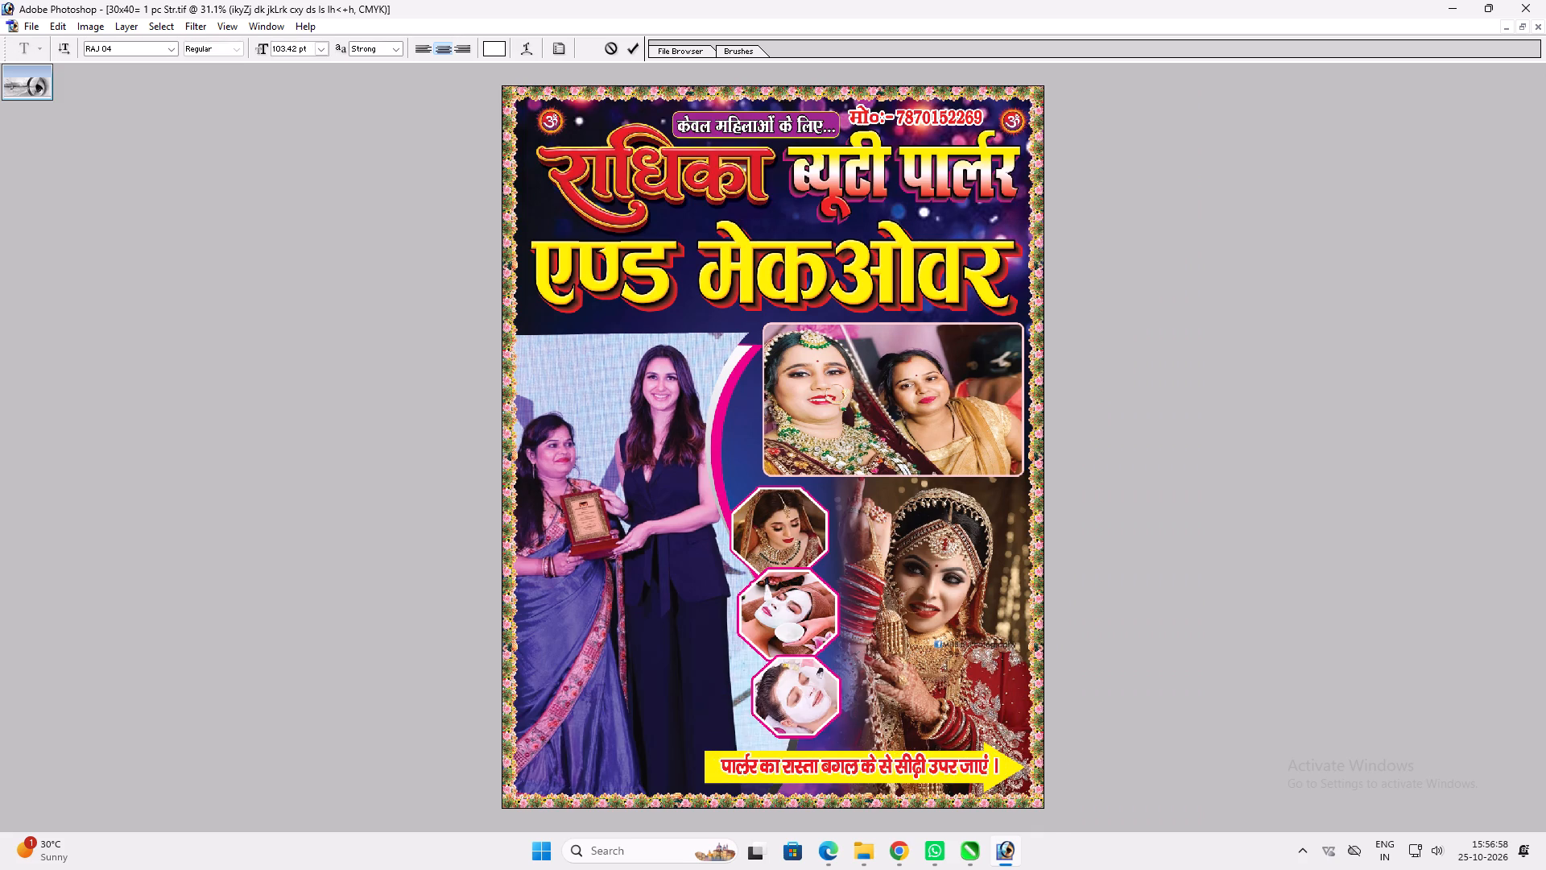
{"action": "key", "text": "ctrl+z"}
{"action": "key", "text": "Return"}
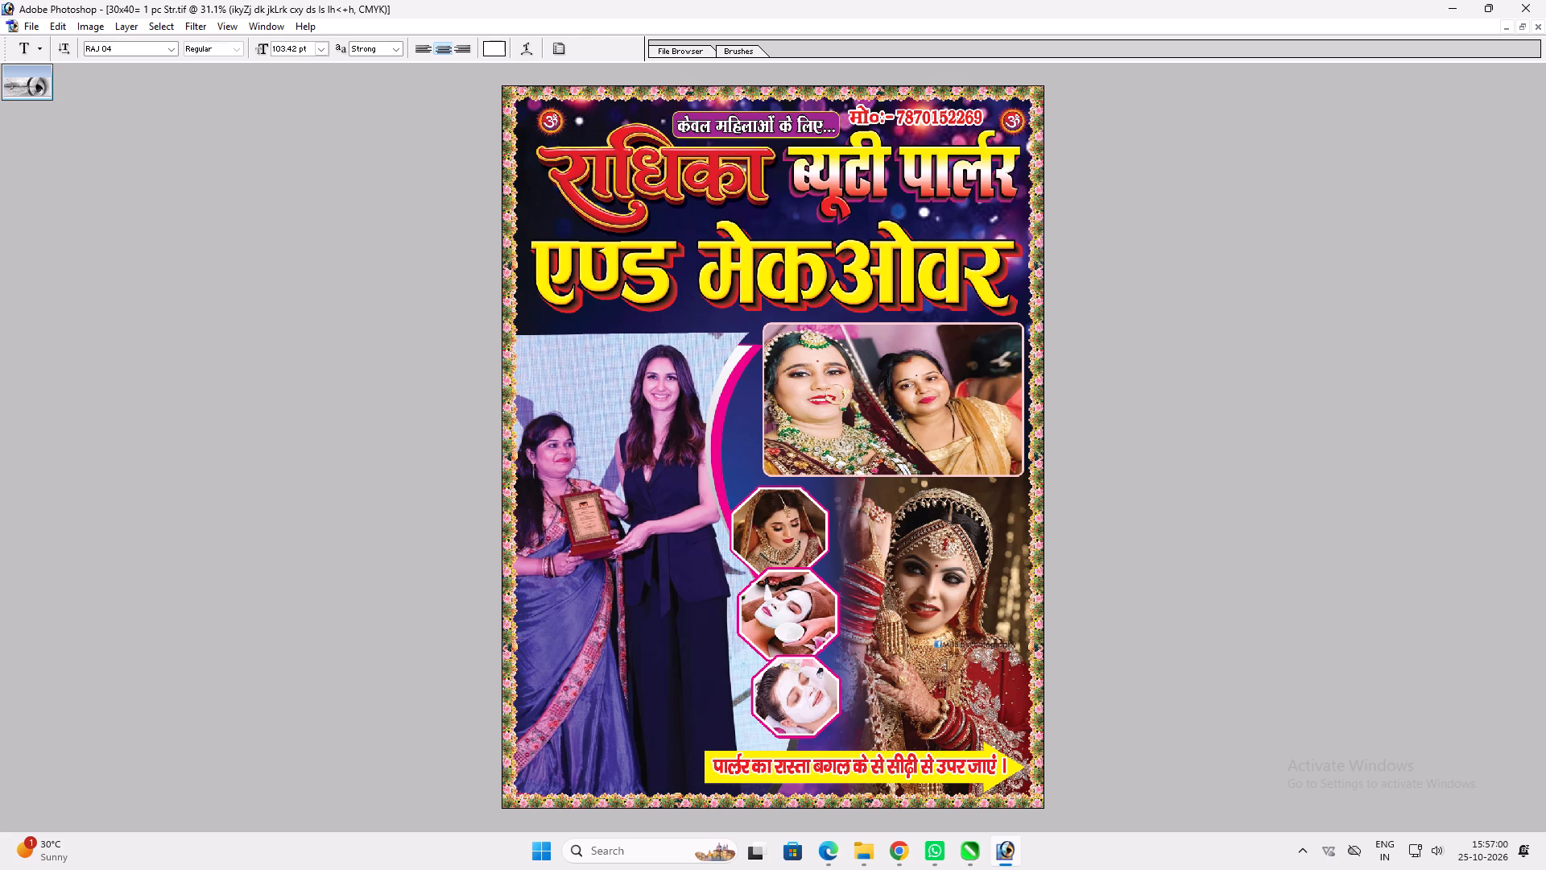
Delete "से" before "सीढ़ी" so the directions text reads "बगल के सीढ़ी से उपर जाएं".
{"action": "left_click_drag", "start_coordinate": [888, 777], "coordinate": [871, 777]}
{"action": "key", "text": "BackSpace"}
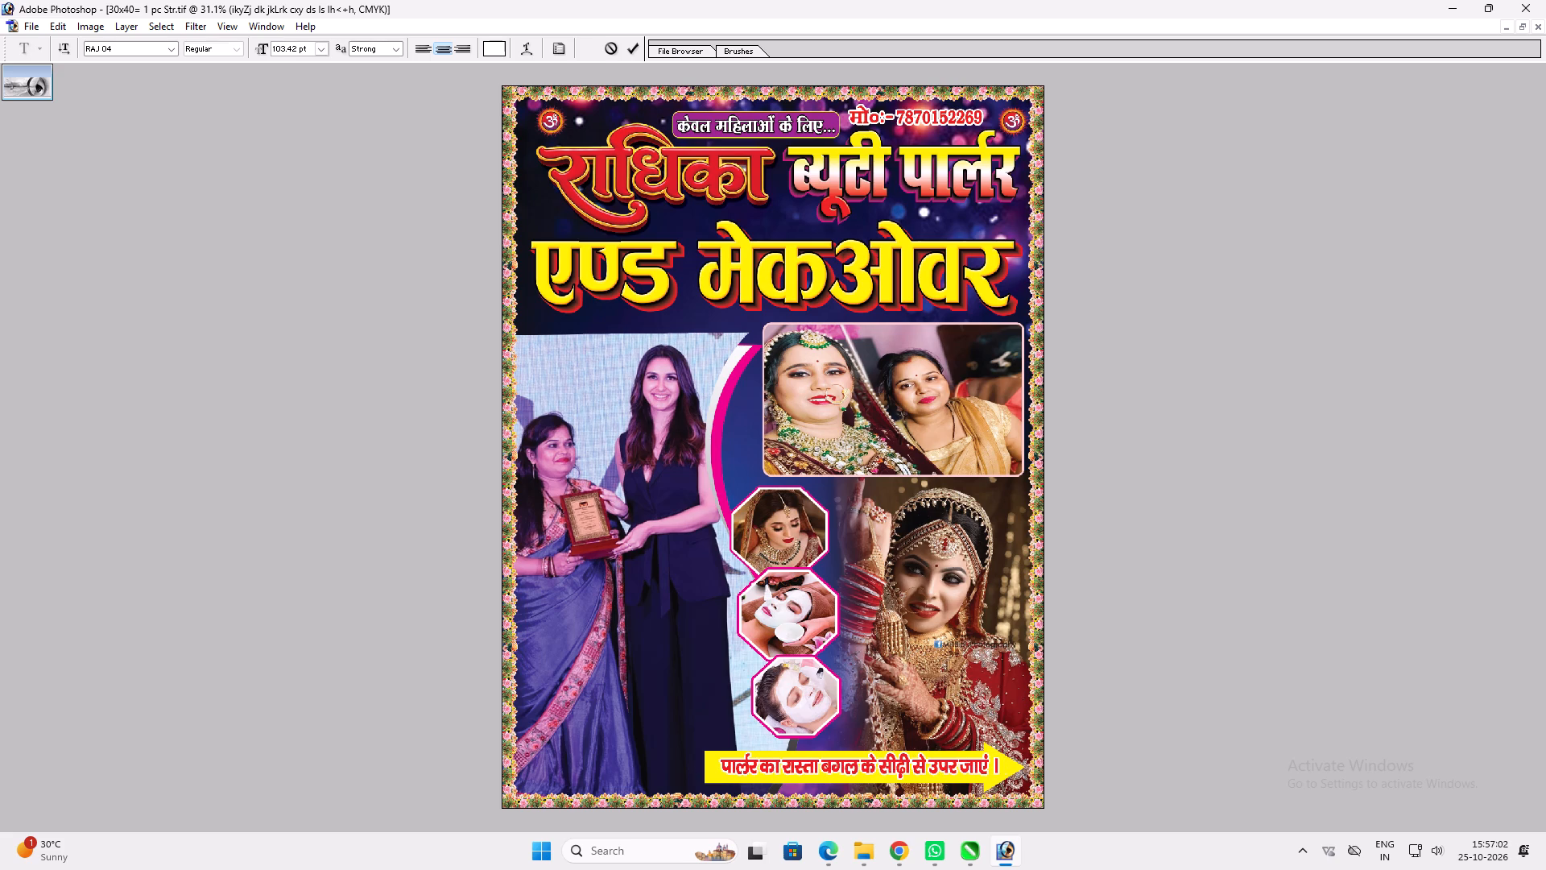
{"action": "key", "text": "Return"}
Widen the directions text to the left to fill the yellow arrow strip and nudge it slightly down.
{"action": "key", "text": "v"}
{"action": "key", "text": "ctrl+t"}
{"action": "left_click_drag", "start_coordinate": [721, 767], "coordinate": [709, 768], "text": "shift"}
{"action": "key", "text": "v"}
{"action": "key", "text": "Return"}
{"action": "type", "text": "vv"}
{"action": "left_click", "coordinate": [775, 770]}
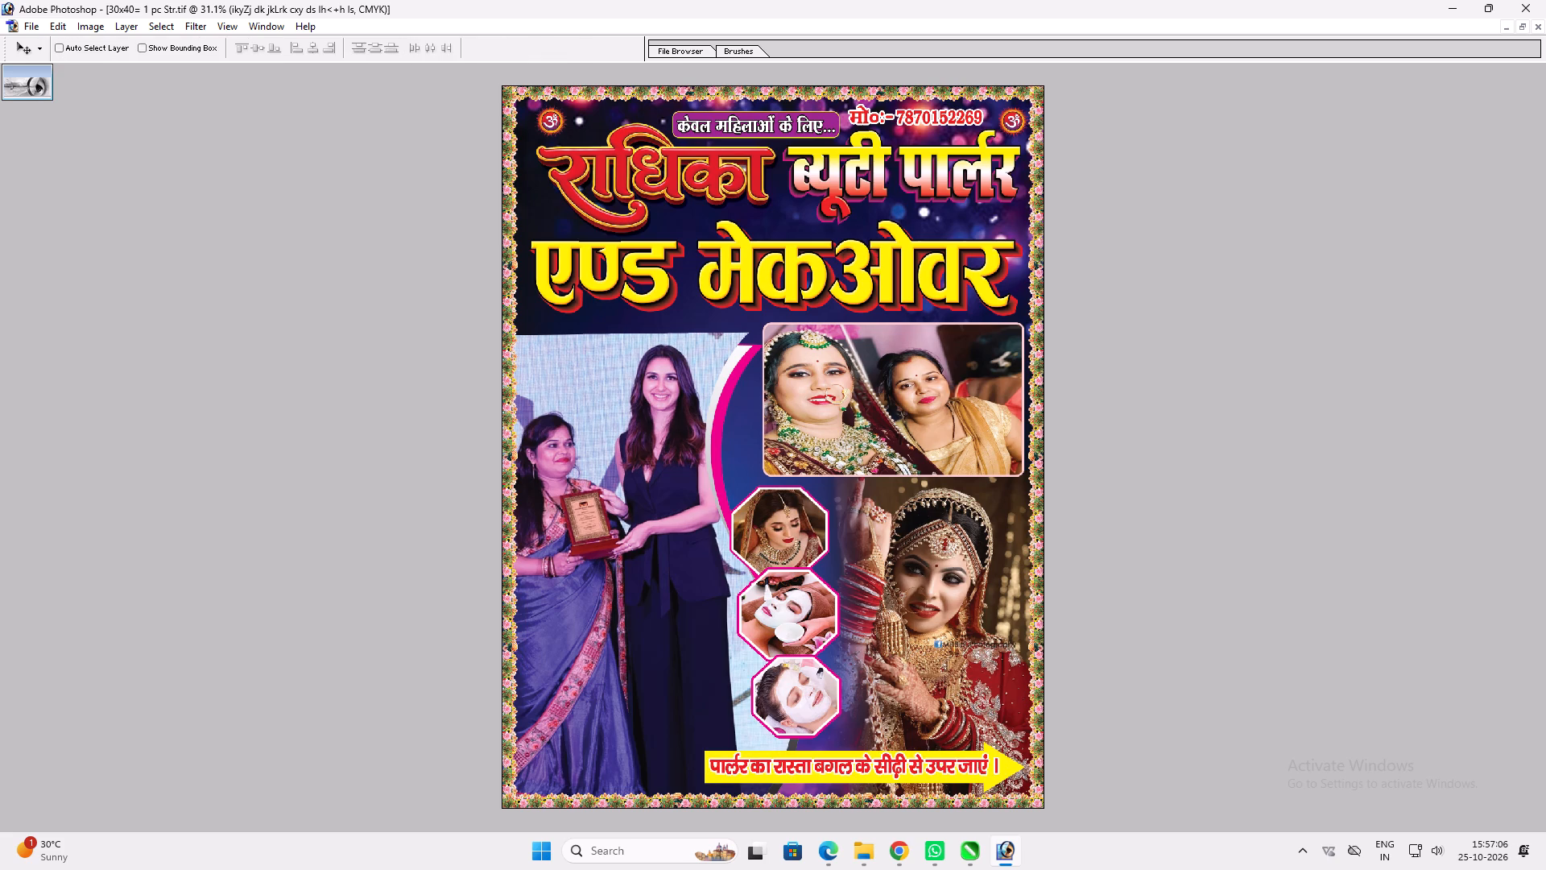
{"action": "key", "text": "Down"}
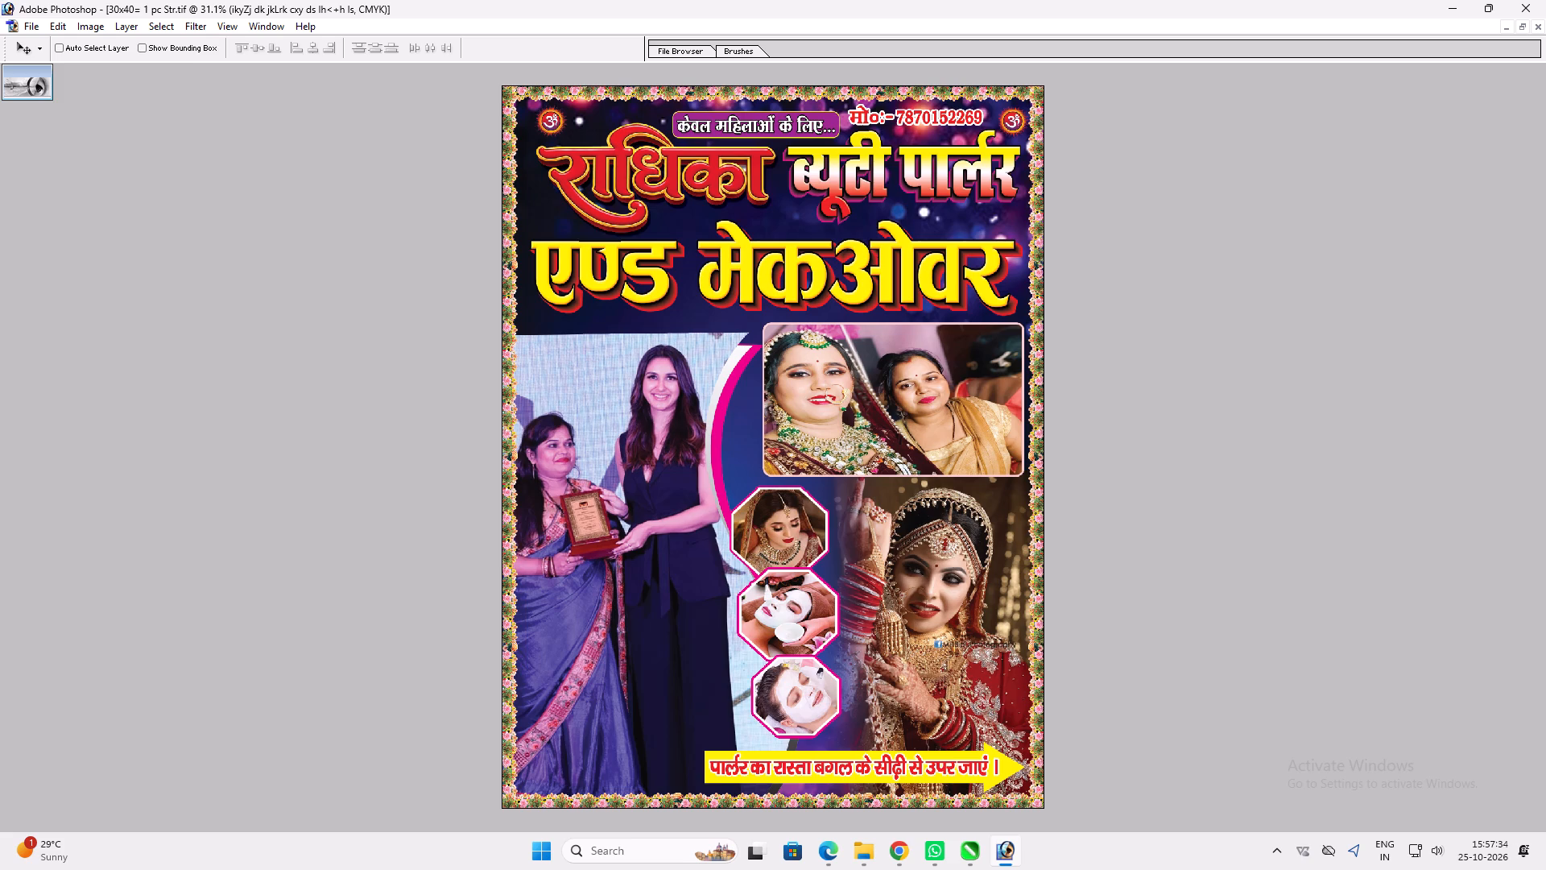
Slightly reduce the yellow arrow strip's height from its top edge and shift it a little right and down.
{"action": "key", "text": "ctrl+0"}
{"action": "key", "text": "ctrl+plus"}
{"action": "key", "text": "ctrl+plus"}
{"action": "key", "text": "space"}
{"action": "key", "text": "space"}
{"action": "key", "text": "space"}
{"action": "left_click_drag", "start_coordinate": [869, 664], "coordinate": [867, 392]}
{"action": "key", "text": "v"}
{"action": "left_click", "coordinate": [984, 773], "text": "ctrl"}
{"action": "left_click_drag", "start_coordinate": [991, 768], "coordinate": [1015, 762]}
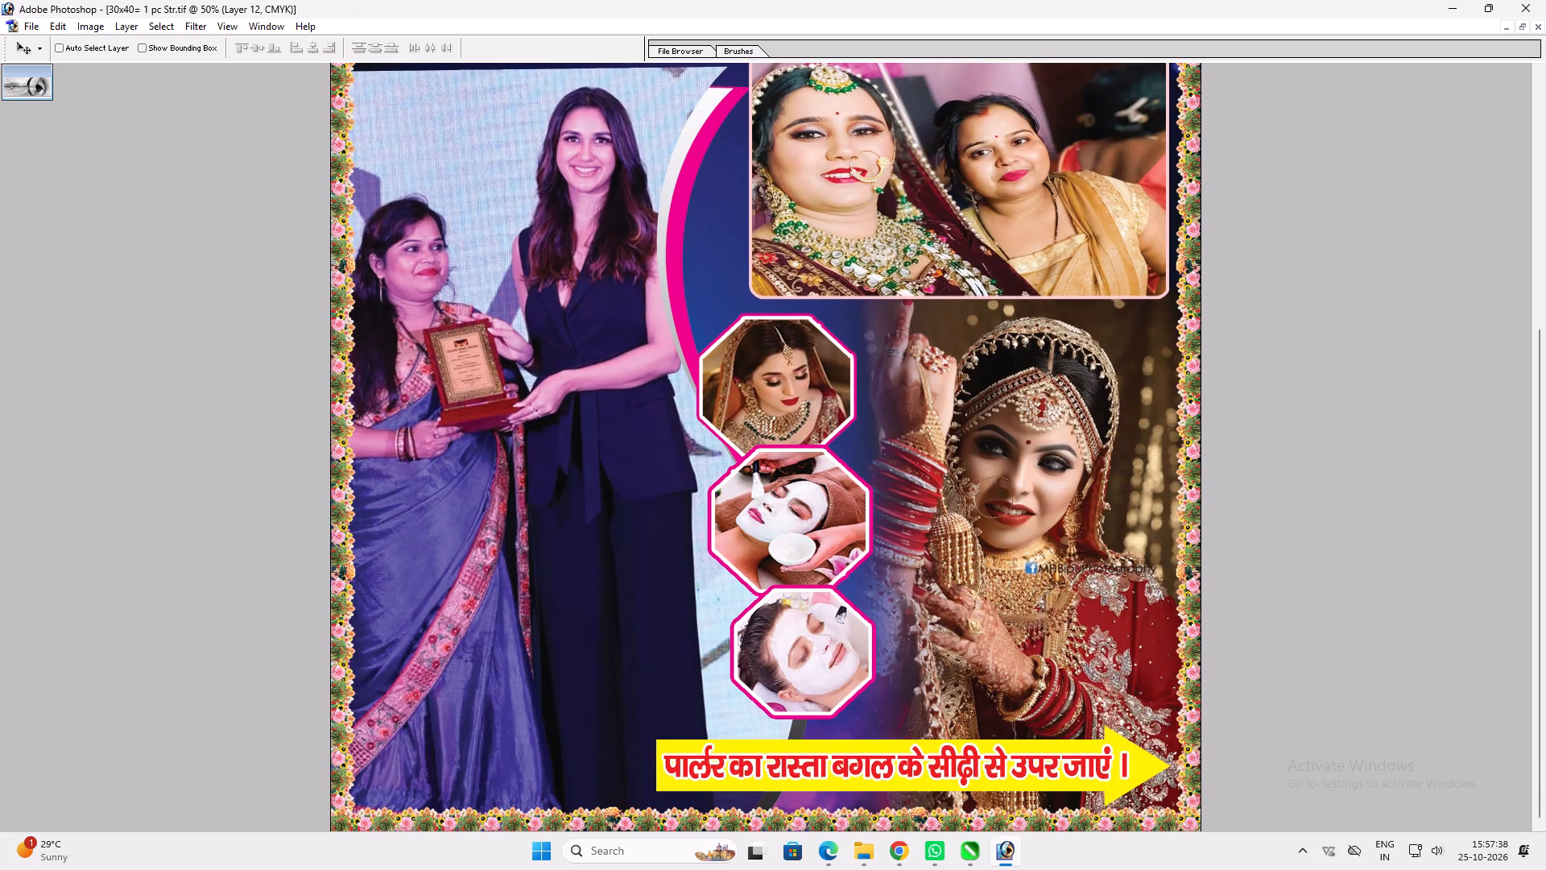
{"action": "left_click_drag", "start_coordinate": [1015, 762], "coordinate": [1019, 762]}
{"action": "key", "text": "ctrl+z"}
{"action": "left_click", "coordinate": [1002, 762], "text": "ctrl+shift"}
{"action": "key", "text": "ctrl+t"}
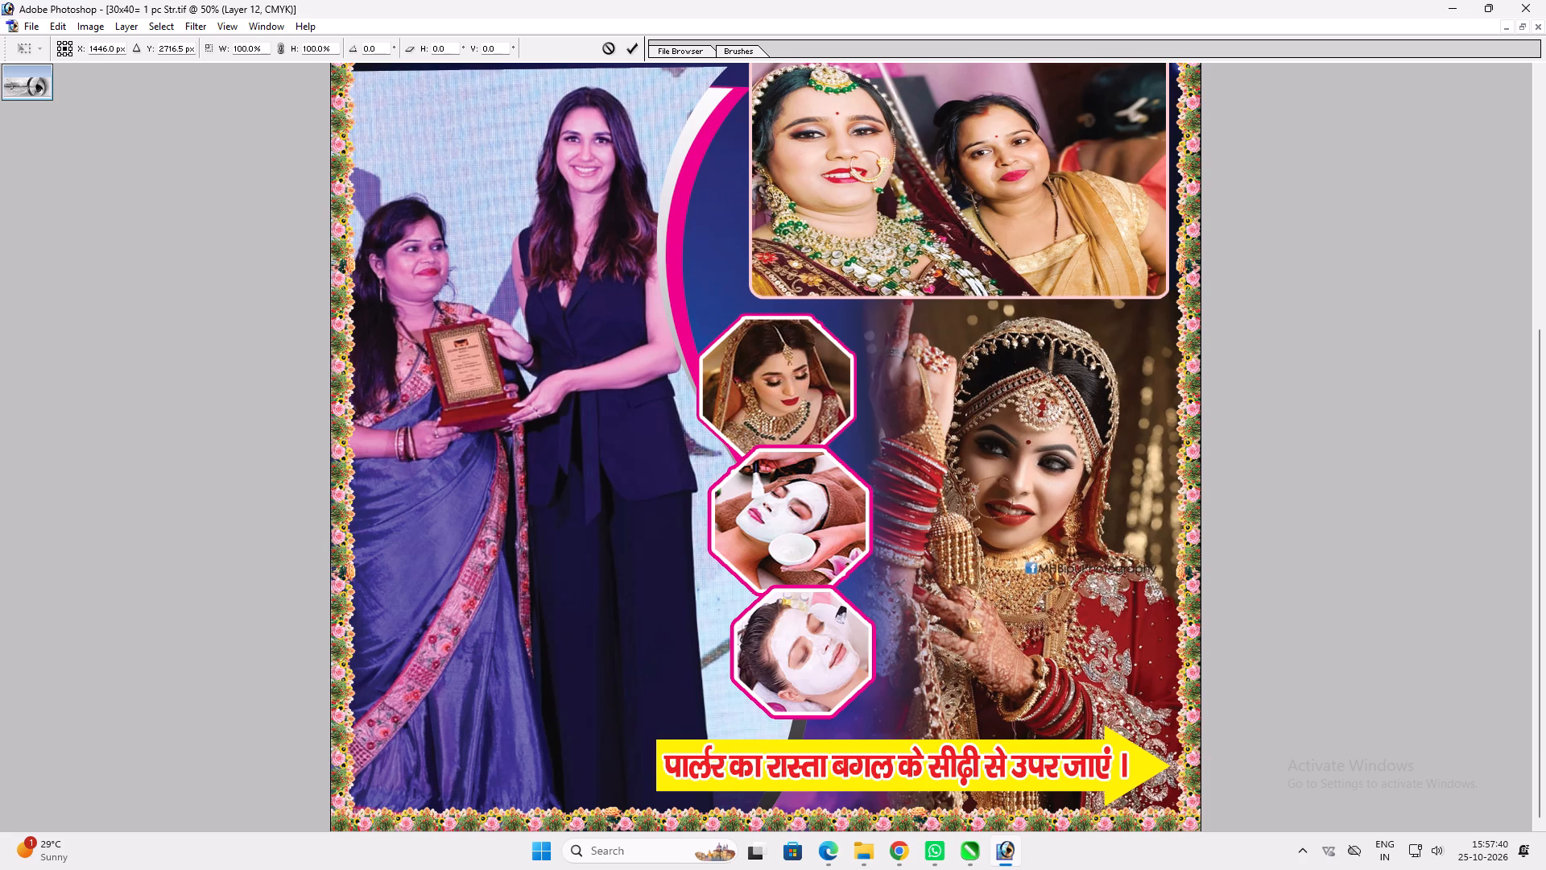
{"action": "left_click_drag", "start_coordinate": [1003, 725], "coordinate": [1001, 732], "text": "shift"}
{"action": "key", "text": "shift+Return"}
{"action": "key", "text": "v"}
{"action": "left_click_drag", "start_coordinate": [980, 772], "coordinate": [987, 774]}
Capture a screenshot of the complete revised 30x40 banner.
{"action": "key", "text": "space"}
{"action": "key", "text": "space"}
{"action": "key", "text": "space"}
{"action": "key", "text": "space"}
{"action": "key", "text": "space"}
{"action": "key", "text": "space"}
{"action": "key", "text": "space"}
{"action": "key", "text": "space"}
{"action": "key", "text": "space"}
{"action": "key", "text": "space"}
{"action": "key", "text": "space"}
{"action": "key", "text": "space"}
{"action": "key", "text": "space"}
{"action": "key", "text": "space"}
{"action": "key", "text": "space"}
{"action": "key", "text": "space"}
{"action": "key", "text": "space"}
{"action": "key", "text": "space"}
{"action": "key", "text": "space"}
{"action": "key", "text": "space"}
{"action": "left_click_drag", "start_coordinate": [998, 754], "coordinate": [982, 687]}
{"action": "right_click_drag", "start_coordinate": [879, 623], "coordinate": [891, 625]}
{"action": "left_click_drag", "start_coordinate": [906, 630], "coordinate": [916, 635]}
{"action": "type", "text": "vv"}
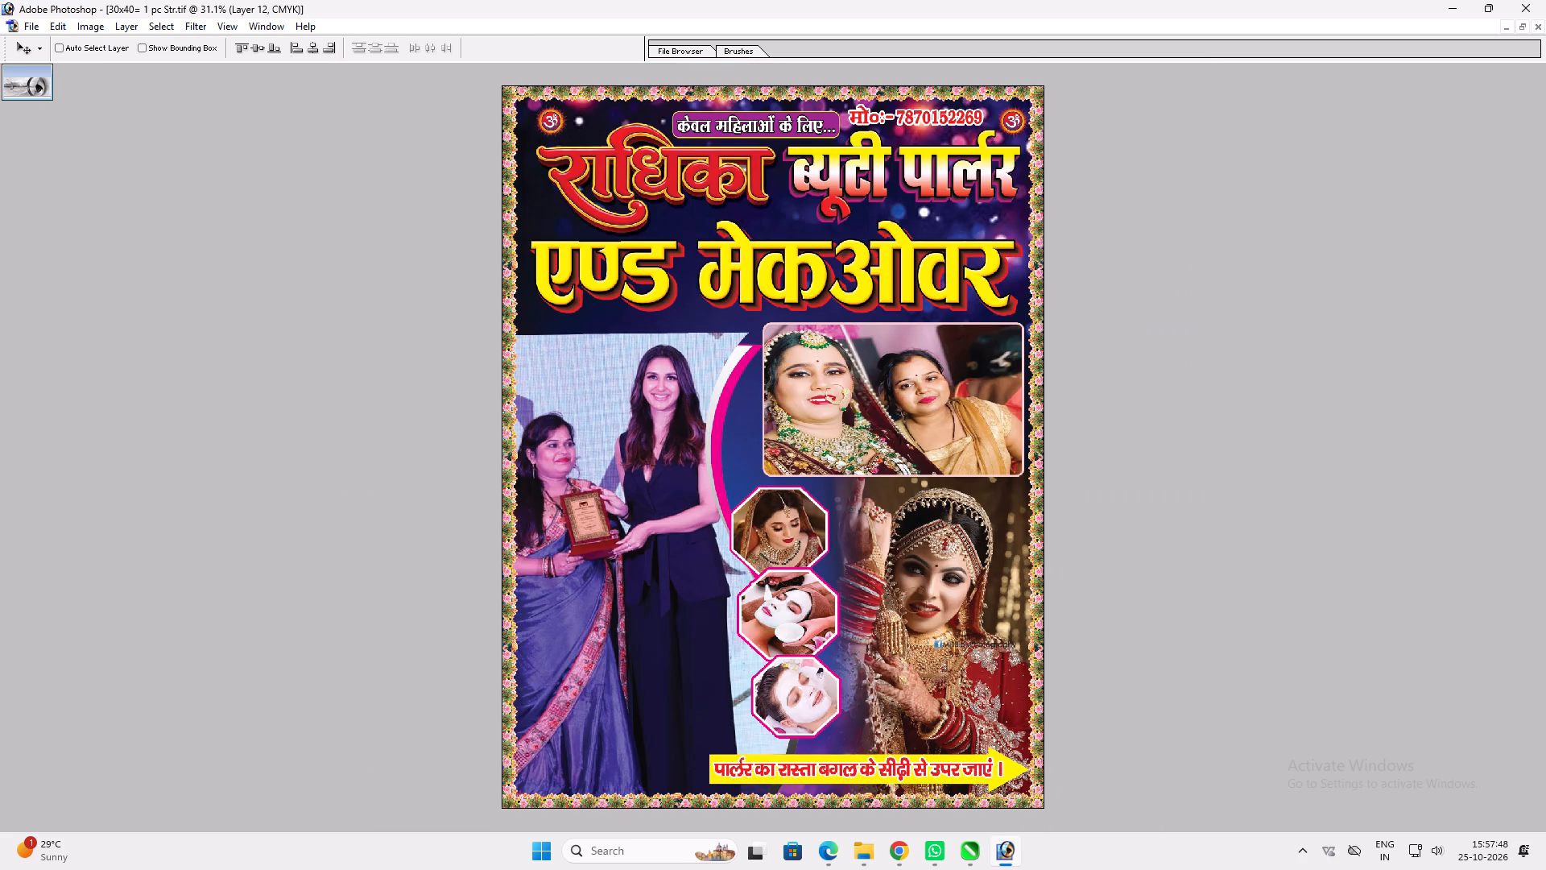
{"action": "key", "text": "Print"}
{"action": "left_click_drag", "start_coordinate": [494, 83], "coordinate": [1064, 763]}
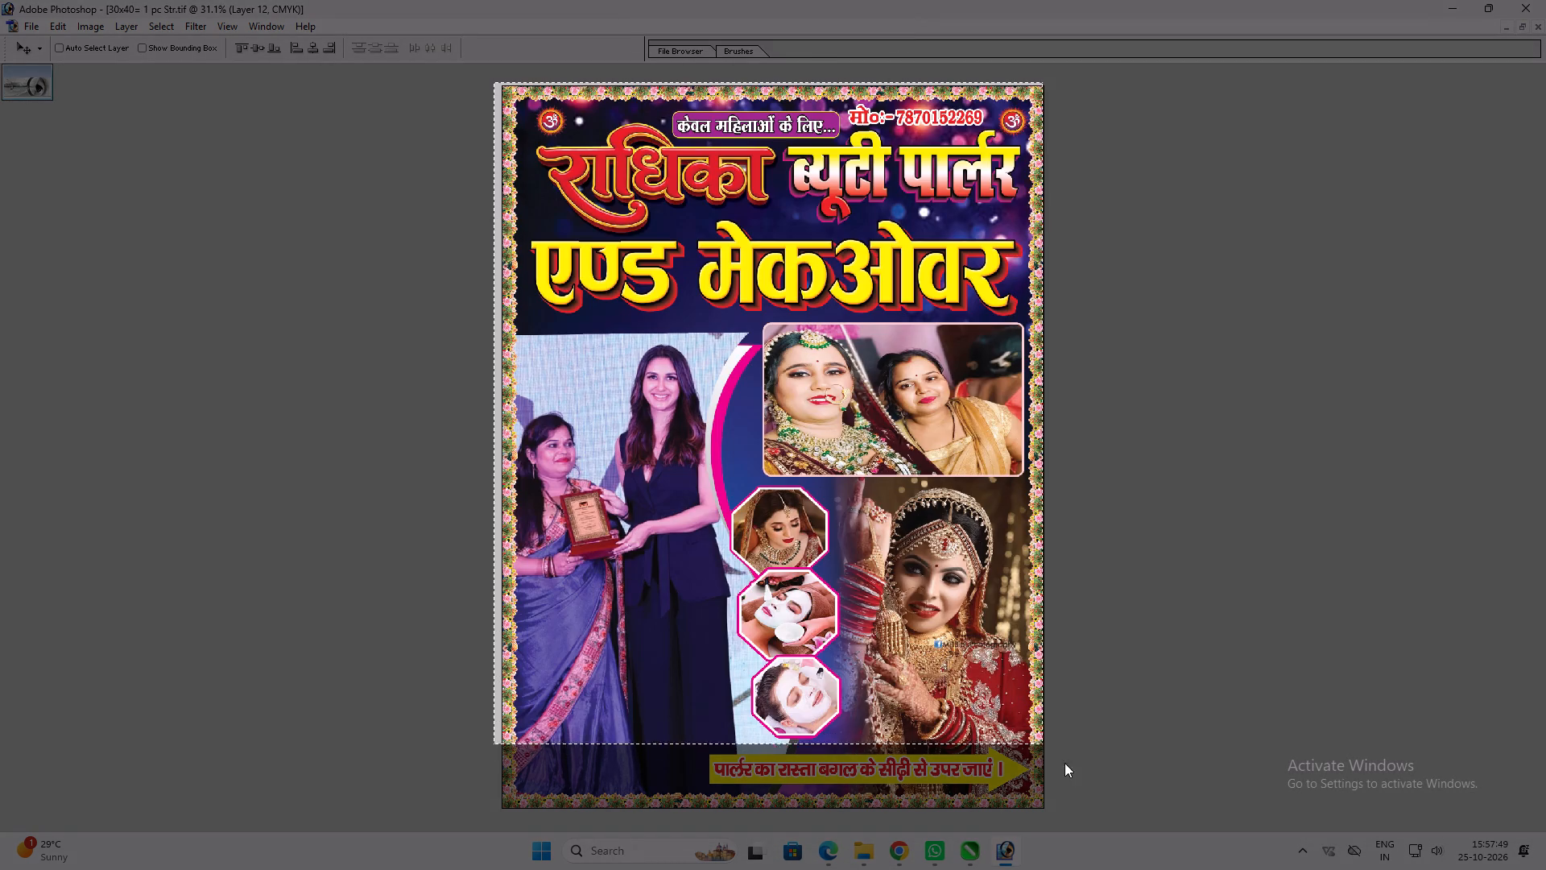
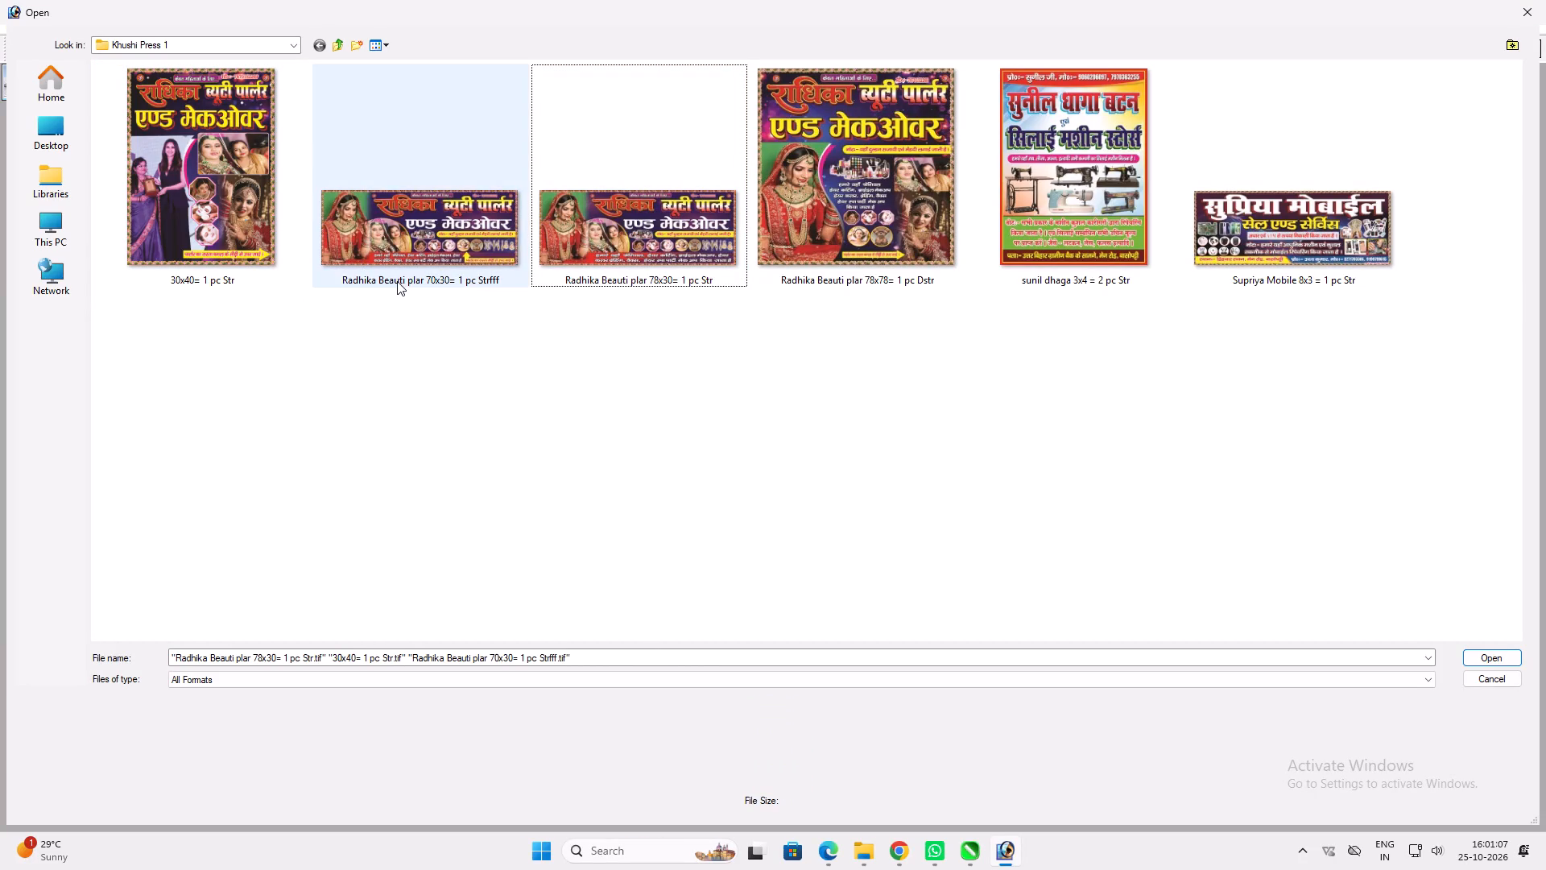
Open the four Radhika banner files together: 30x40, 70x30, 78x30 and 78x78.
{"action": "left_click", "coordinate": [383, 258]}
{"action": "left_click", "coordinate": [238, 228]}
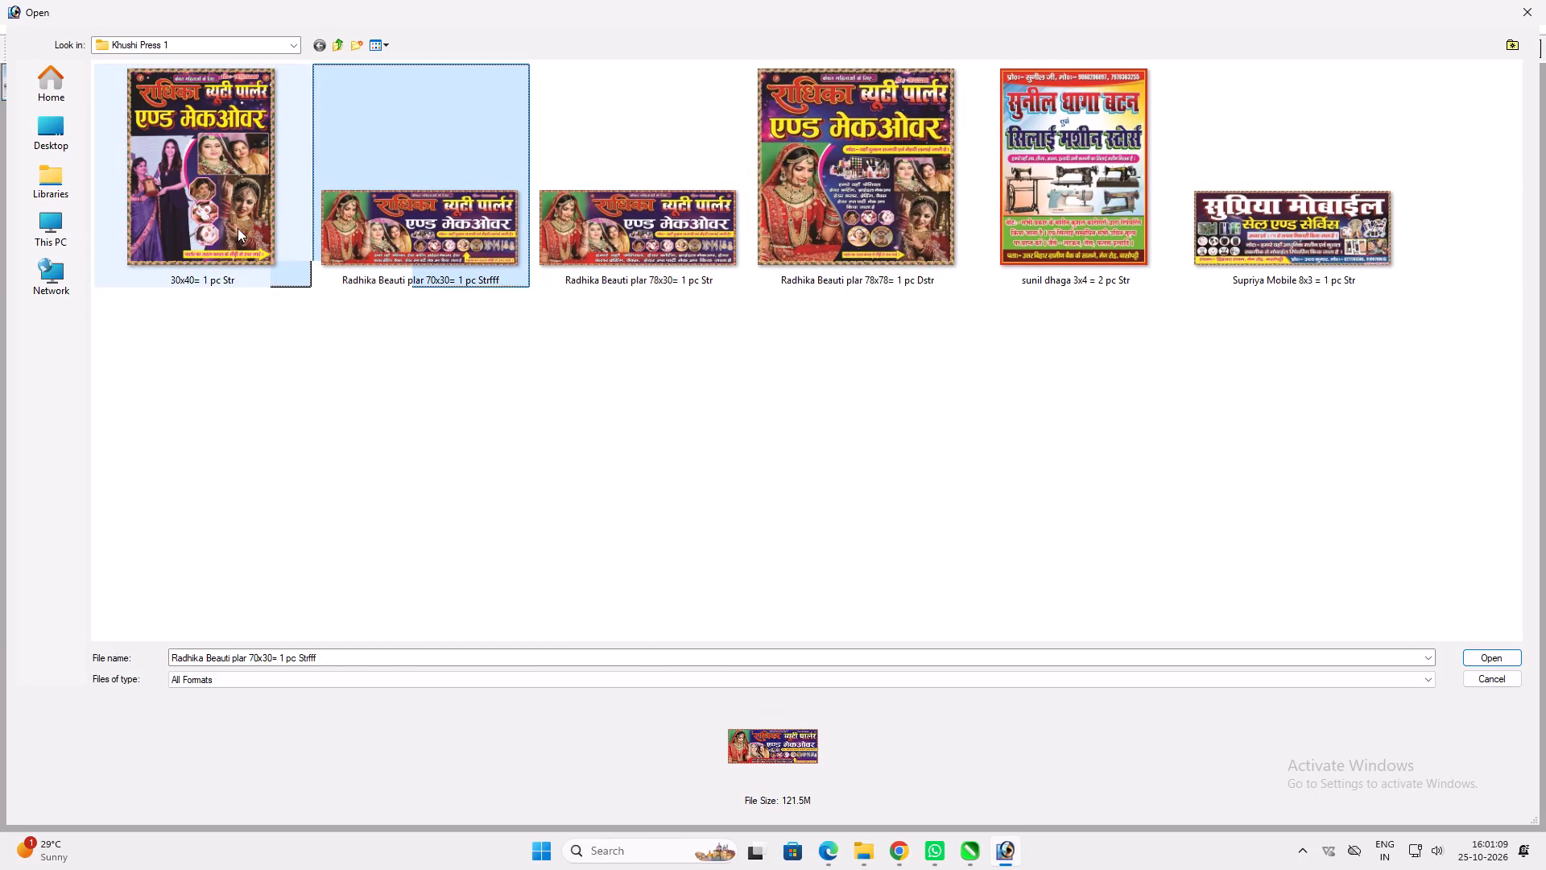
{"action": "left_click", "coordinate": [385, 211], "text": "ctrl"}
{"action": "left_click", "coordinate": [614, 226], "text": "ctrl"}
{"action": "left_click", "coordinate": [887, 218], "text": "ctrl"}
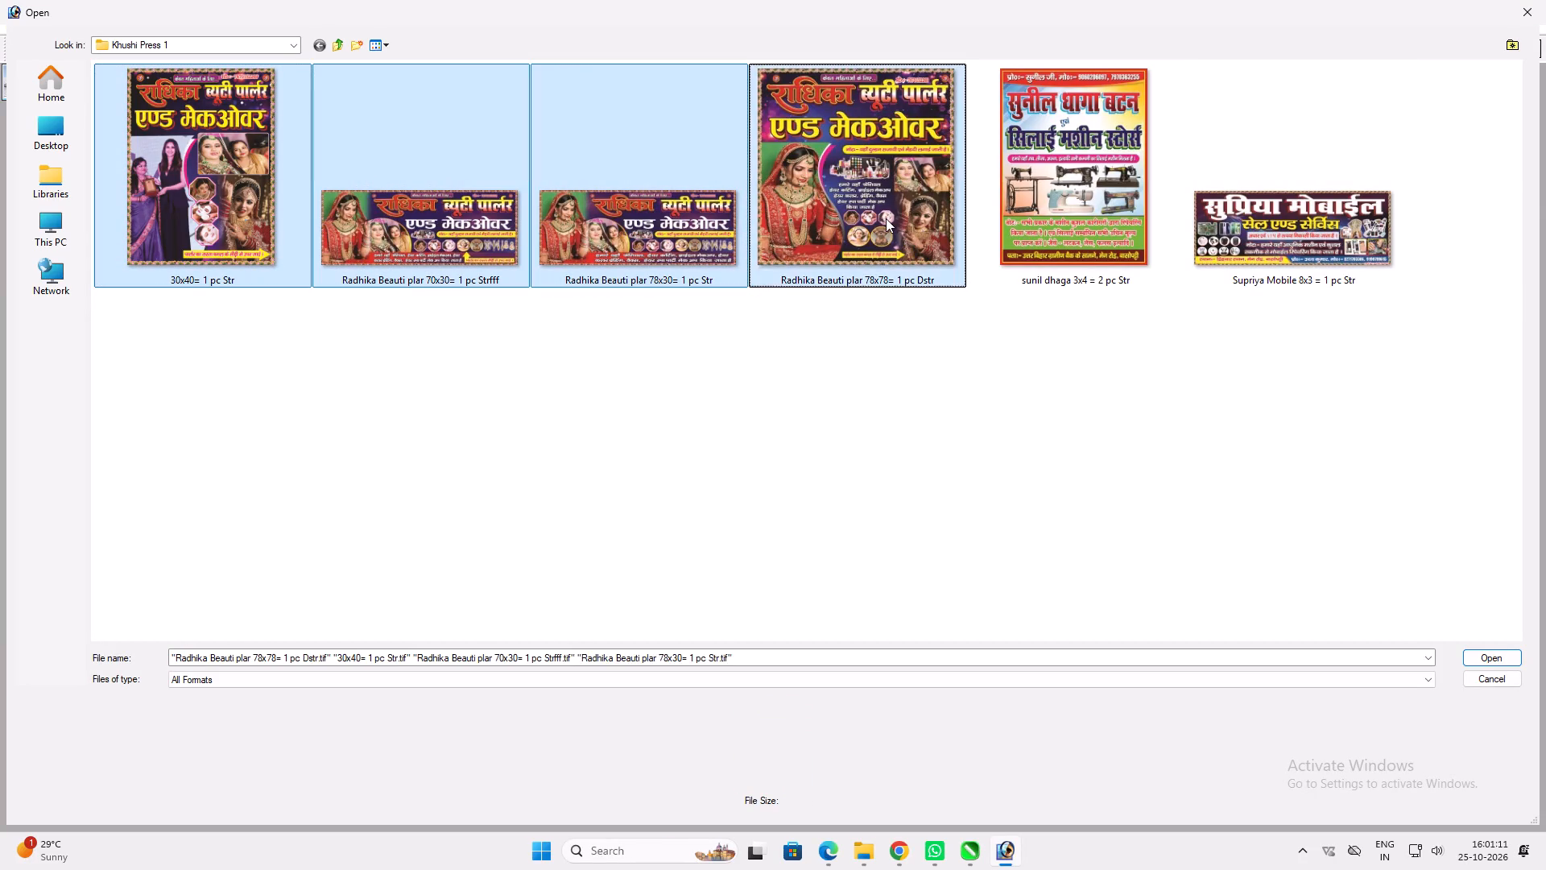
{"action": "key", "text": "Return"}
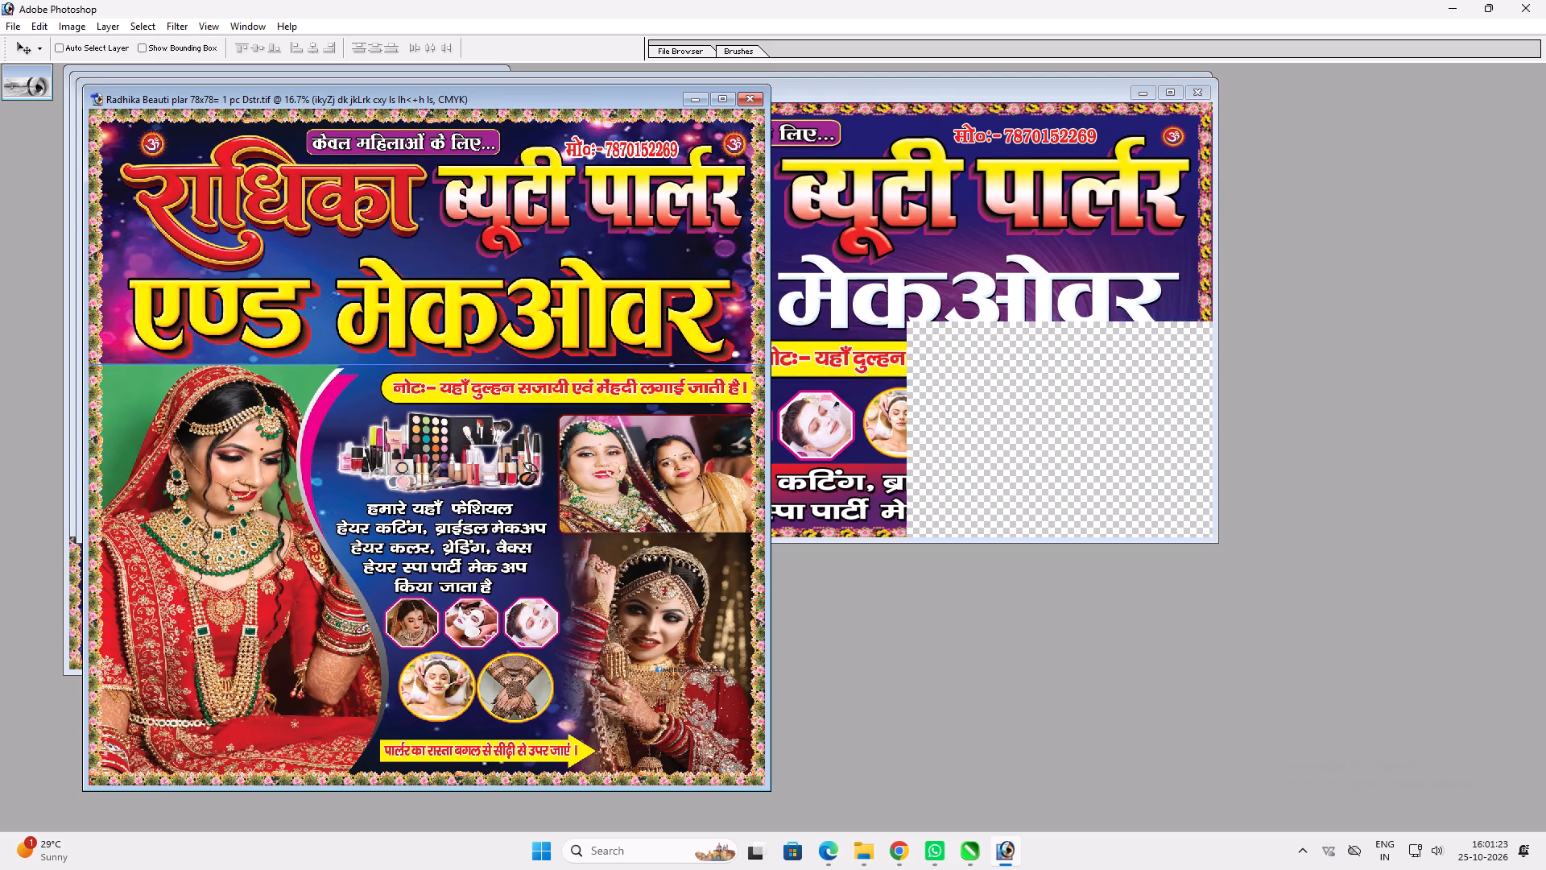
Replace "से" after "बगल" with "के" in the 78x78 banner's directions text, then save and close the file.
{"action": "key", "text": "t"}
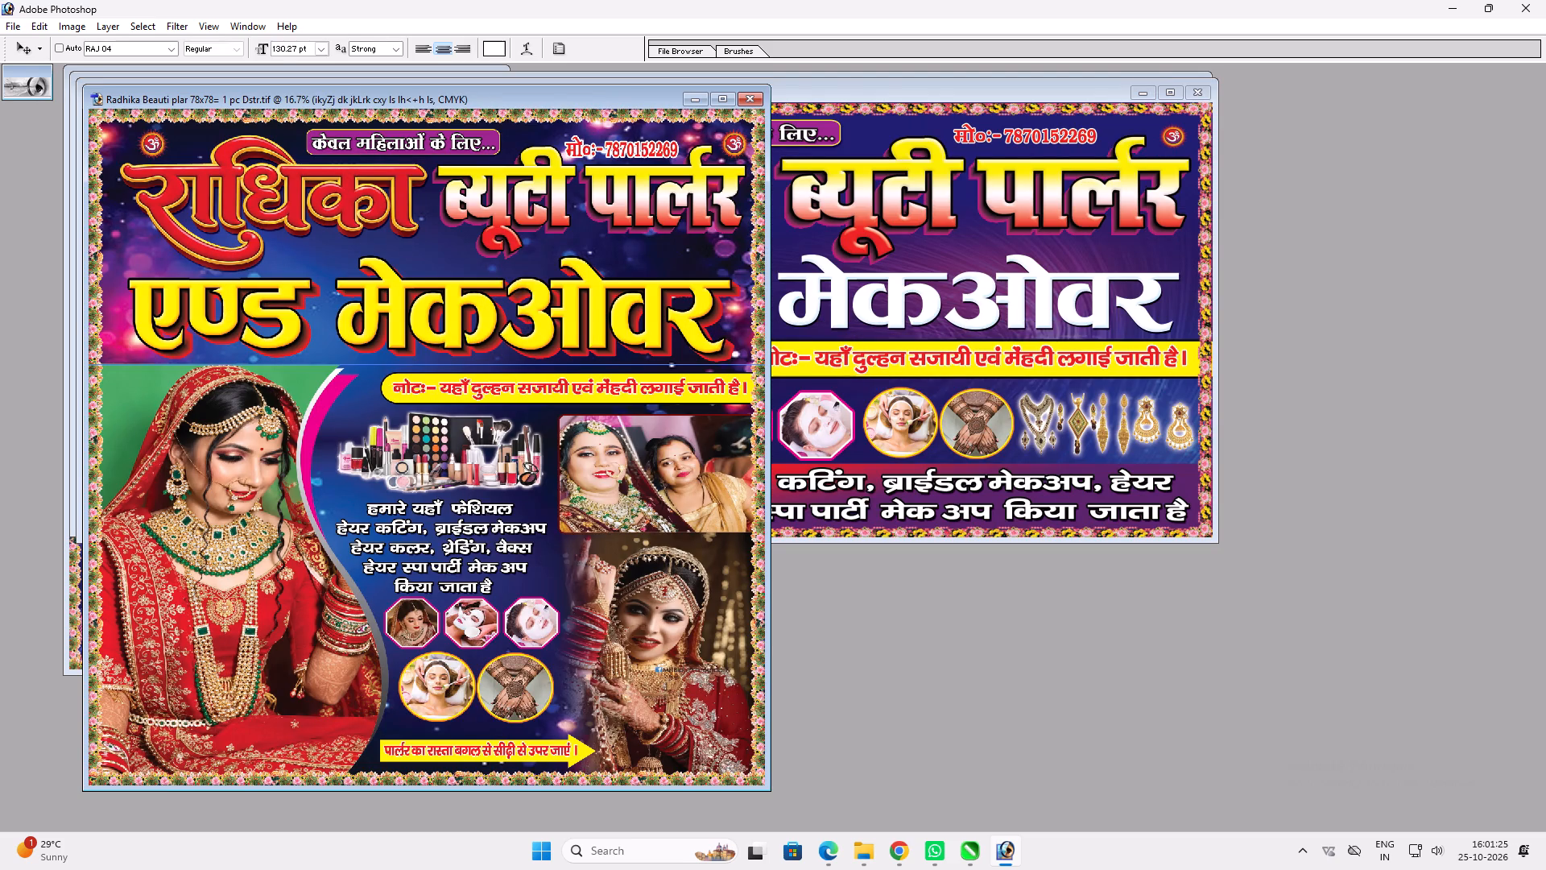
{"action": "left_click_drag", "start_coordinate": [493, 756], "coordinate": [486, 758]}
{"action": "type", "text": "ds"}
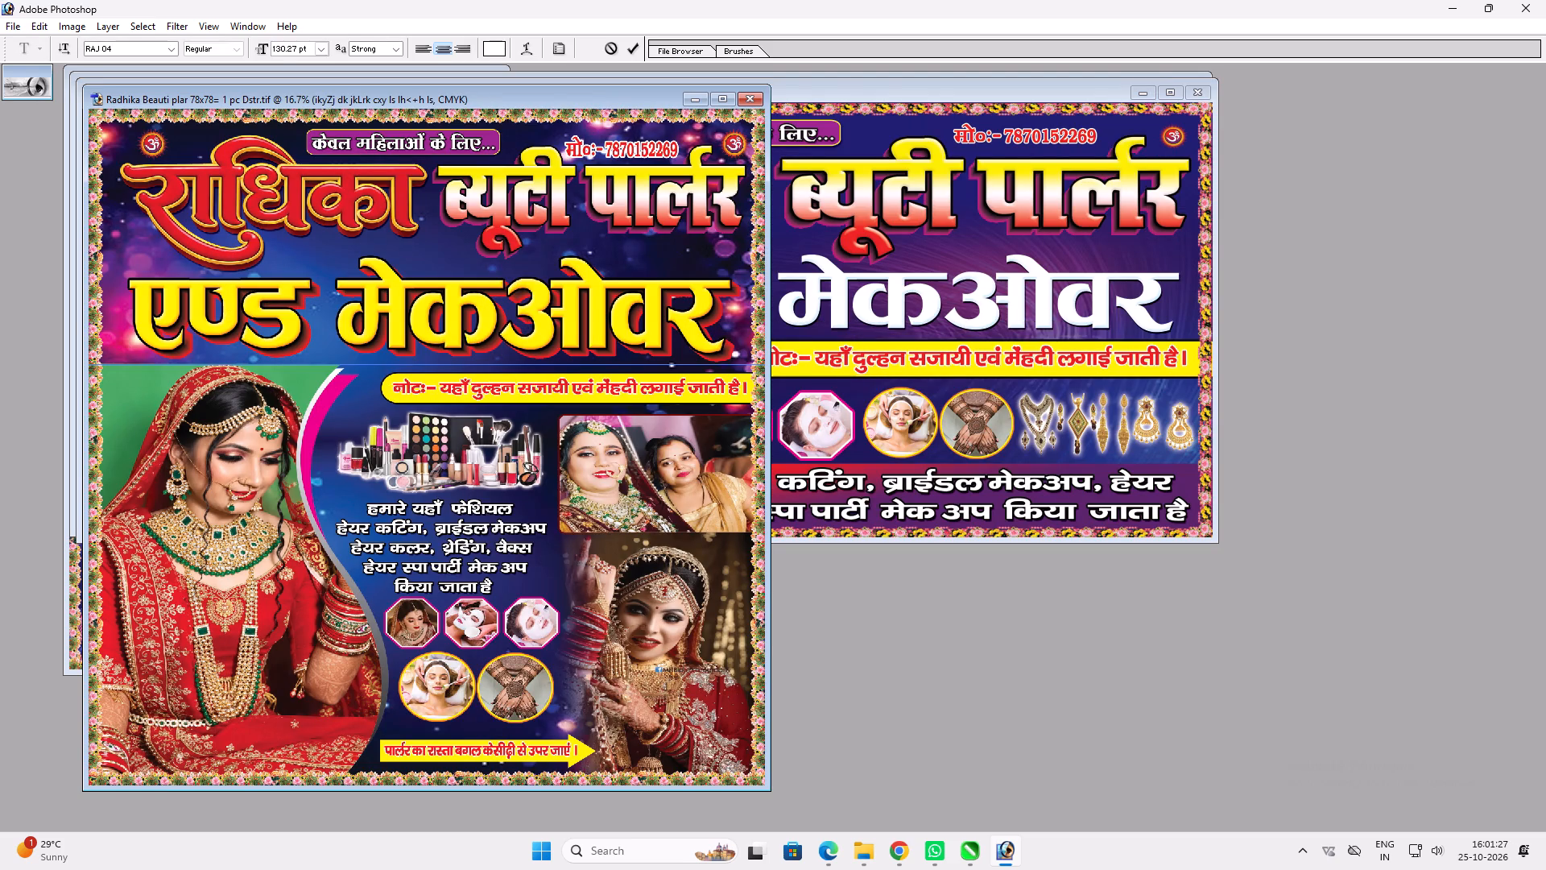
{"action": "key", "text": "space"}
{"action": "key", "text": "Return"}
{"action": "key", "text": "ctrl+s"}
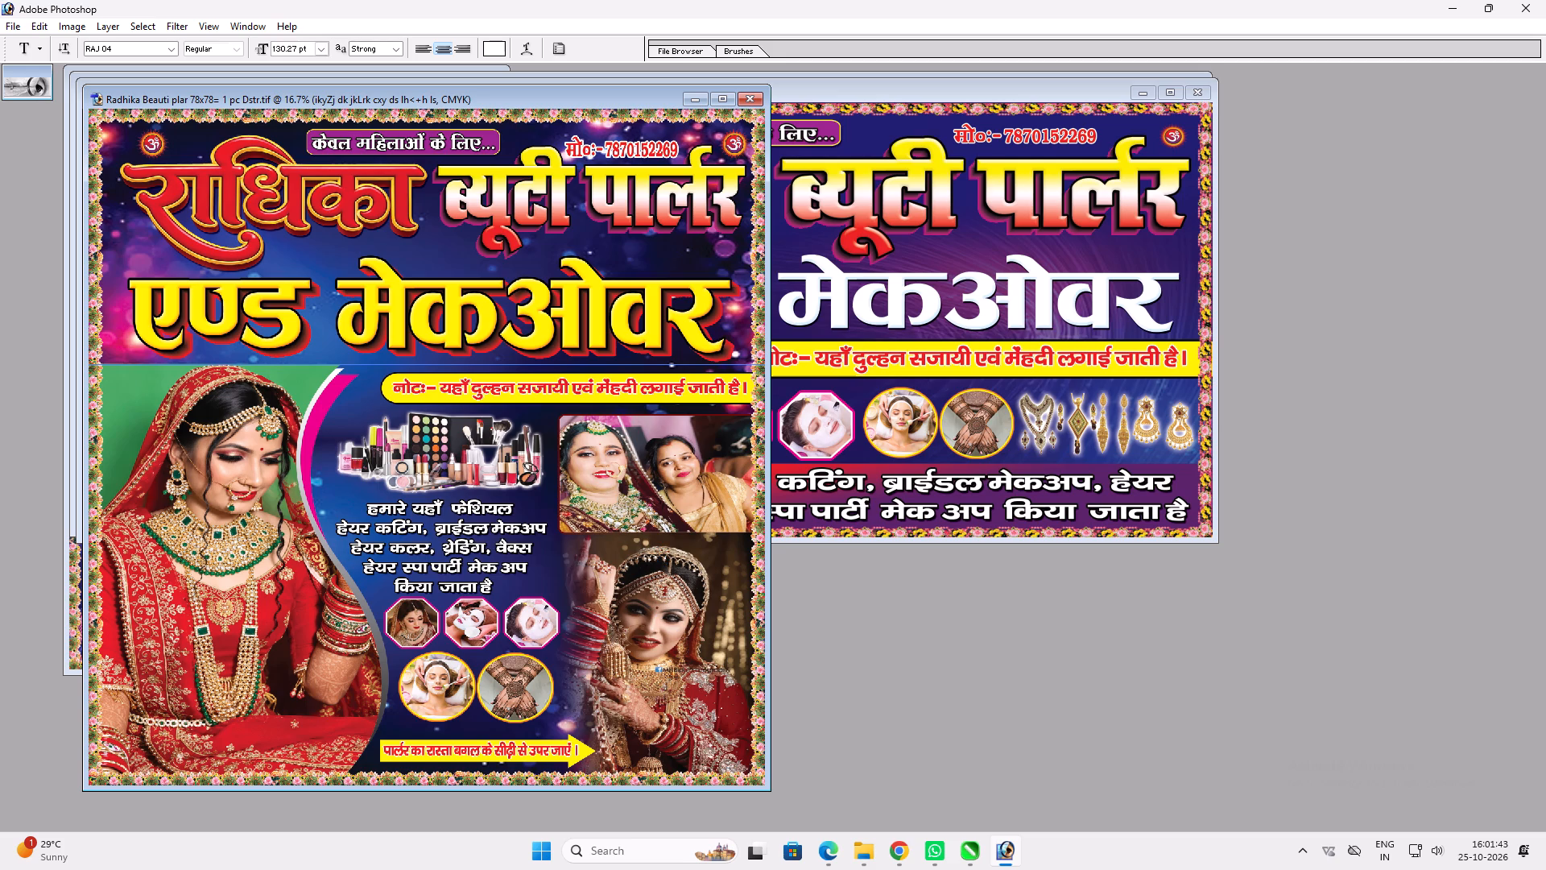
{"action": "key", "text": "ctrl+w"}
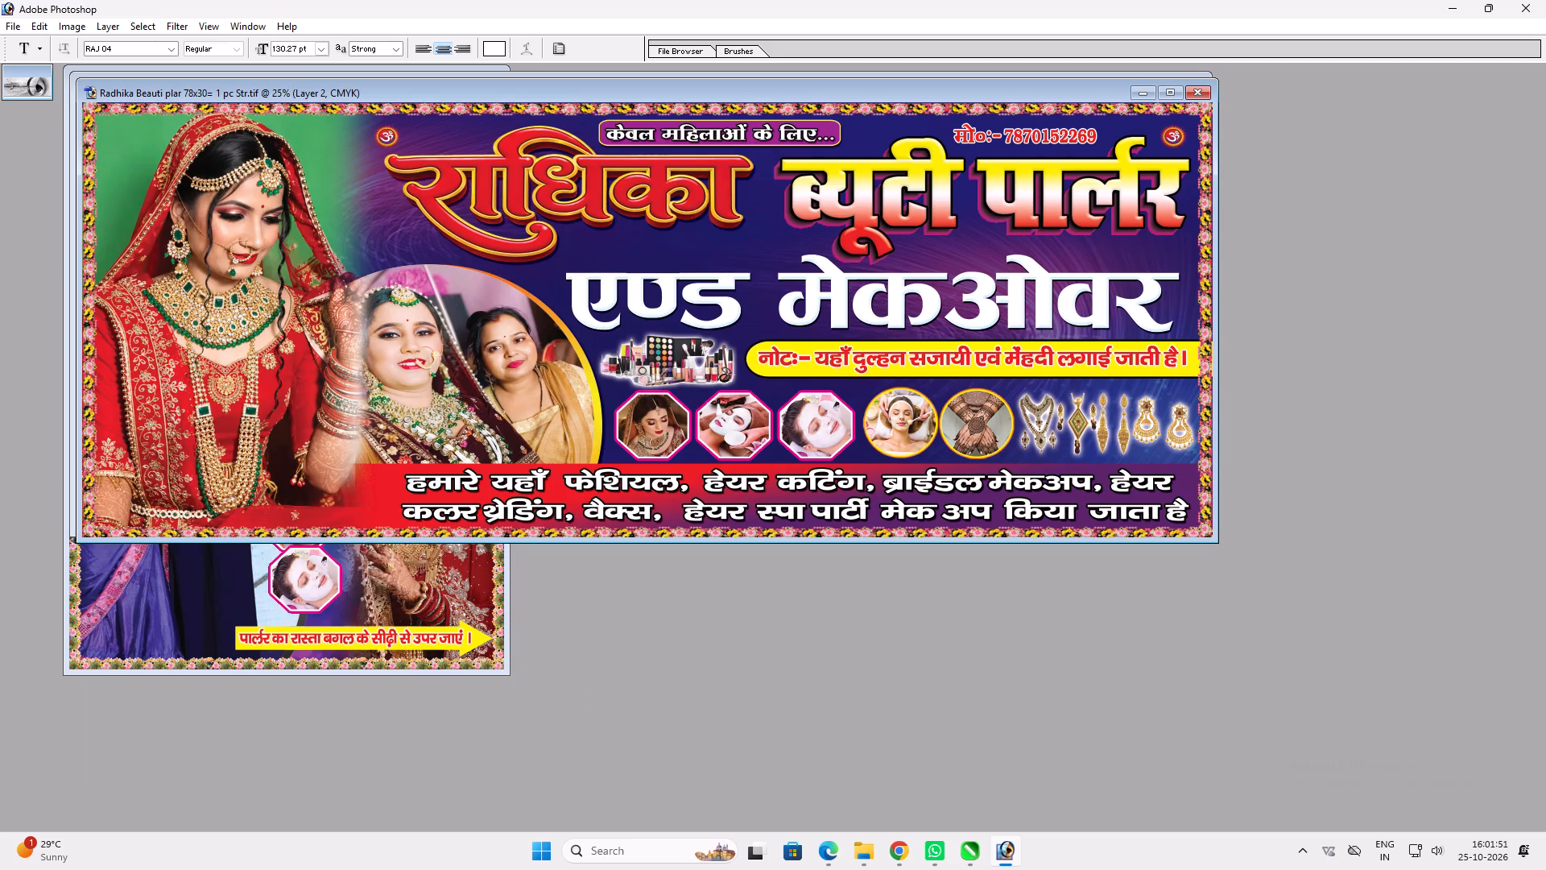
Save the 78x30 banner and close all the remaining open banners.
{"action": "left_click", "coordinate": [944, 521]}
{"action": "key", "text": "Return"}
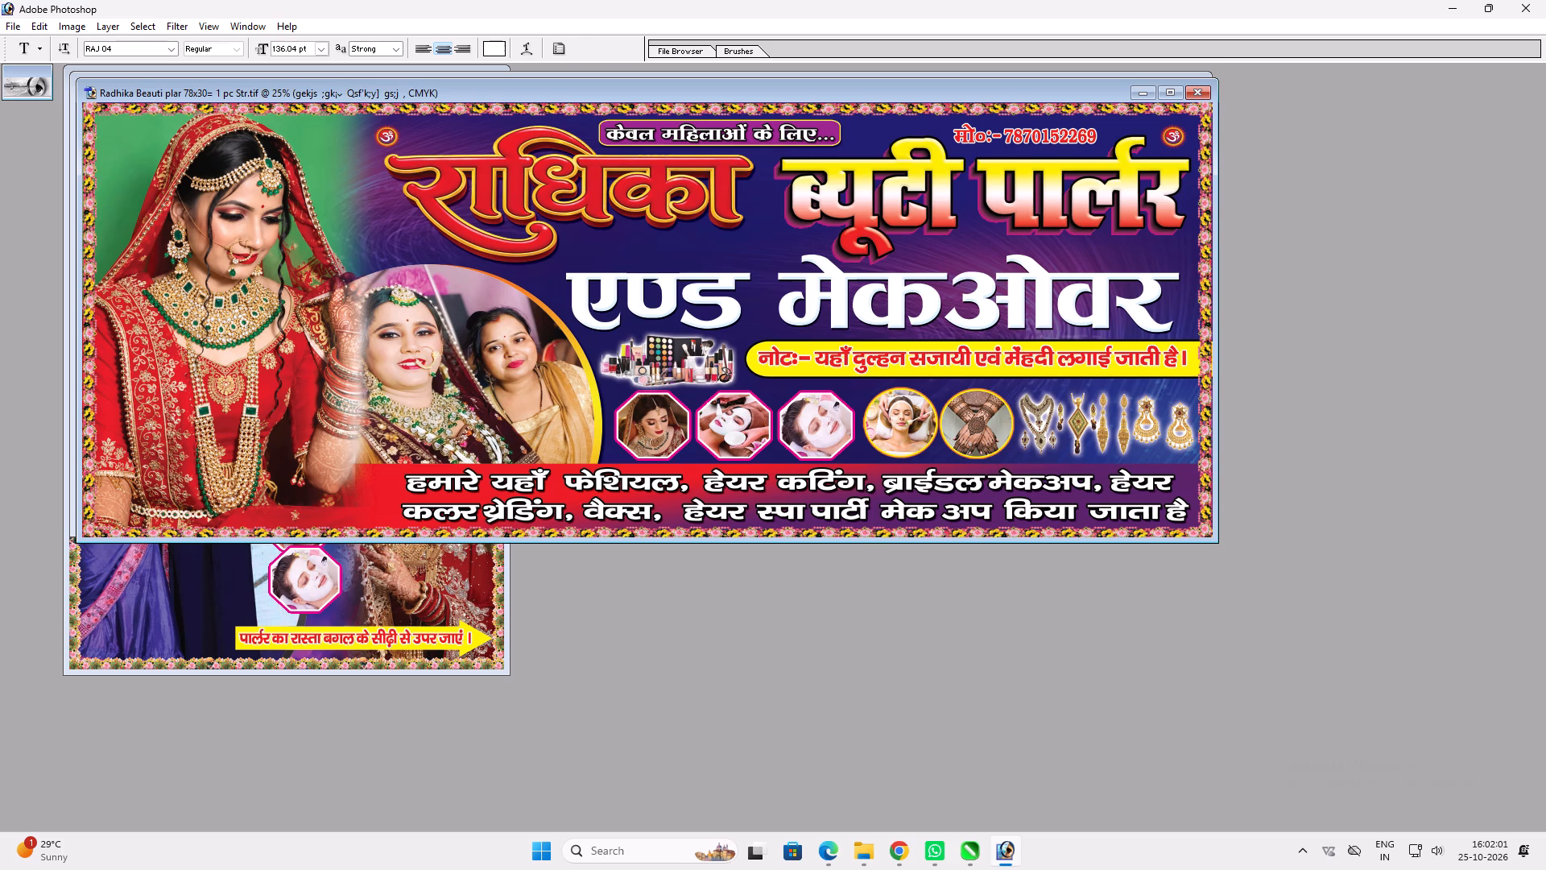
{"action": "key", "text": "ctrl+s"}
{"action": "key", "text": "ctrl+w"}
{"action": "key", "text": "ctrl+w"}
{"action": "key", "text": "ctrl+w"}
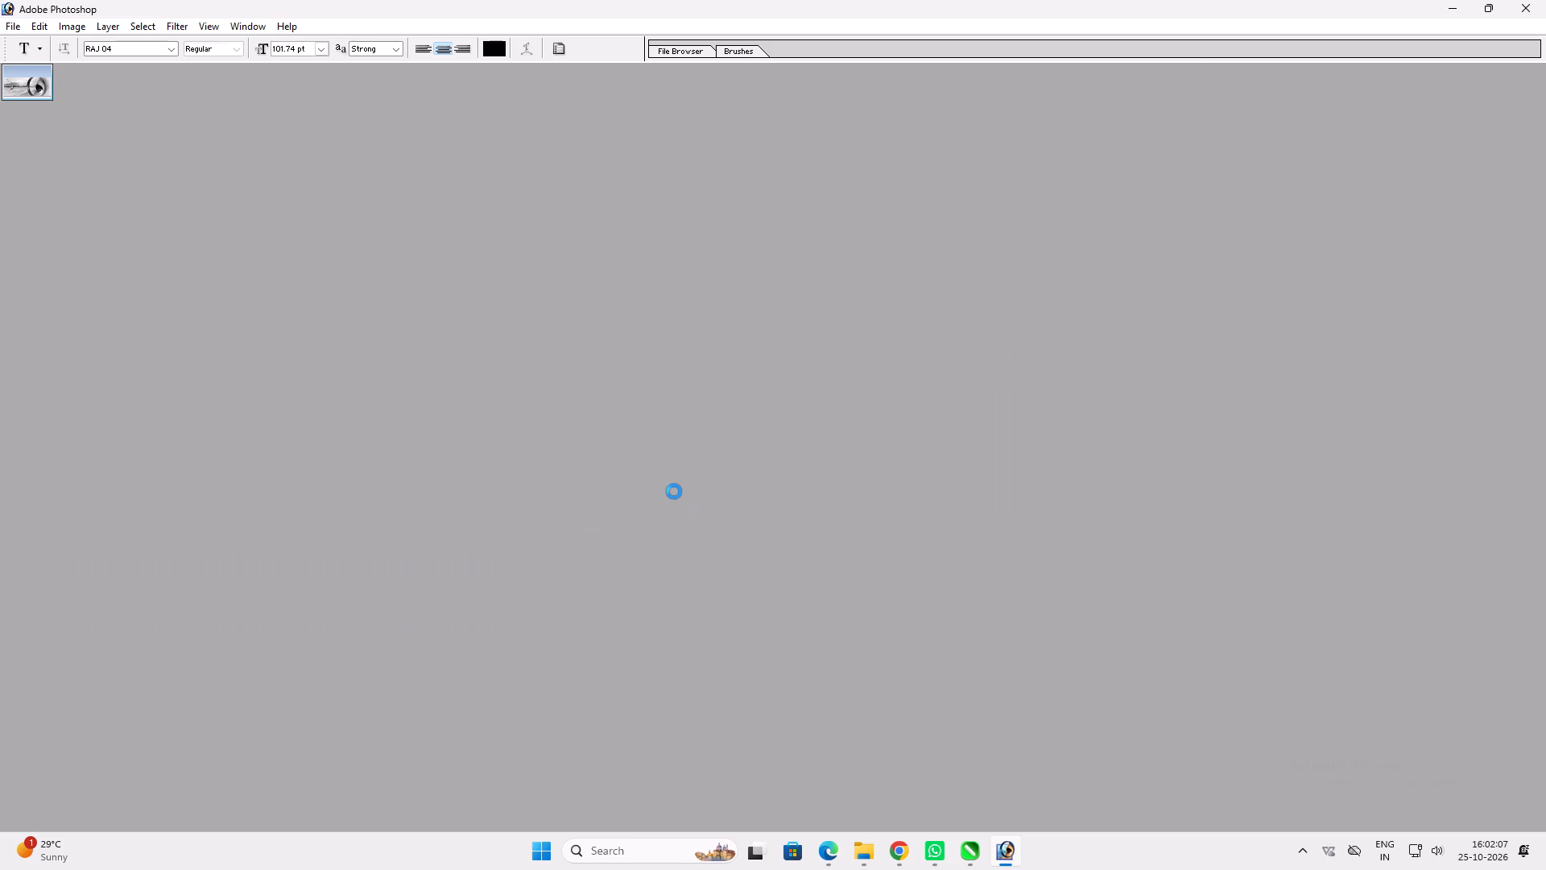
Copy the 30x40, 70x30, 78x30 and 78x78 banner files from Khushi Press 1 into the FINAL PRINT folder.
{"action": "double_click", "coordinate": [676, 491]}
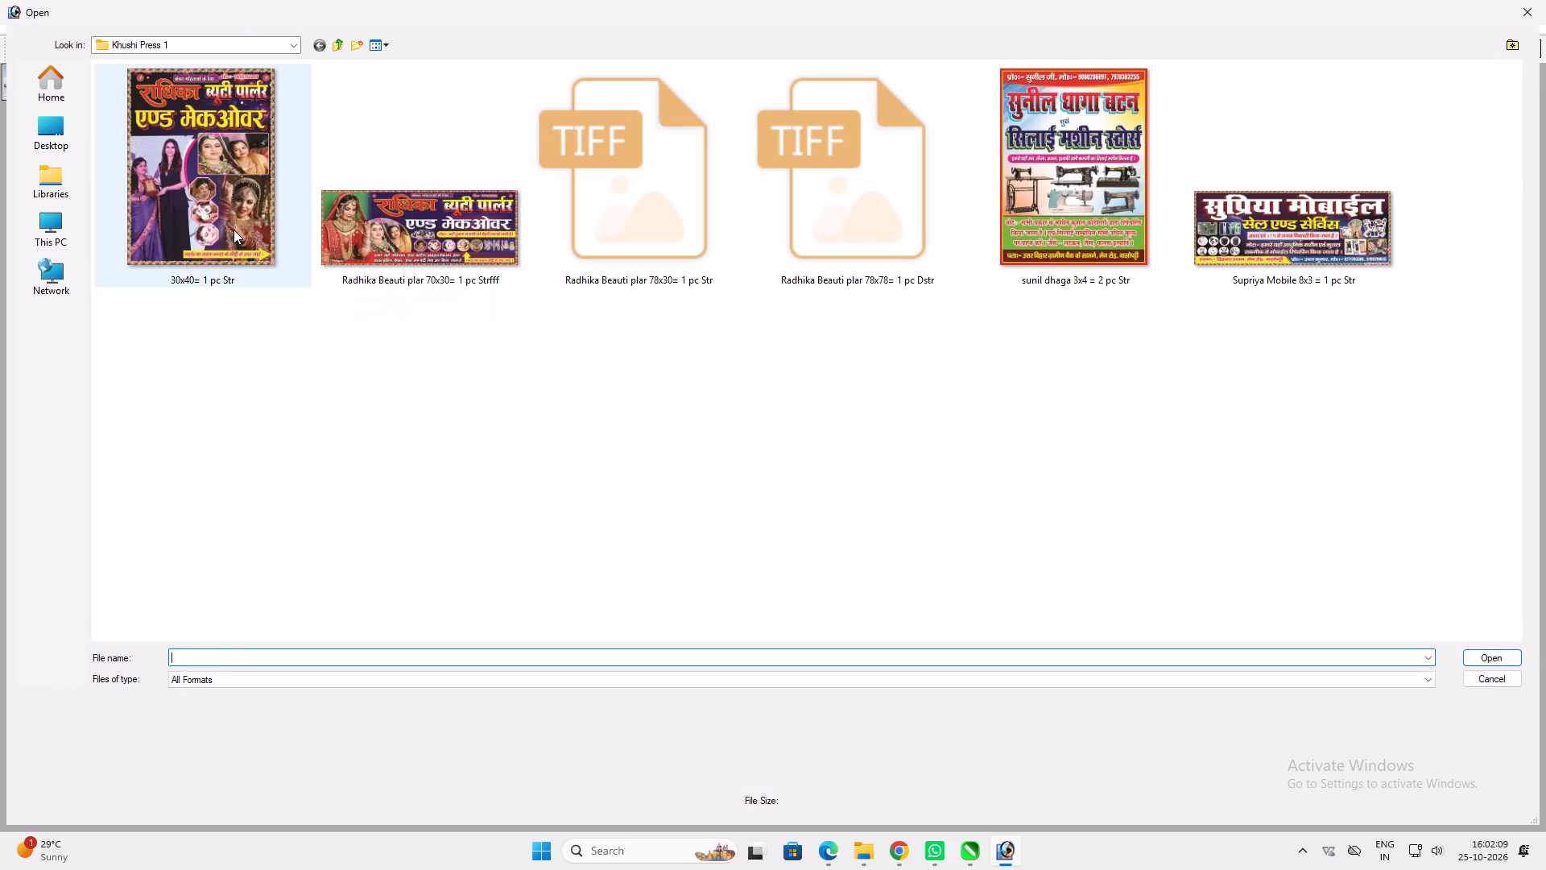
{"action": "left_click", "coordinate": [234, 230]}
{"action": "left_click", "coordinate": [381, 251], "text": "ctrl"}
{"action": "left_click", "coordinate": [564, 244], "text": "ctrl"}
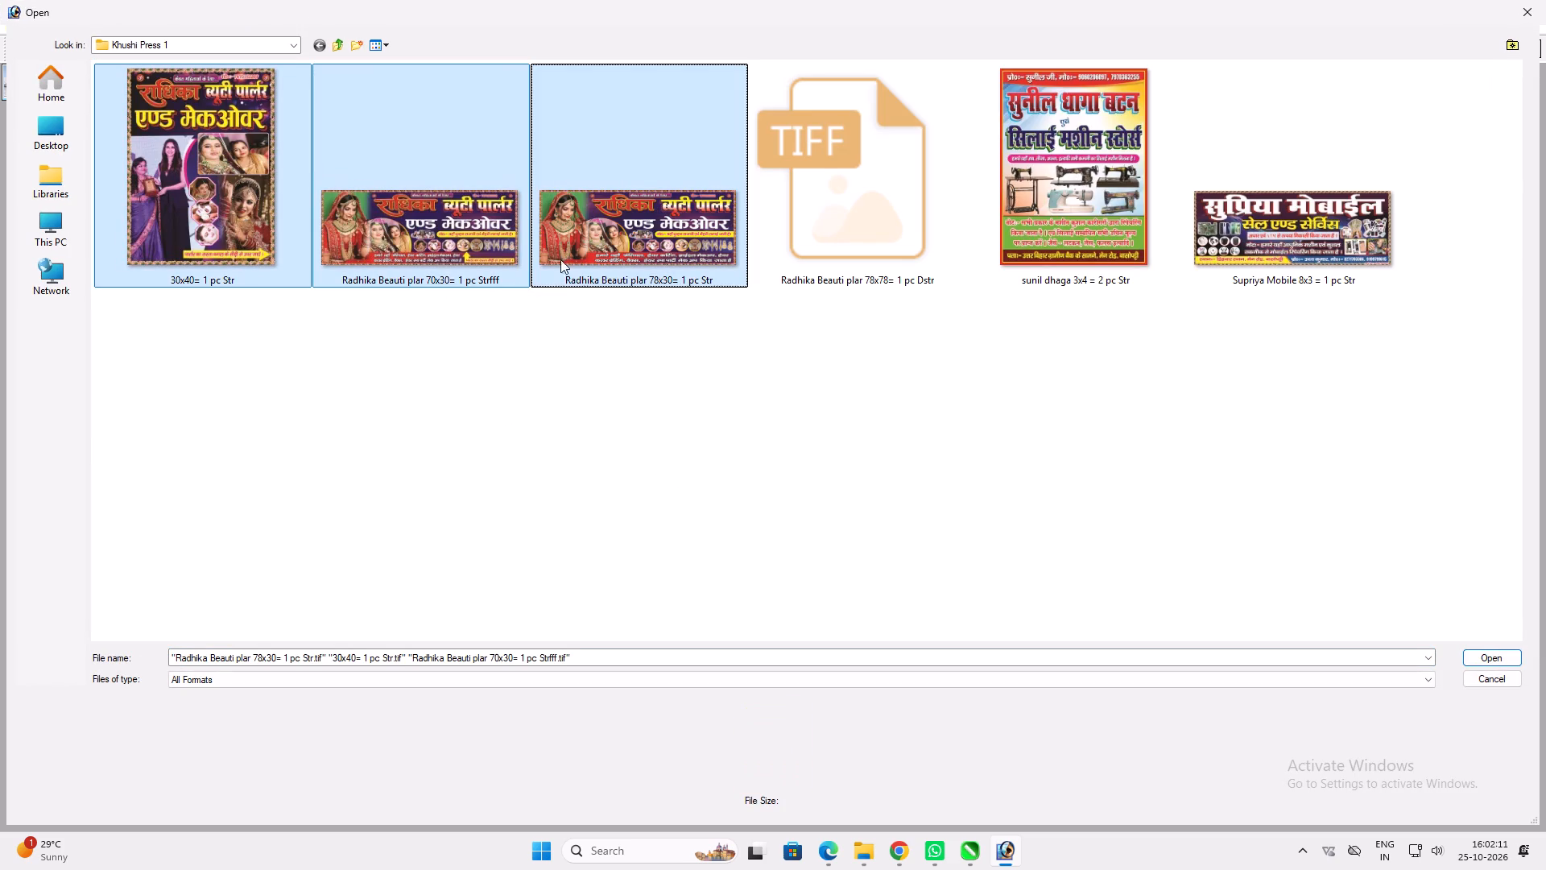
{"action": "left_click", "coordinate": [845, 217], "text": "ctrl"}
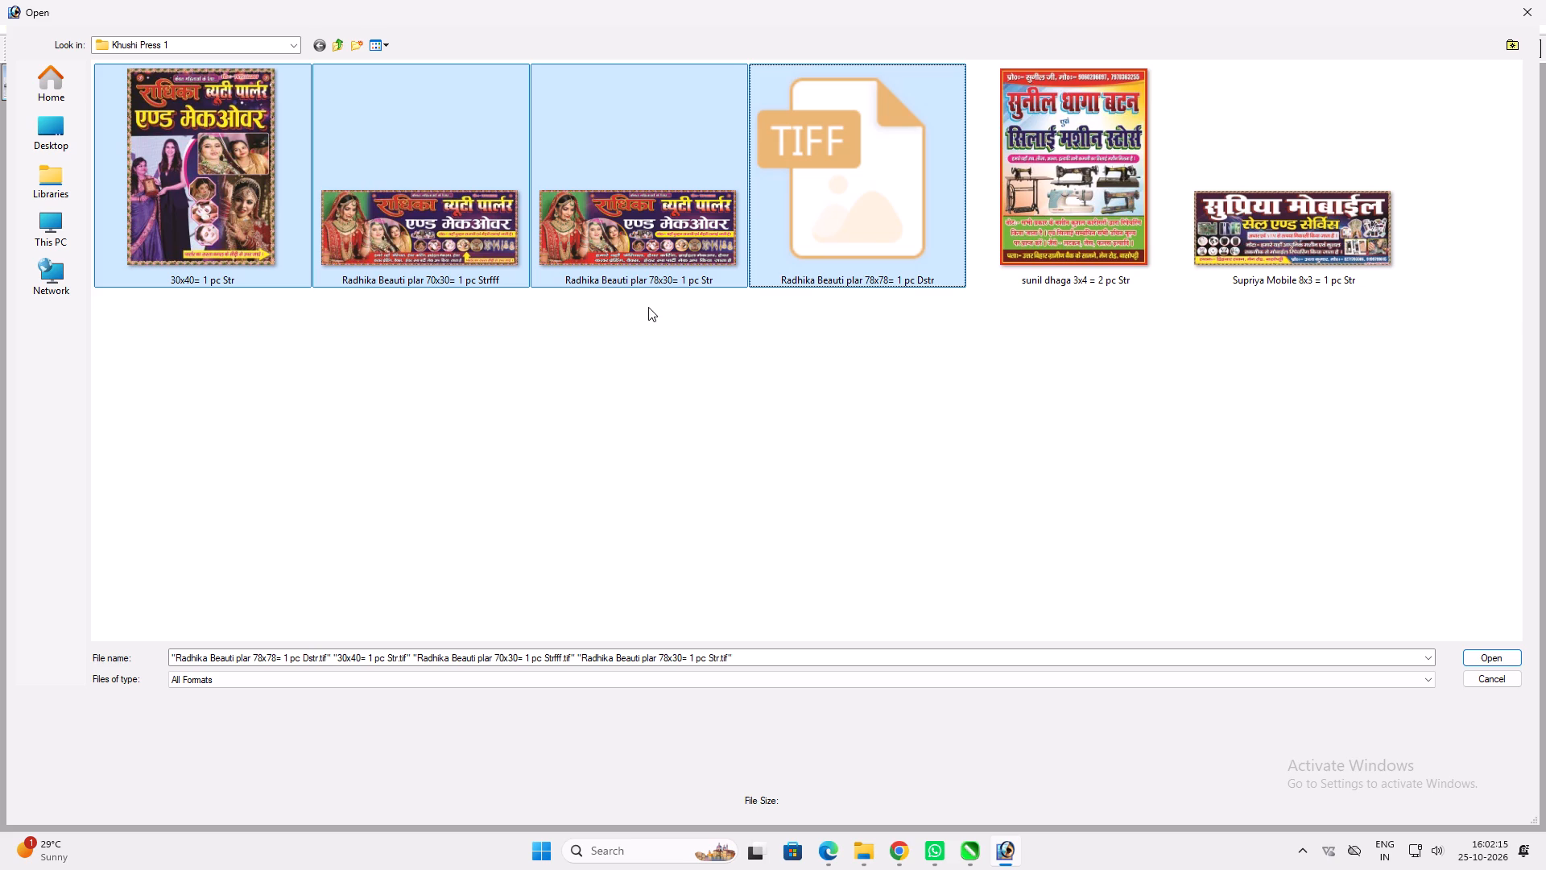
{"action": "key", "text": "ctrl+c"}
{"action": "key", "text": "ctrl+c"}
{"action": "key", "text": "ctrl+c"}
{"action": "key", "text": "ctrl+c"}
{"action": "key", "text": "ctrl+c"}
{"action": "key", "text": "ctrl+c"}
{"action": "key", "text": "ctrl+c"}
{"action": "key", "text": "ctrl+c"}
{"action": "key", "text": "ctrl+c"}
{"action": "key", "text": "ctrl+c"}
{"action": "key", "text": "ctrl+c"}
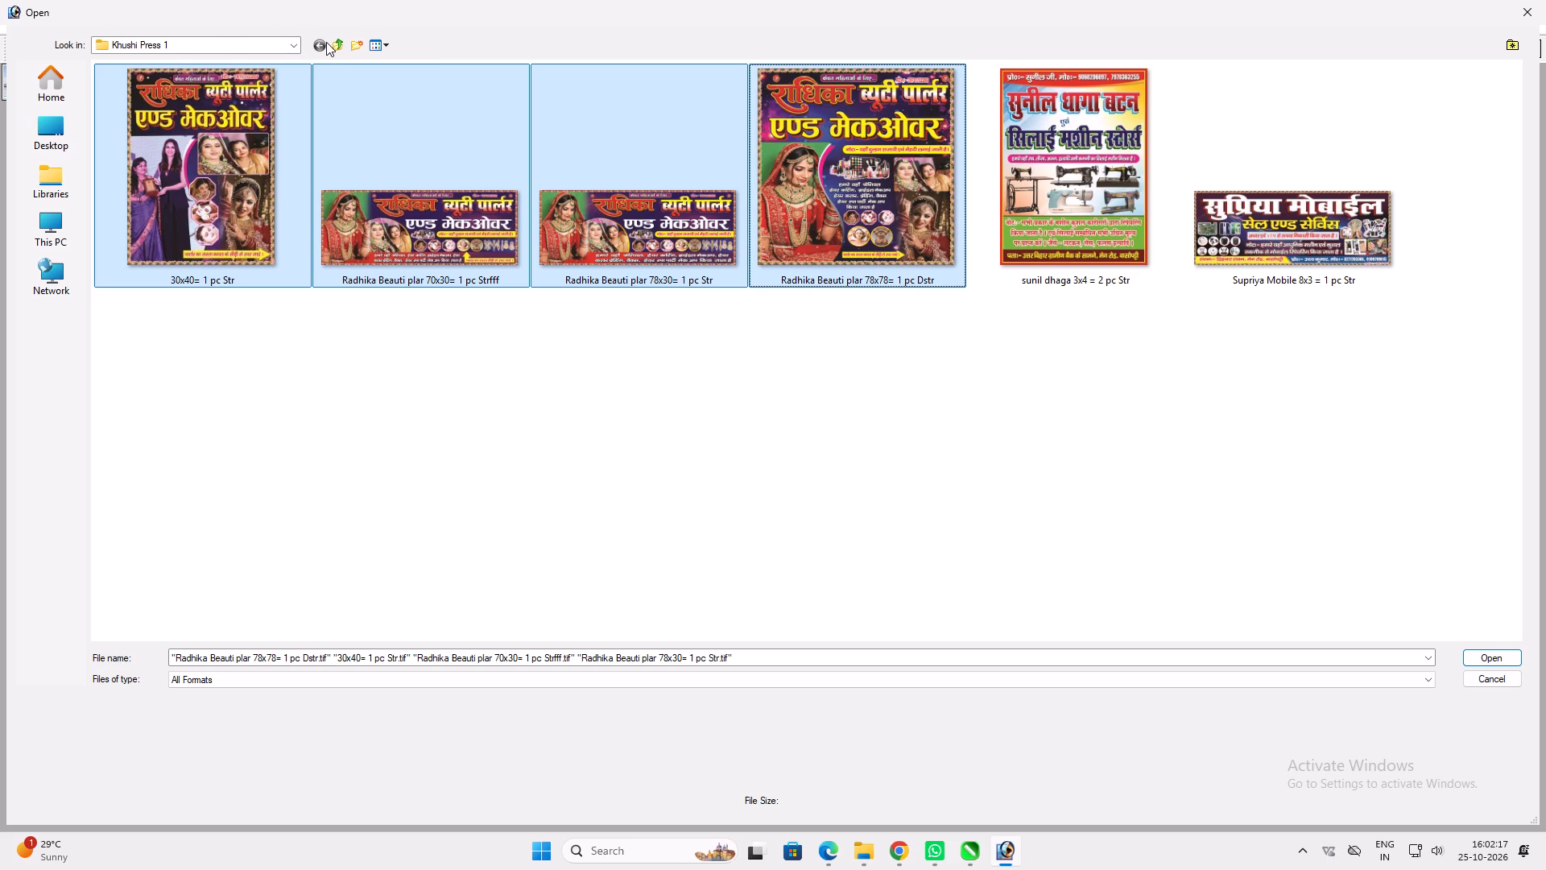
{"action": "key", "text": "ctrl+c"}
{"action": "key", "text": "ctrl+c"}
{"action": "key", "text": "ctrl+c"}
{"action": "key", "text": "ctrl+c"}
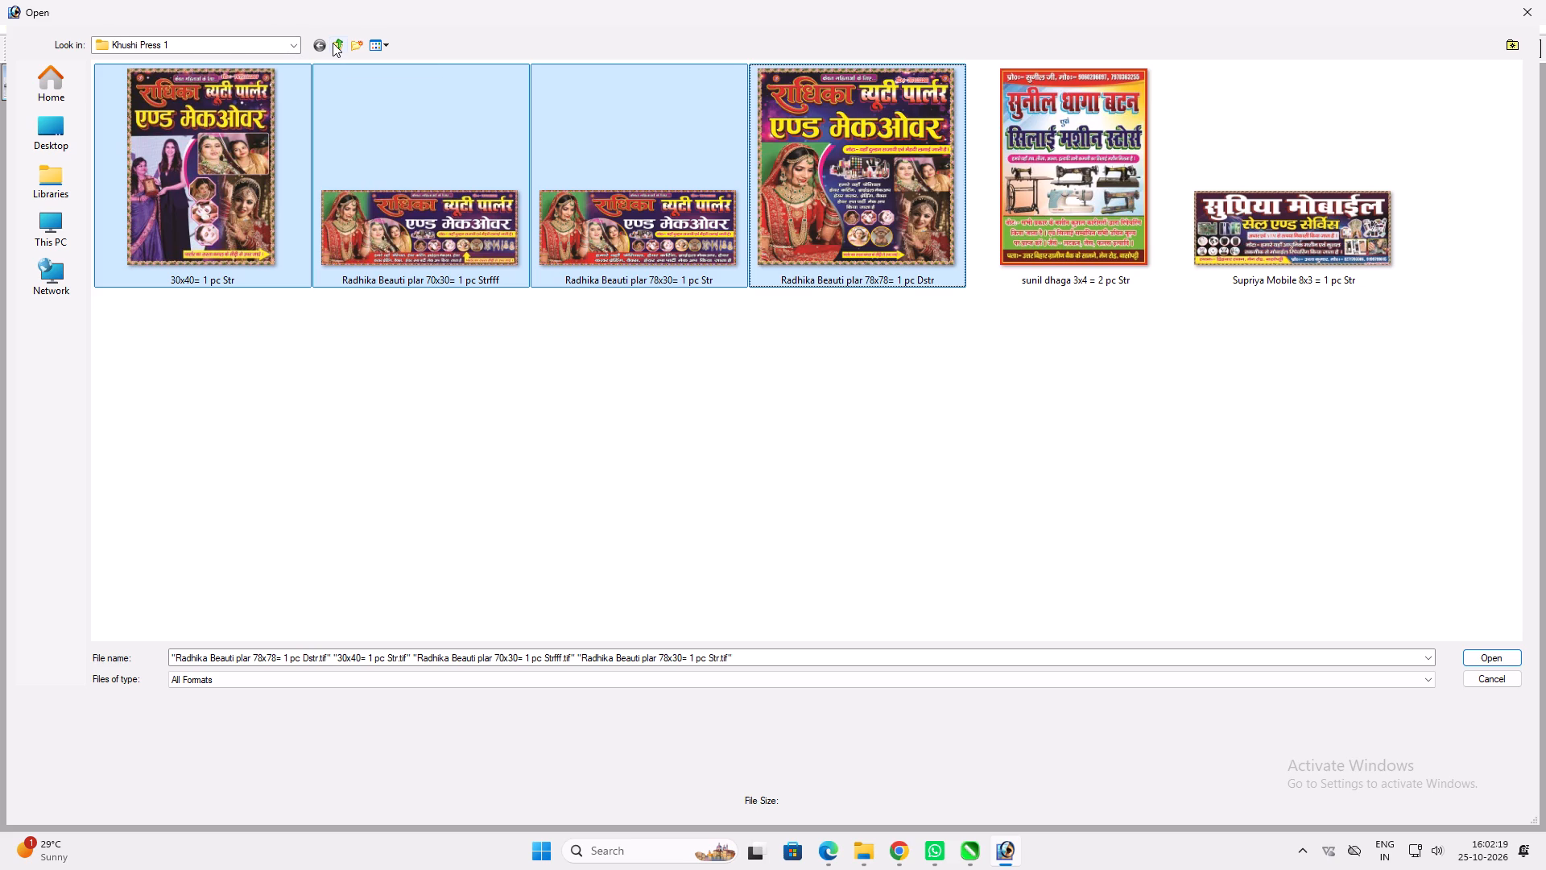
{"action": "double_click", "coordinate": [333, 43]}
{"action": "triple_click", "coordinate": [843, 209]}
{"action": "key", "text": "ctrl+v"}
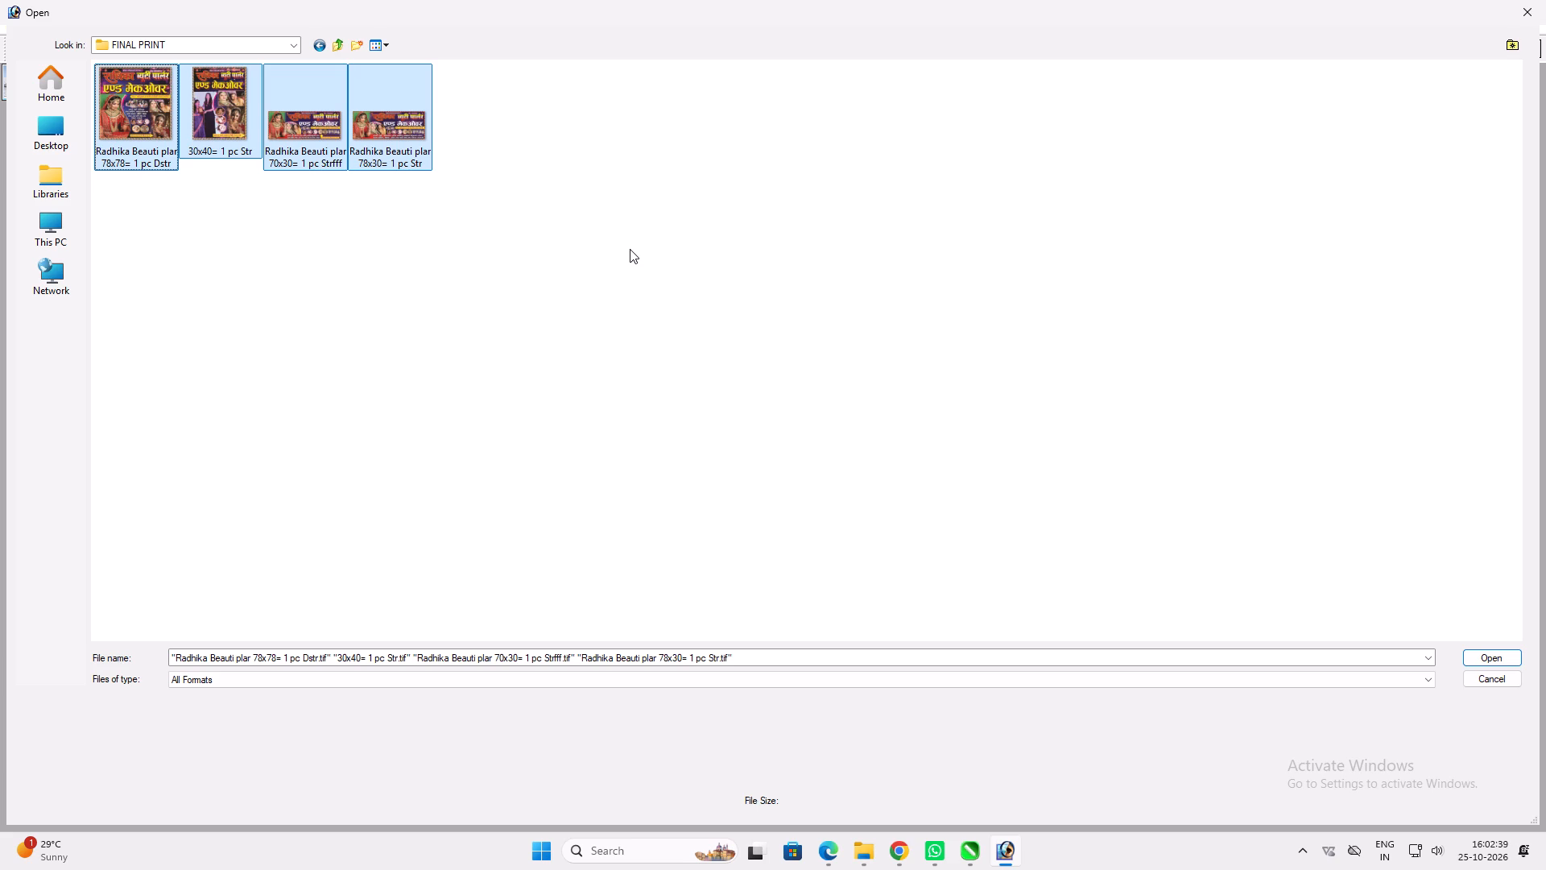
Rename the 78x78 banner in FINAL PRINT as "Radhika Beauti plar 78x78= 1 pc str".
{"action": "left_click", "coordinate": [112, 106]}
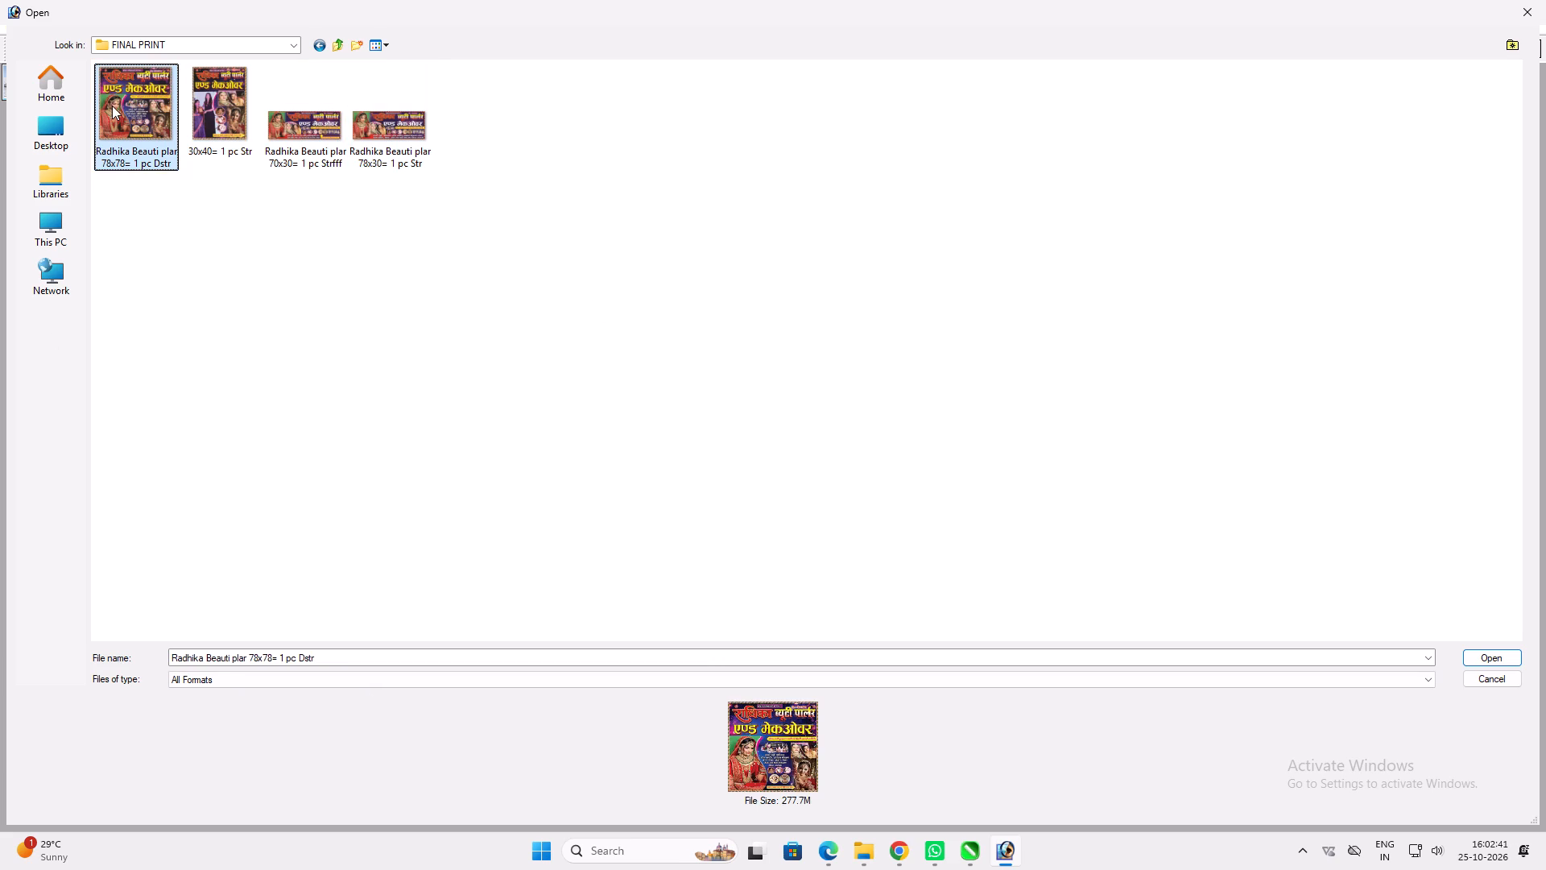
{"action": "key", "text": "F2"}
{"action": "left_click", "coordinate": [152, 167]}
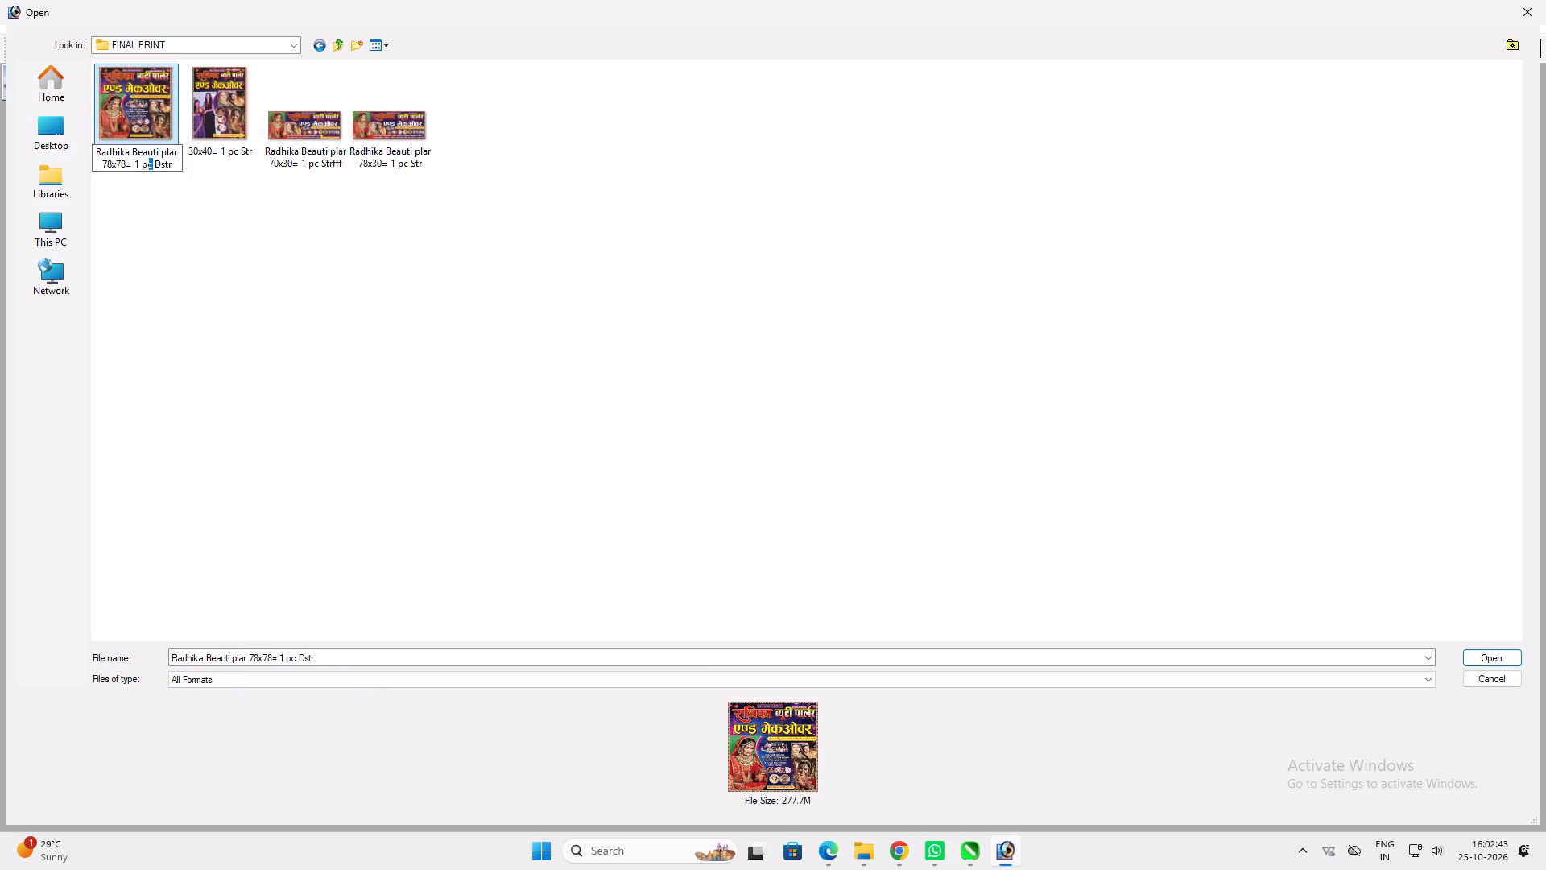
{"action": "key", "text": "space"}
{"action": "left_click", "coordinate": [185, 239]}
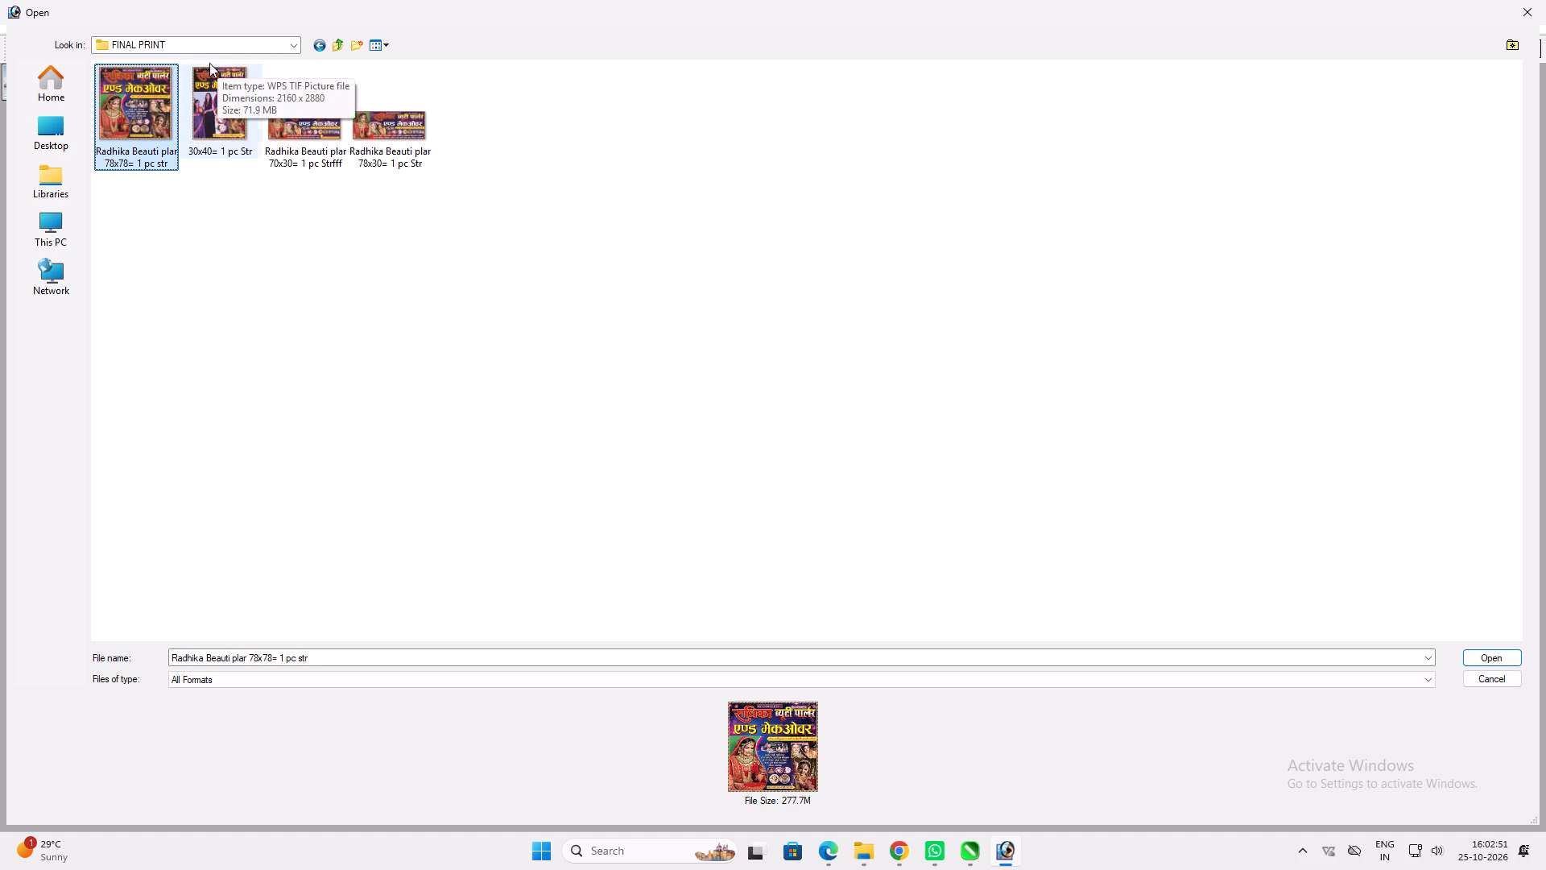
Return to the Khushi Press 1 folder inside 25.10.2026 and select the Supriya Mobile 8x3 file.
{"action": "left_click", "coordinate": [337, 39]}
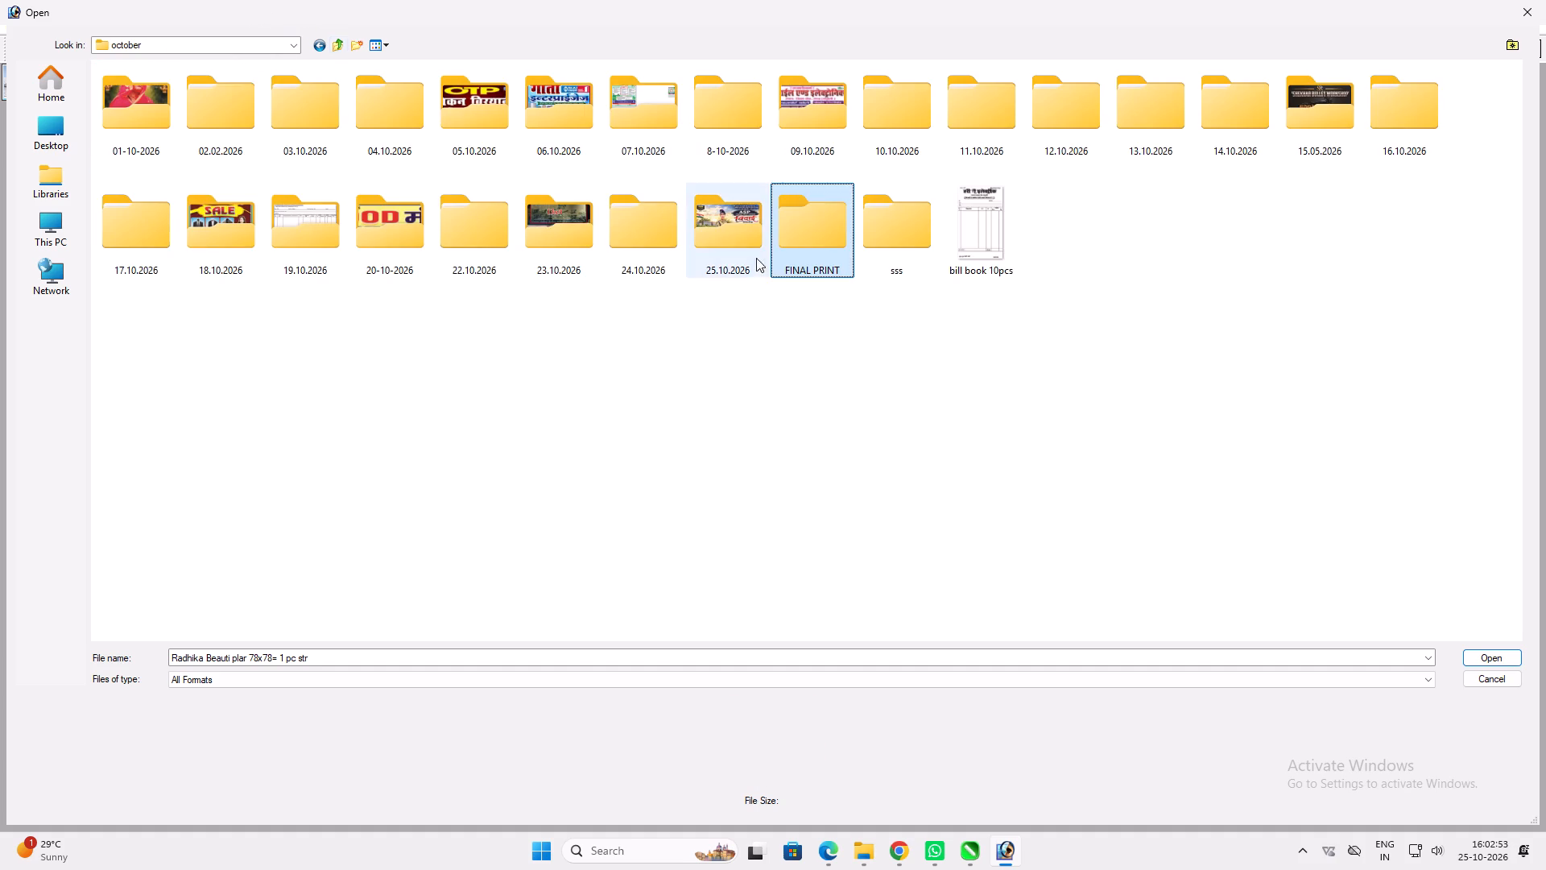
{"action": "double_click", "coordinate": [722, 225]}
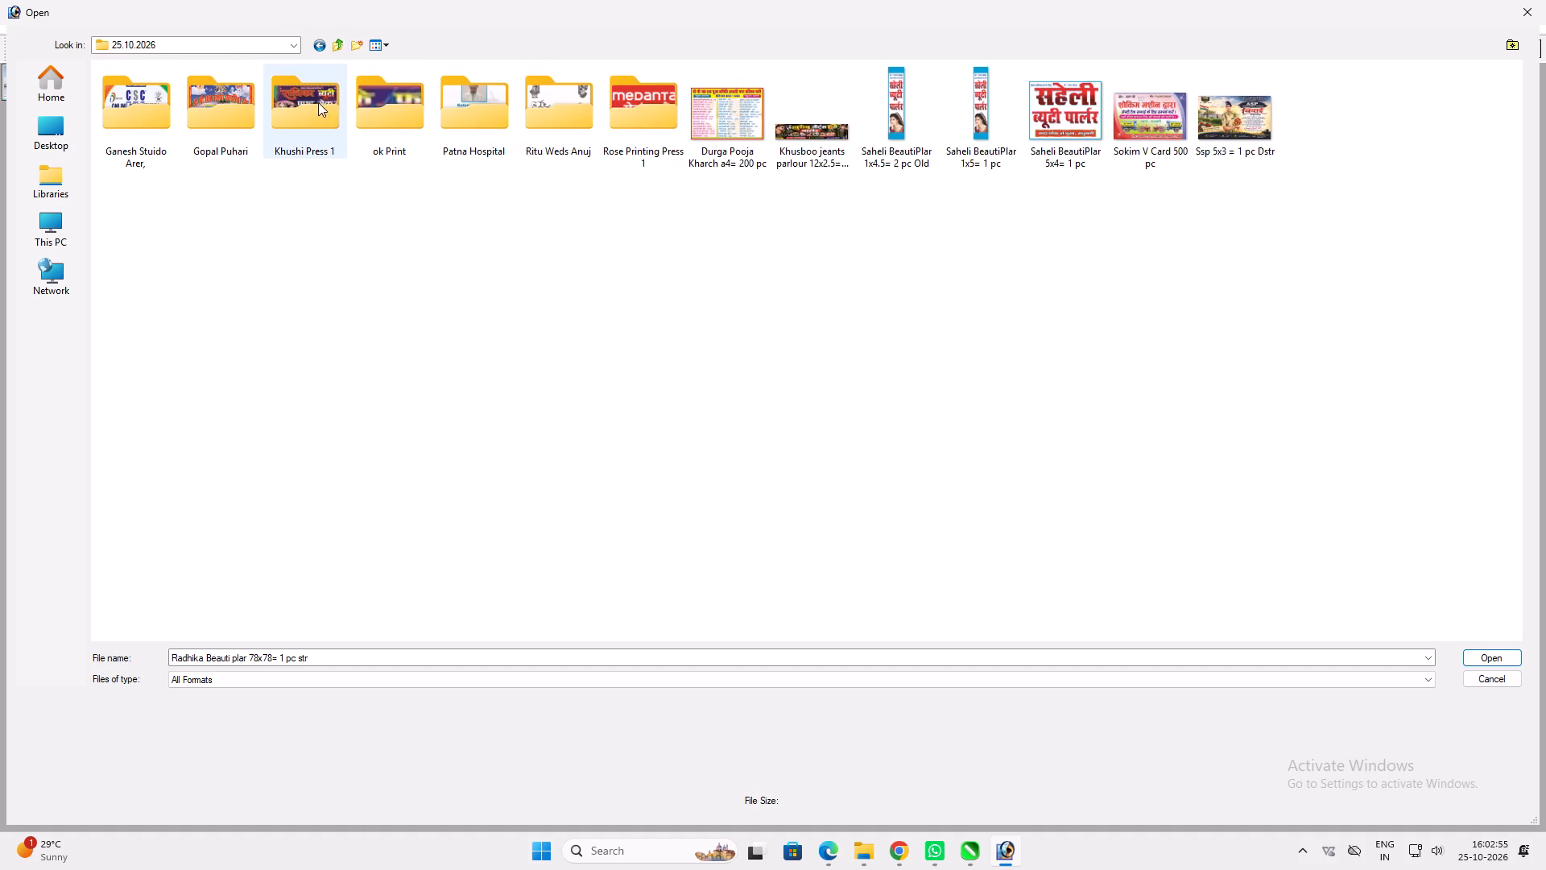
{"action": "double_click", "coordinate": [313, 100]}
{"action": "left_click", "coordinate": [246, 184]}
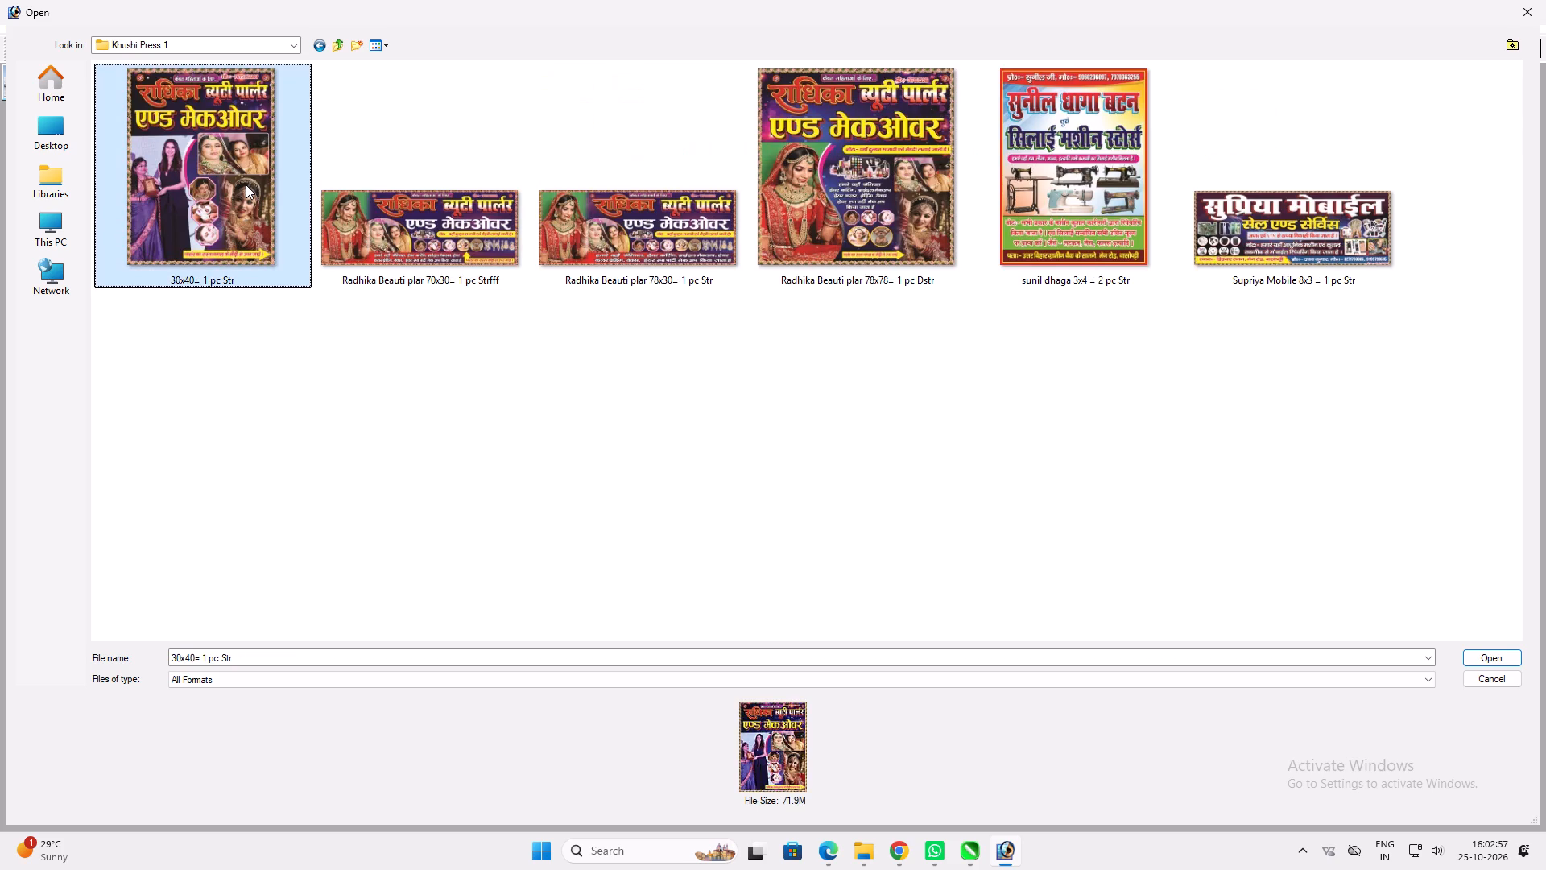
{"action": "left_click", "coordinate": [1244, 261]}
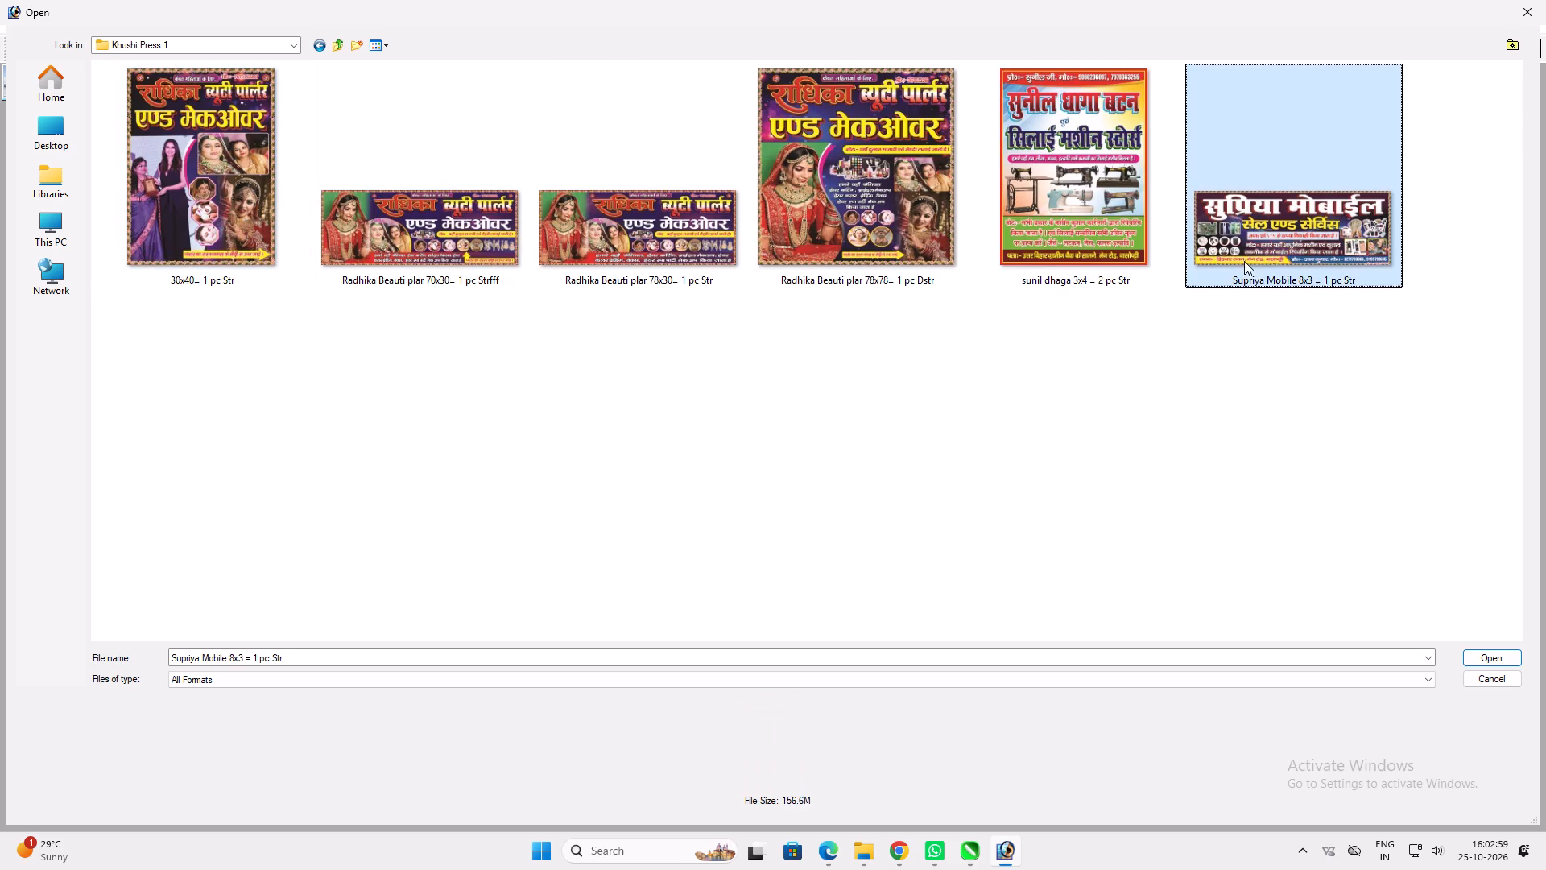
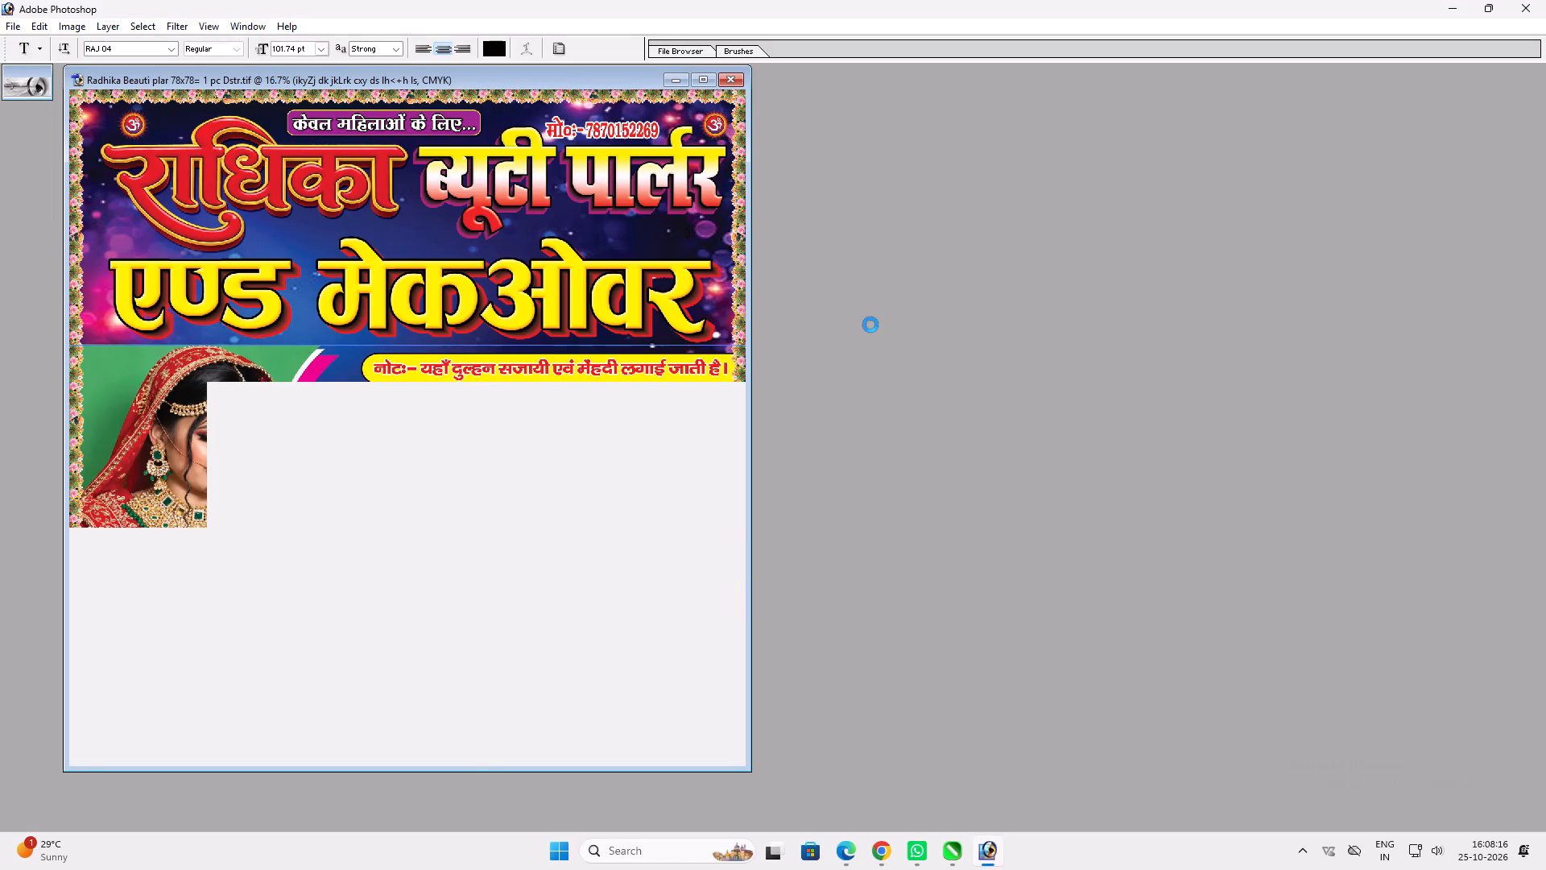
Resize the राधिका ब्यूटी पार्लर square banner's document size to 78 inches wide by 78 inches high.
{"action": "key", "text": "alt+i"}
{"action": "key", "text": "alt+i"}
{"action": "key", "text": "Tab"}
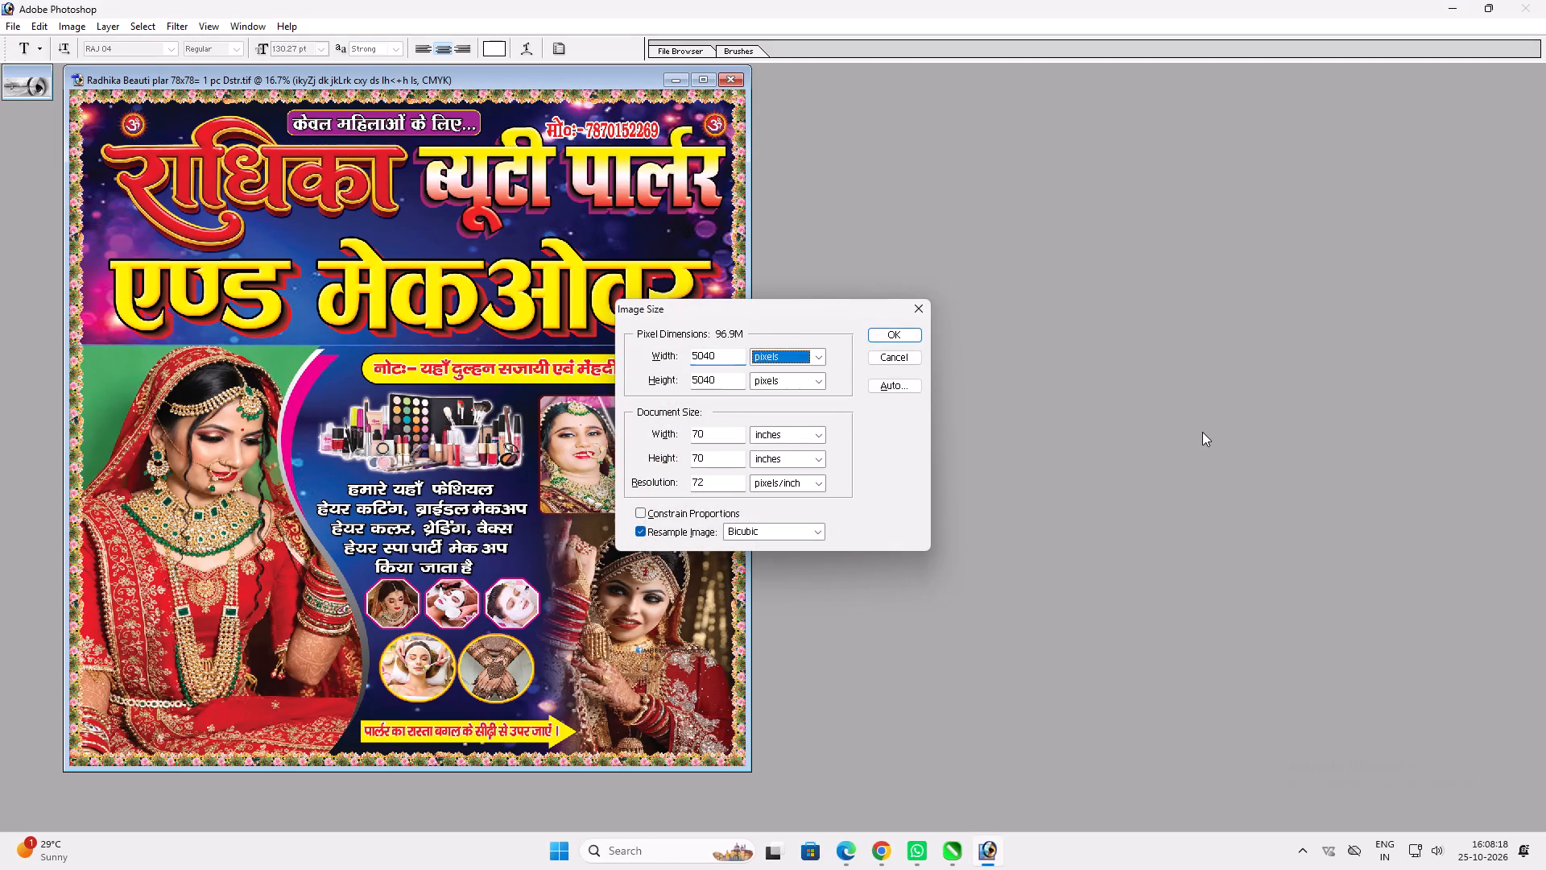
{"action": "key", "text": "Tab"}
{"action": "key", "text": "Tab"}
{"action": "key", "text": "Tab"}
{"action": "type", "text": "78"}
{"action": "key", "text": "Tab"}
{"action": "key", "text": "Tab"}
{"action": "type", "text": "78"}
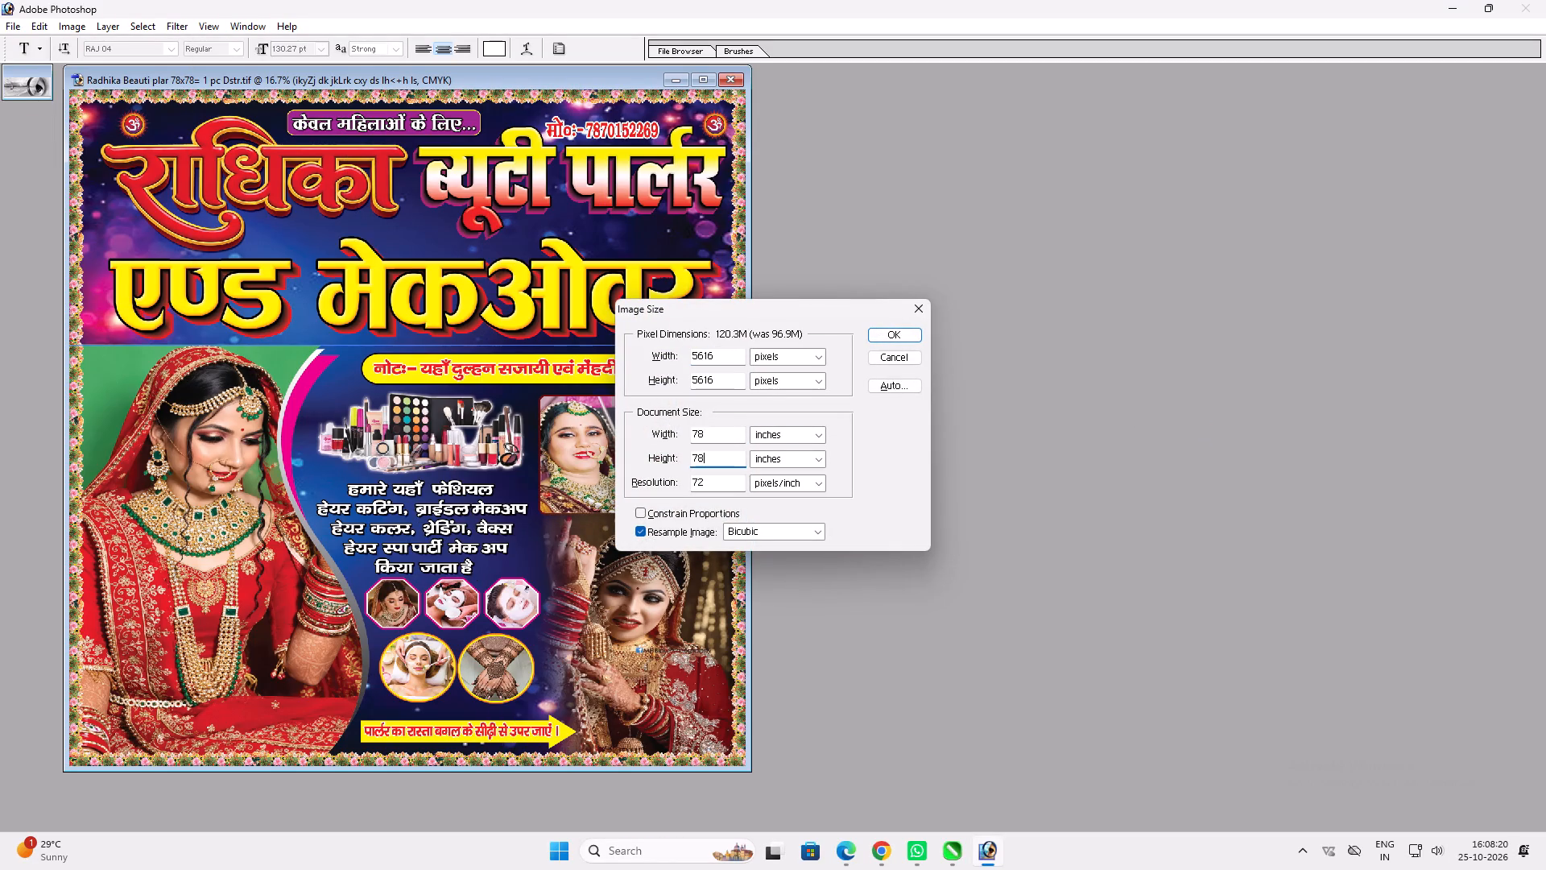
Apply the 78 by 78 inch size to the राधिका ब्यूटी पार्लर banner, then save and close the file.
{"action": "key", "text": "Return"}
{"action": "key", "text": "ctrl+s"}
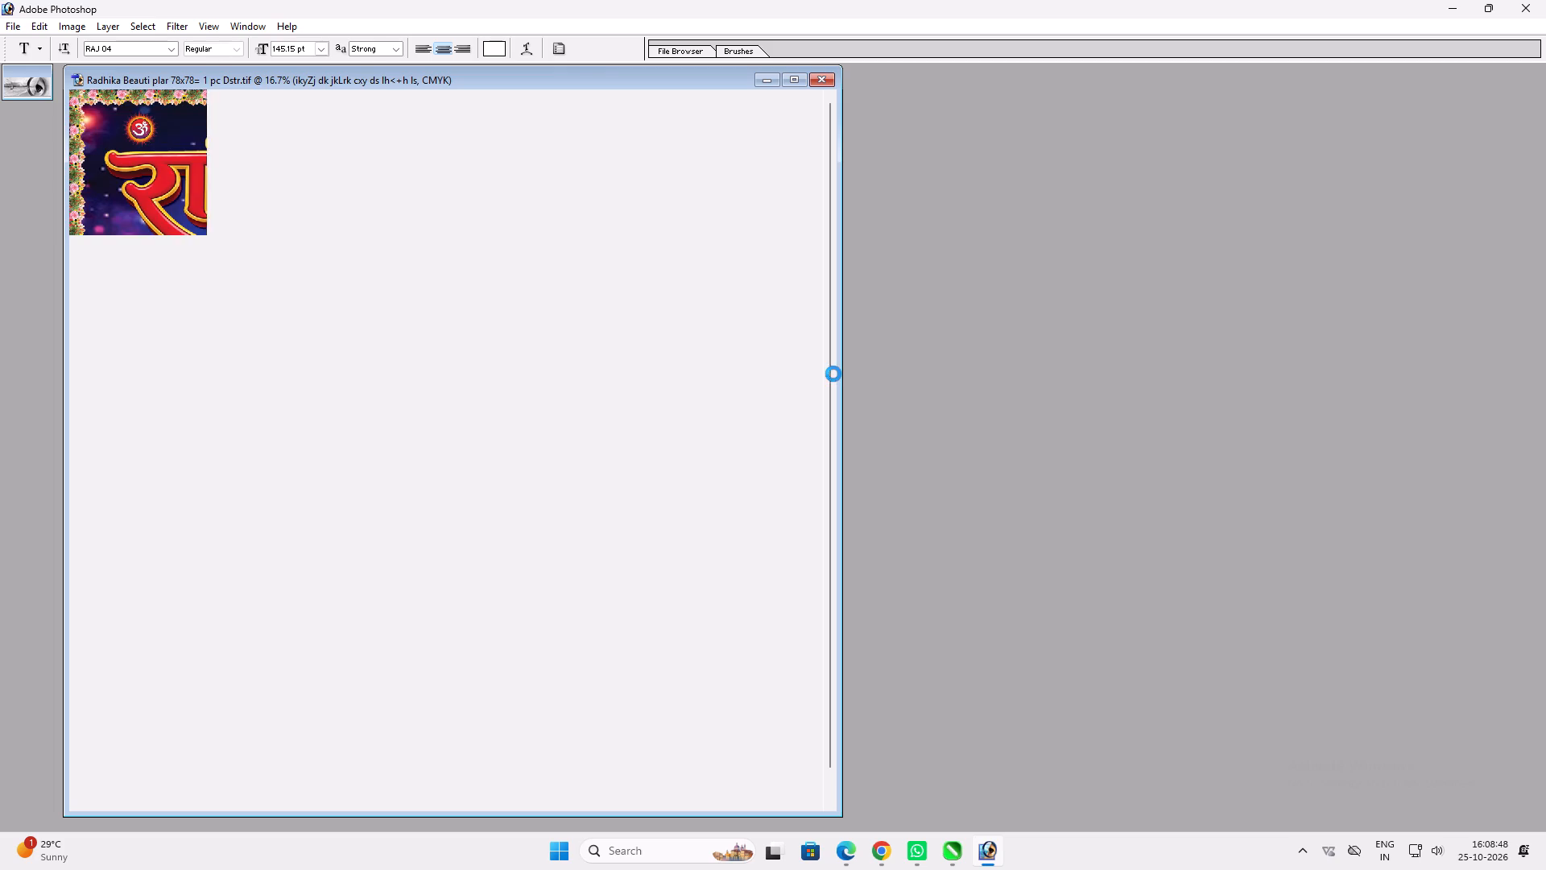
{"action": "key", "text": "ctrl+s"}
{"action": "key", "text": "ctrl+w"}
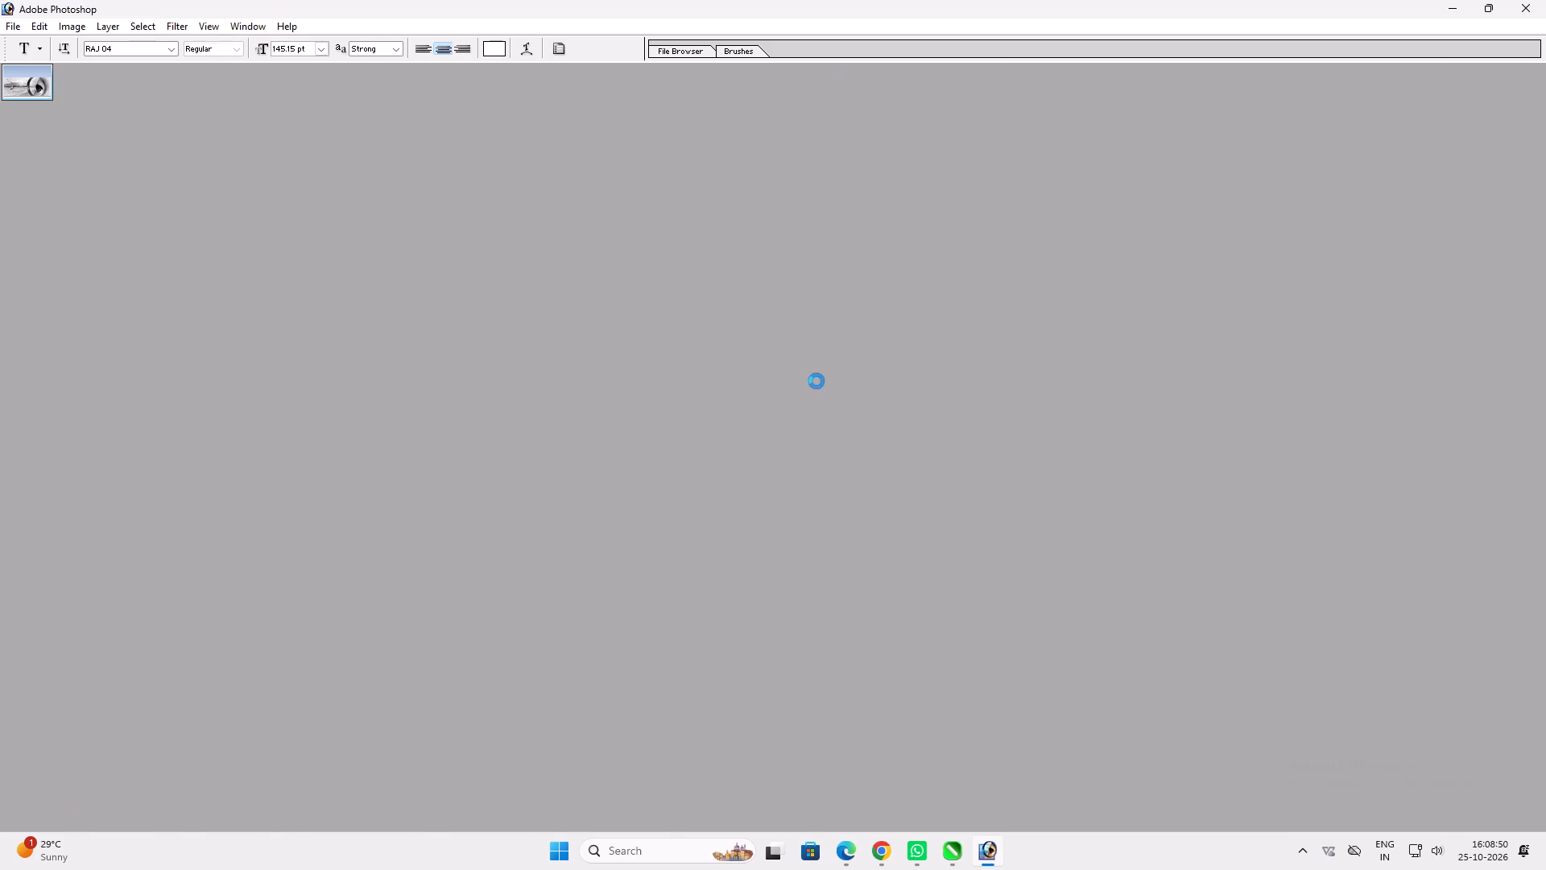